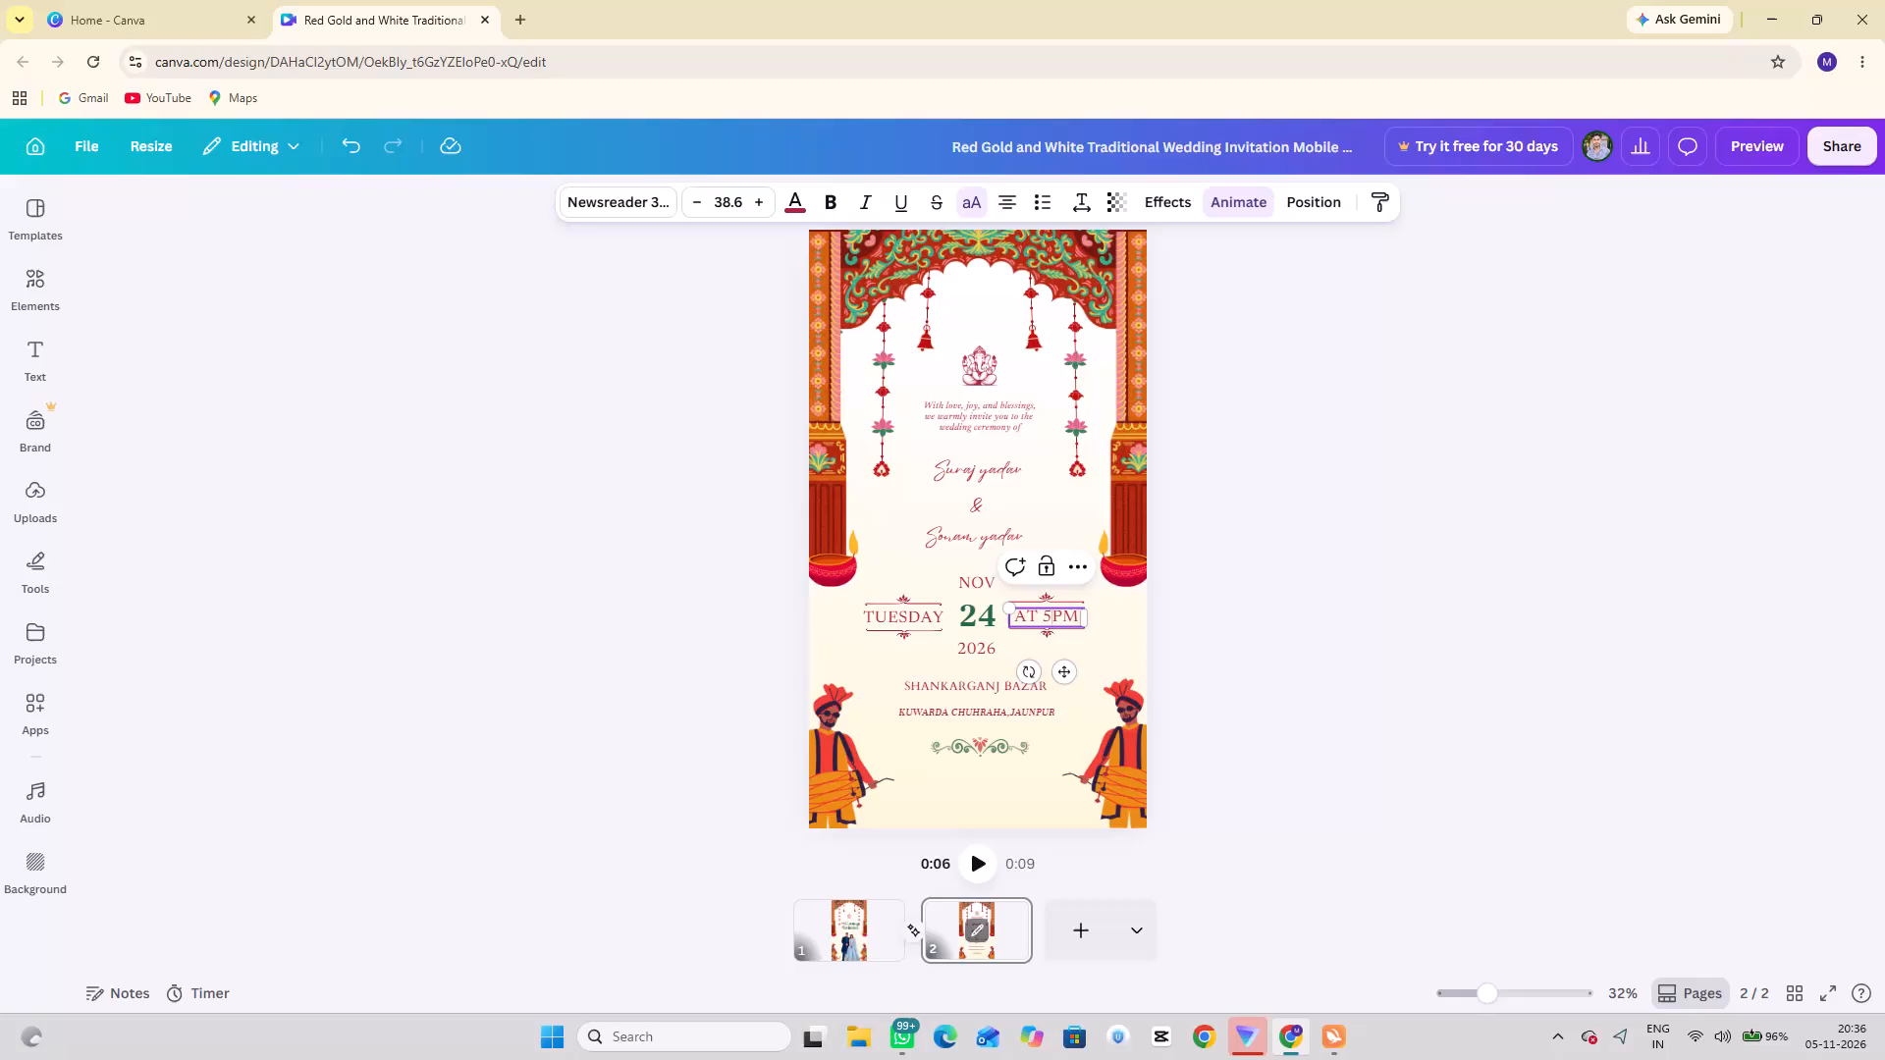
Play back the wedding invitation video from its first page, undoing the circle shape added by mistake.
left_click(1042, 764)
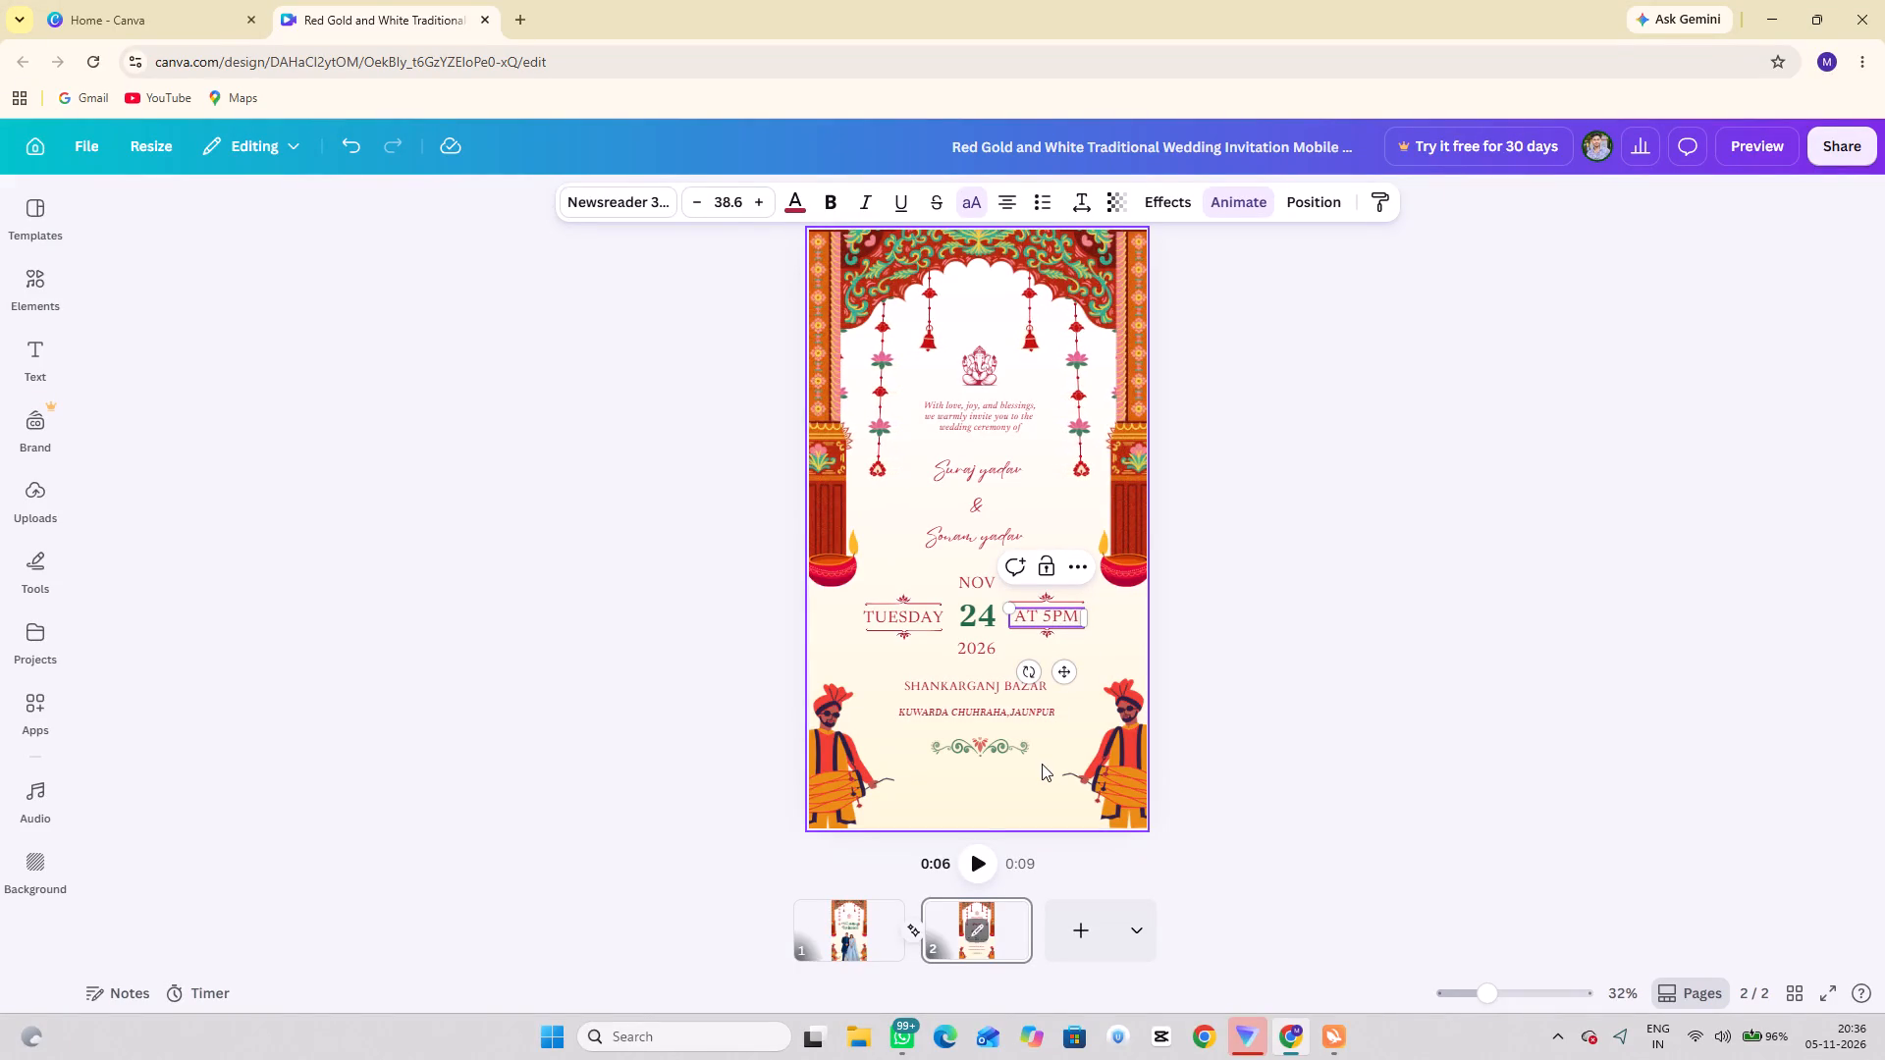
left_click(832, 911)
key("space")
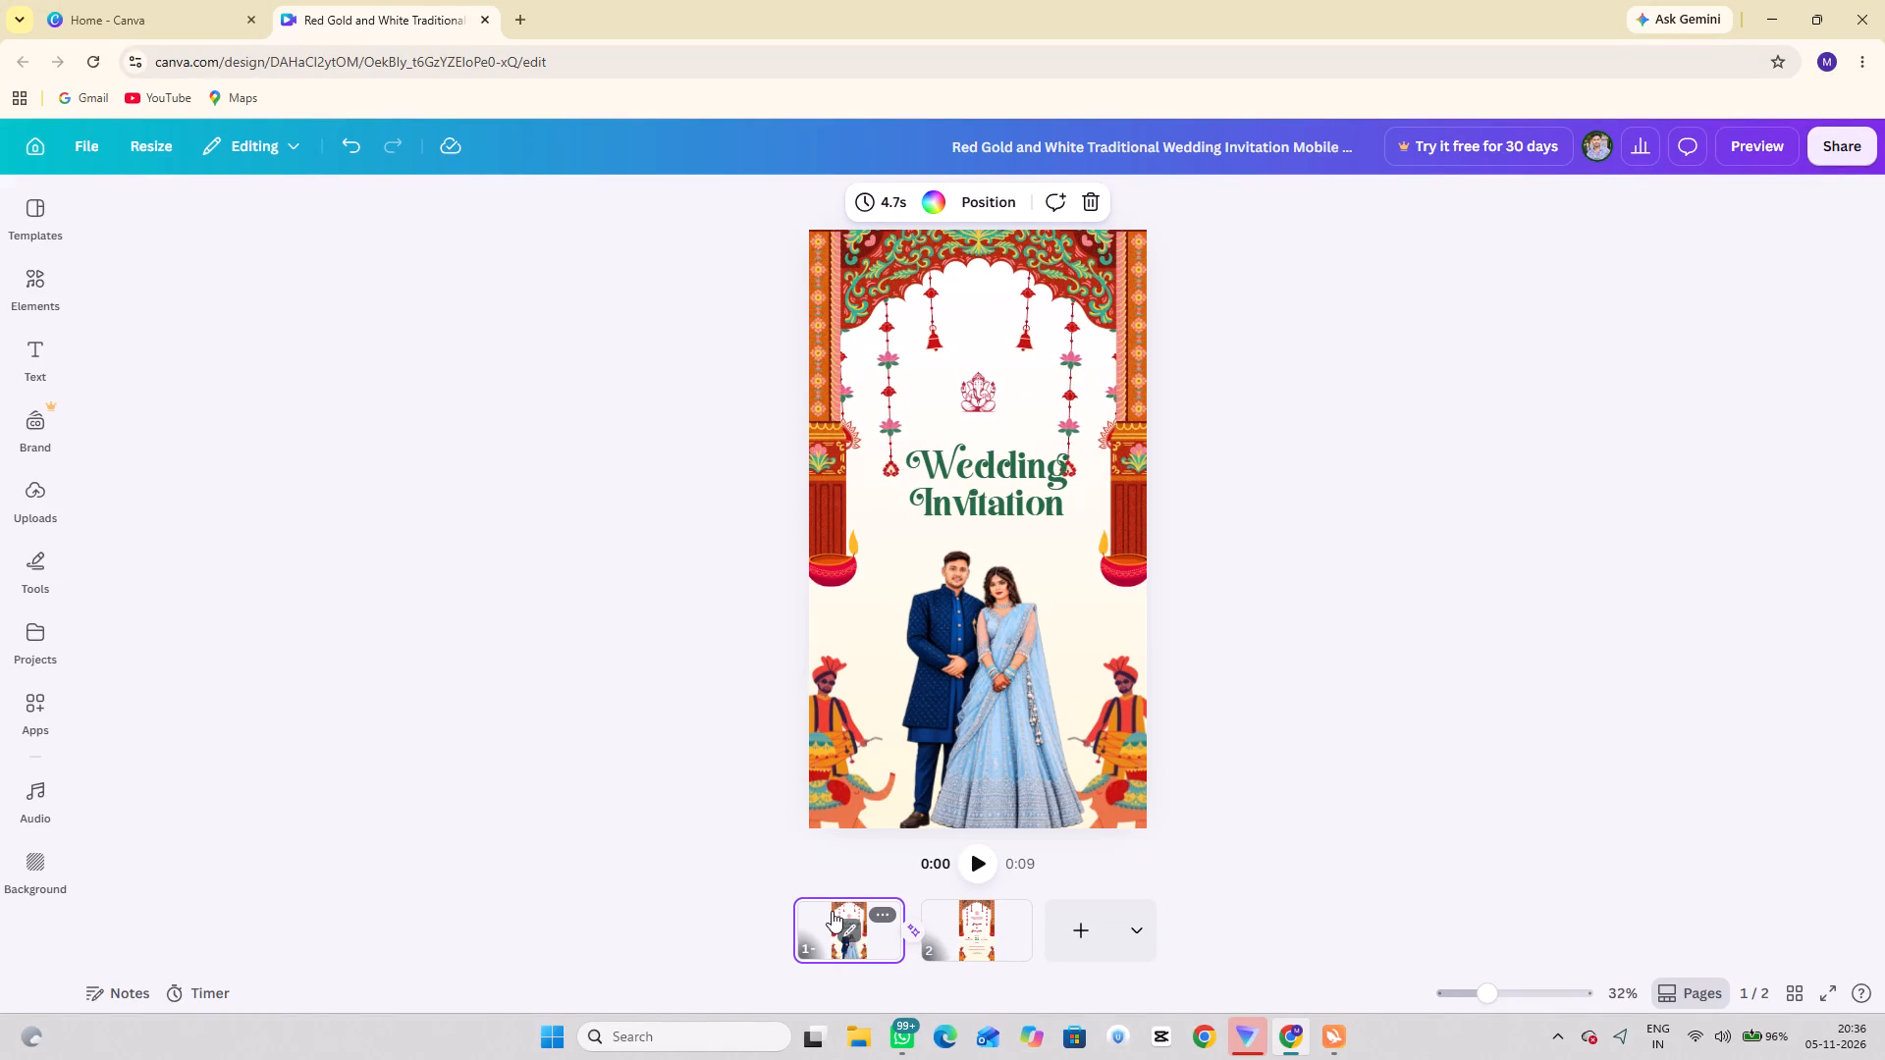
key("space")
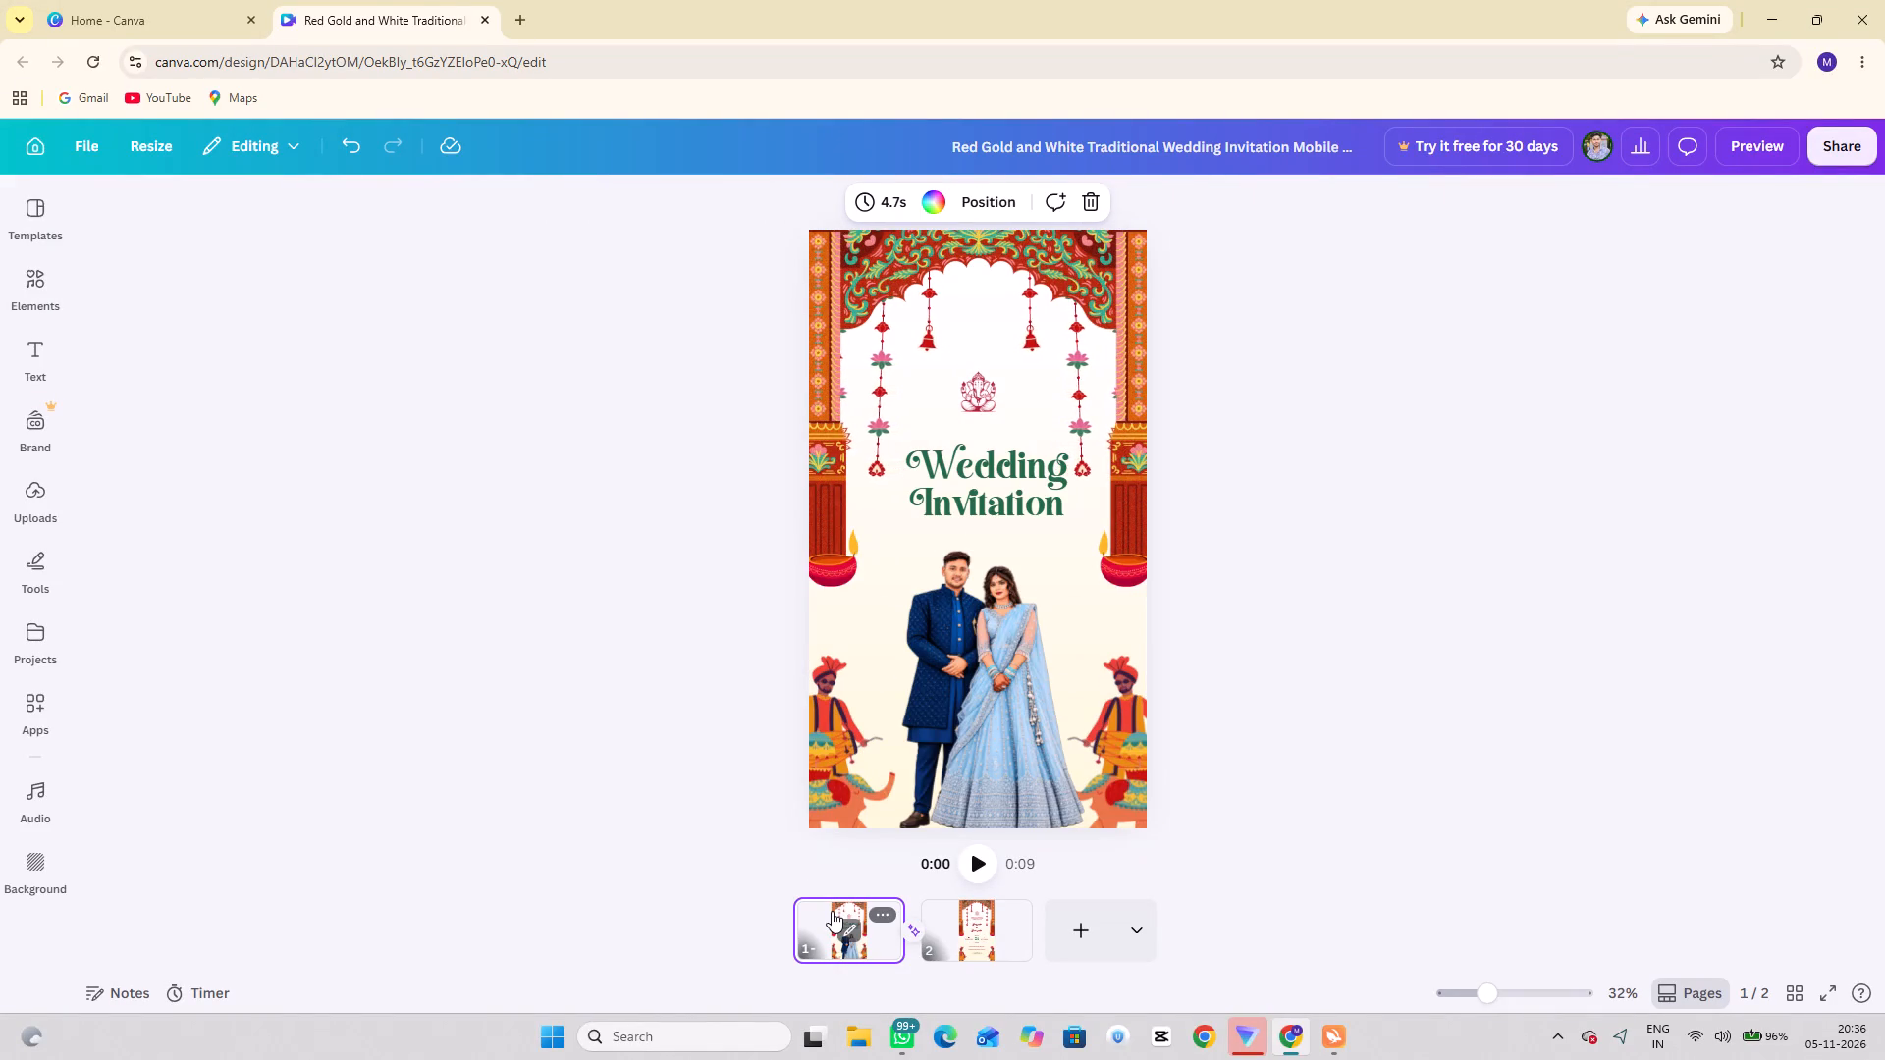
key("c")
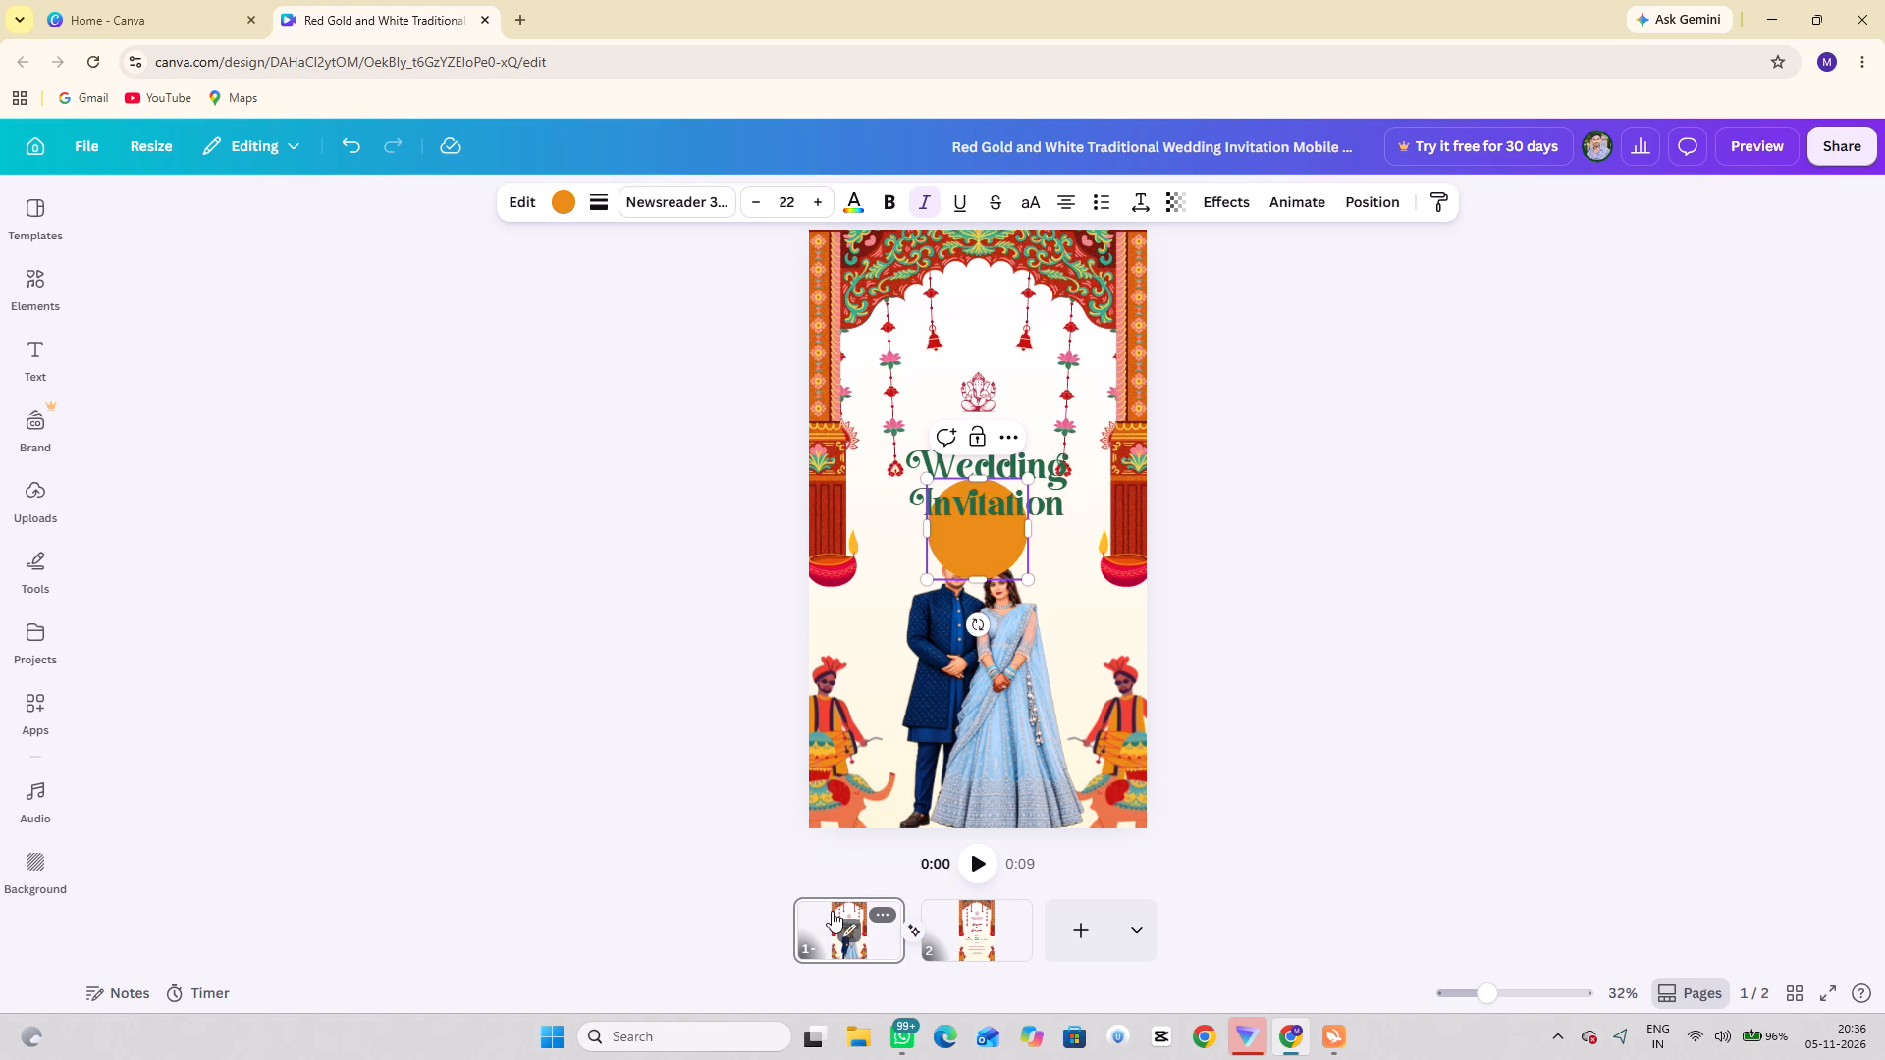
key("ctrl+z")
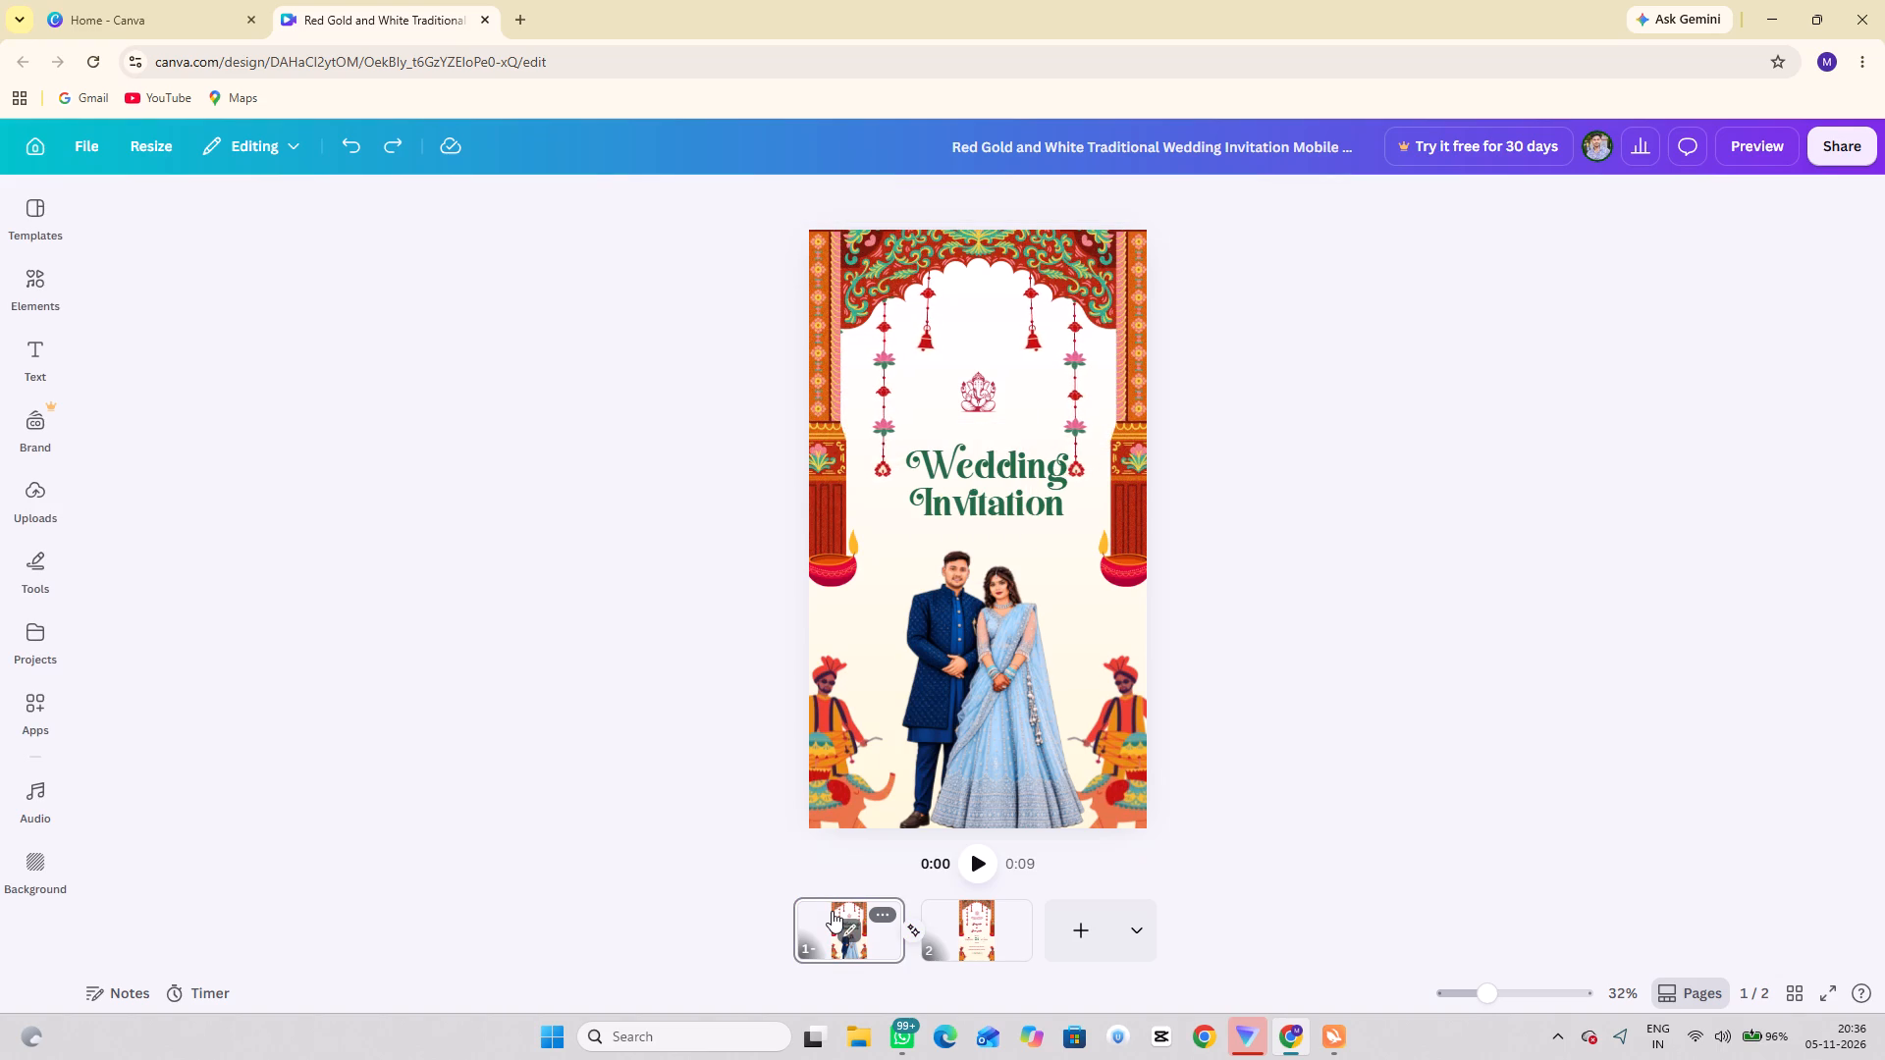
key("space")
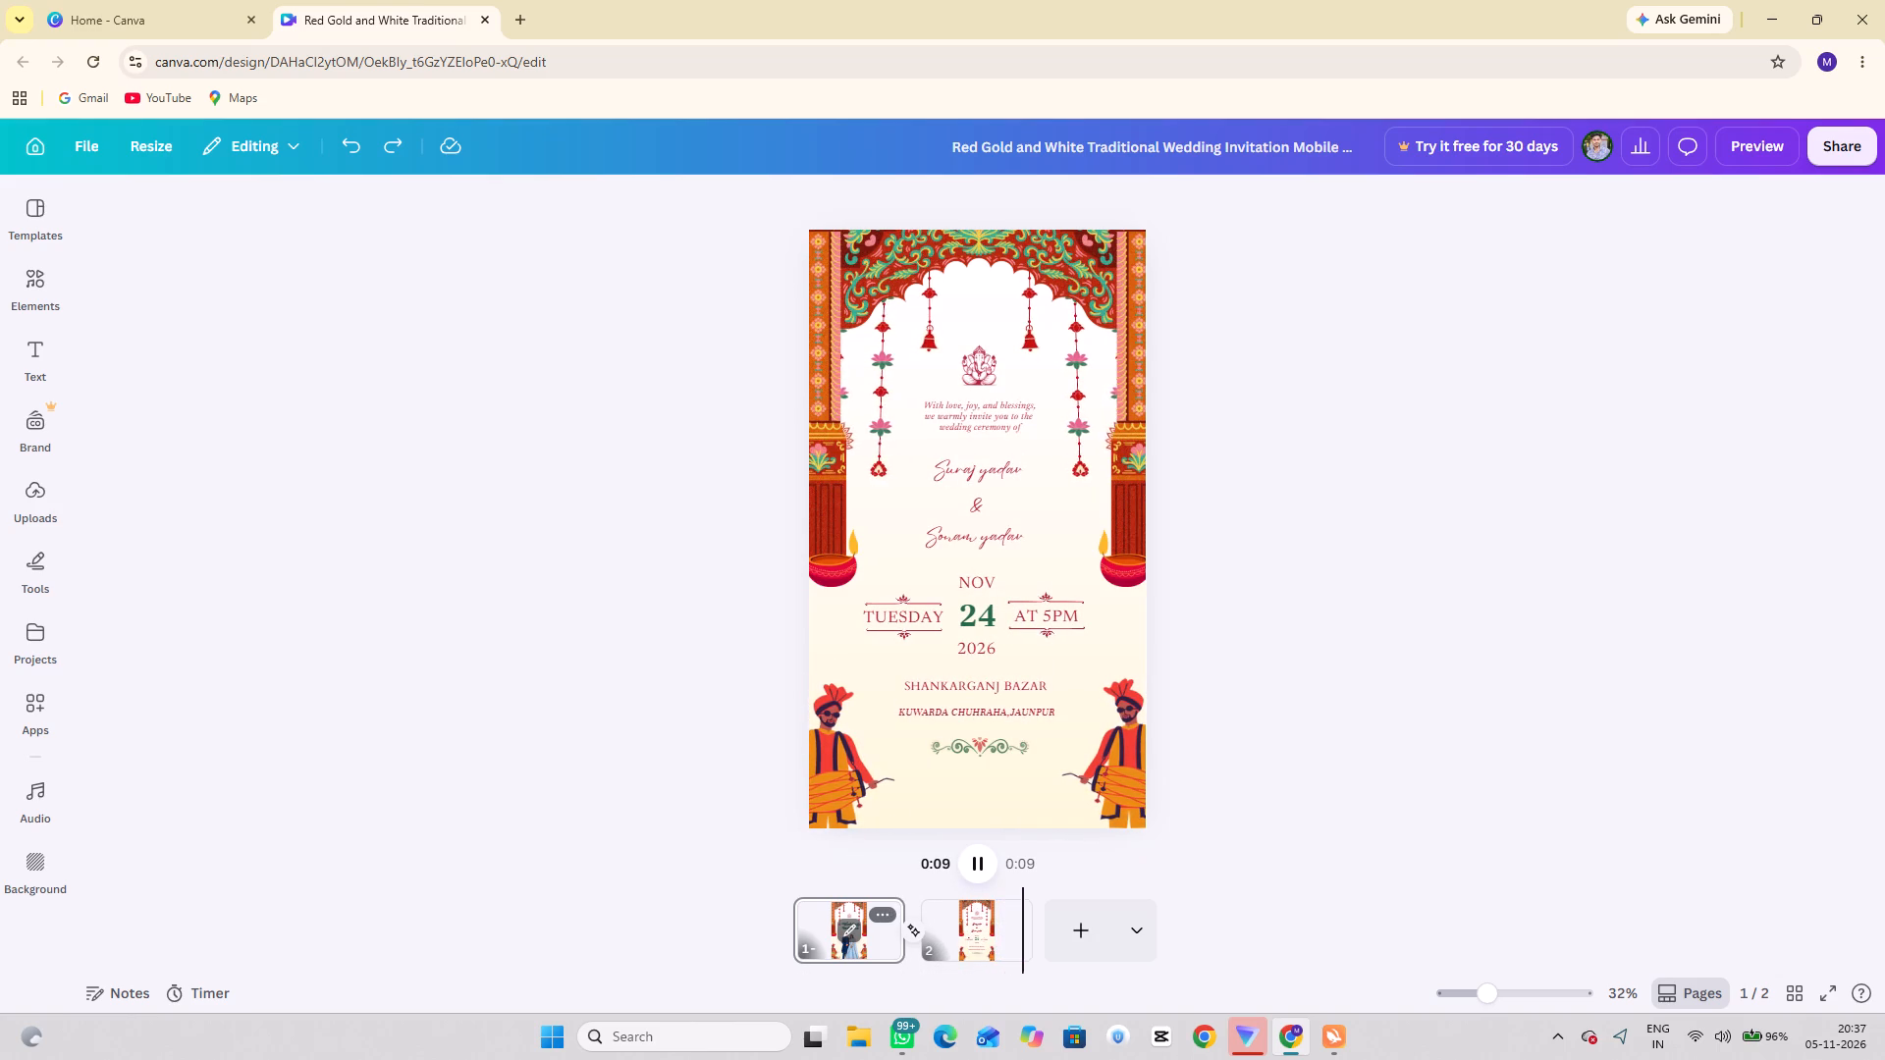
key("space")
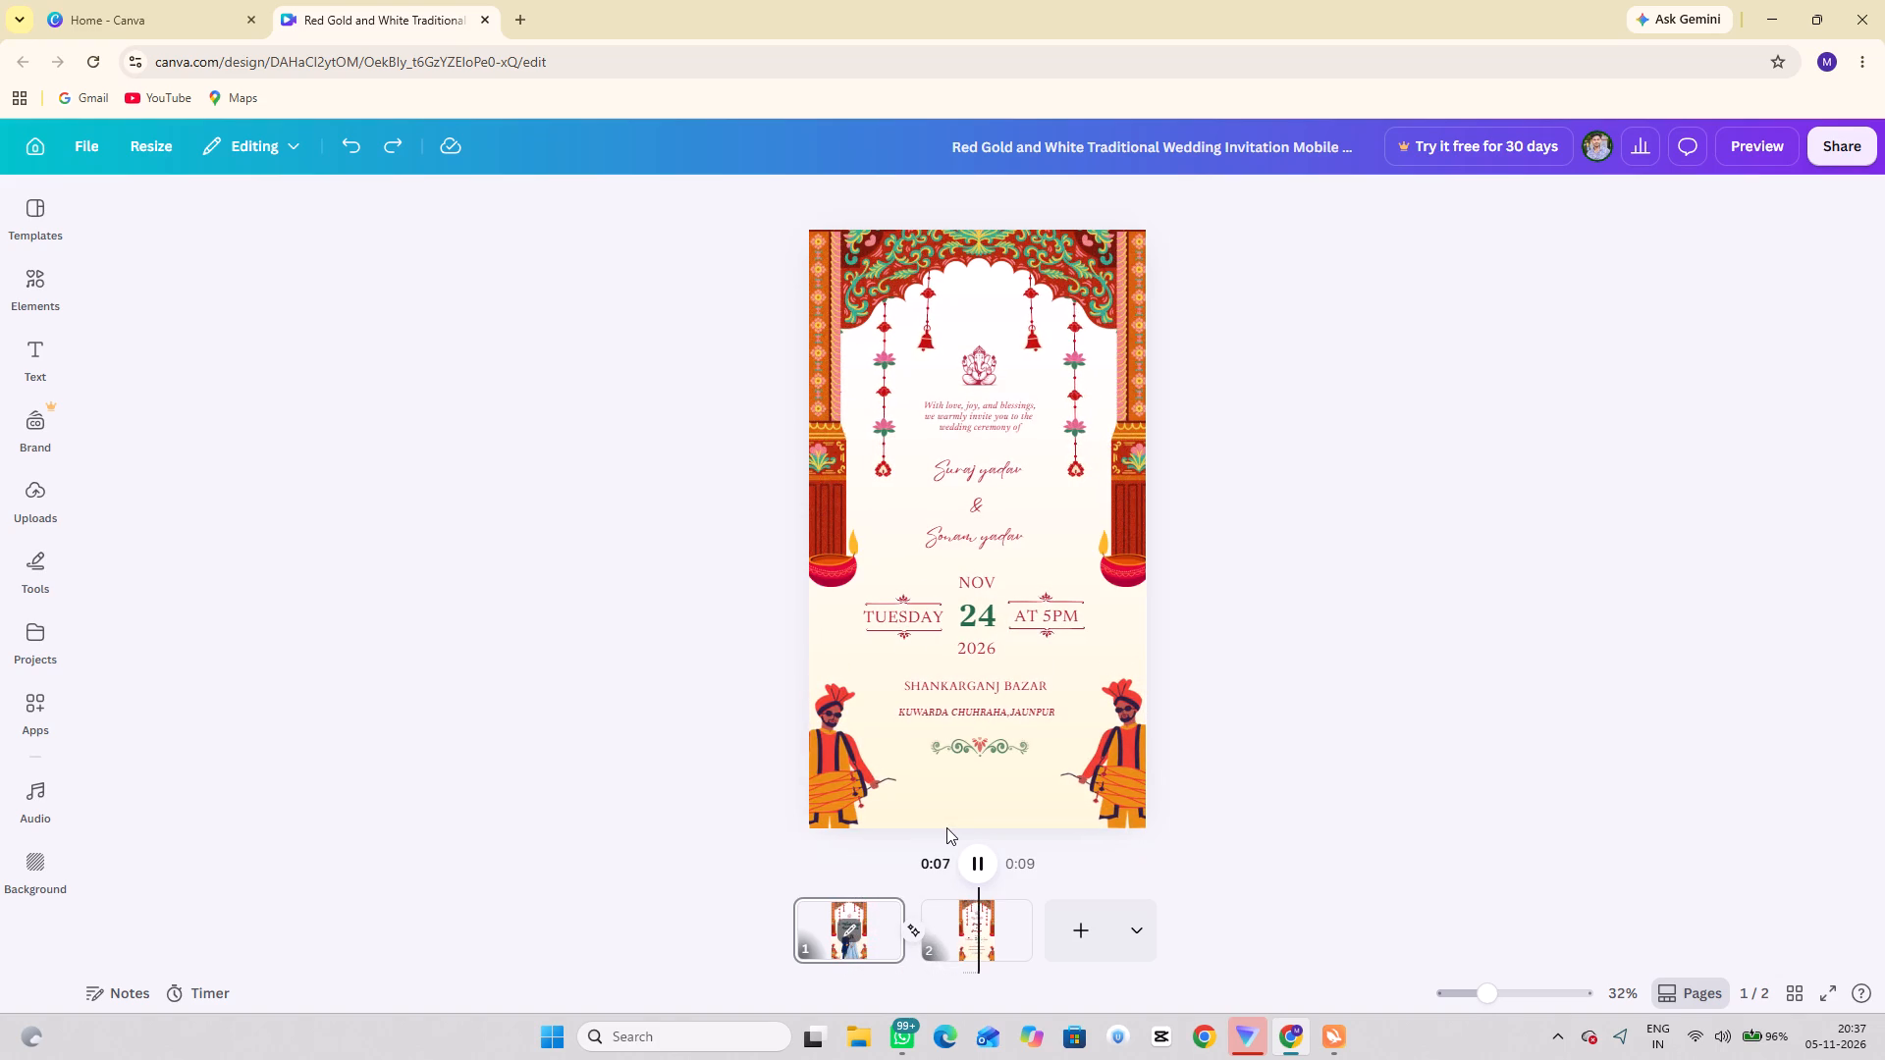
Play the rest of the invitation video, pausing and resuming it, and stop it on the first page.
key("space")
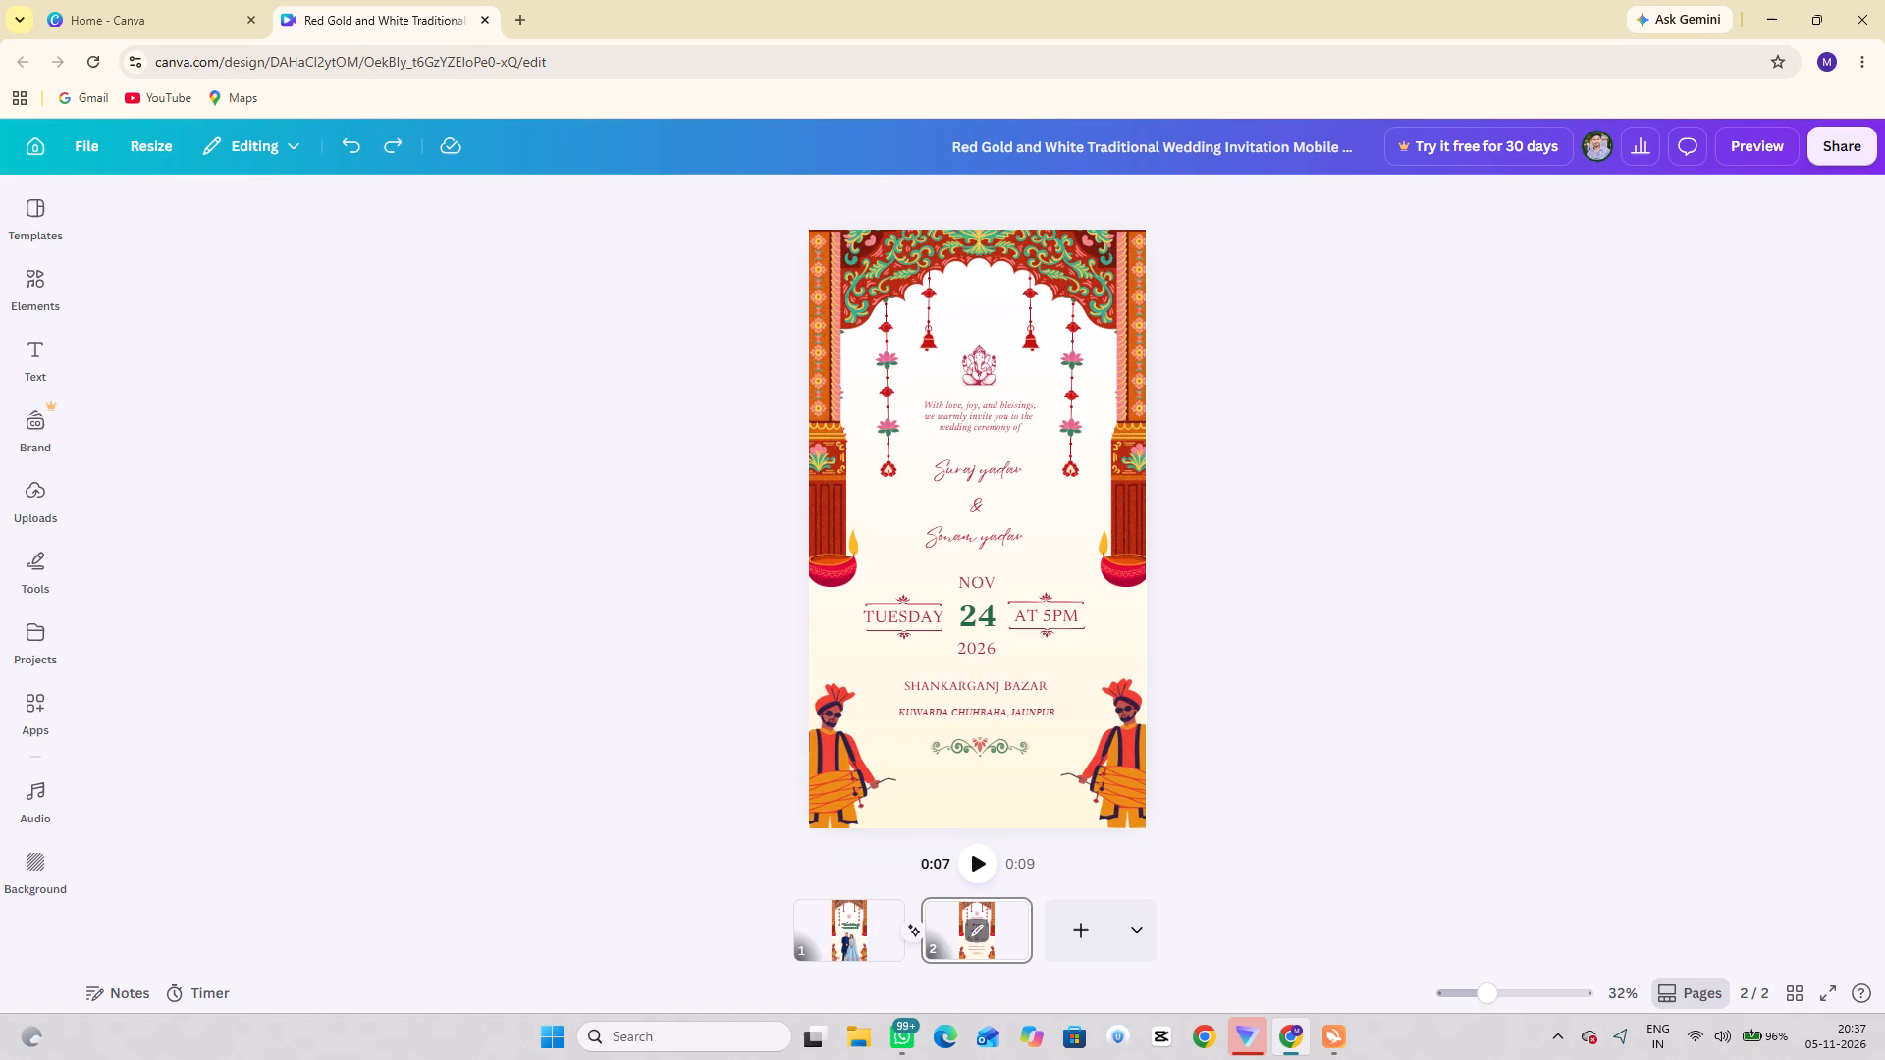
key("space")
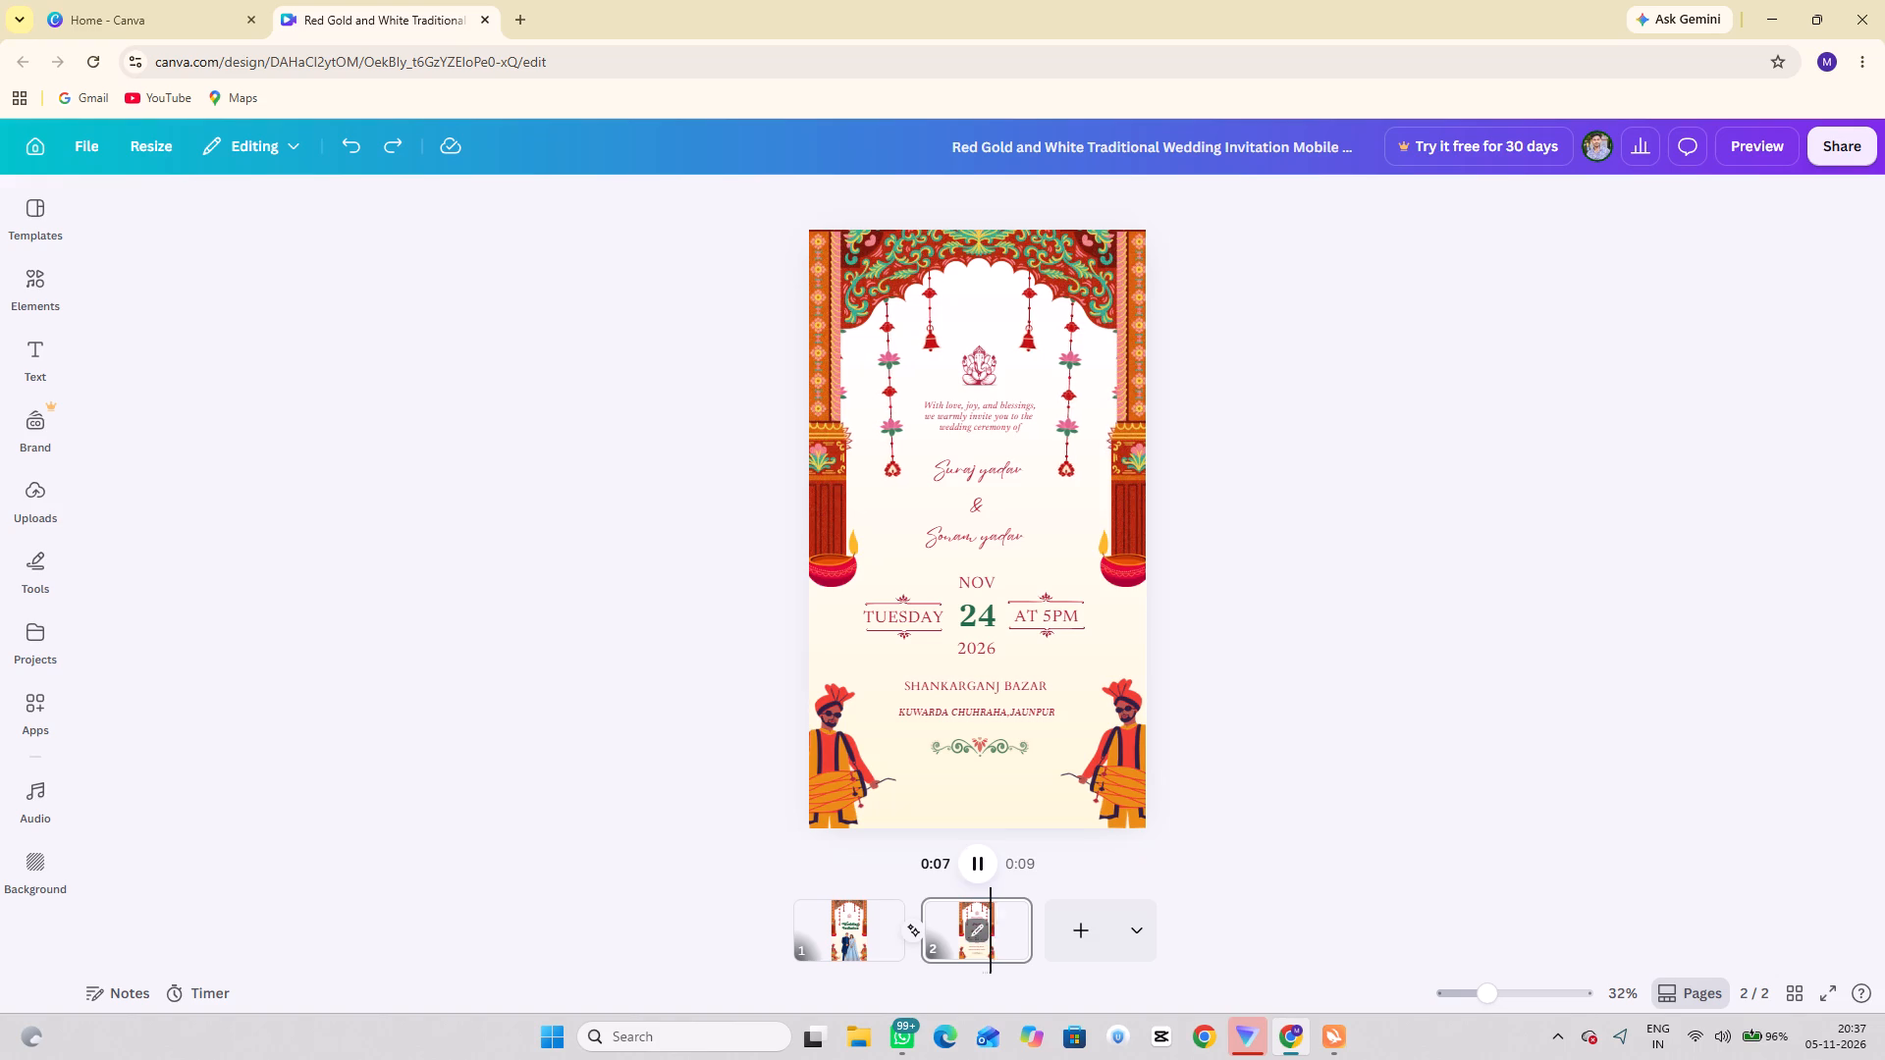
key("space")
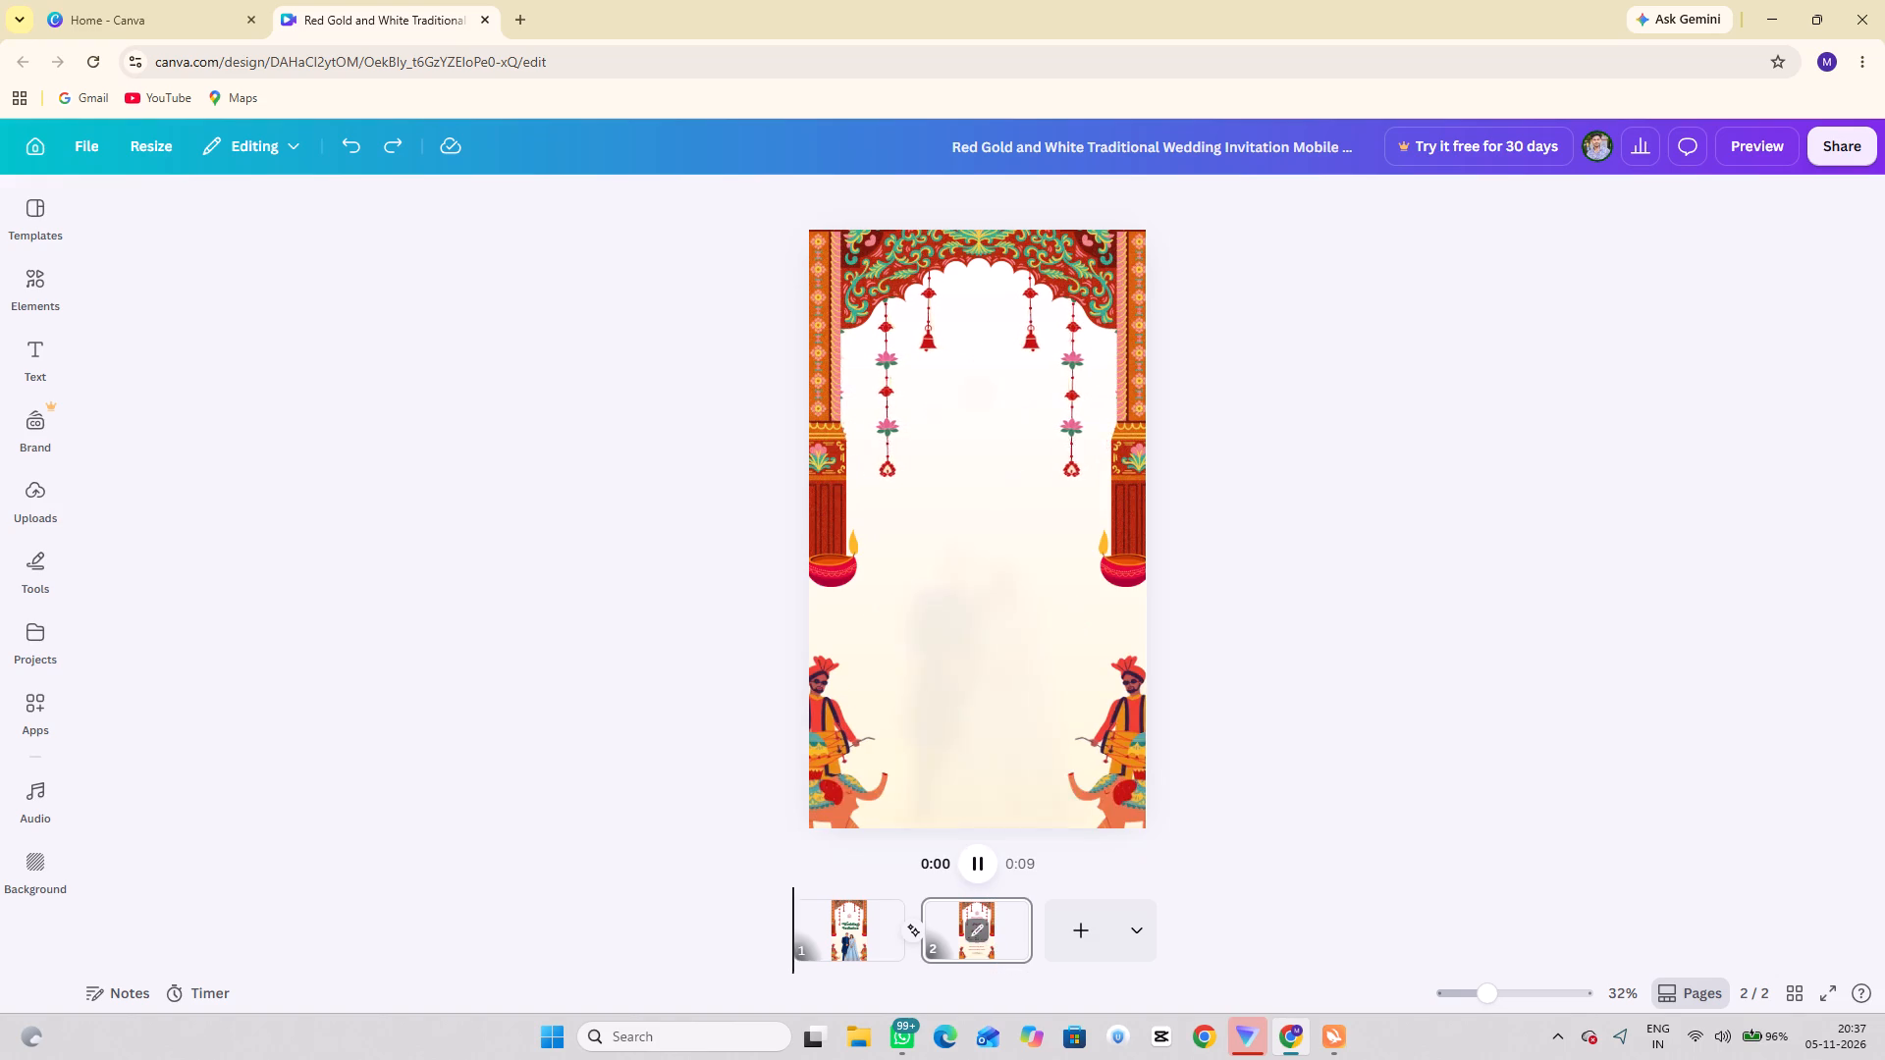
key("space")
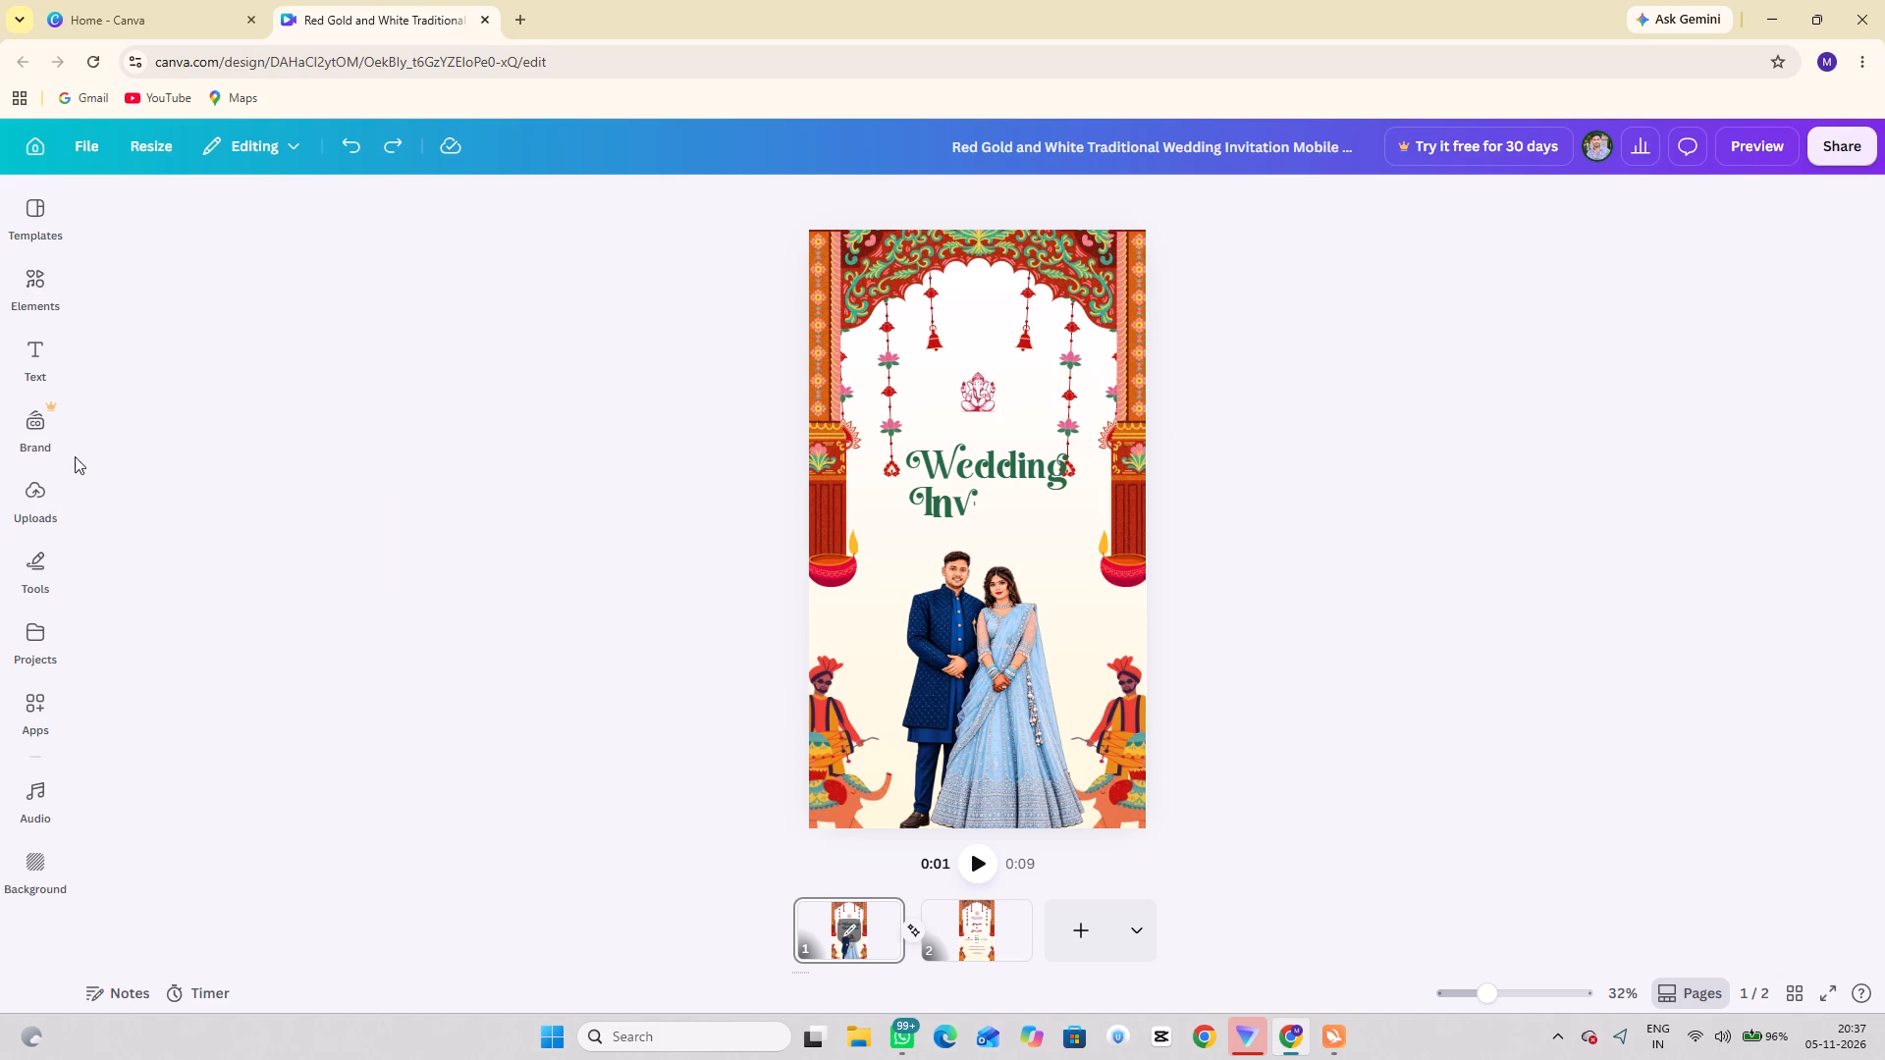
Replace the first page's content with the Cream and Brown mobile video design from the saved projects.
double_click(21, 625)
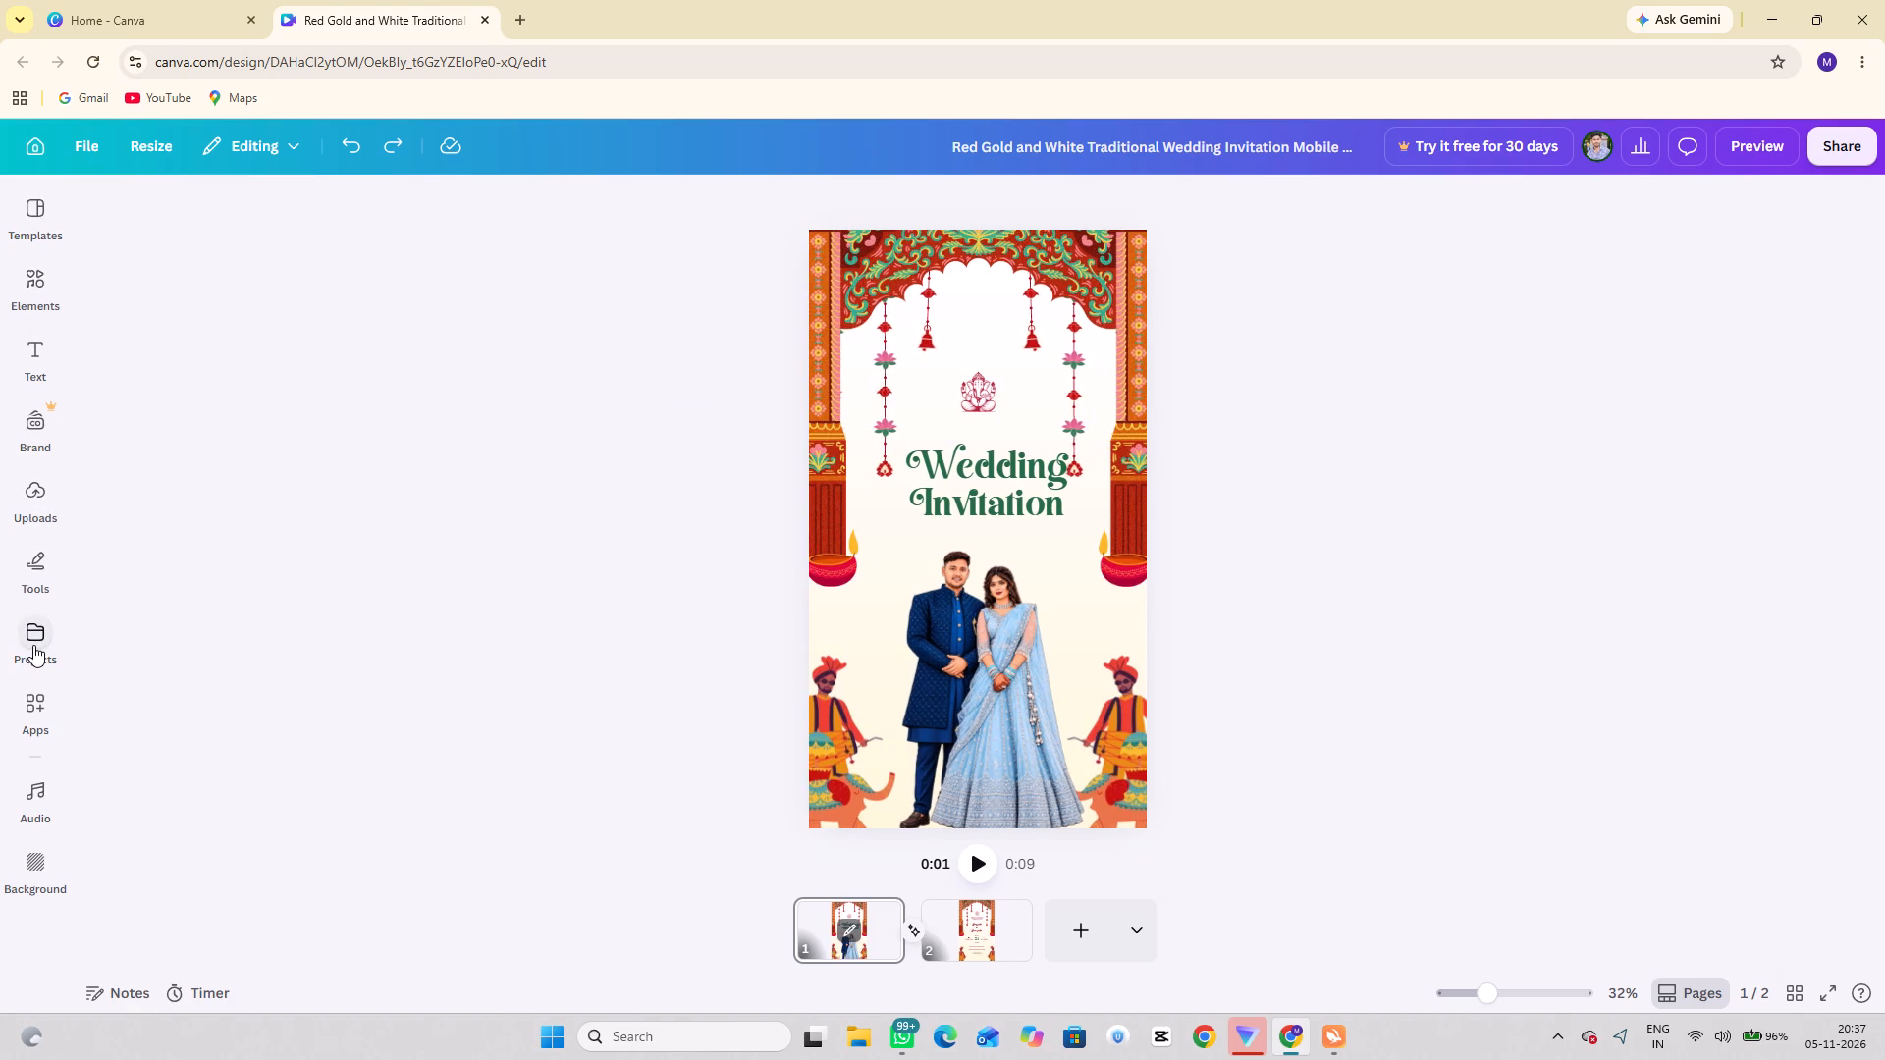
left_click(33, 645)
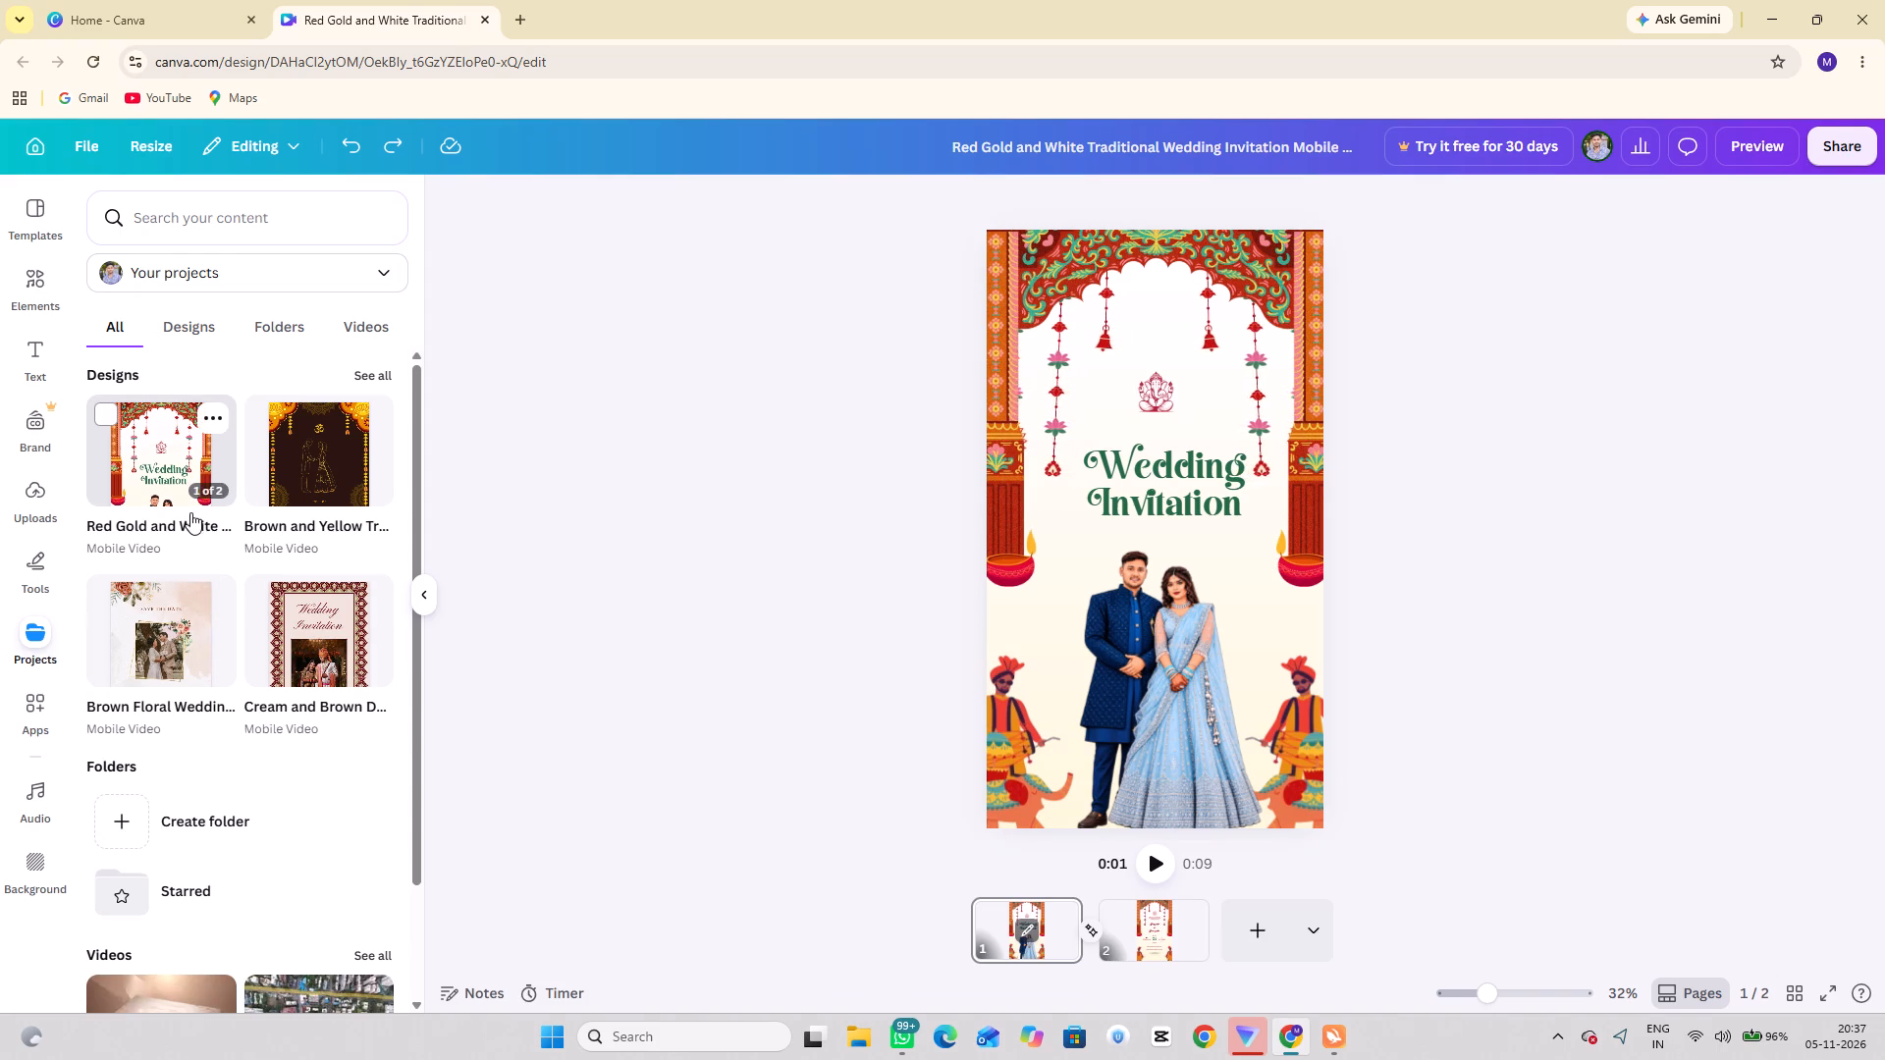
left_click(353, 637)
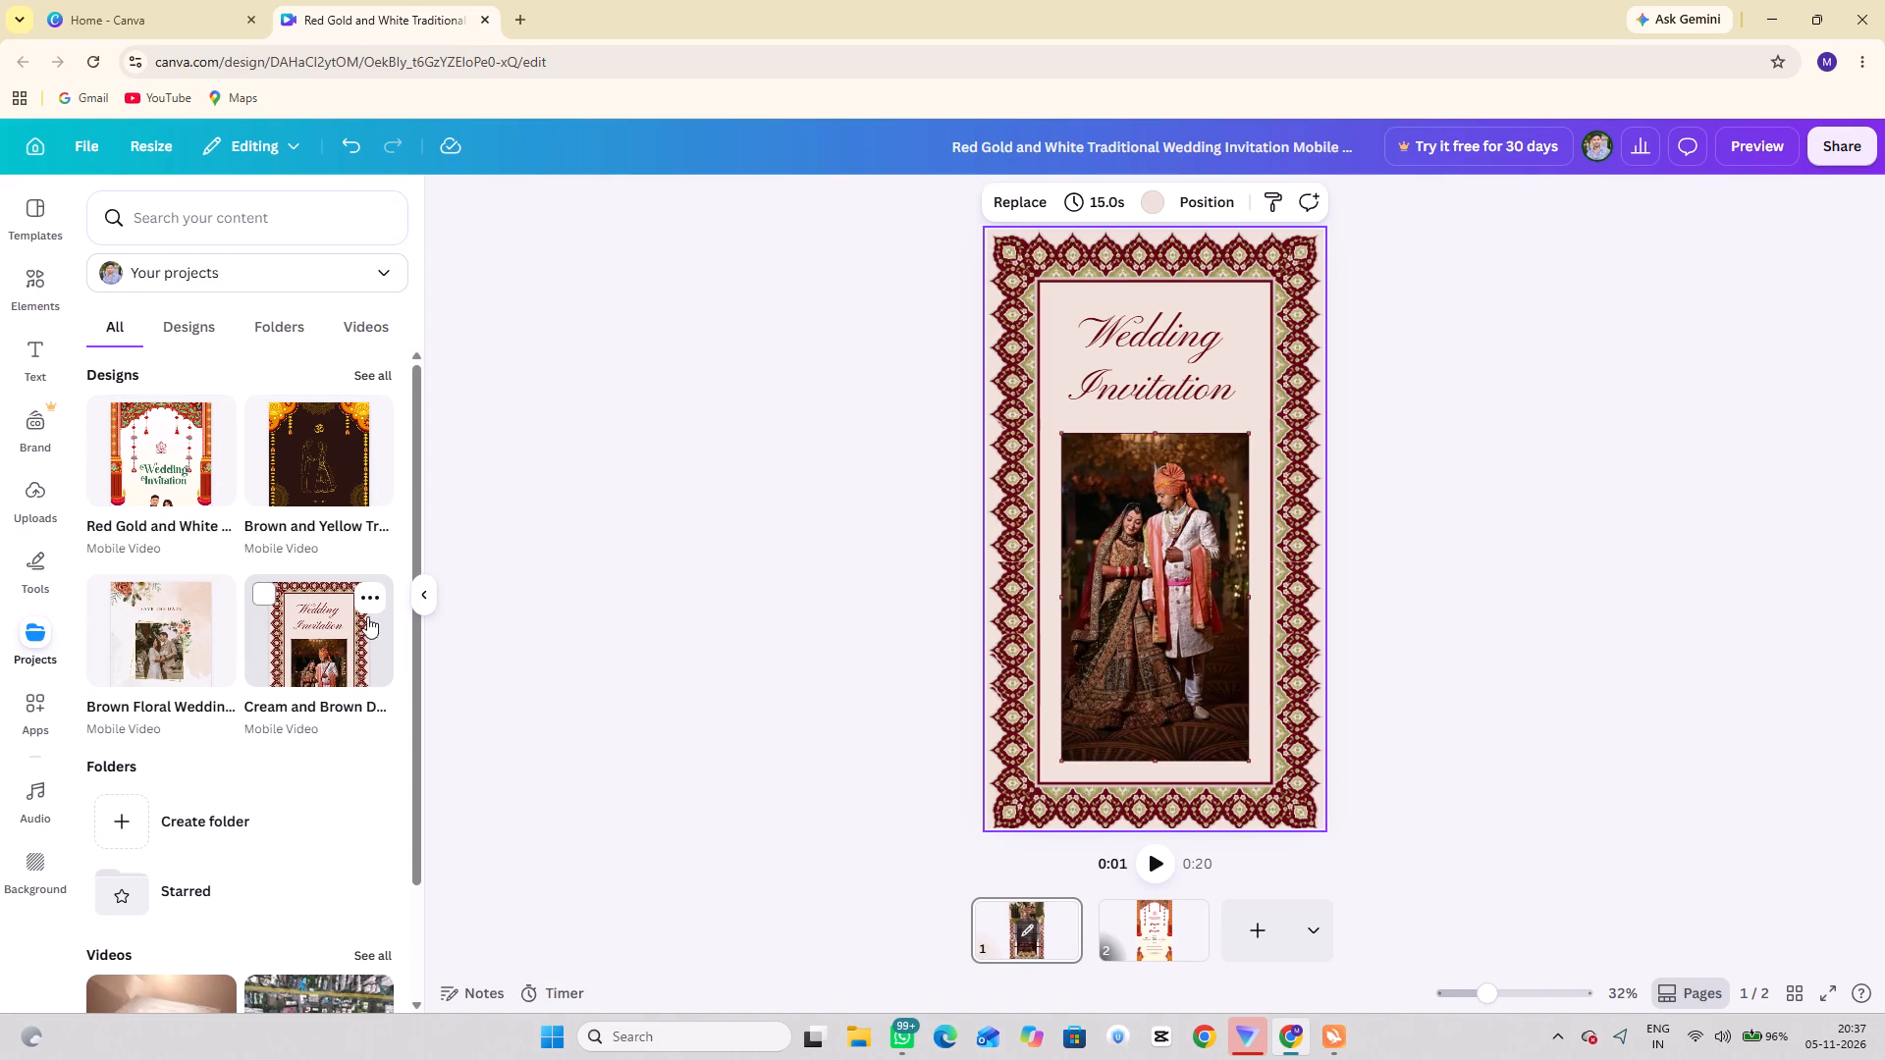
Try to play back the video with the Cream and Brown design on its first page.
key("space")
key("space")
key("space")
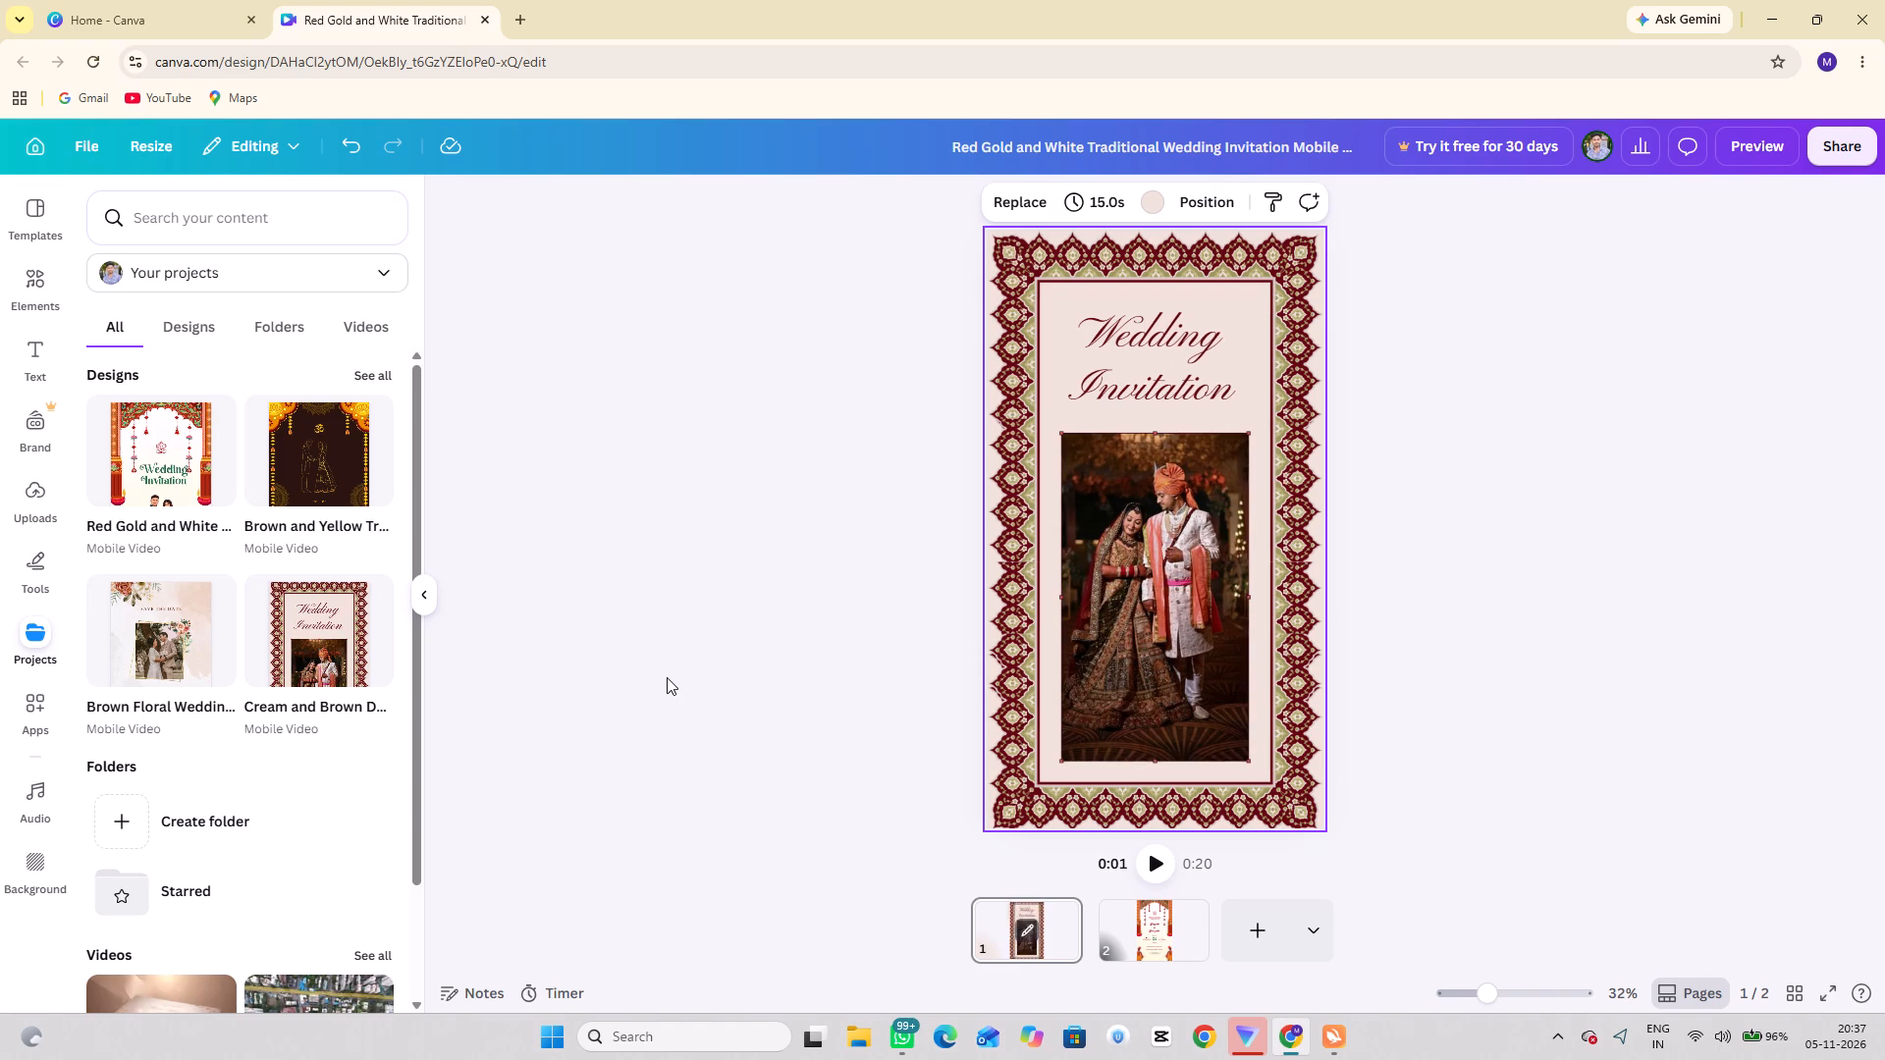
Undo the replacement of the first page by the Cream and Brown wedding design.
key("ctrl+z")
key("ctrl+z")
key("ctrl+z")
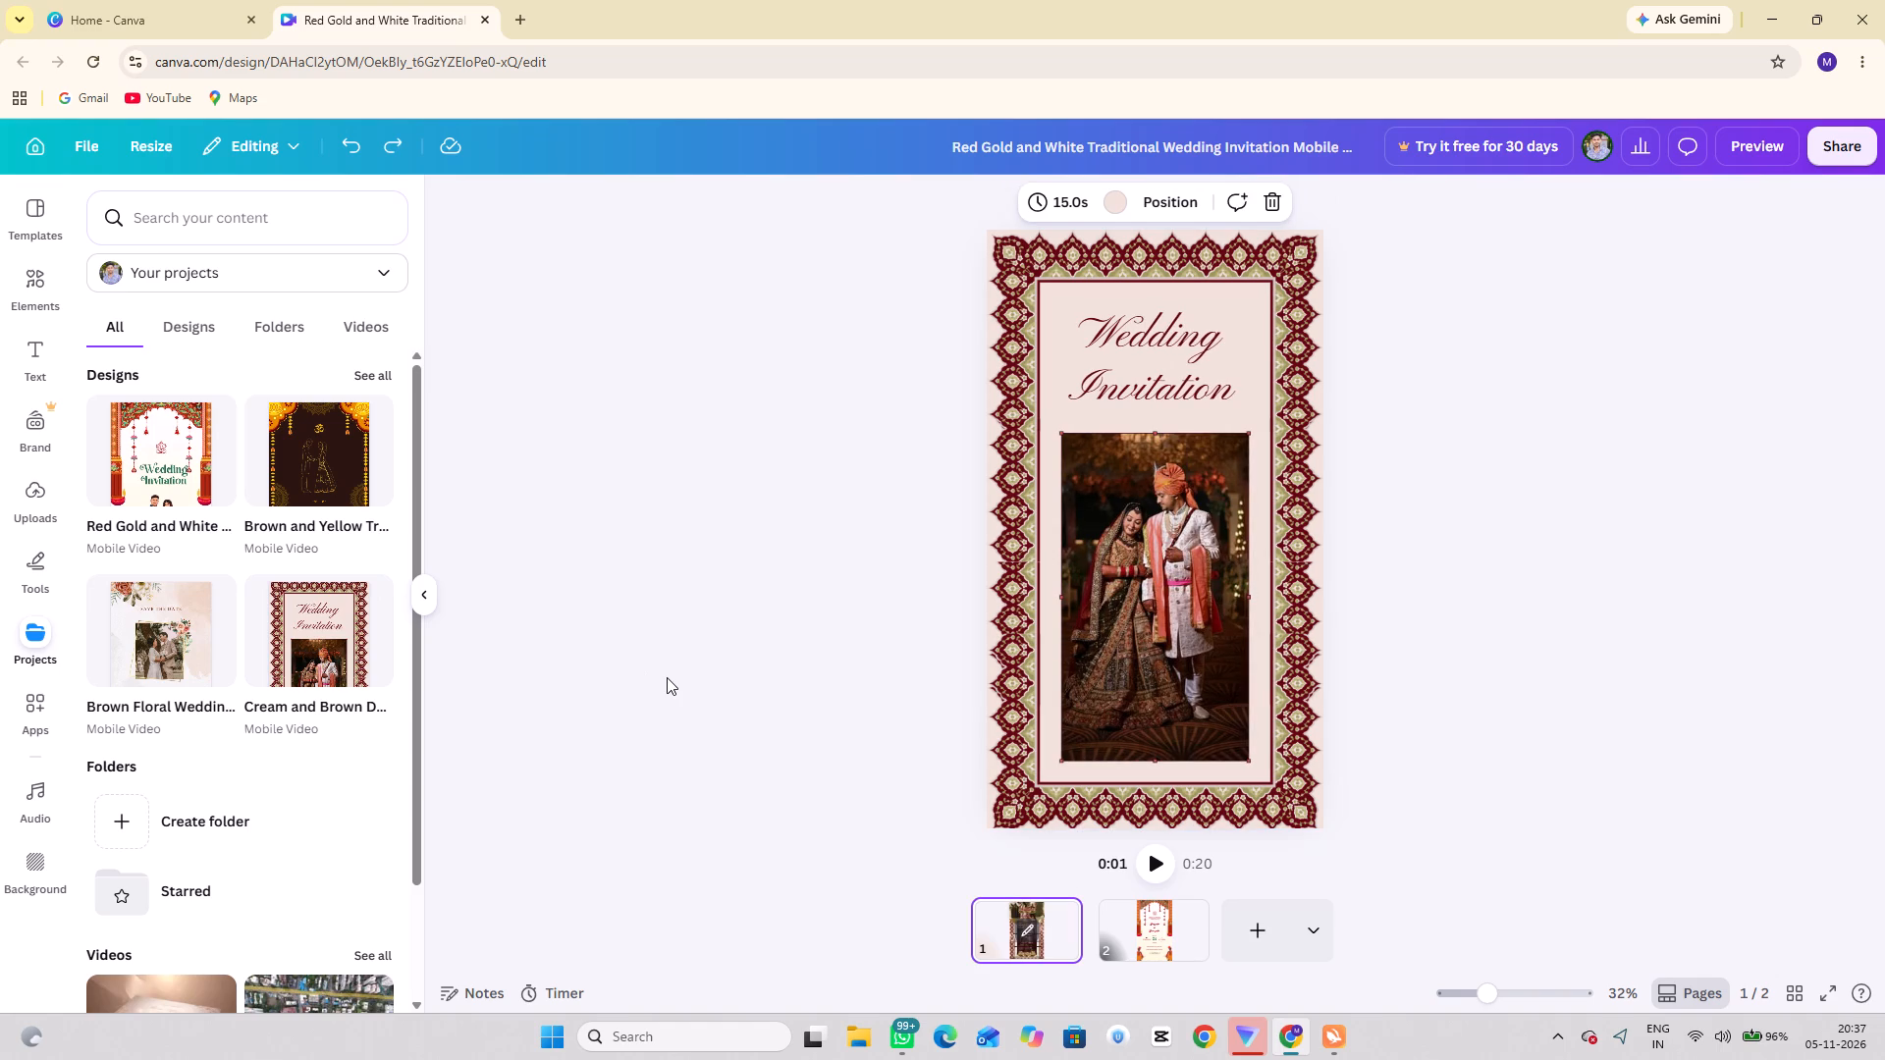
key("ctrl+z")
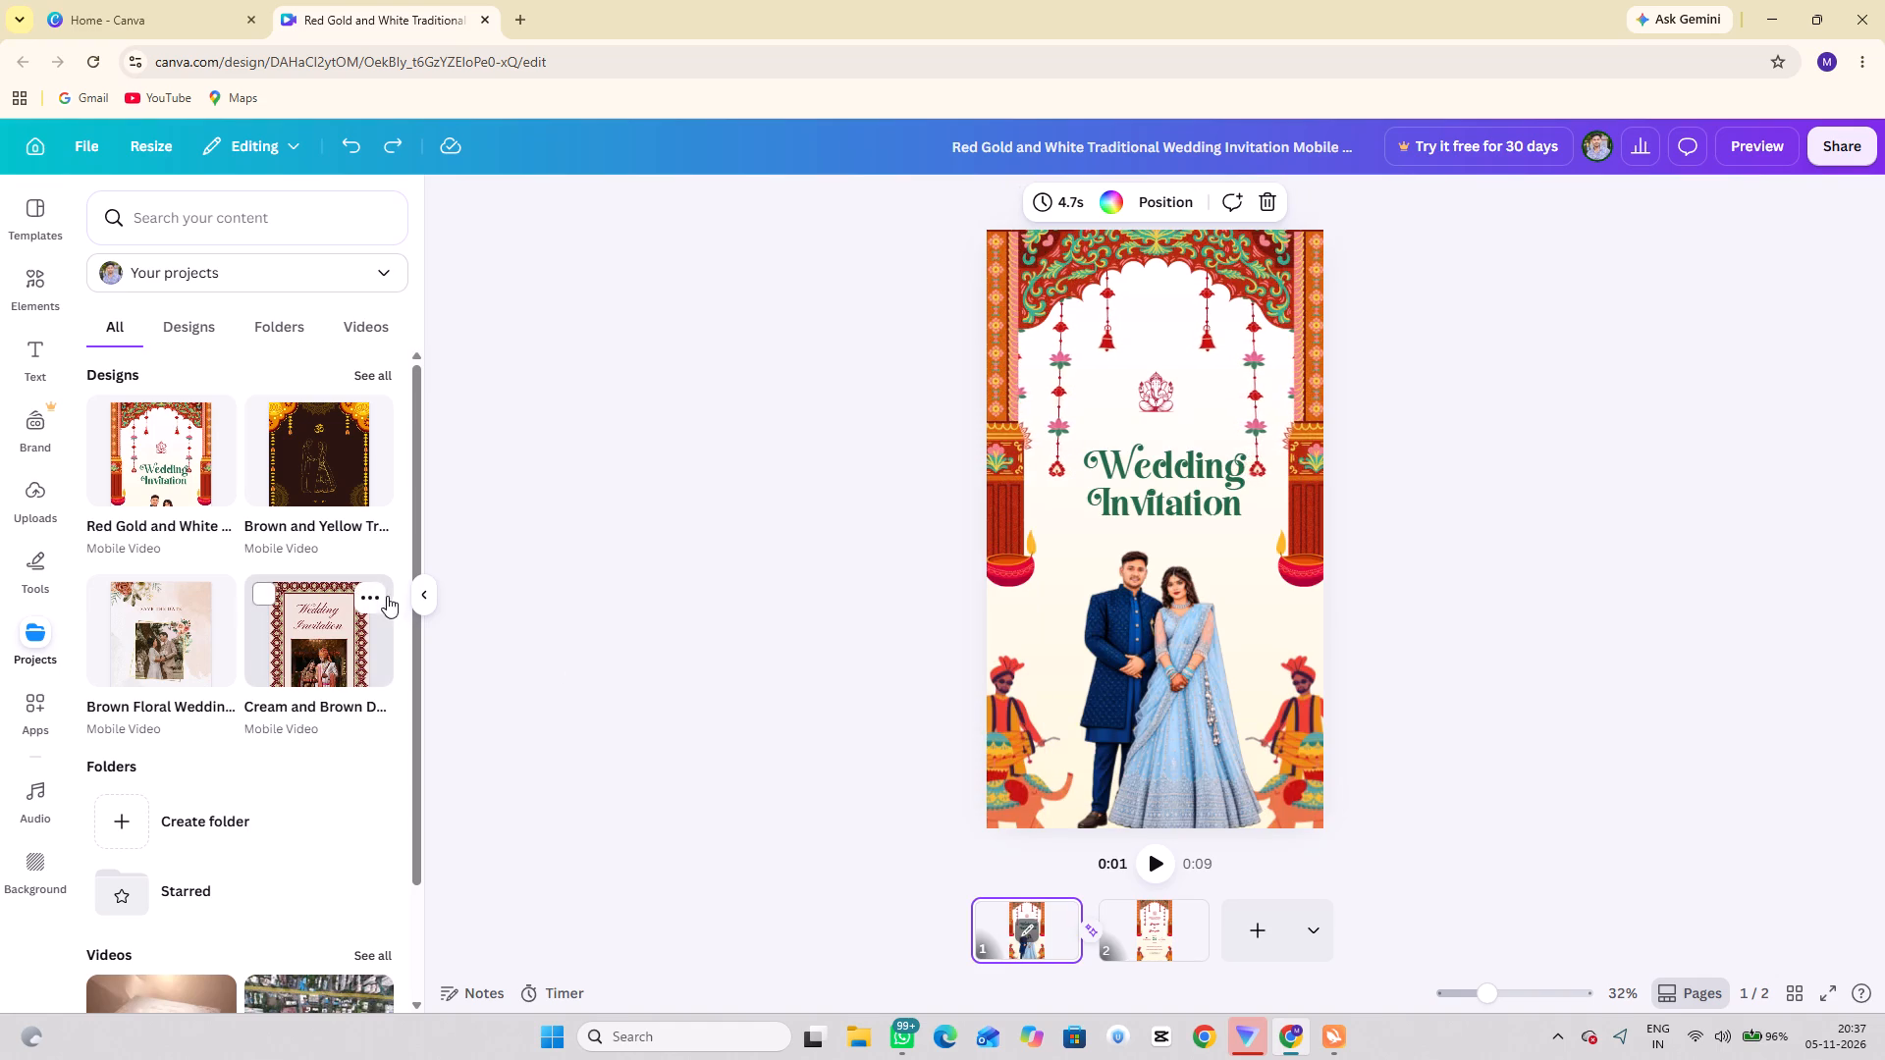
Show all saved designs in the projects and look through them for another invitation design.
scroll(270, 588, "down", 1)
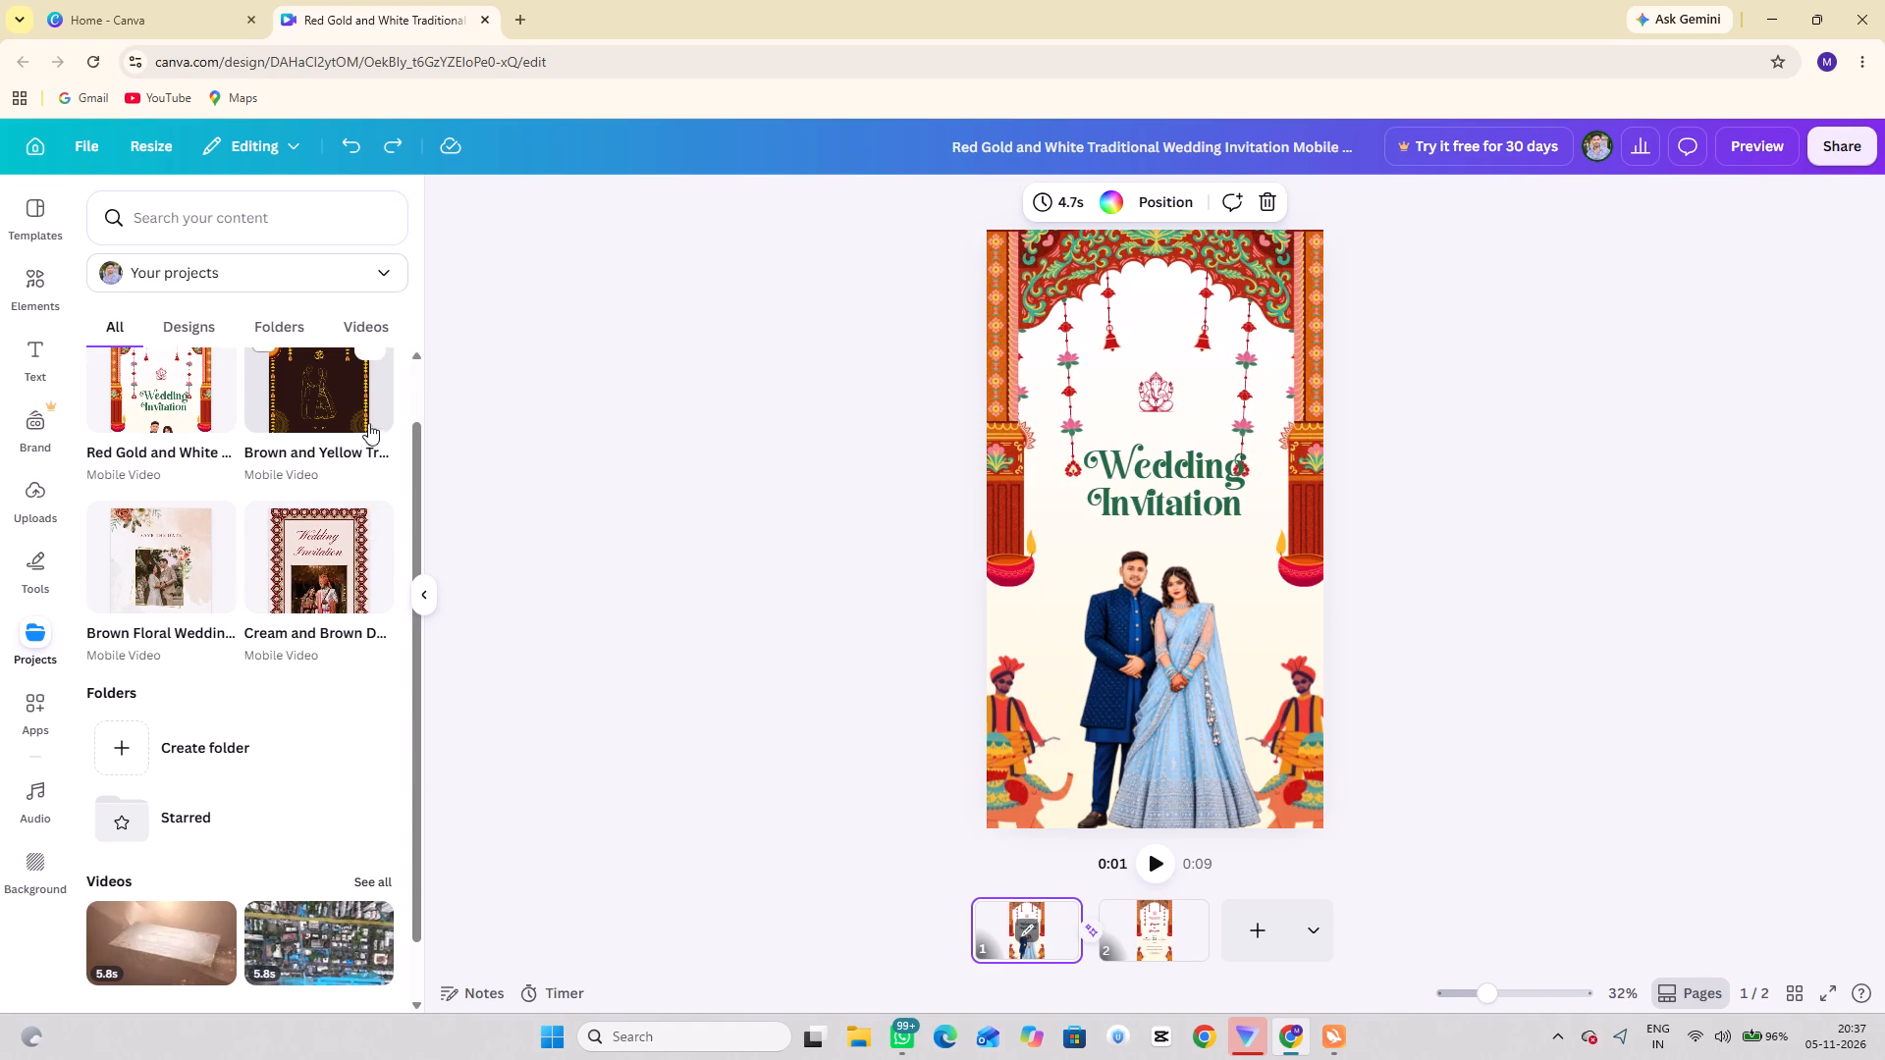
scroll(368, 428, "up", 2)
left_click(370, 370)
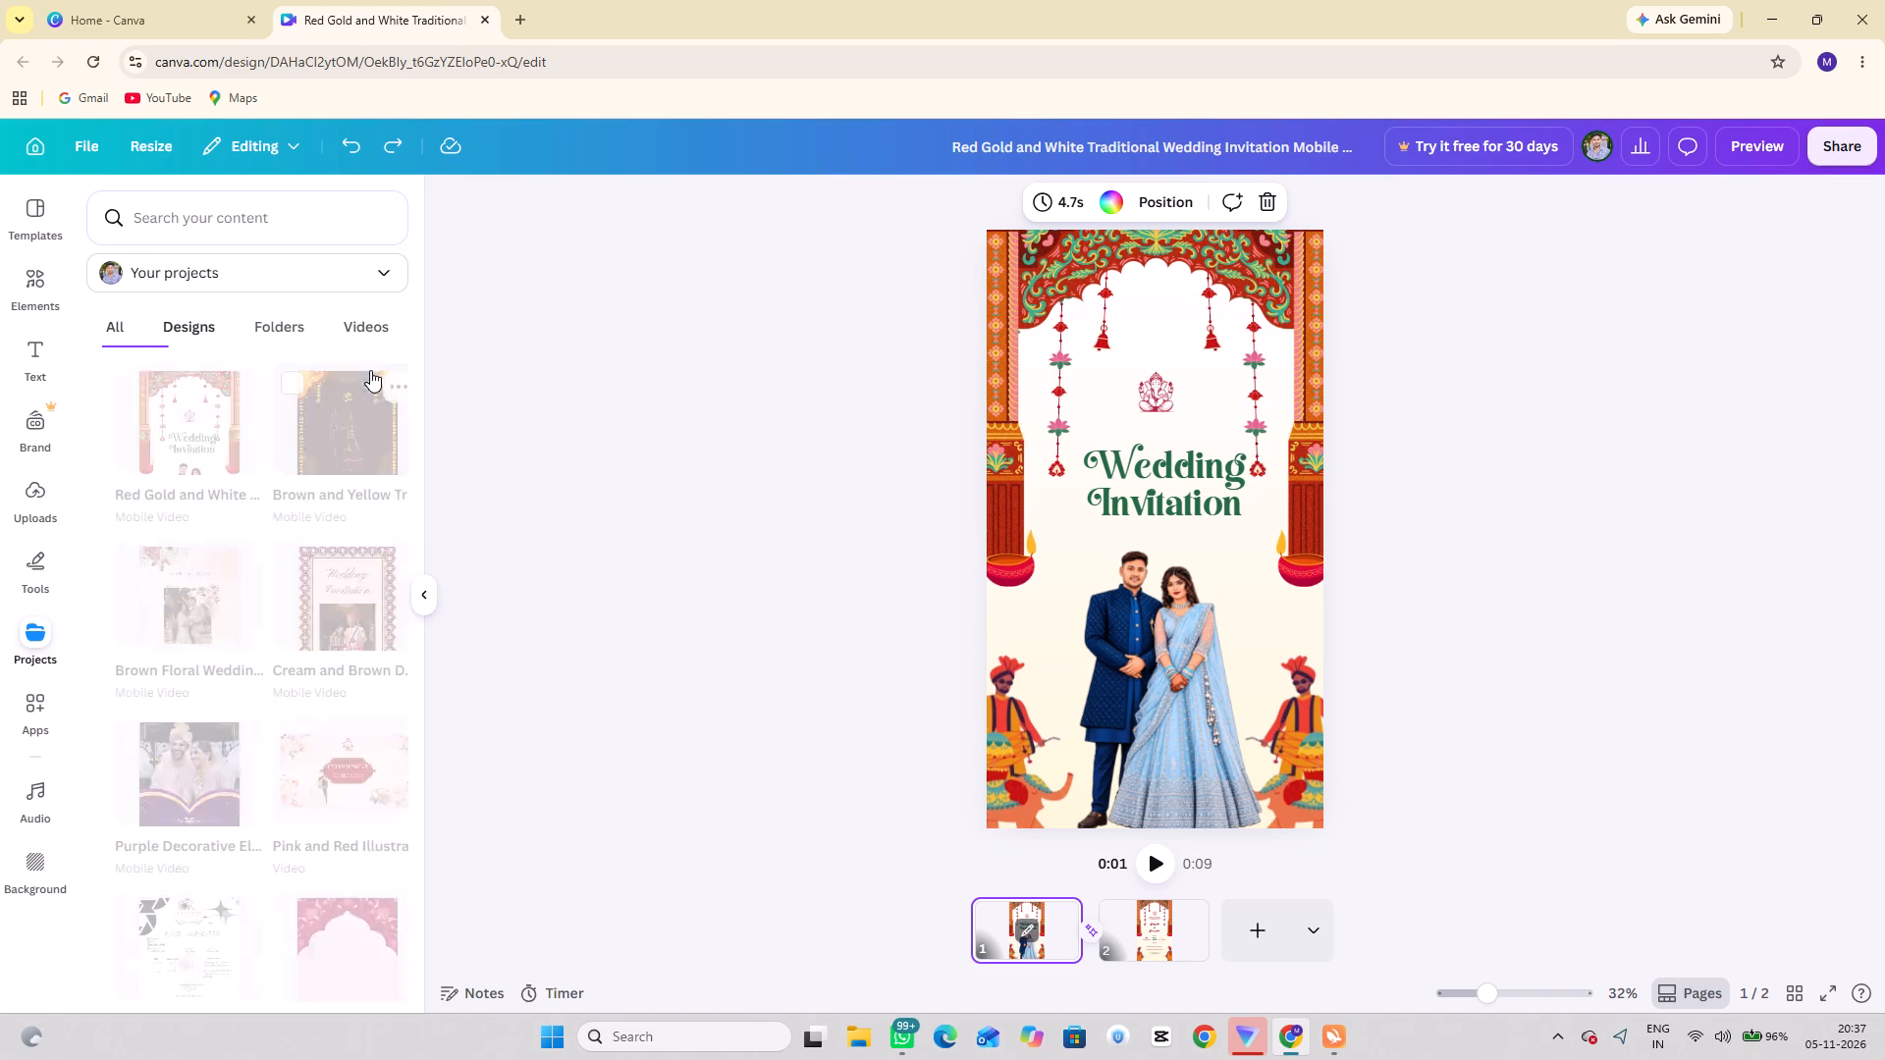
scroll(244, 736, "down", 2)
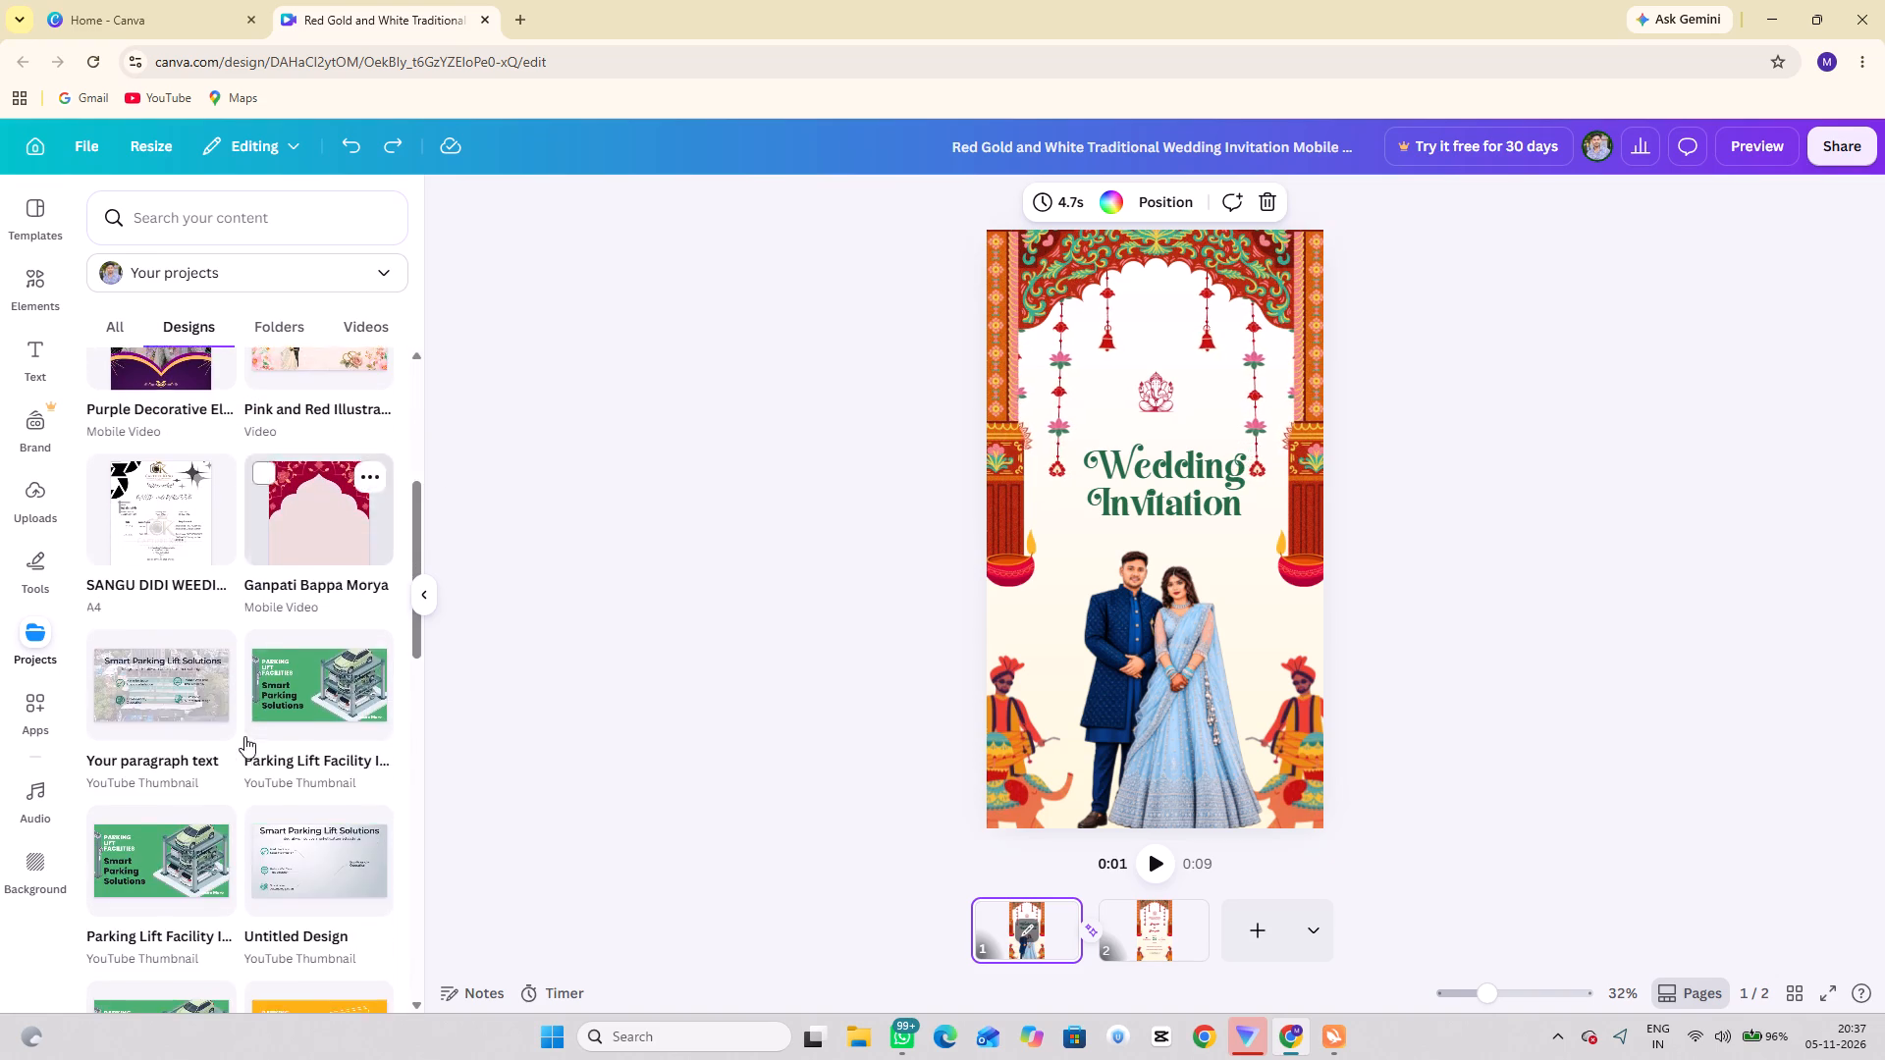
scroll(244, 736, "down", 1)
scroll(244, 736, "up", 6)
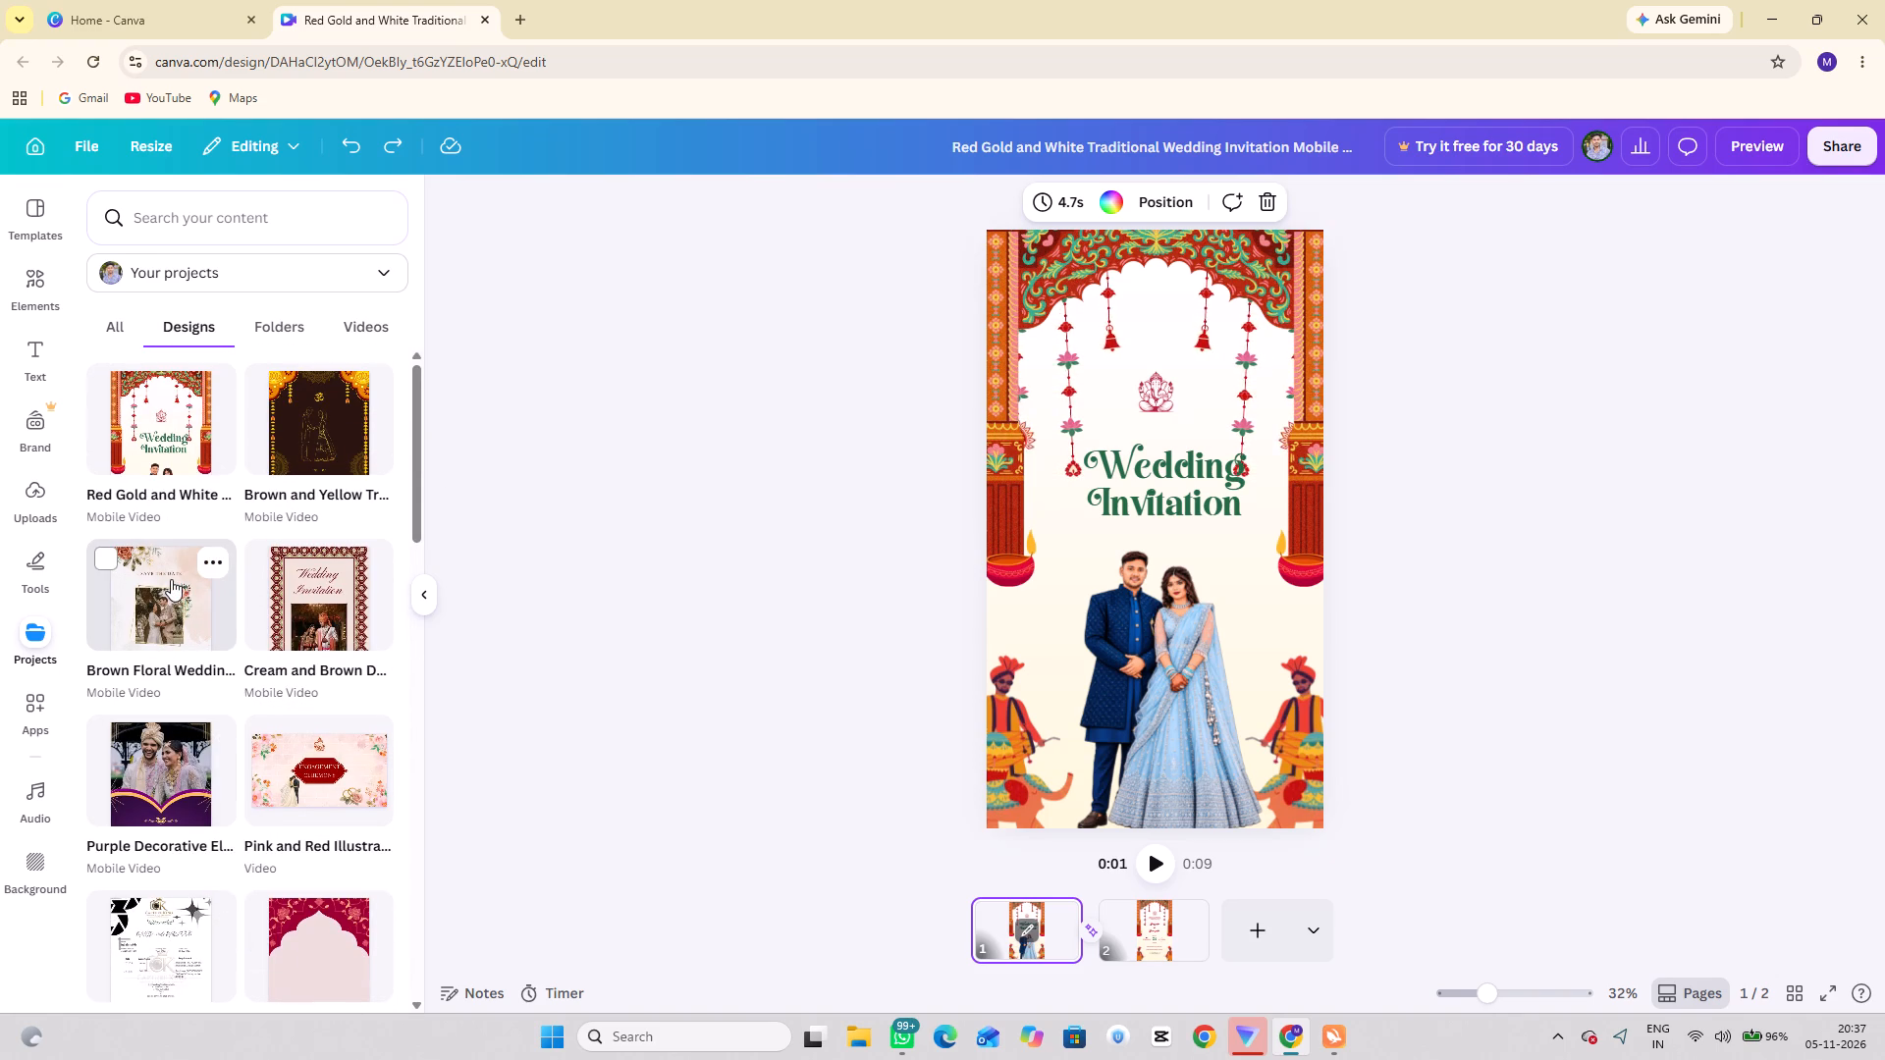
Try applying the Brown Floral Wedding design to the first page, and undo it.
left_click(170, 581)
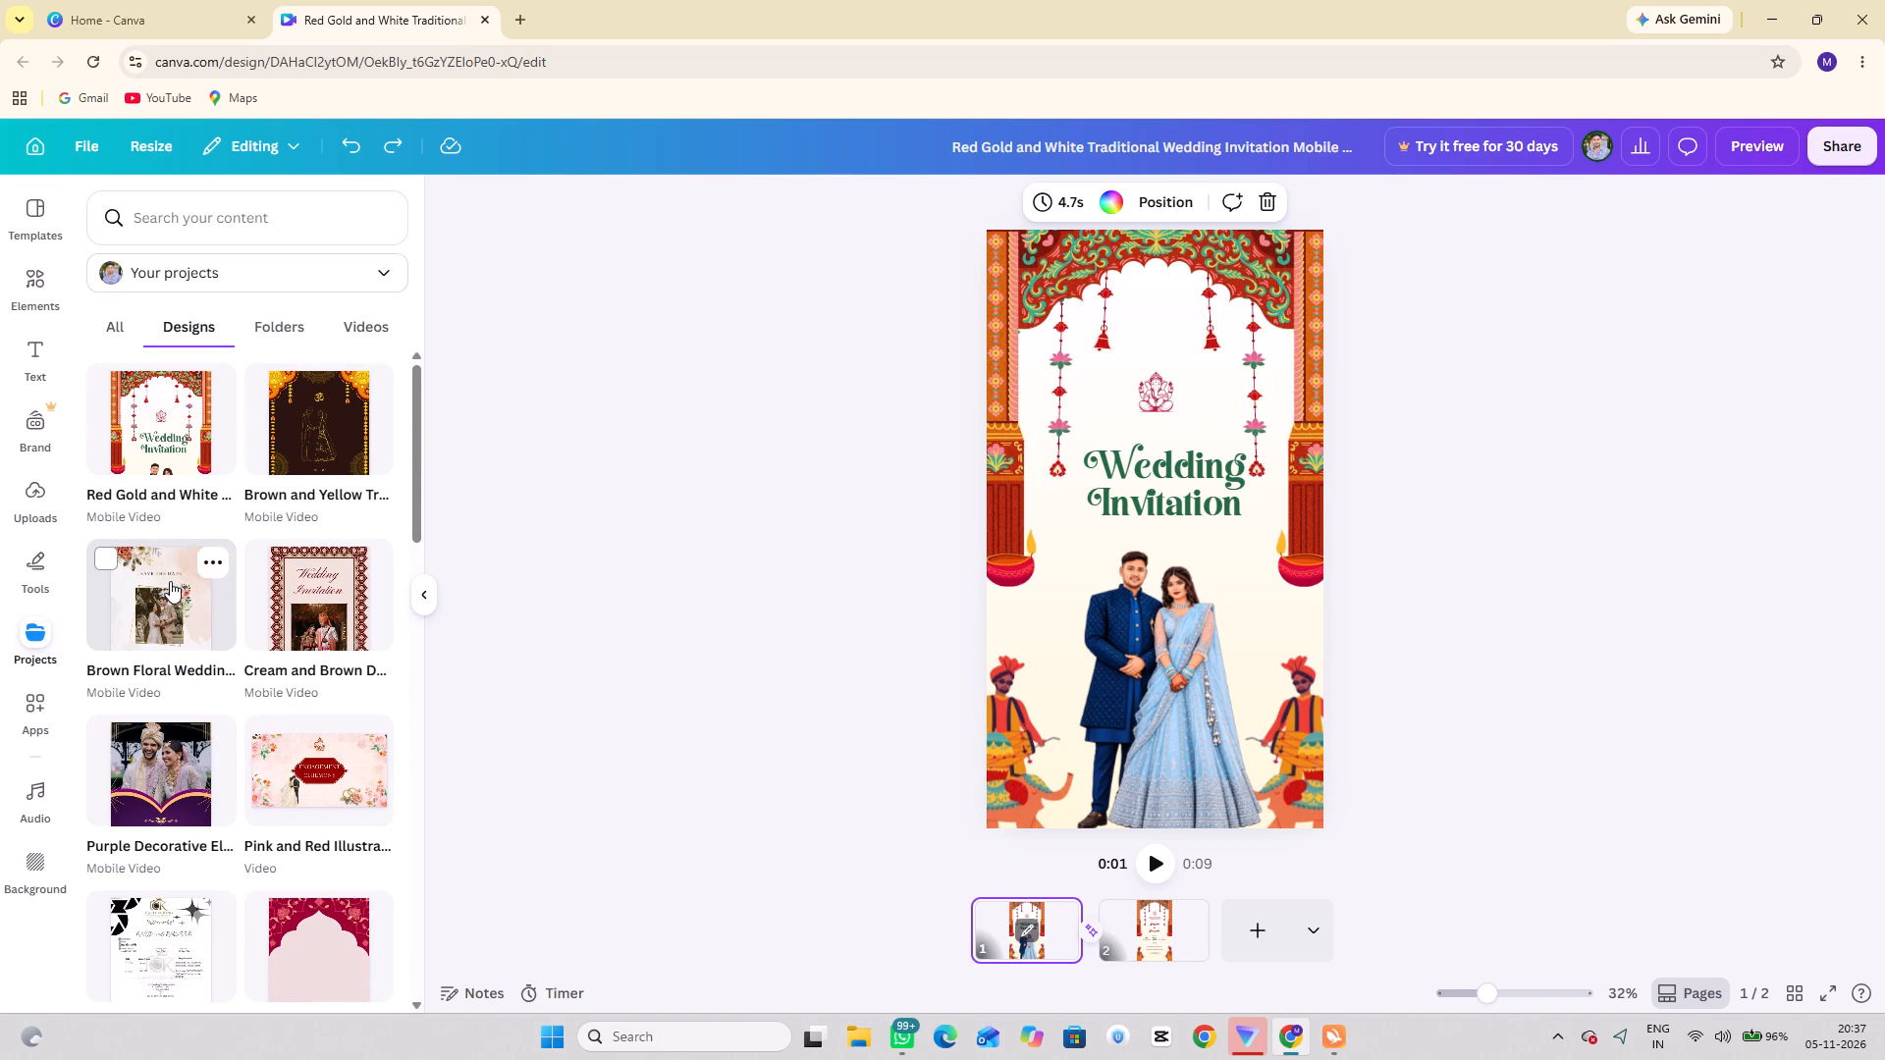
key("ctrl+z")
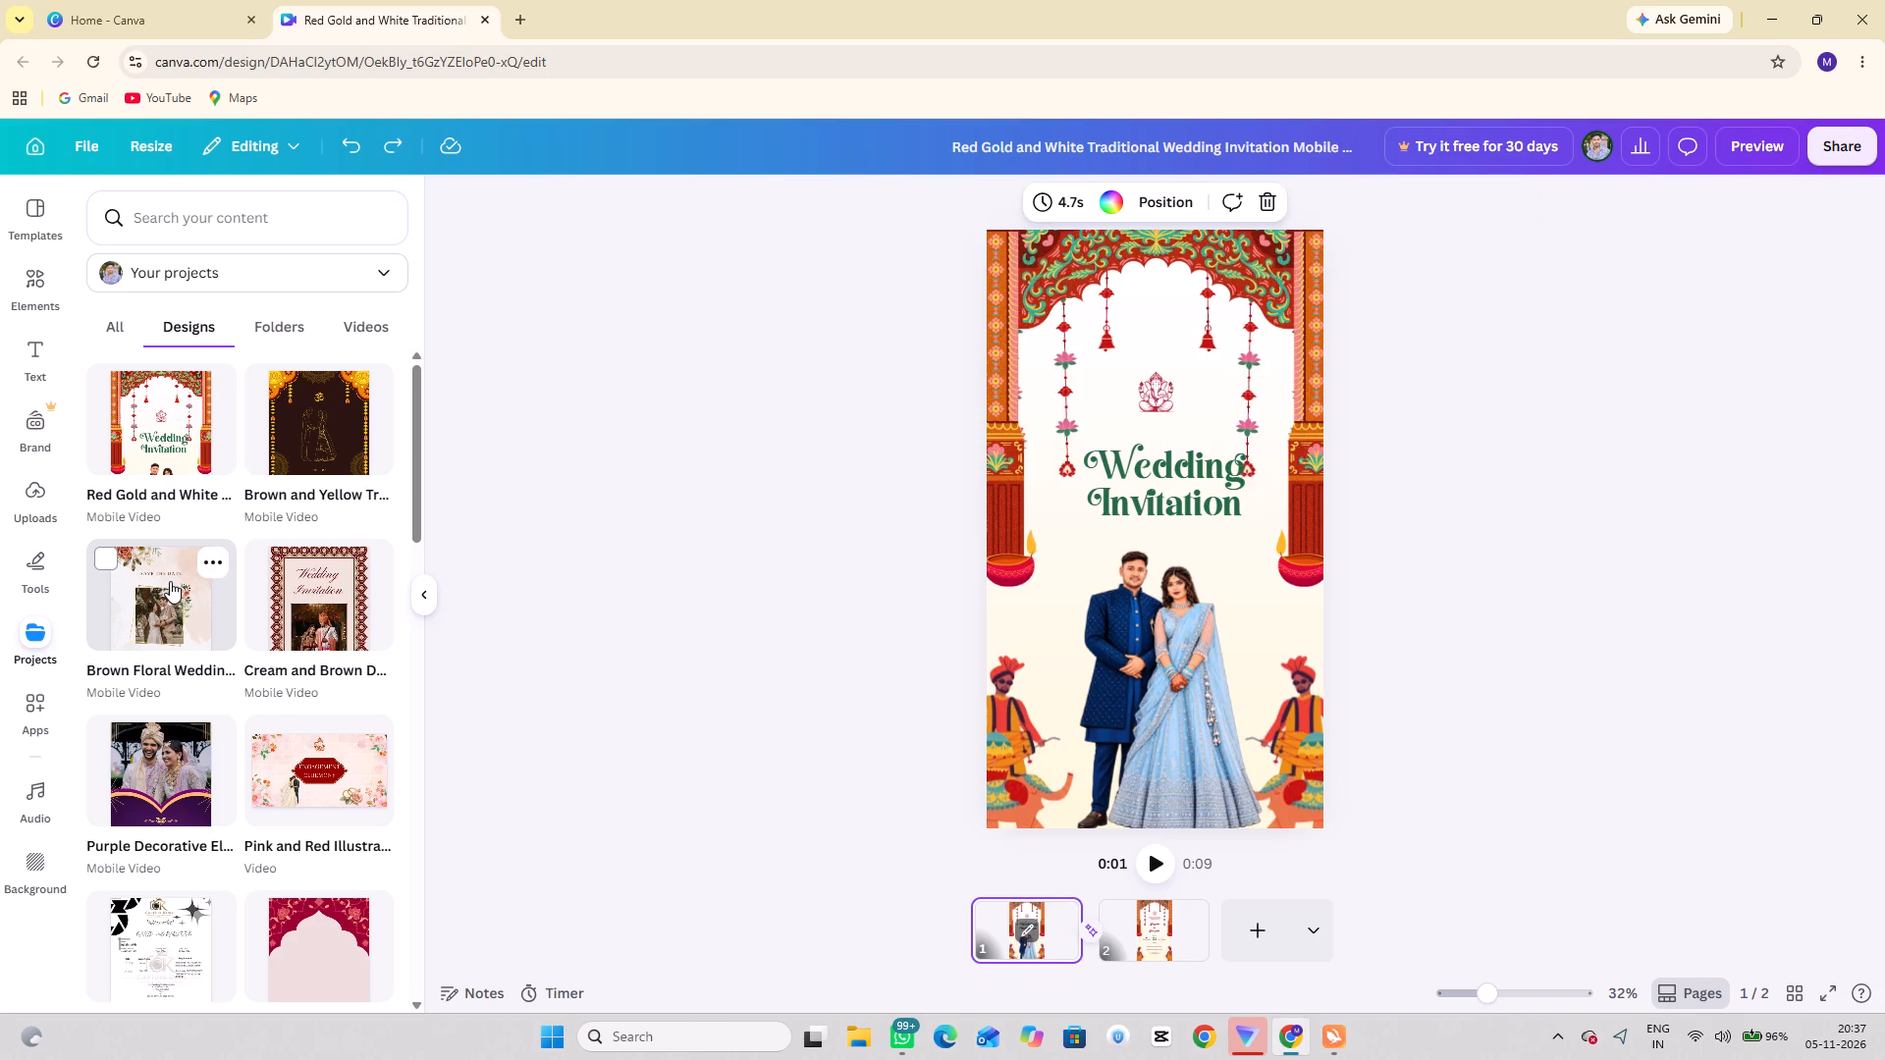
Add a new third page and fill it with the Brown Floral Wedding design.
left_click(1254, 910)
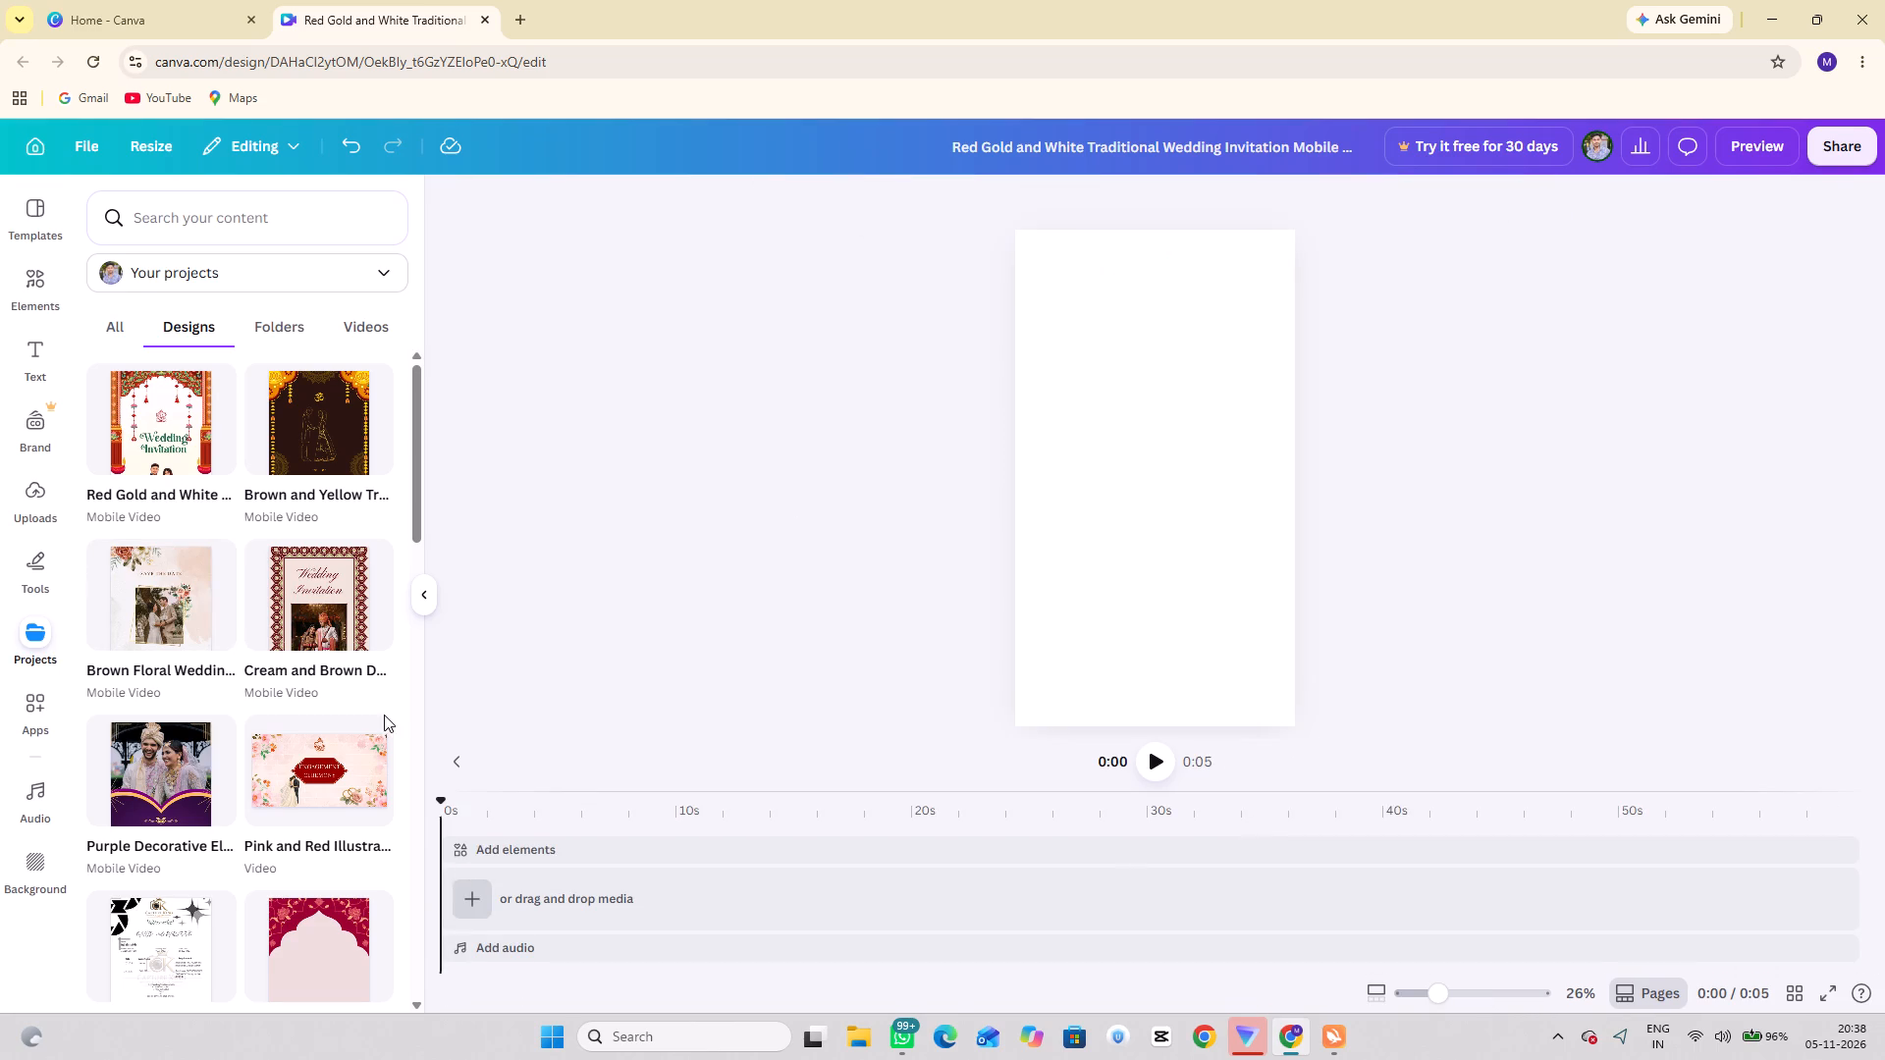
left_click(179, 603)
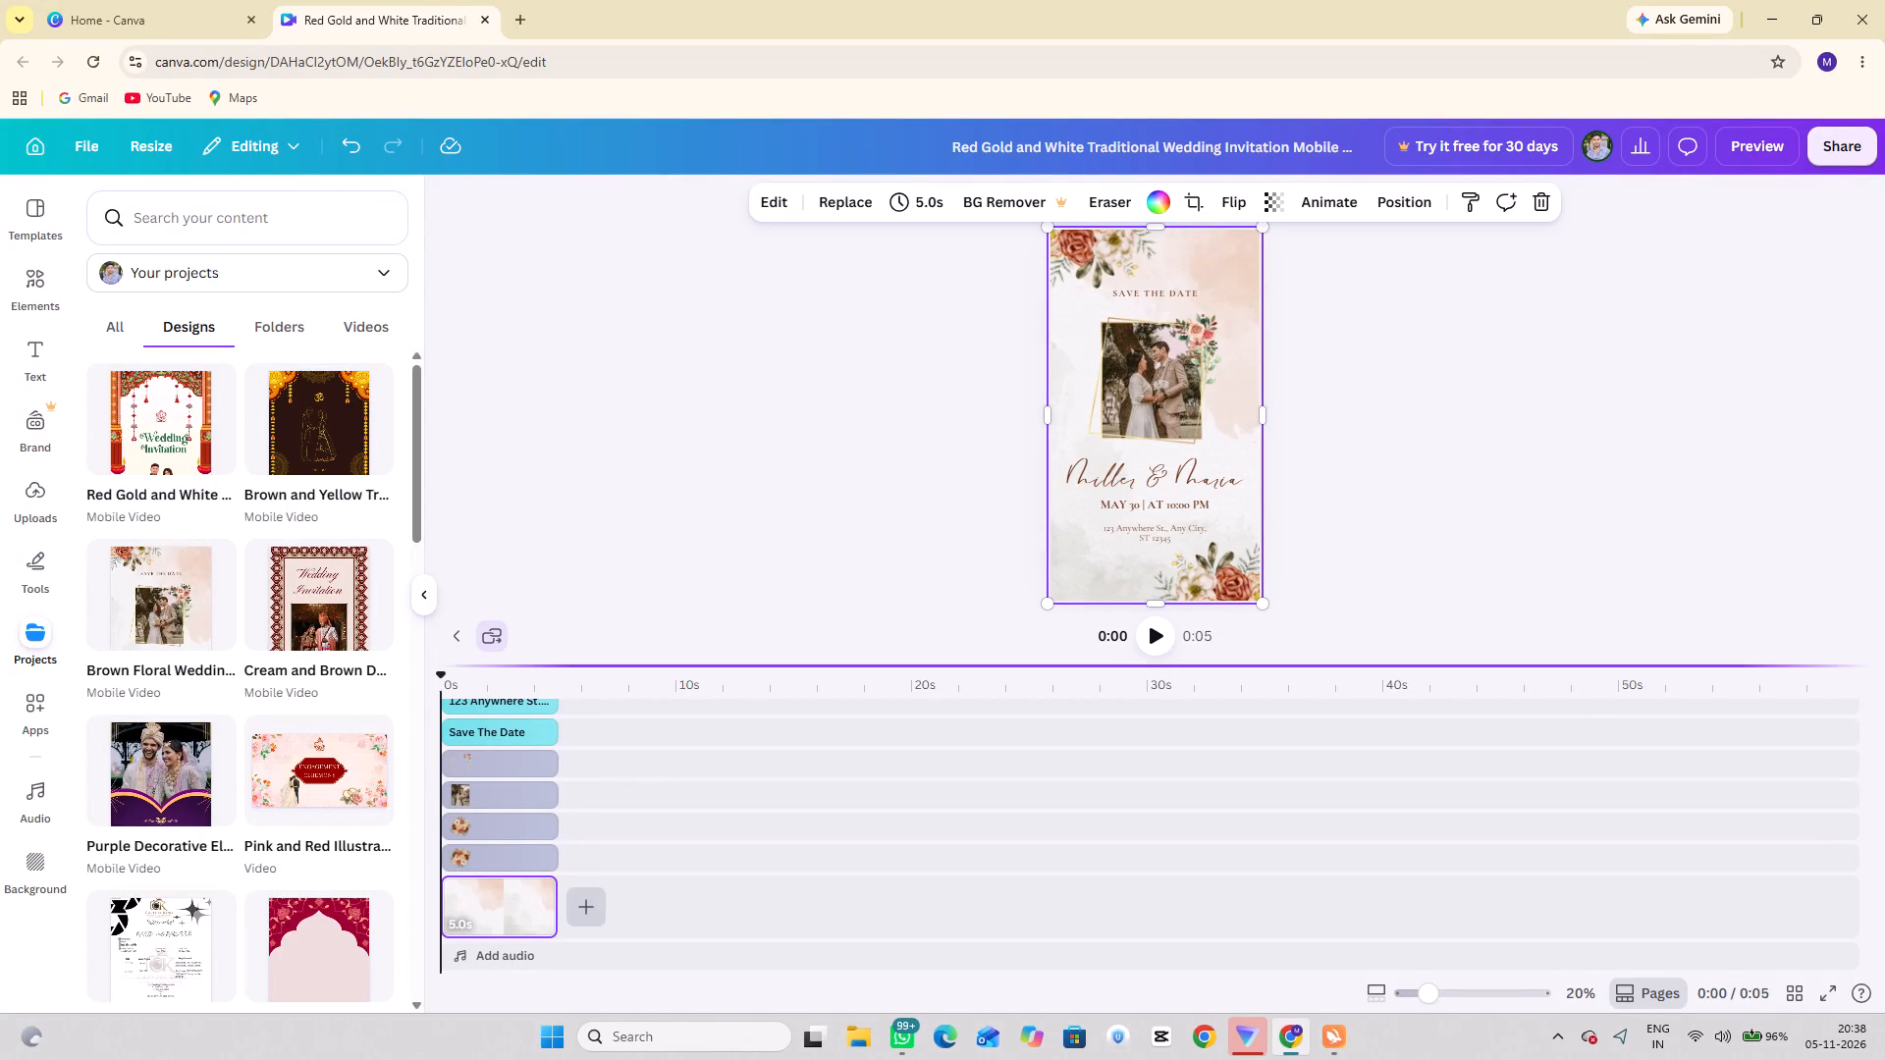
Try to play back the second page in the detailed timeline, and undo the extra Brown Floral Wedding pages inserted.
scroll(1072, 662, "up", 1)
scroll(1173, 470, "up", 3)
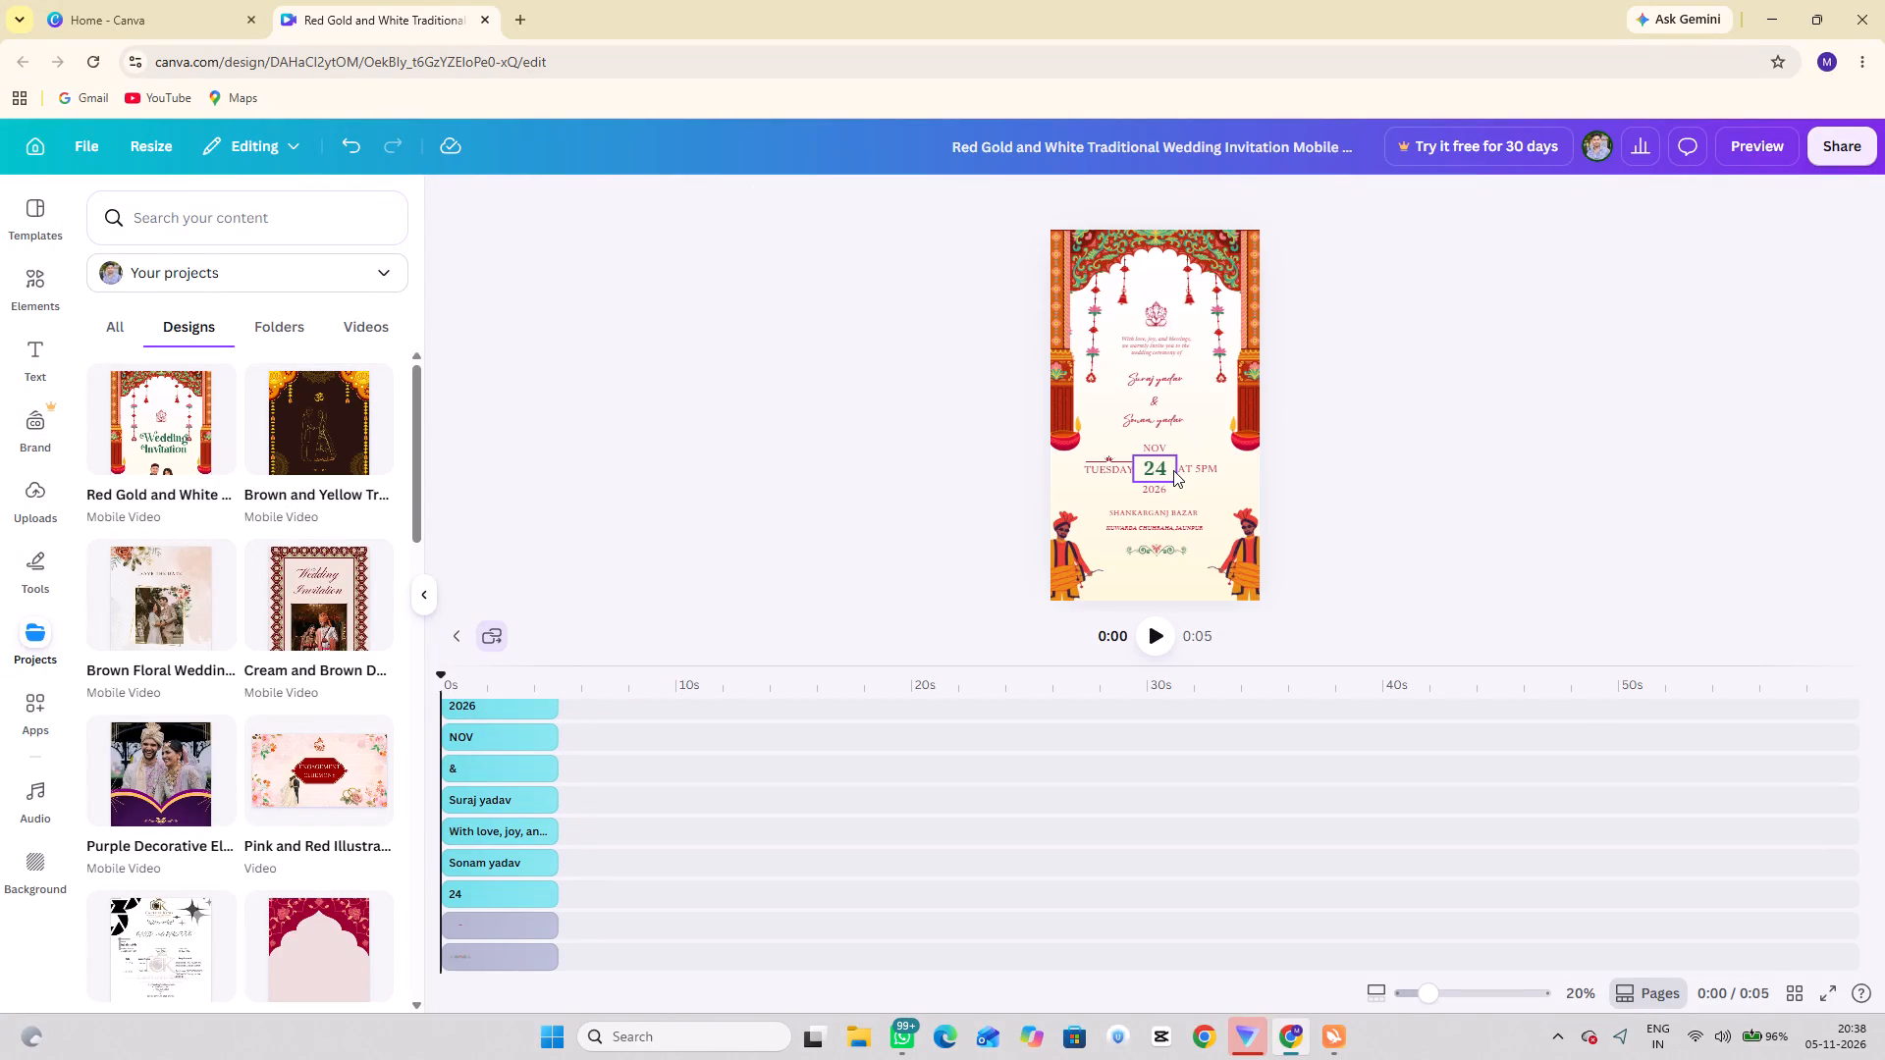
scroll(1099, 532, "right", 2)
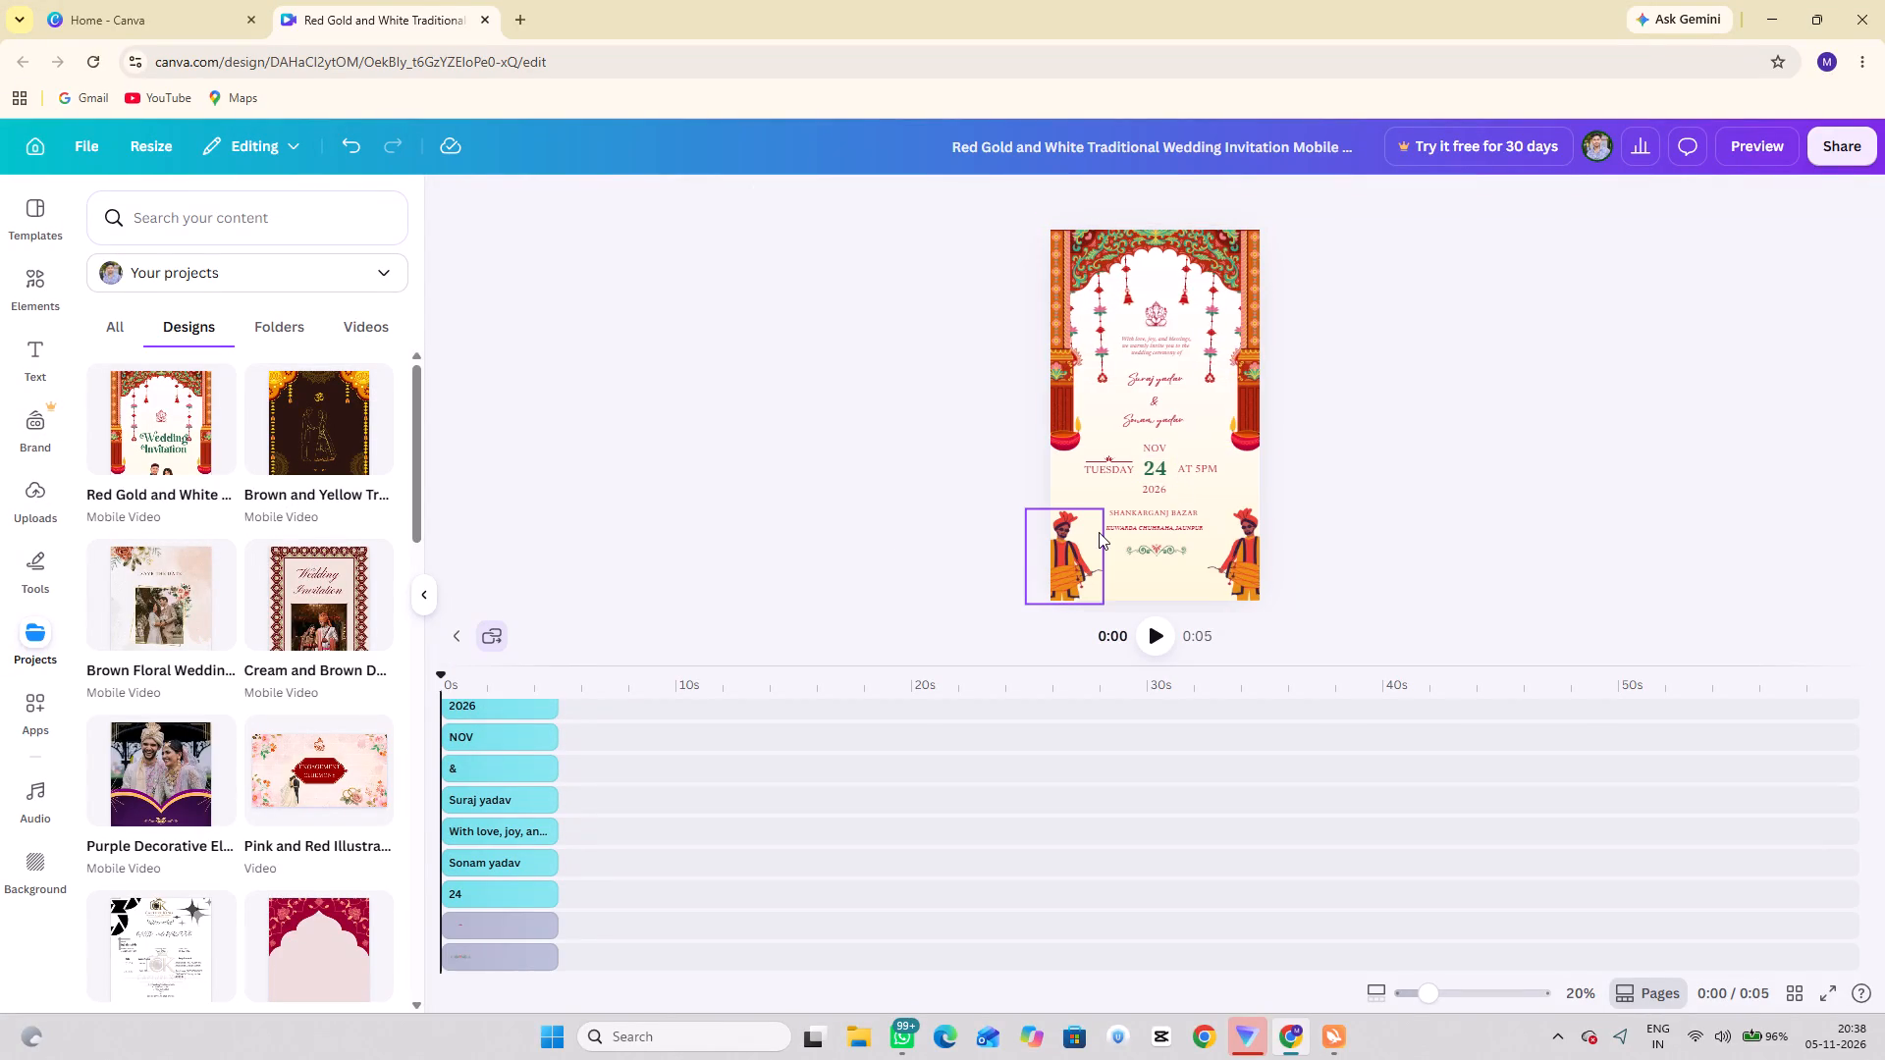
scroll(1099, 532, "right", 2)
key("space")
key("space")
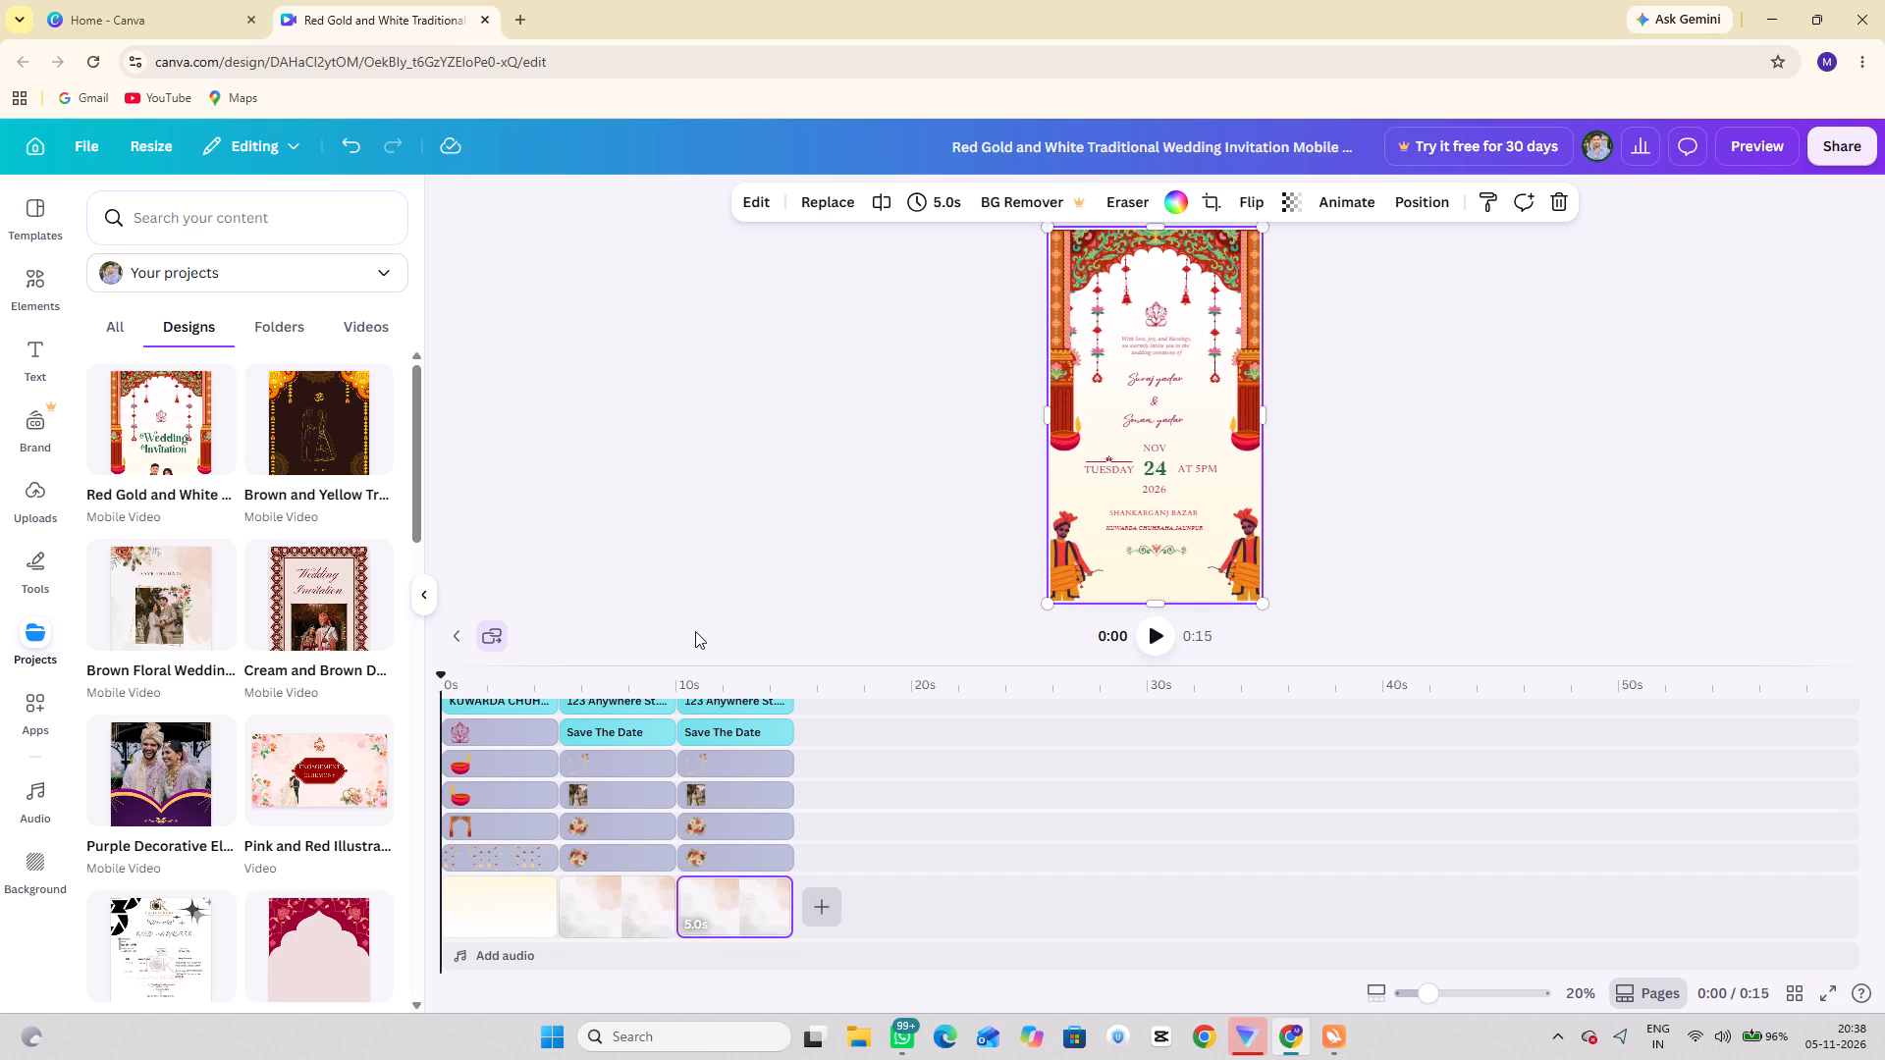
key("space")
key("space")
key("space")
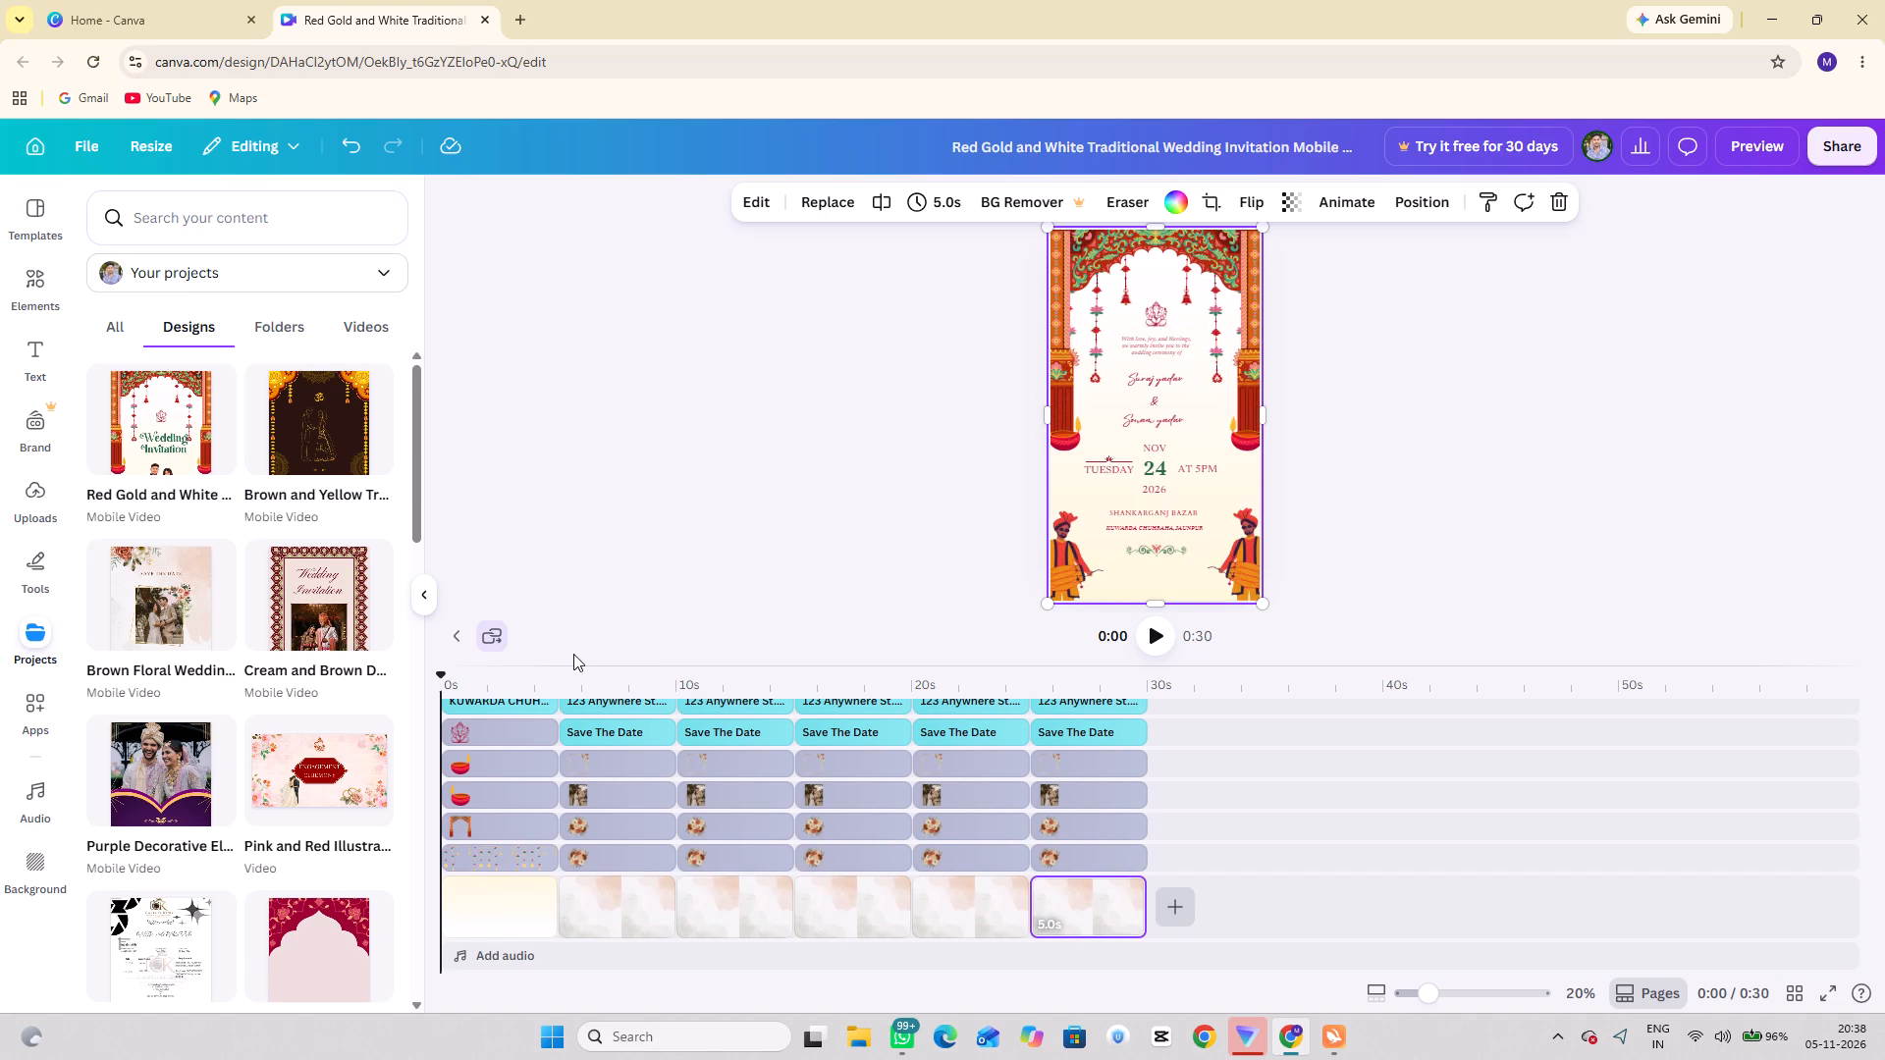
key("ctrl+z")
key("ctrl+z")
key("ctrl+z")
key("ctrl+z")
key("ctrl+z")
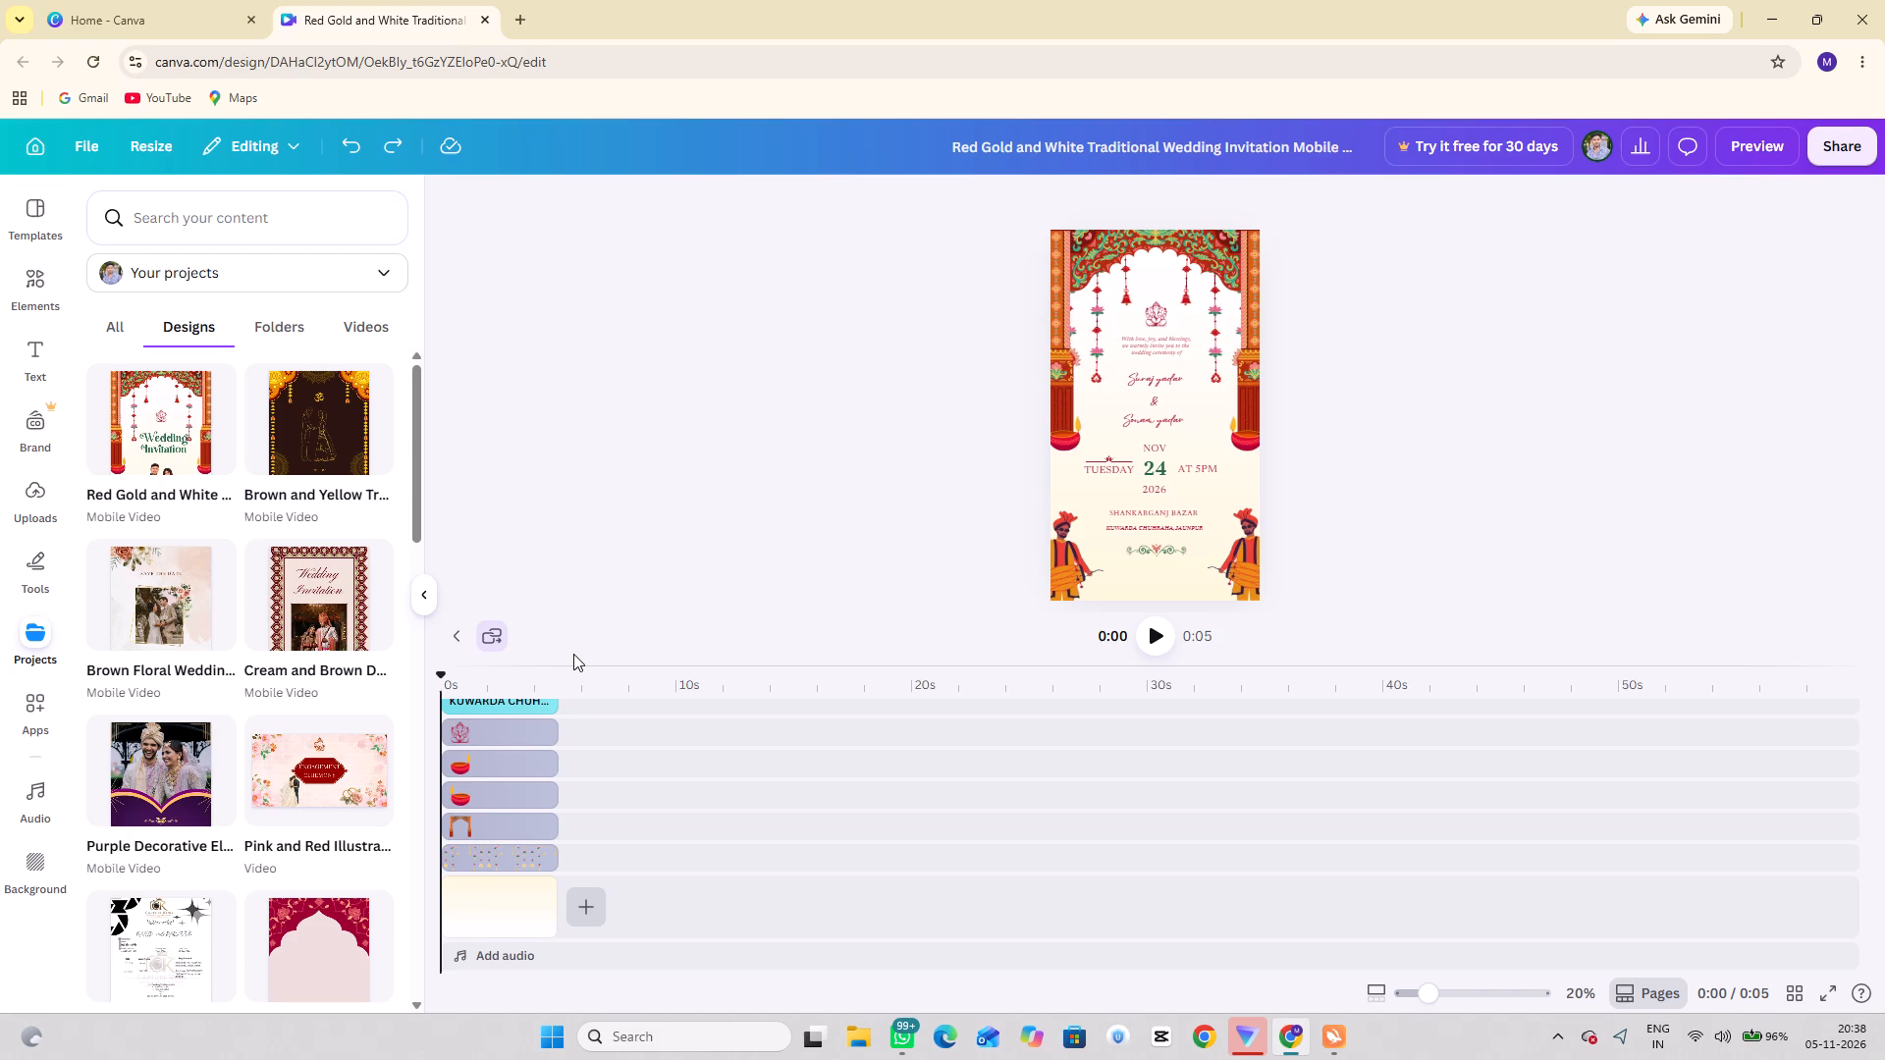
Close the second page's detailed timeline and return to the page thumbnails.
left_click(479, 631)
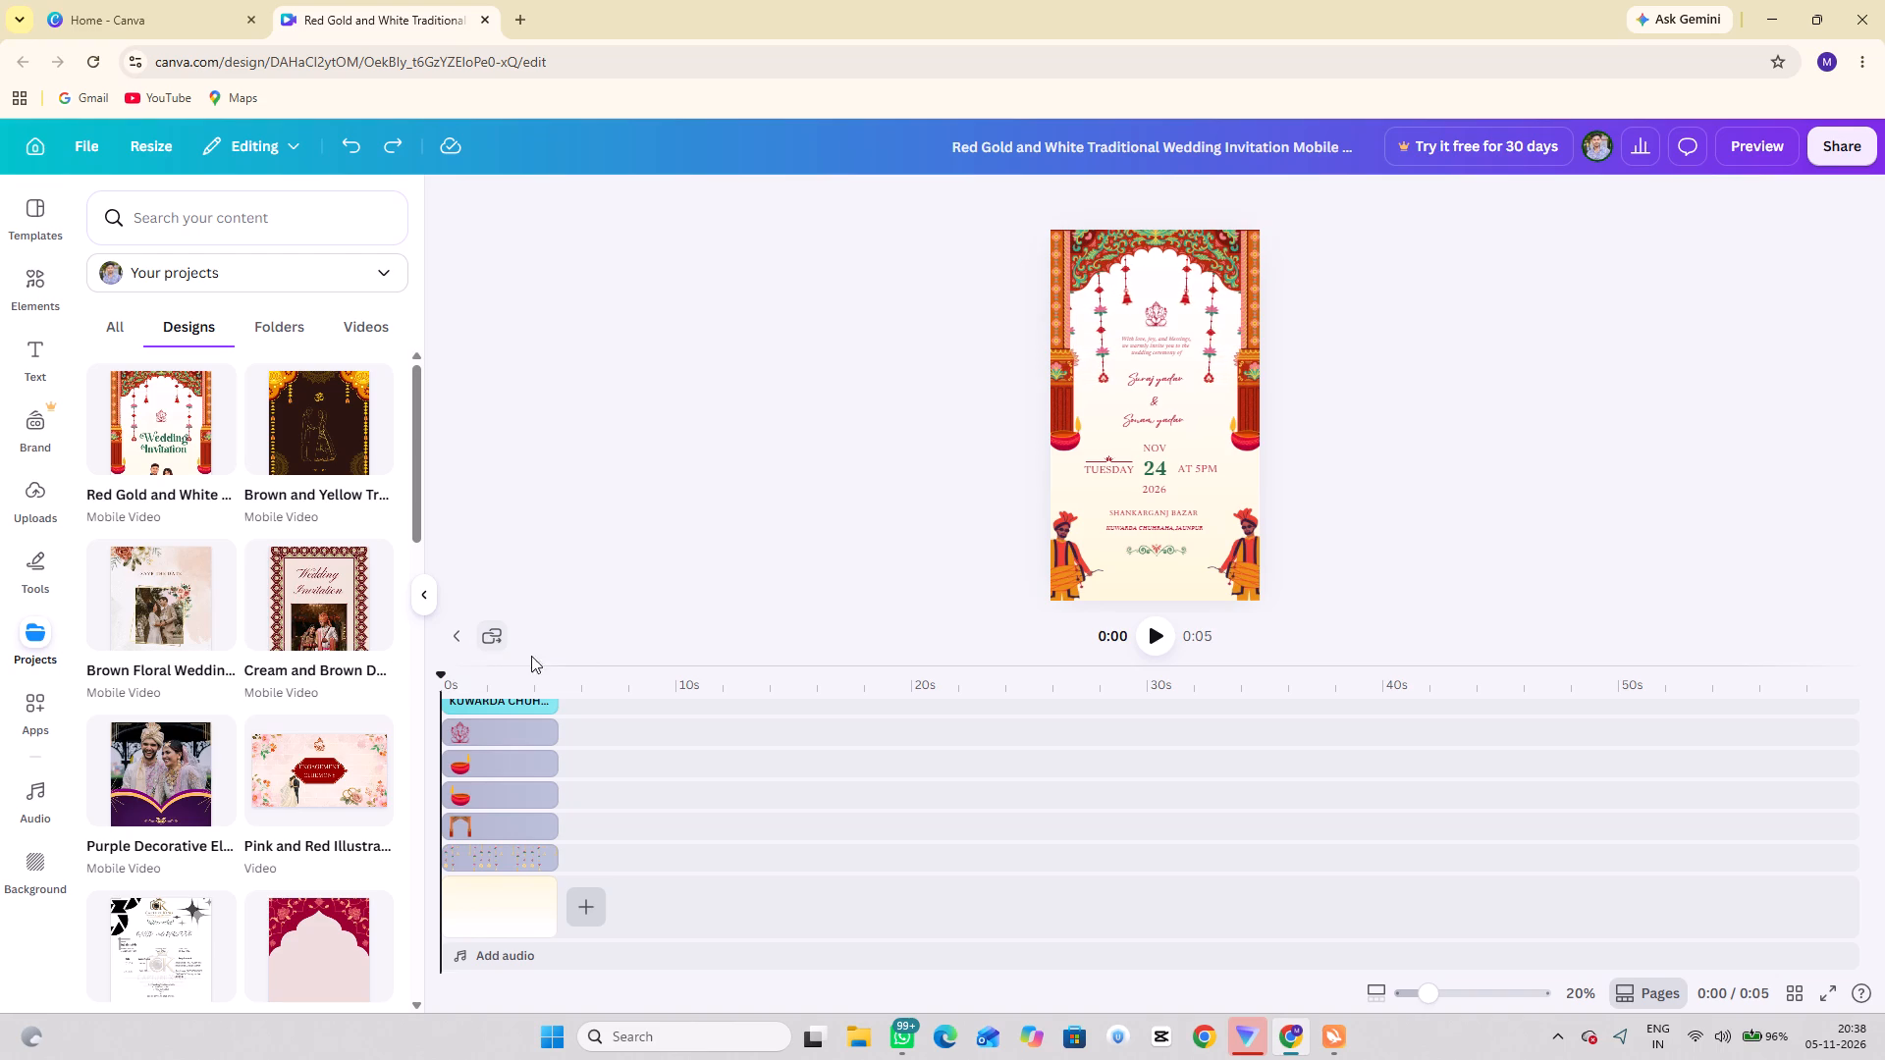
scroll(485, 697, "up", 7)
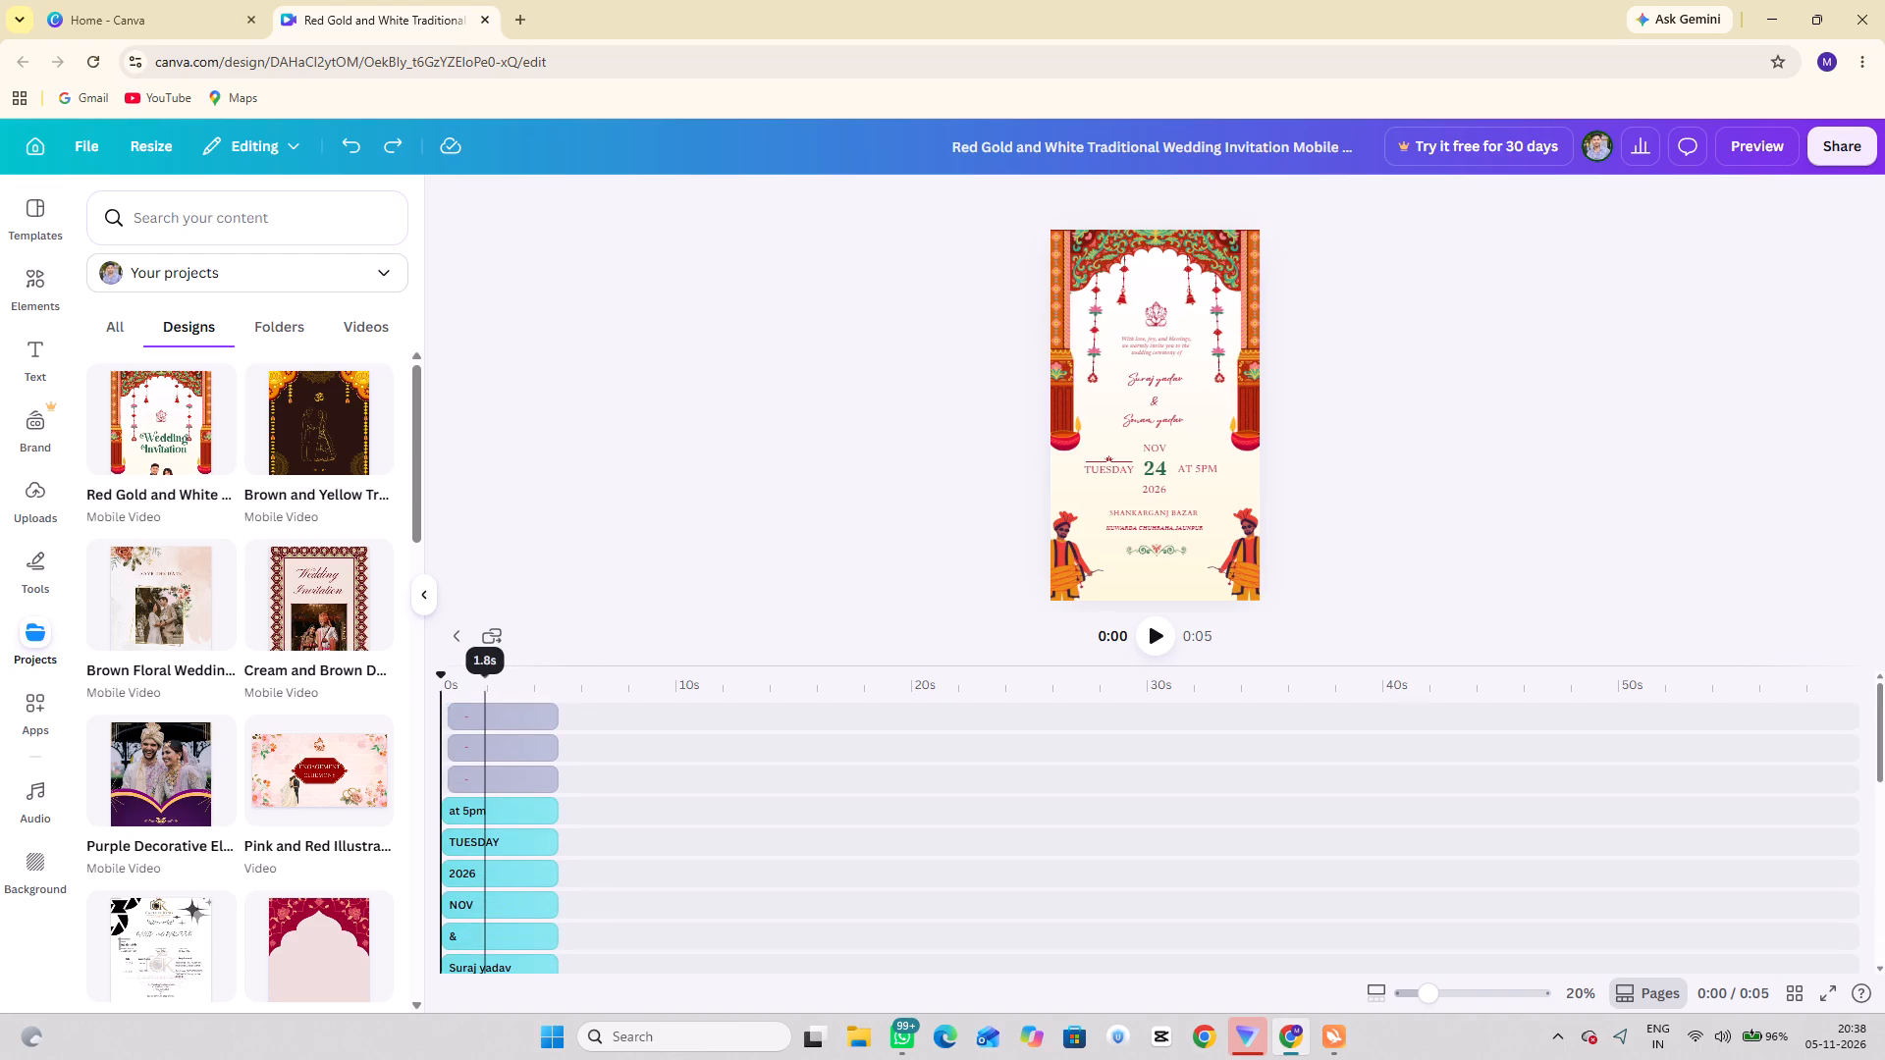
left_click(458, 634)
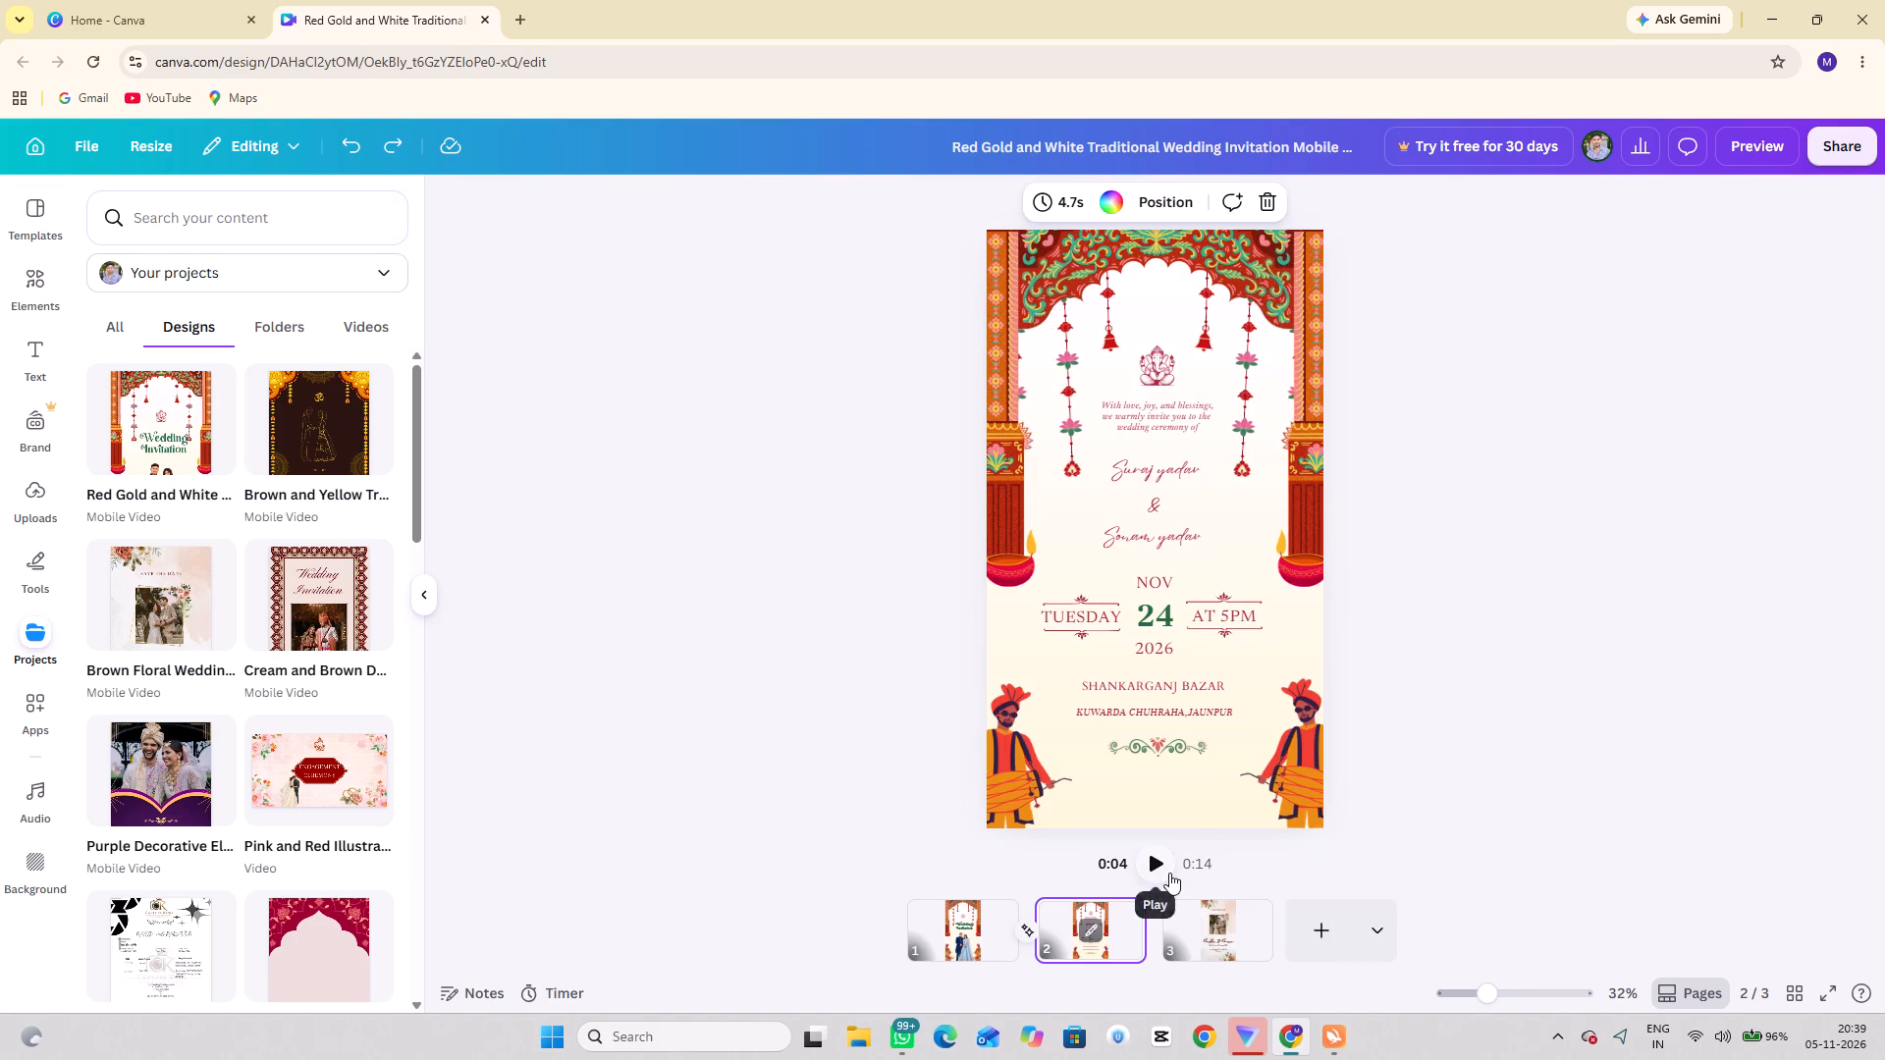
Play back the video from the second page into the Save the Date page and pause there.
left_click(1169, 873)
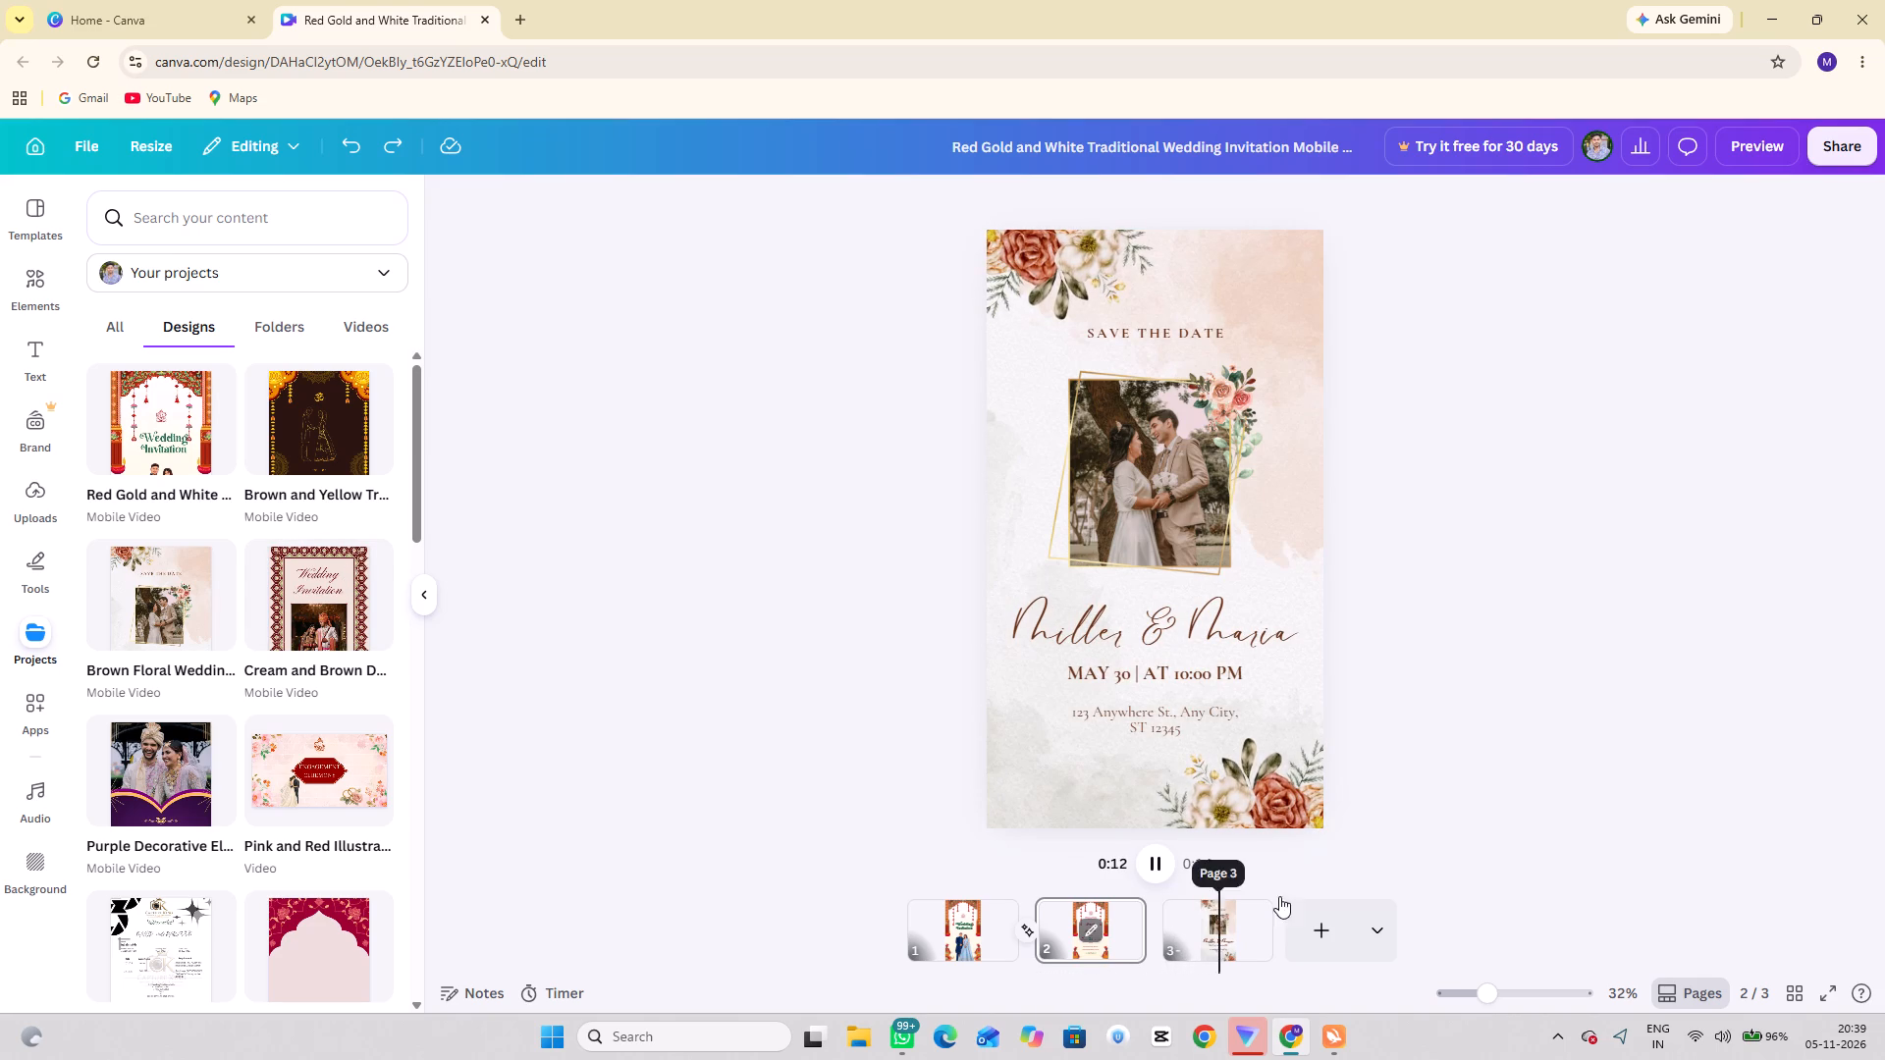
key("space")
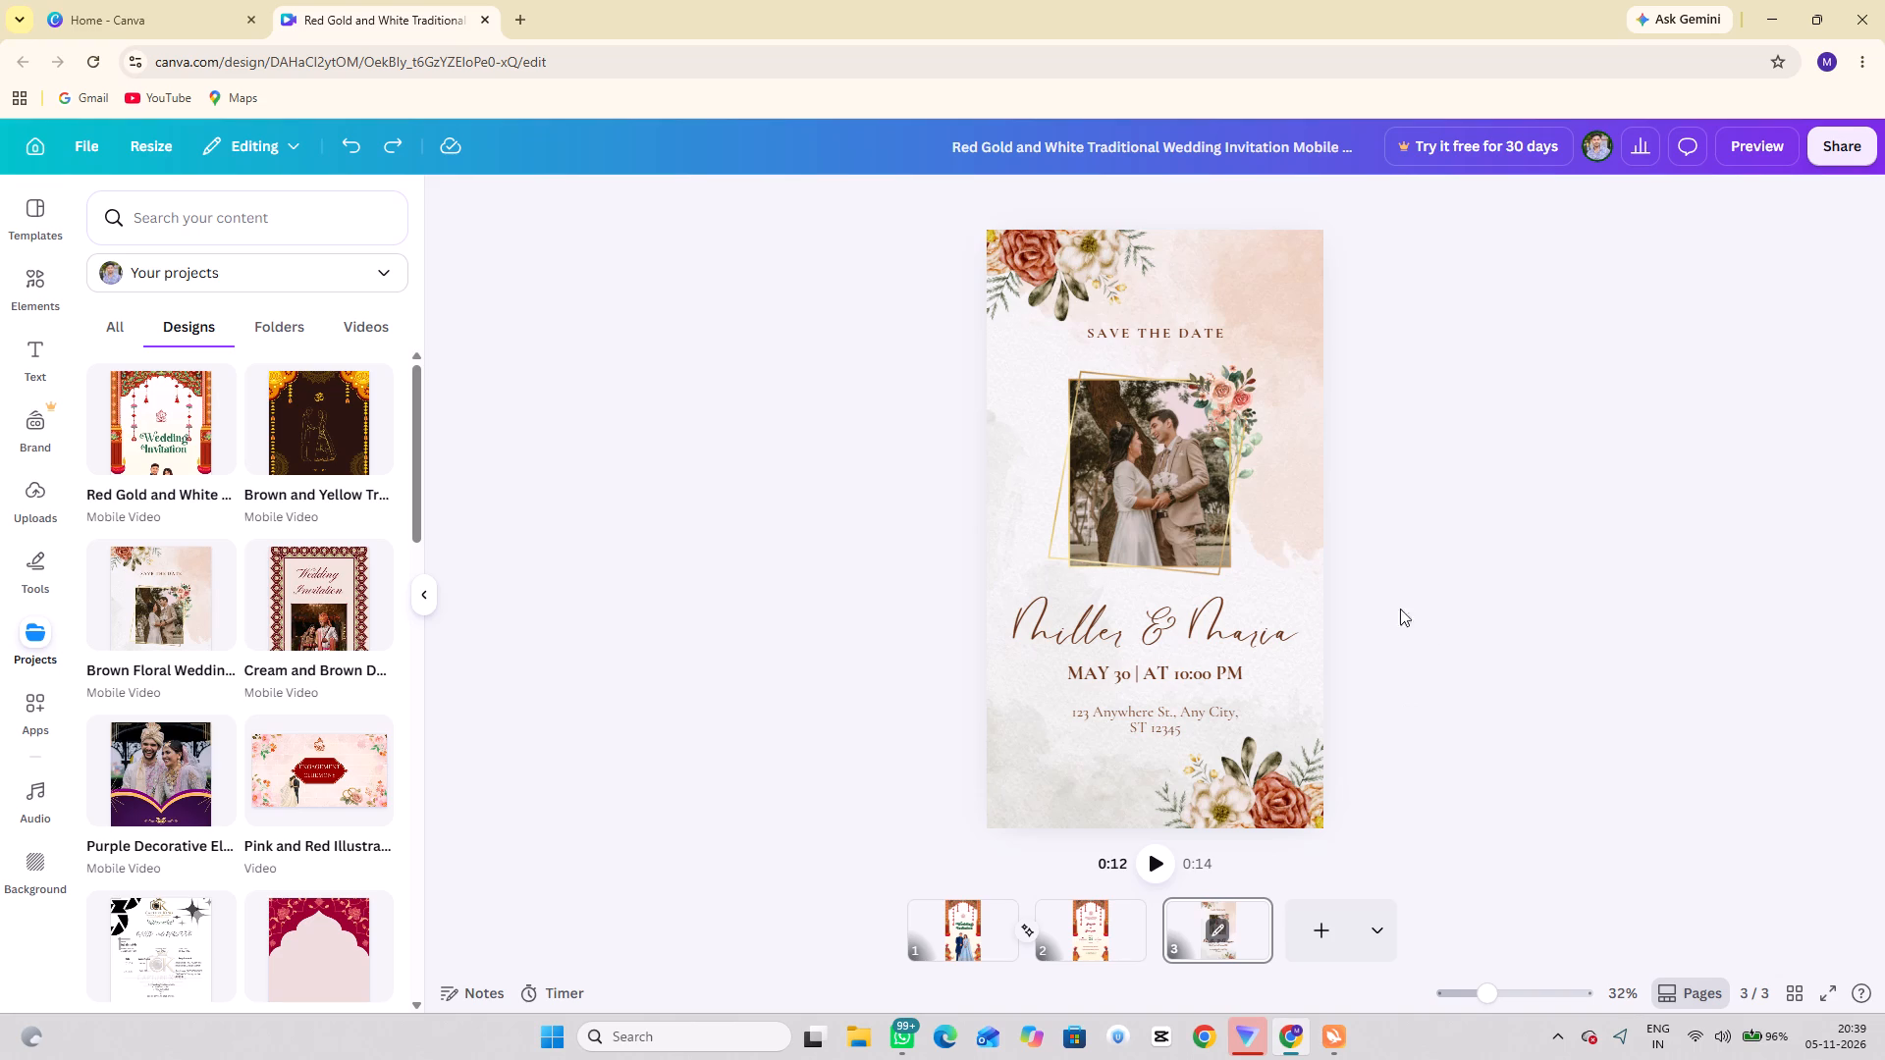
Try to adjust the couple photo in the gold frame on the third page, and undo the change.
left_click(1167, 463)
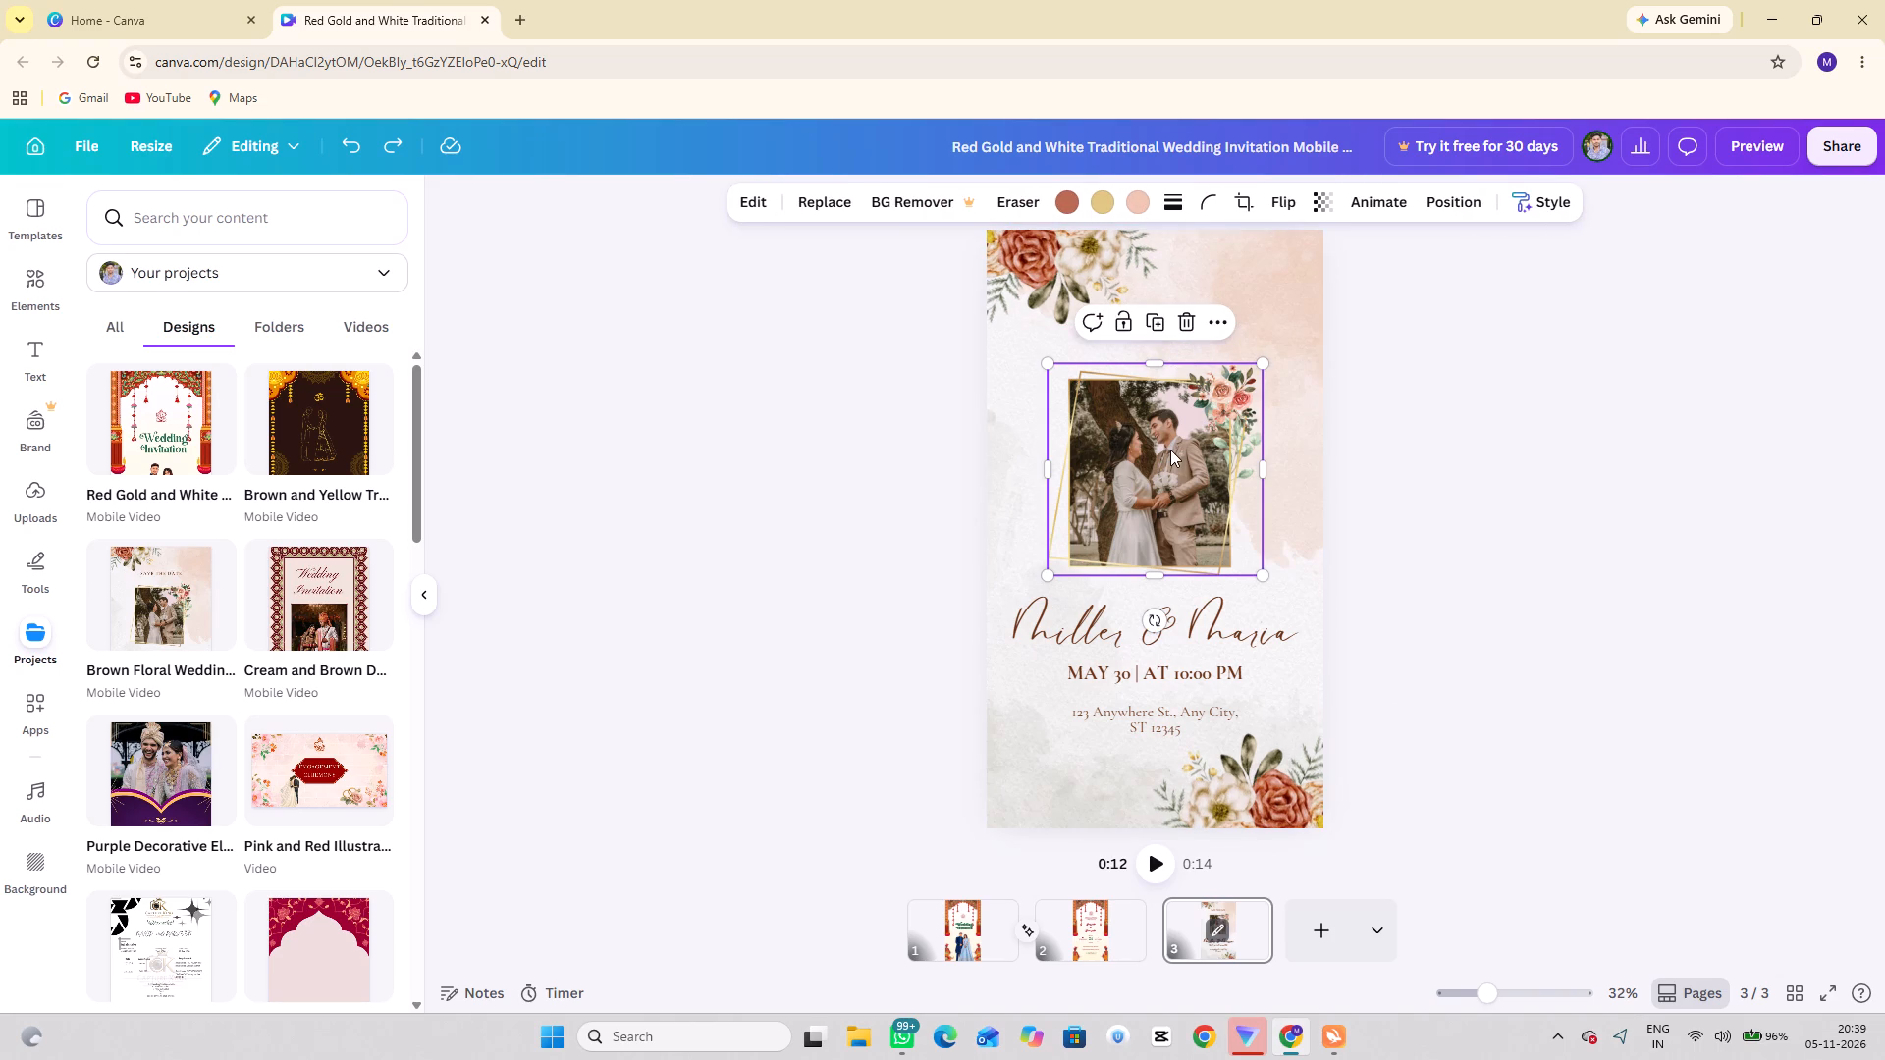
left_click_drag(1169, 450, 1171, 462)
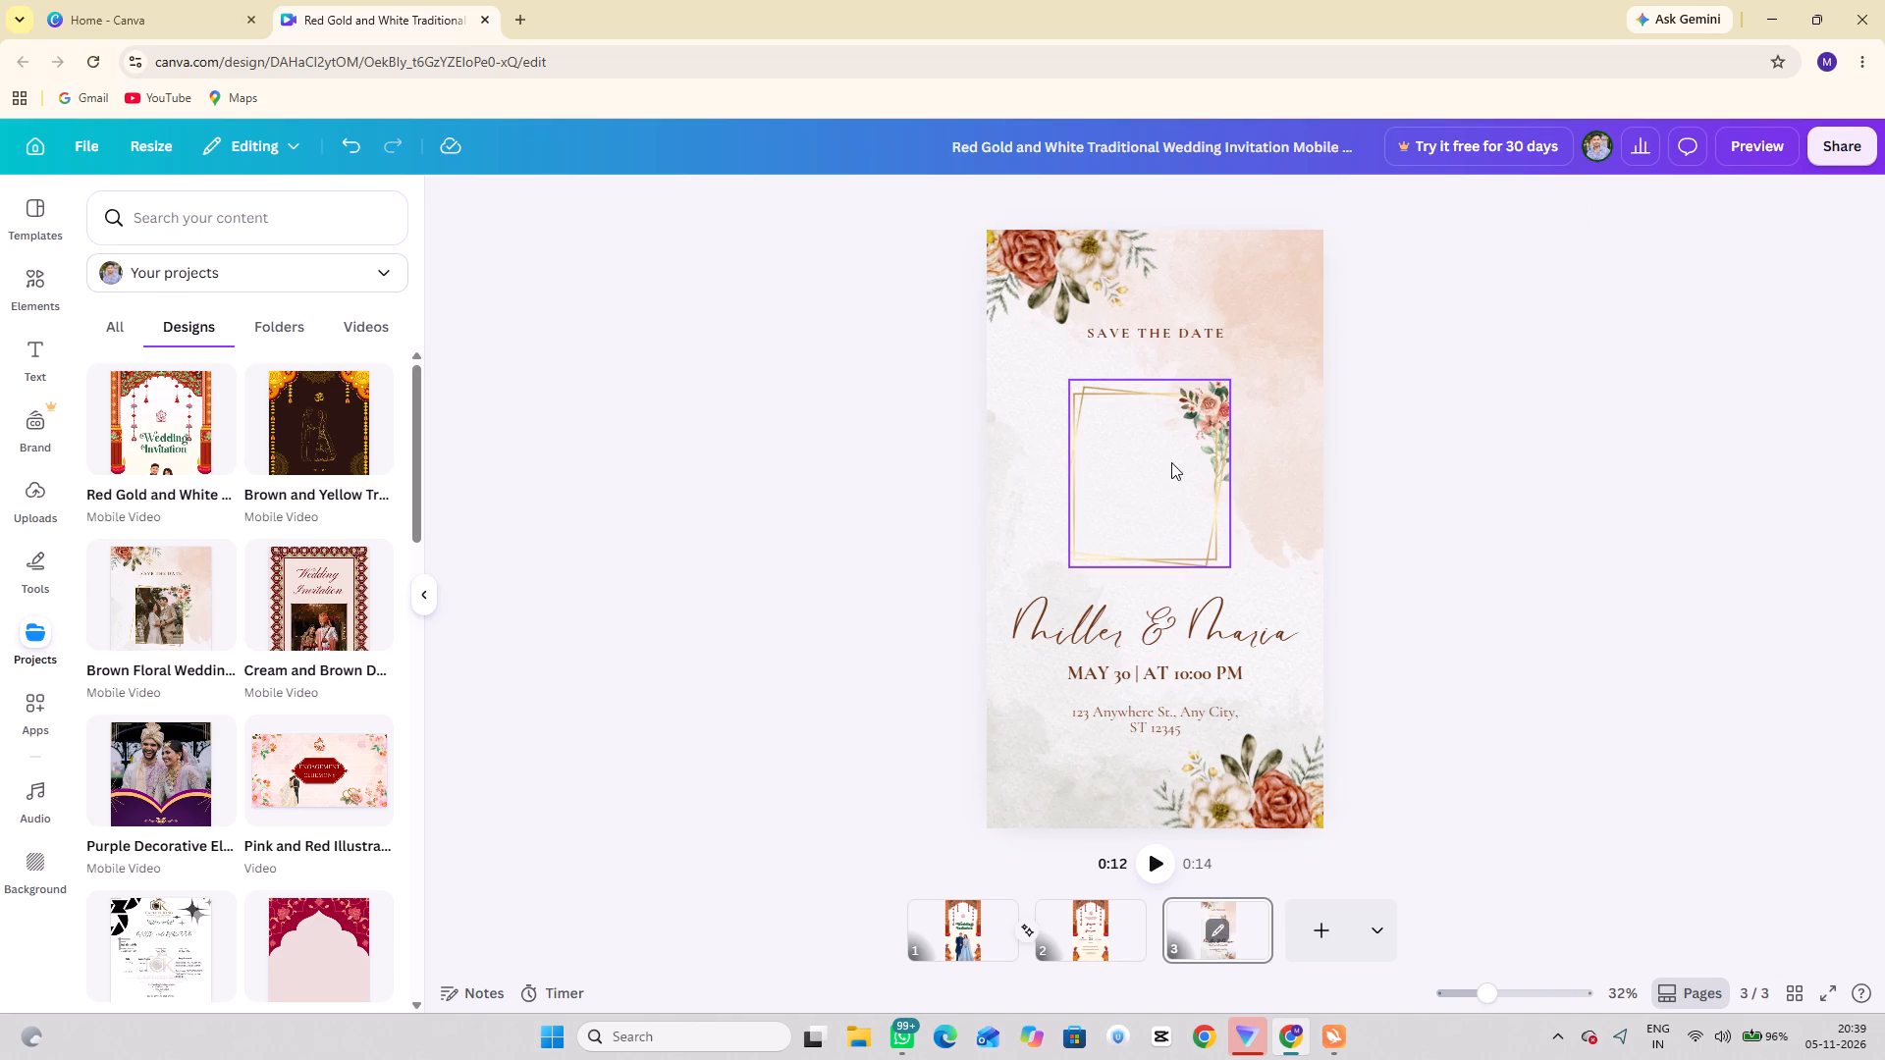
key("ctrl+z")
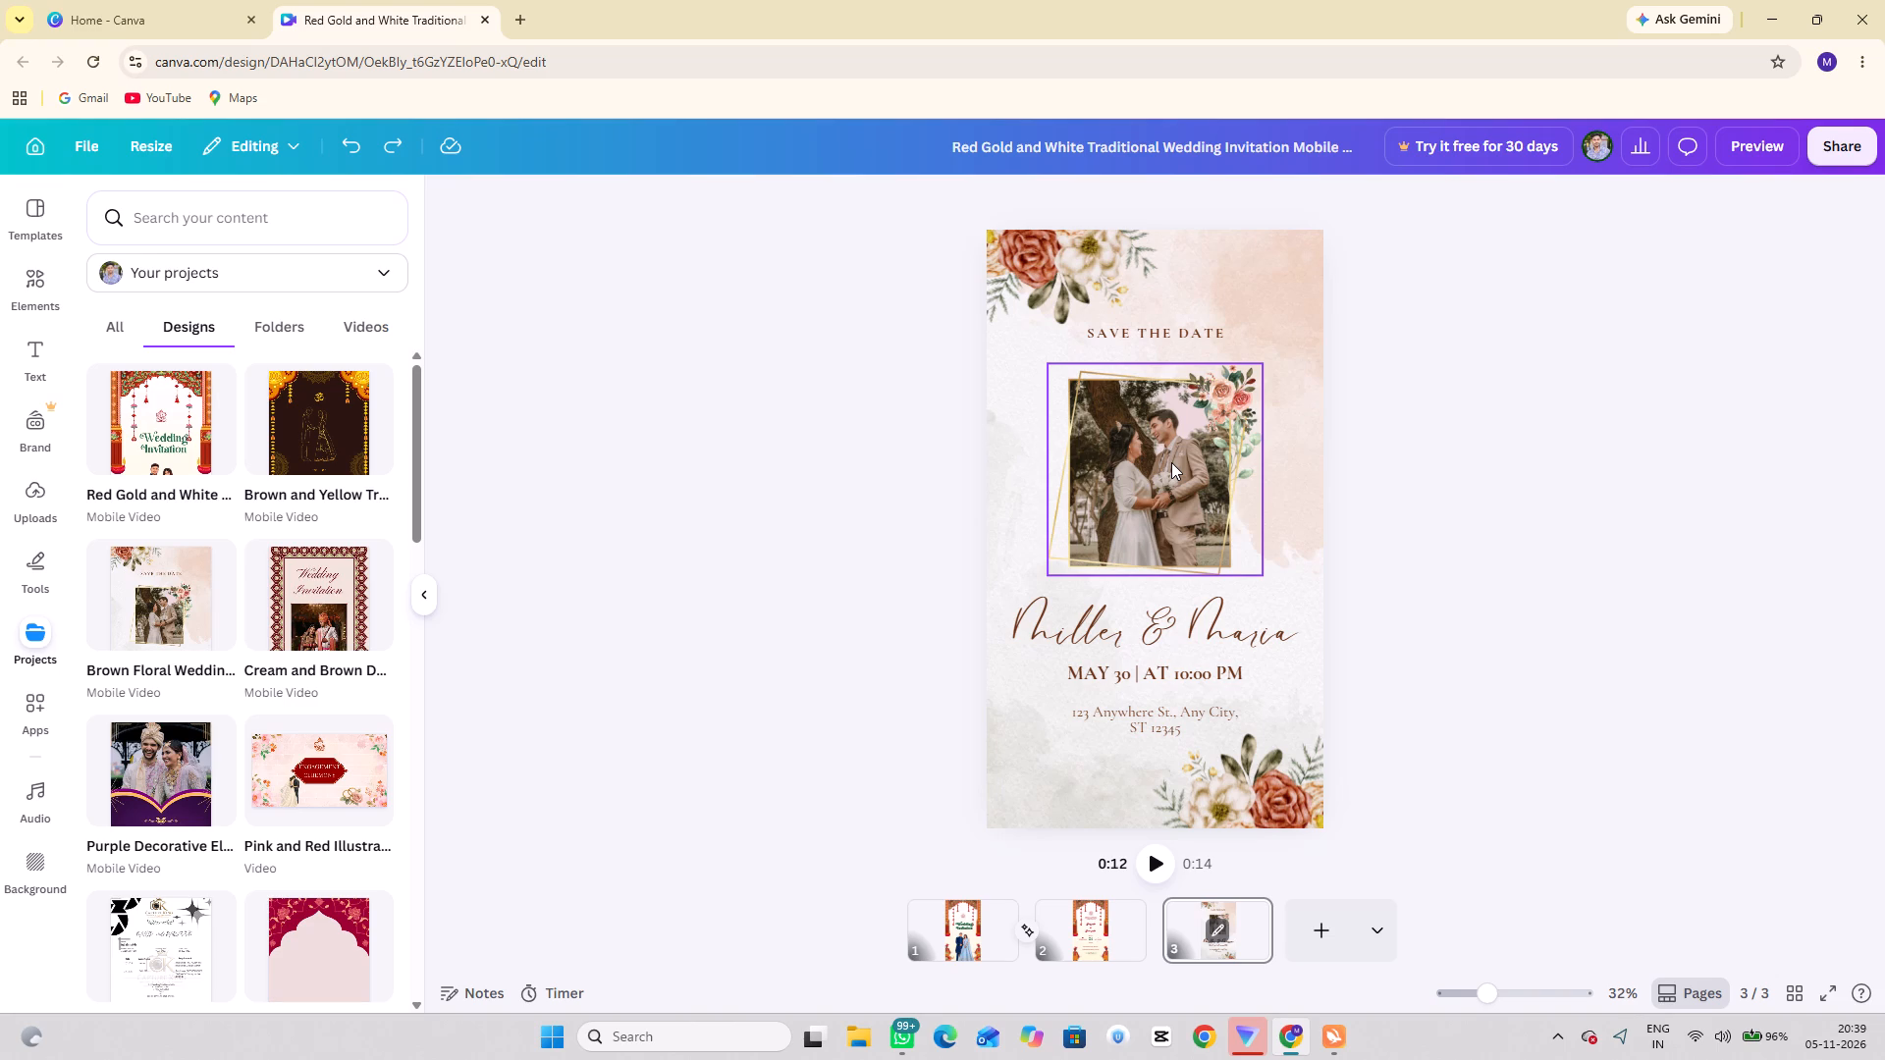
Play the rest of the third page with the framed couple photo selected.
left_click(1171, 462)
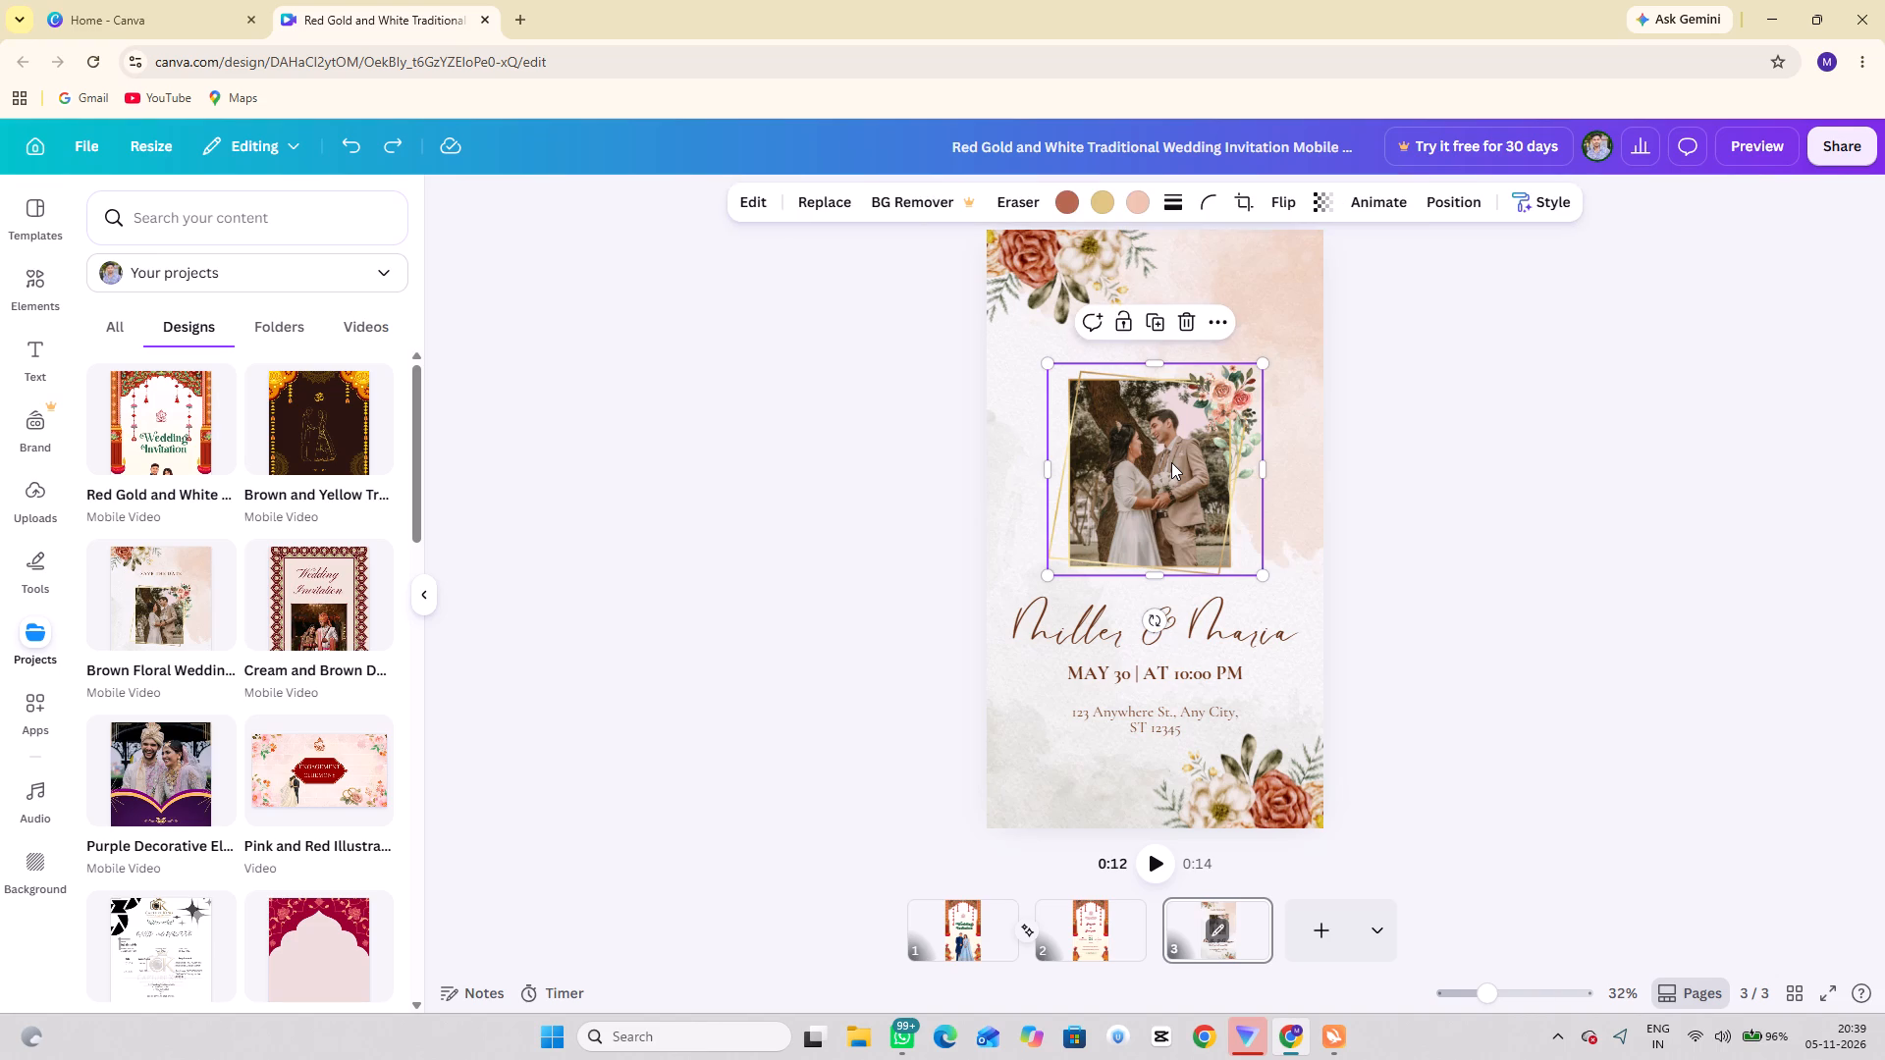
type("V")
key("space")
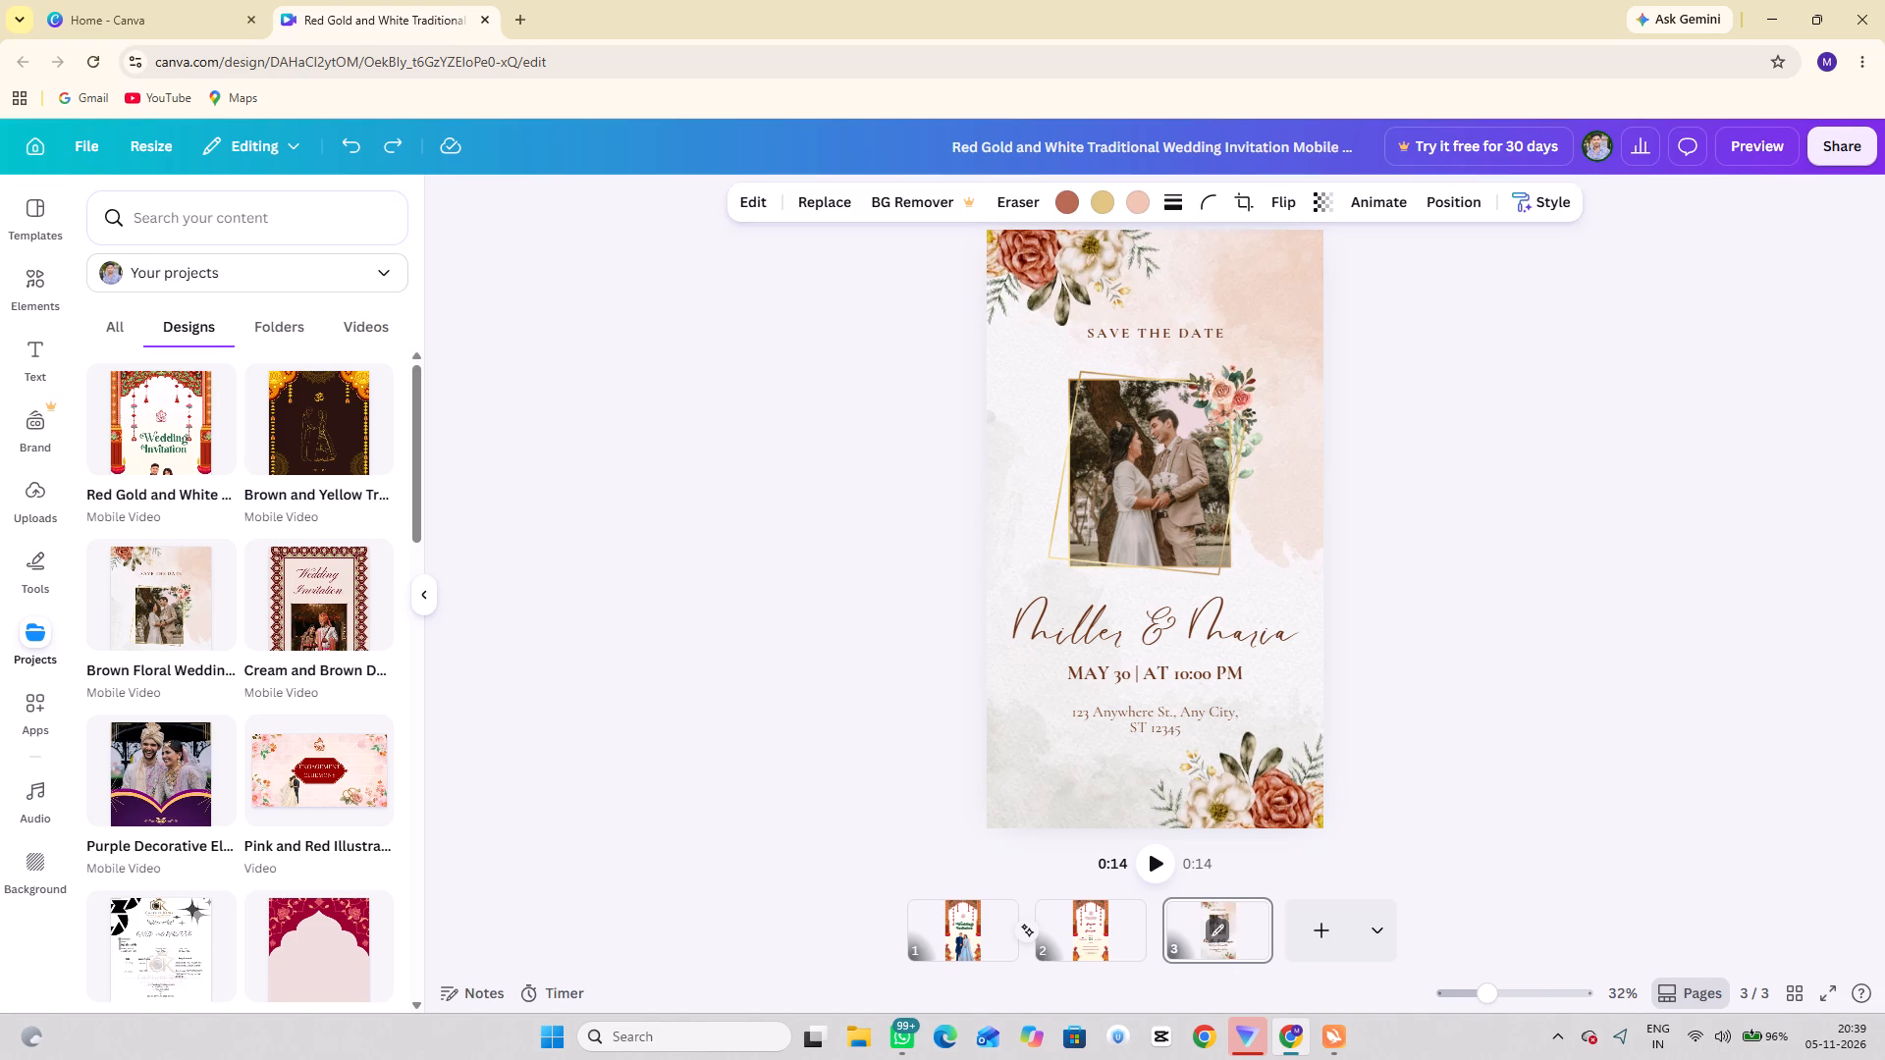
Add a new page after the third and insert the Ganpati Bappa Morya design from the saved designs.
left_click(1331, 948)
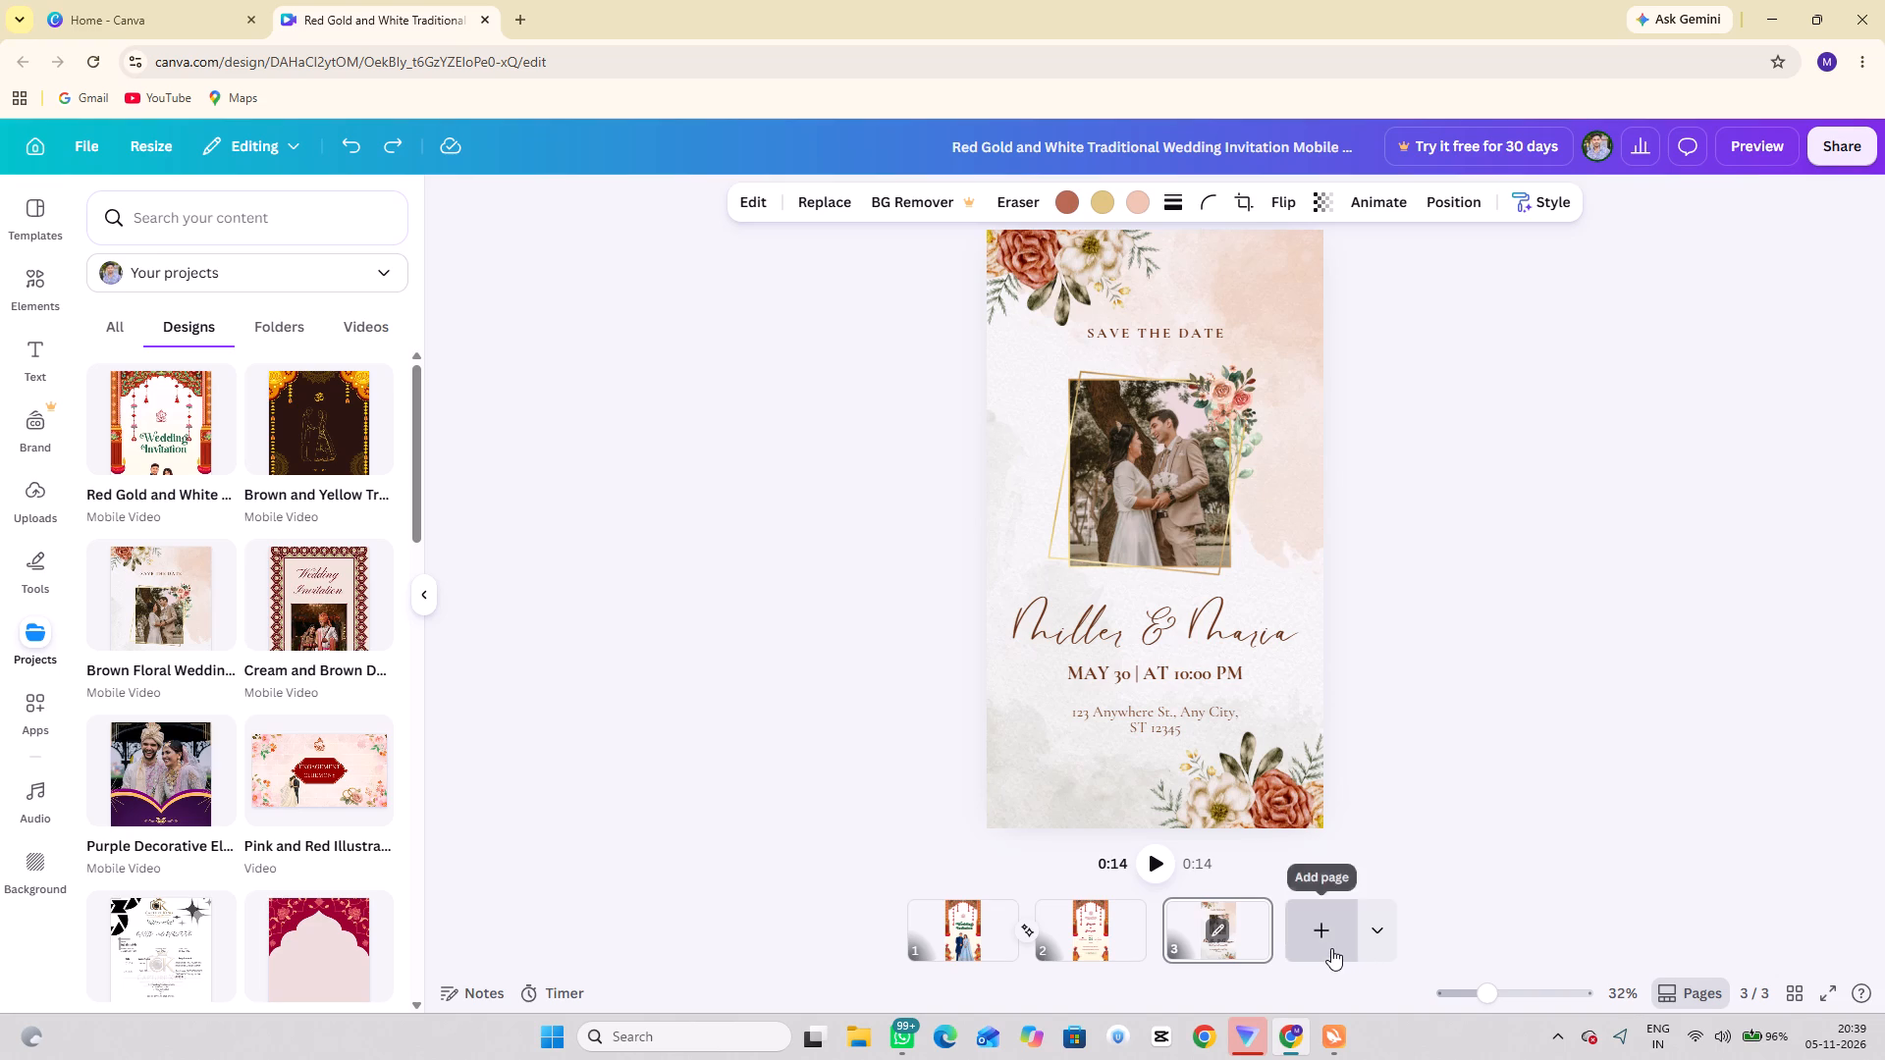
left_click(346, 930)
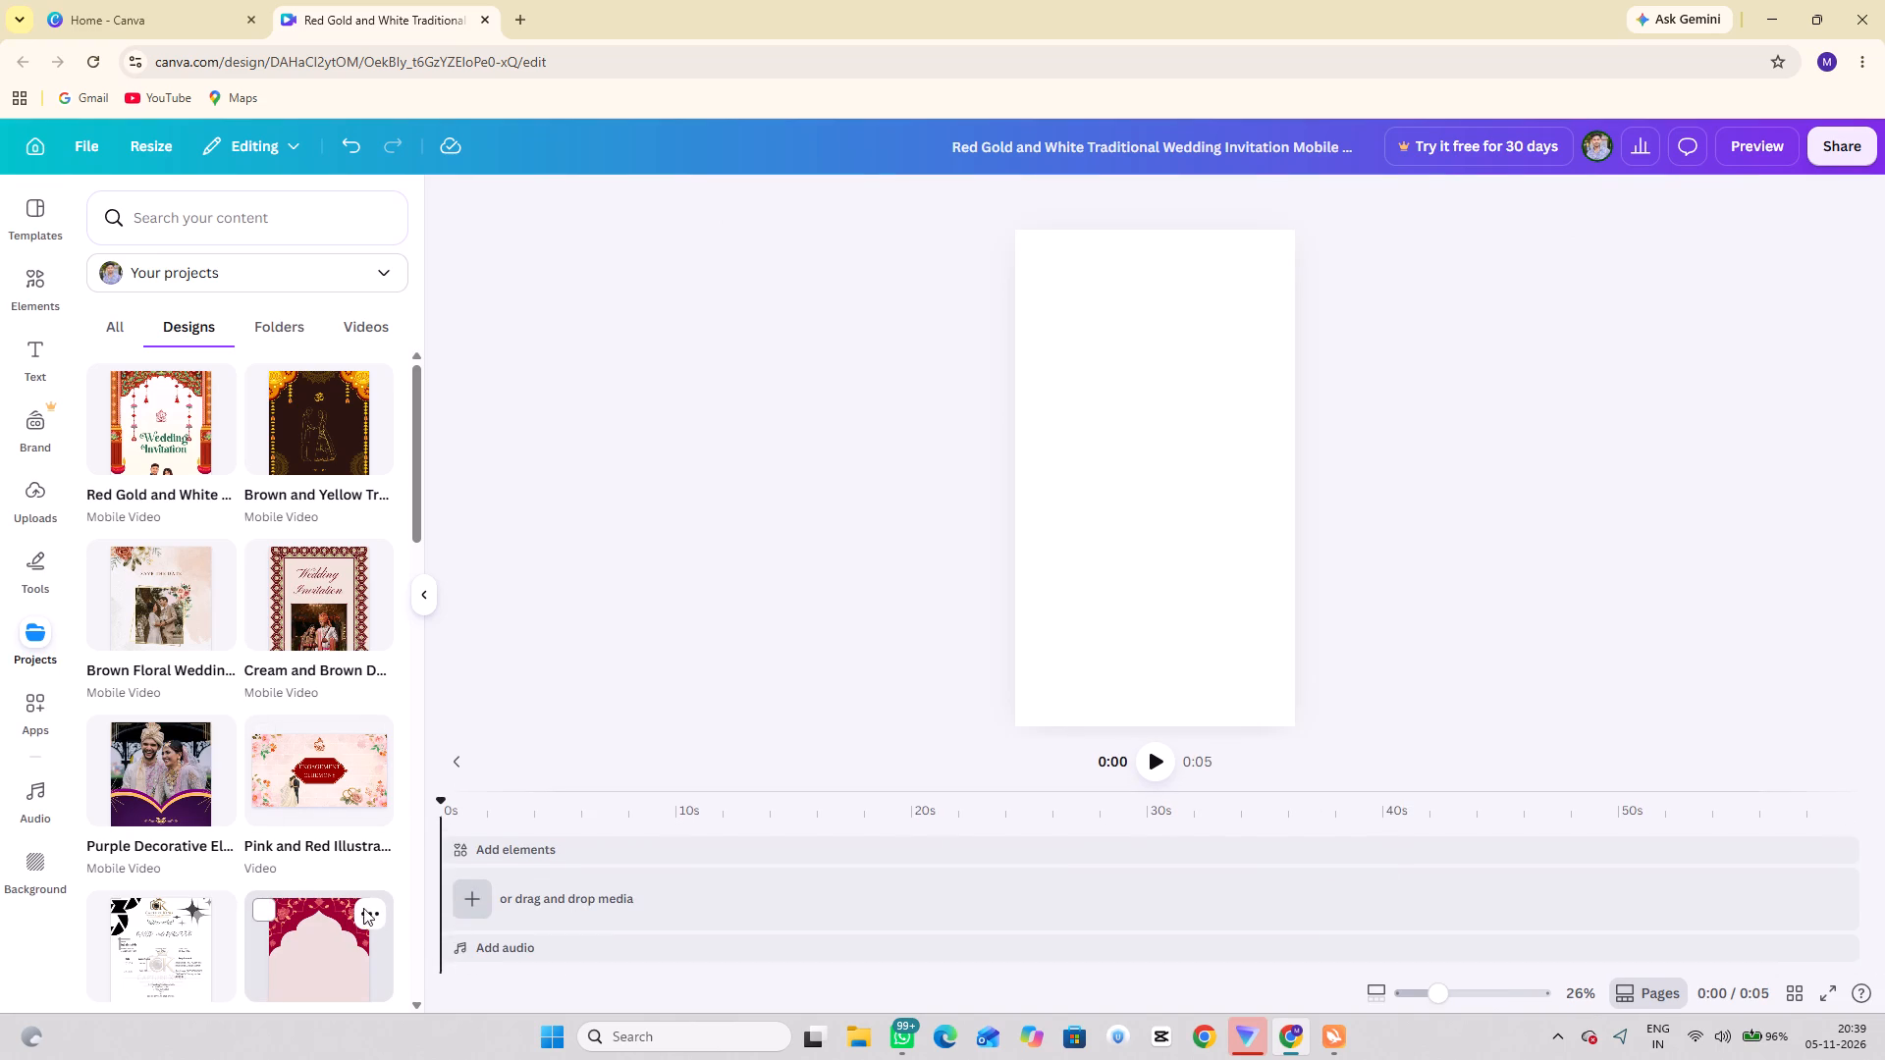
left_click(354, 931)
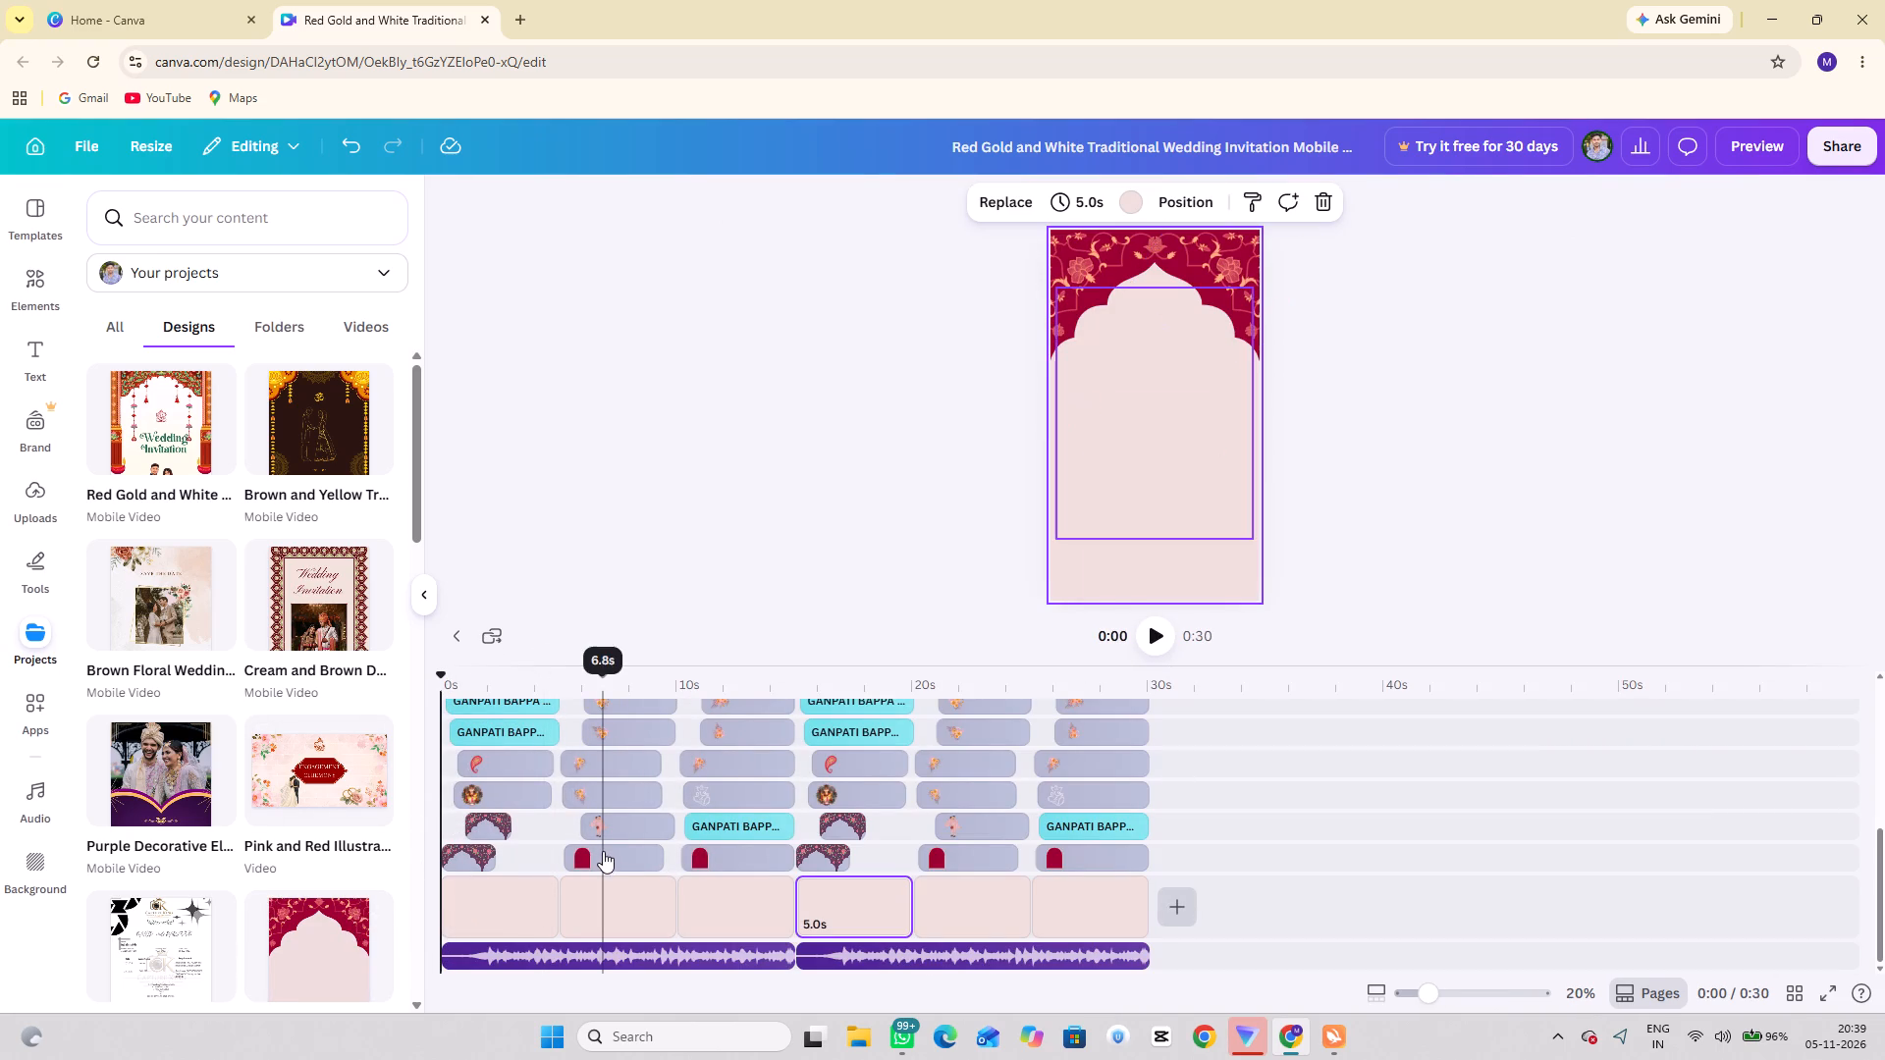
Undo the insertion of the Ganpati Bappa Morya design on the fourth page.
key("ctrl+z")
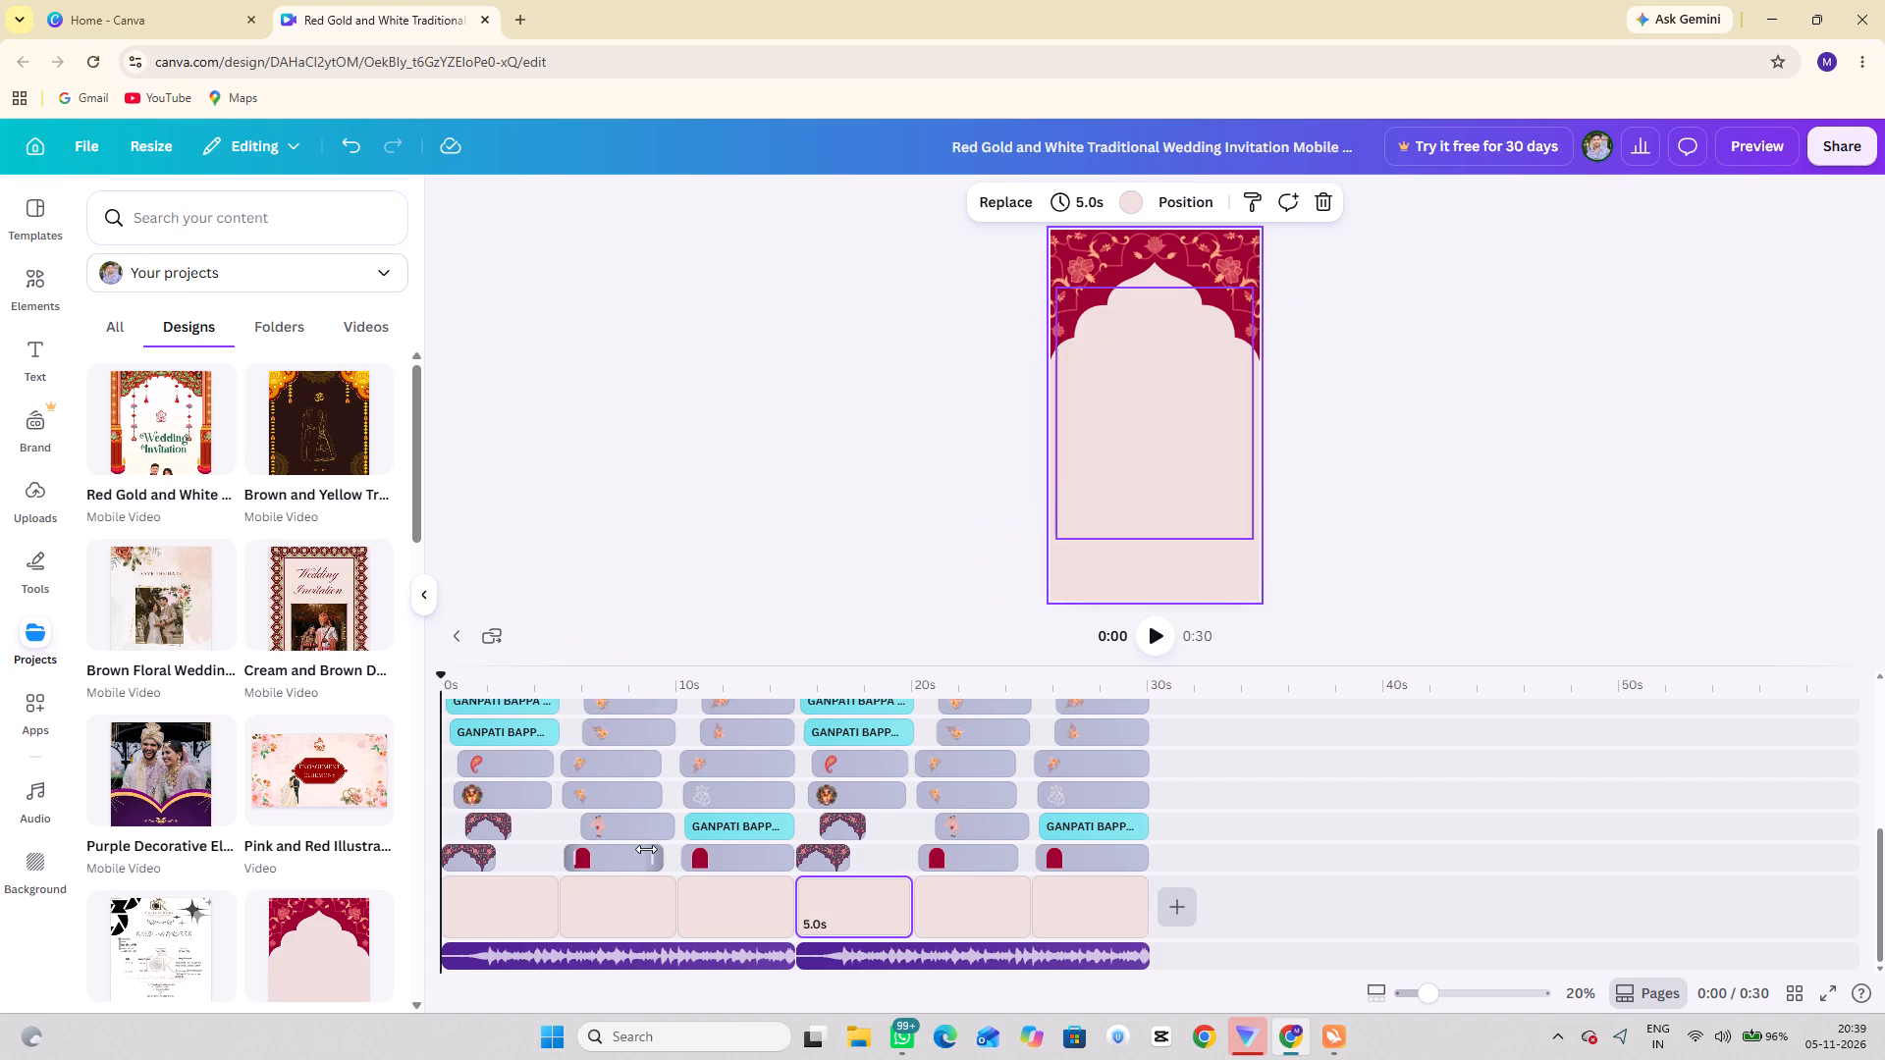
key("ctrl+z")
Fill the blank fourth page with the pink floral Save The Date page from the saved NIDHI ENGAMENT INVITATION design.
scroll(360, 767, "down", 2)
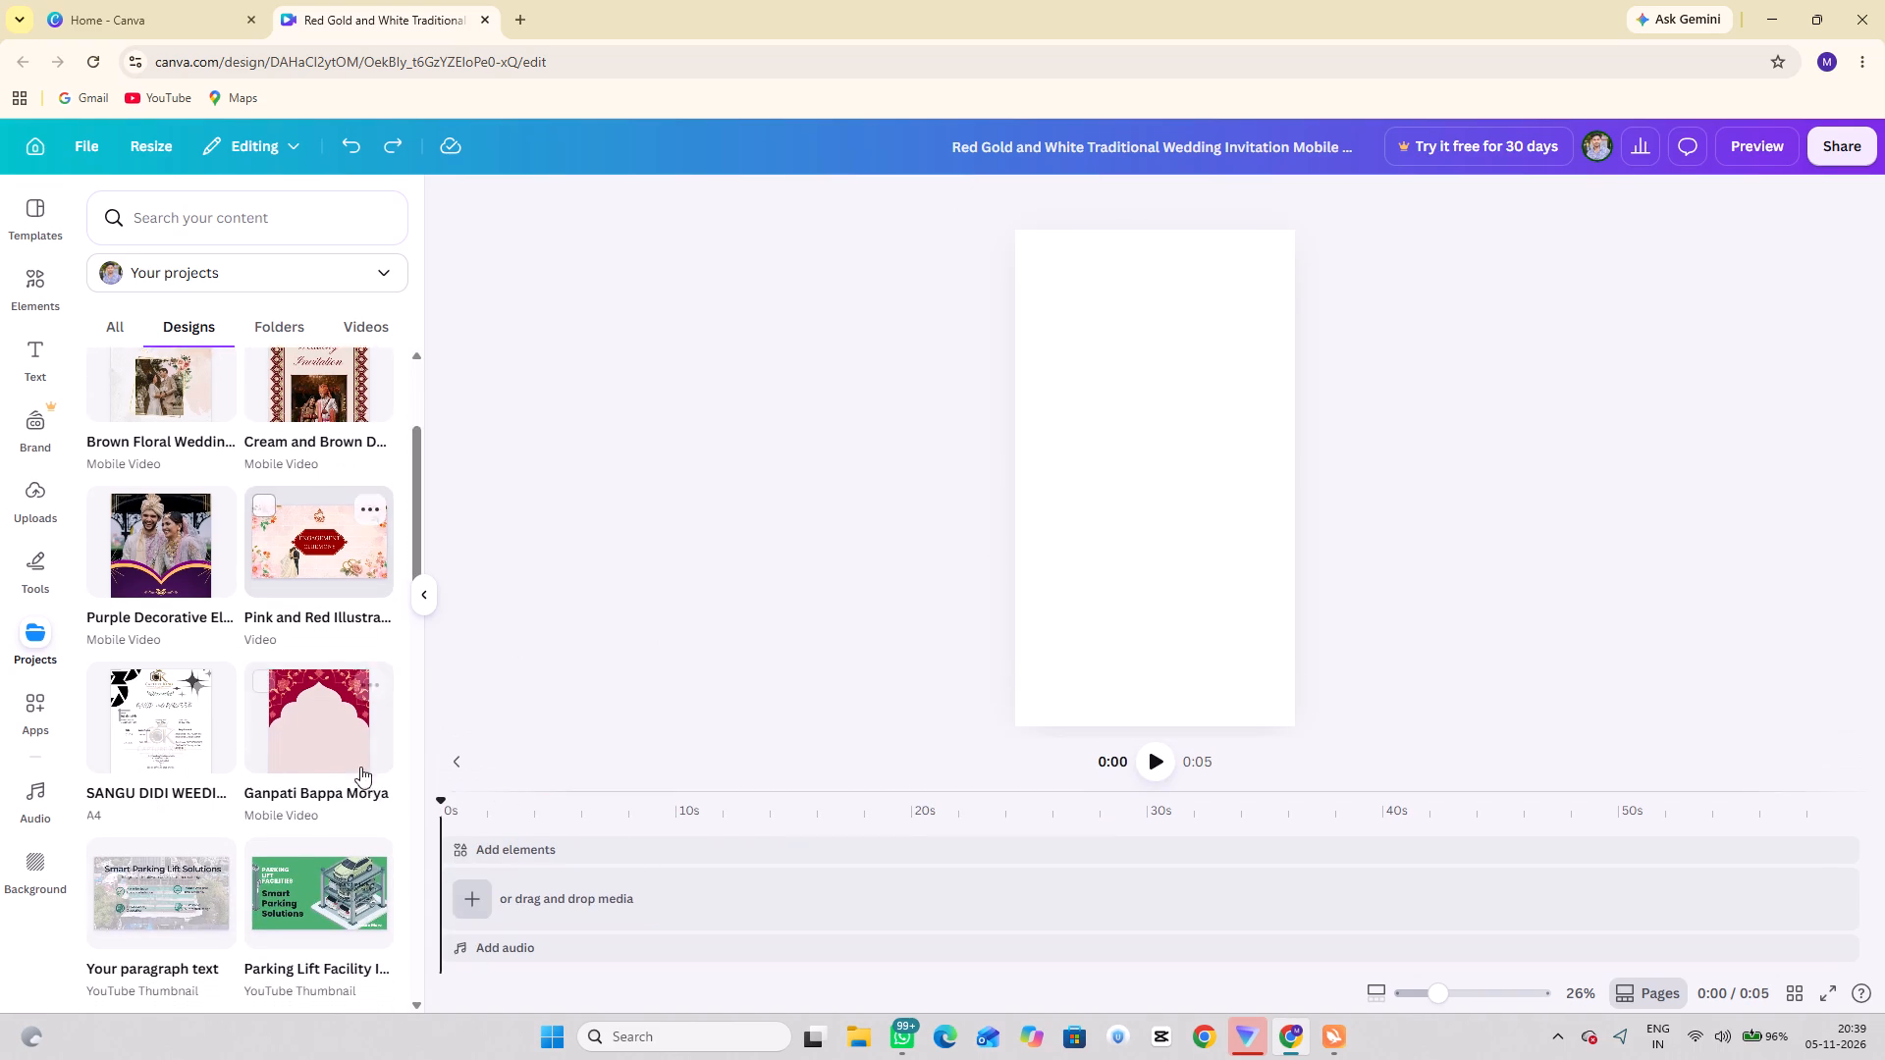
scroll(360, 767, "down", 1)
scroll(538, 735, "up", 3)
scroll(538, 735, "right", 1)
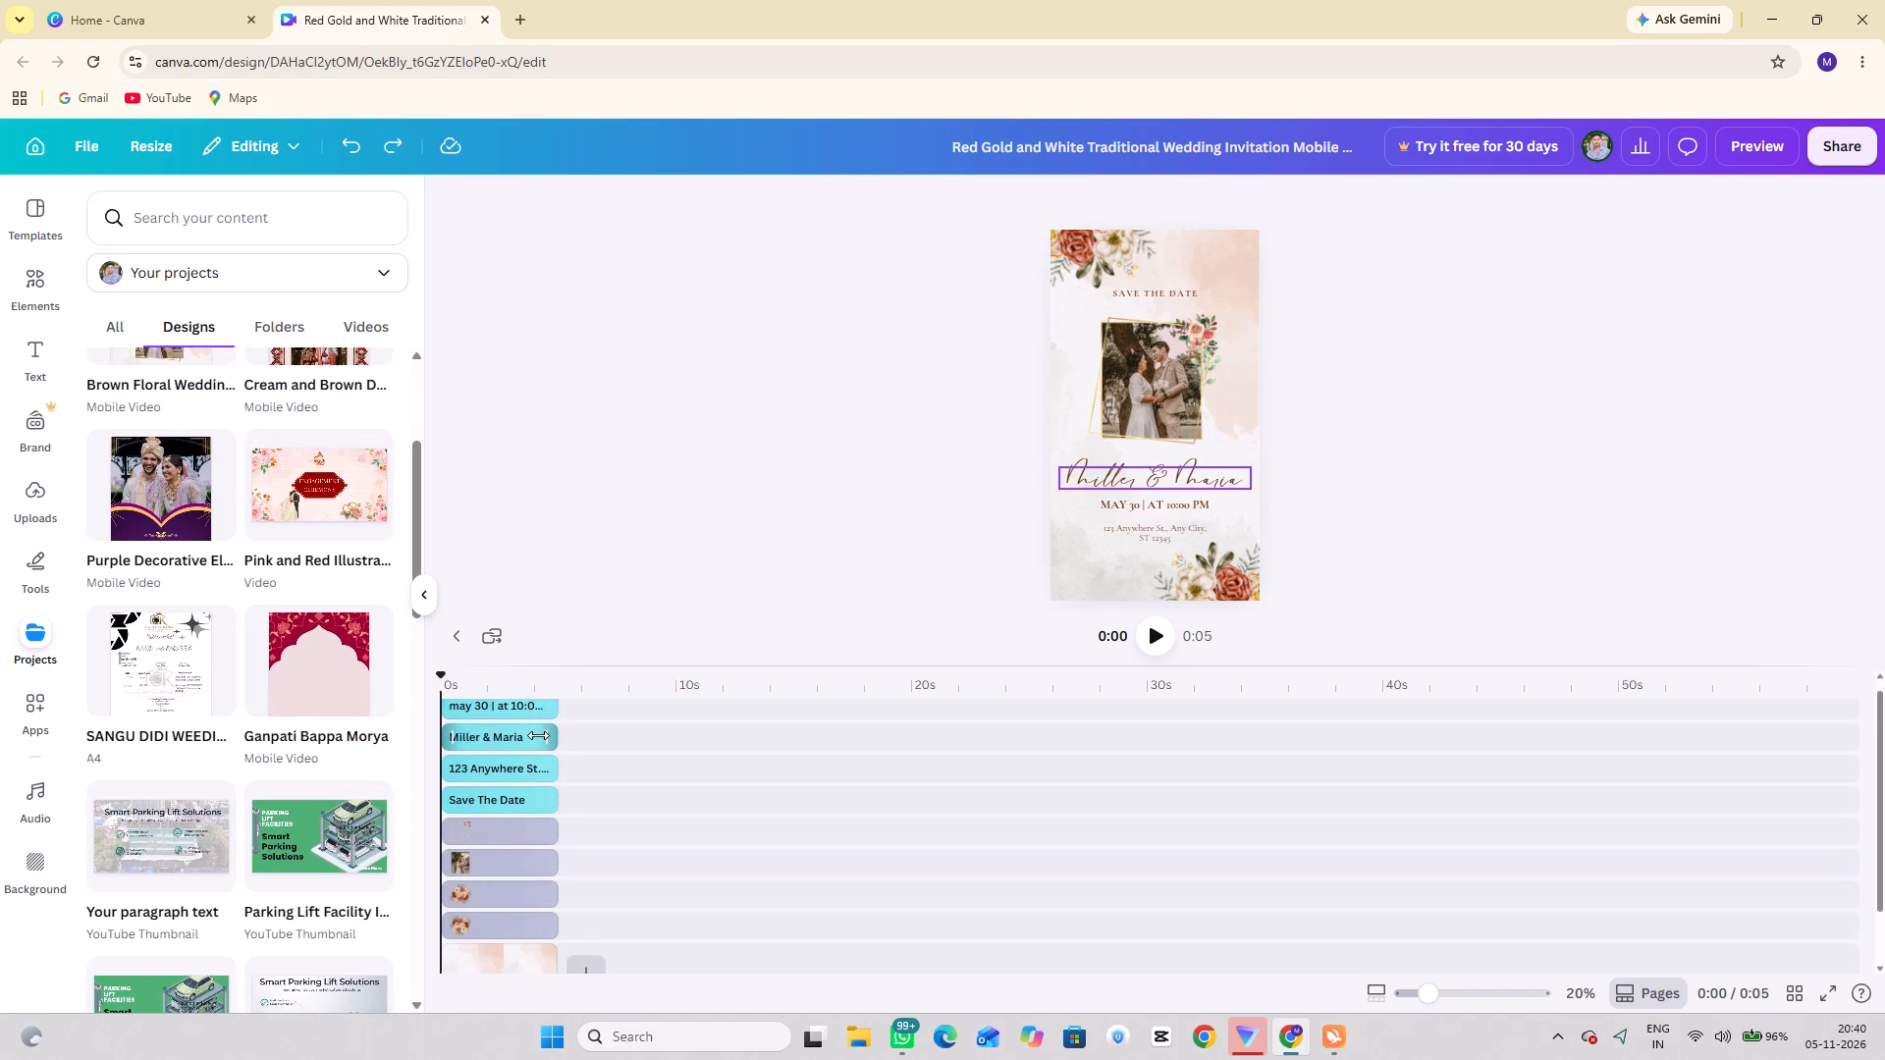
scroll(538, 735, "right", 1)
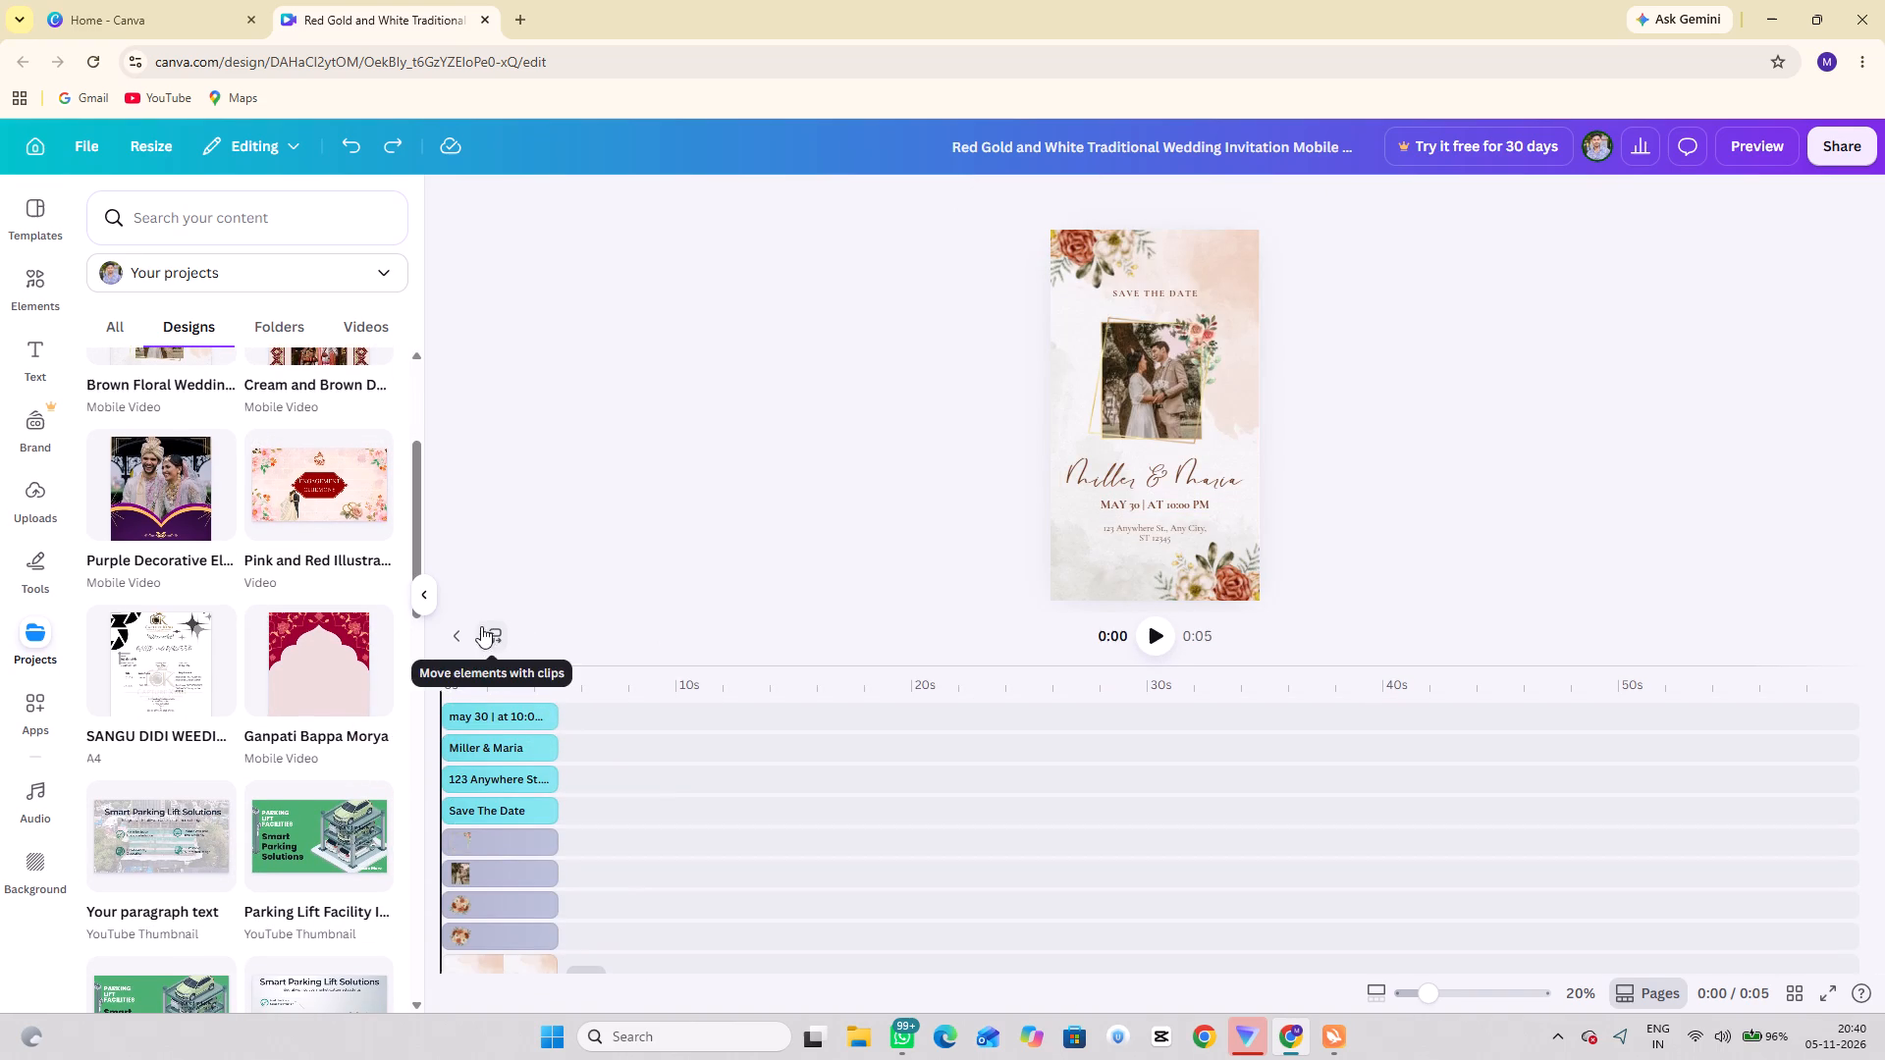
left_click(459, 634)
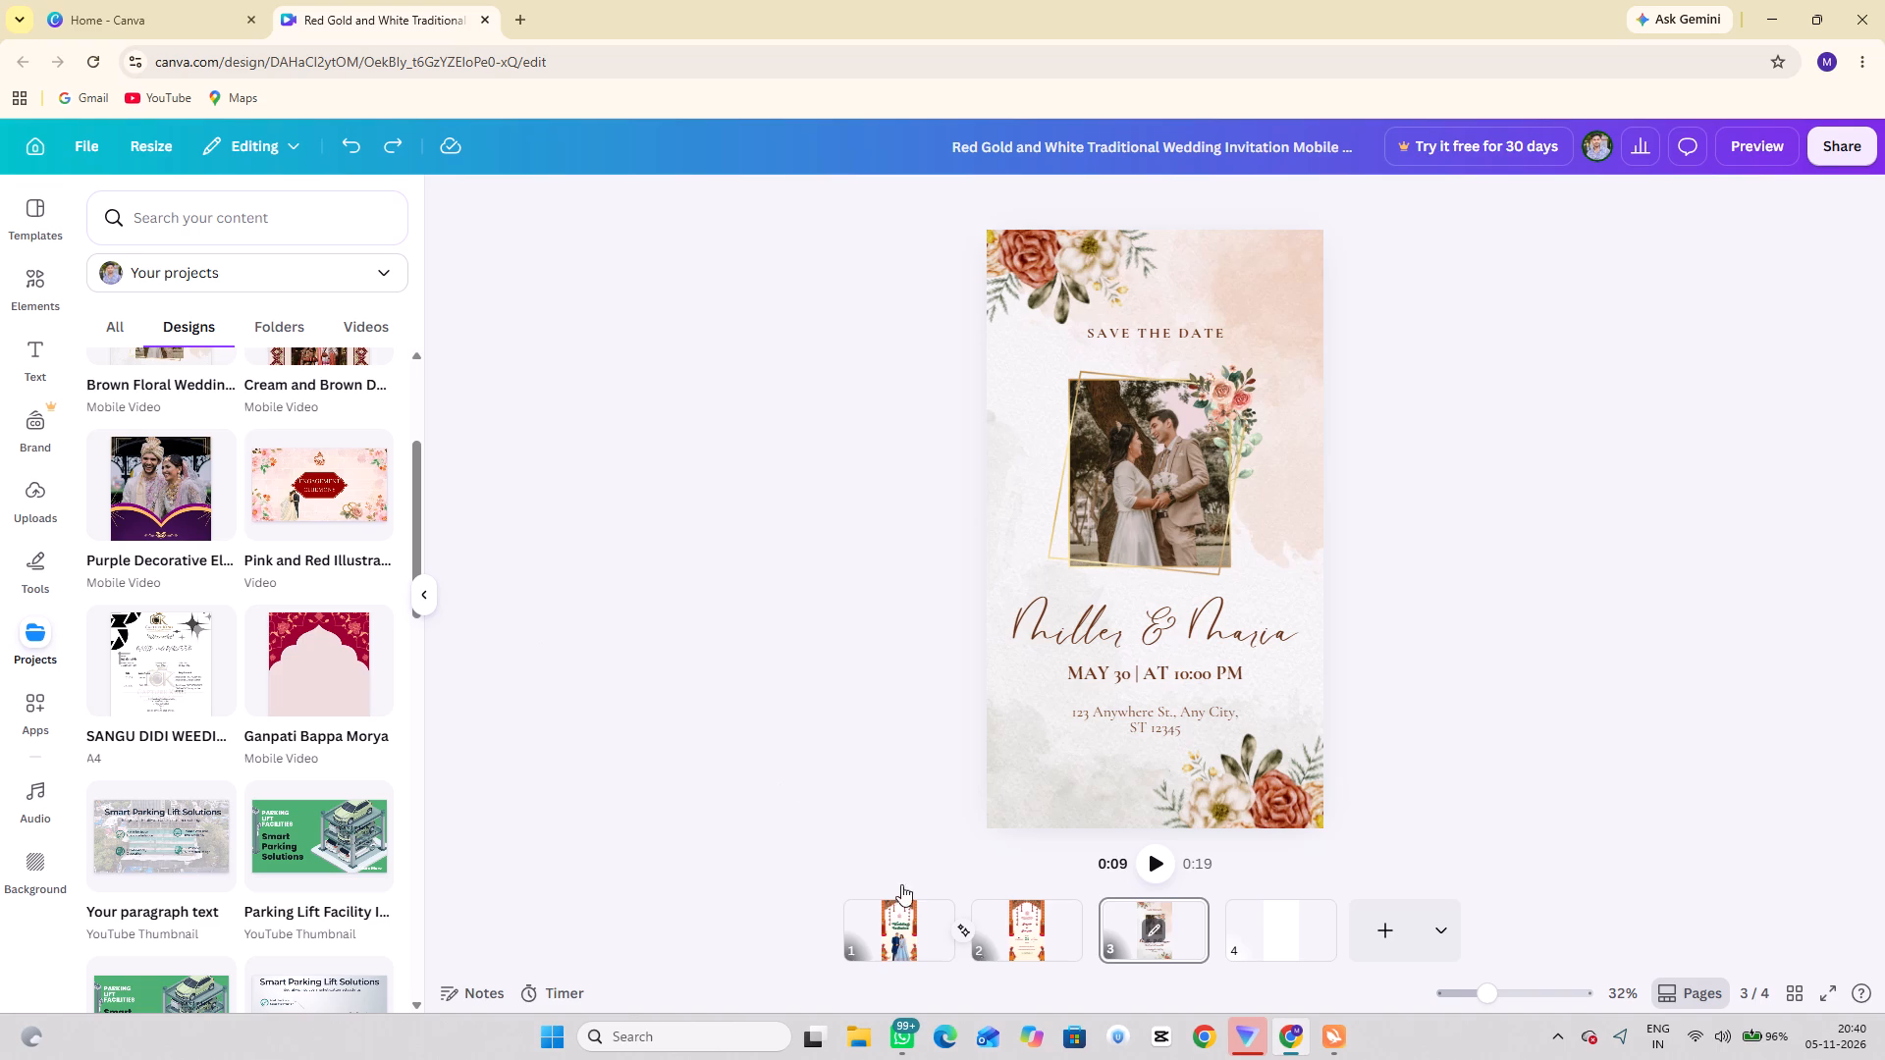
left_click(1270, 927)
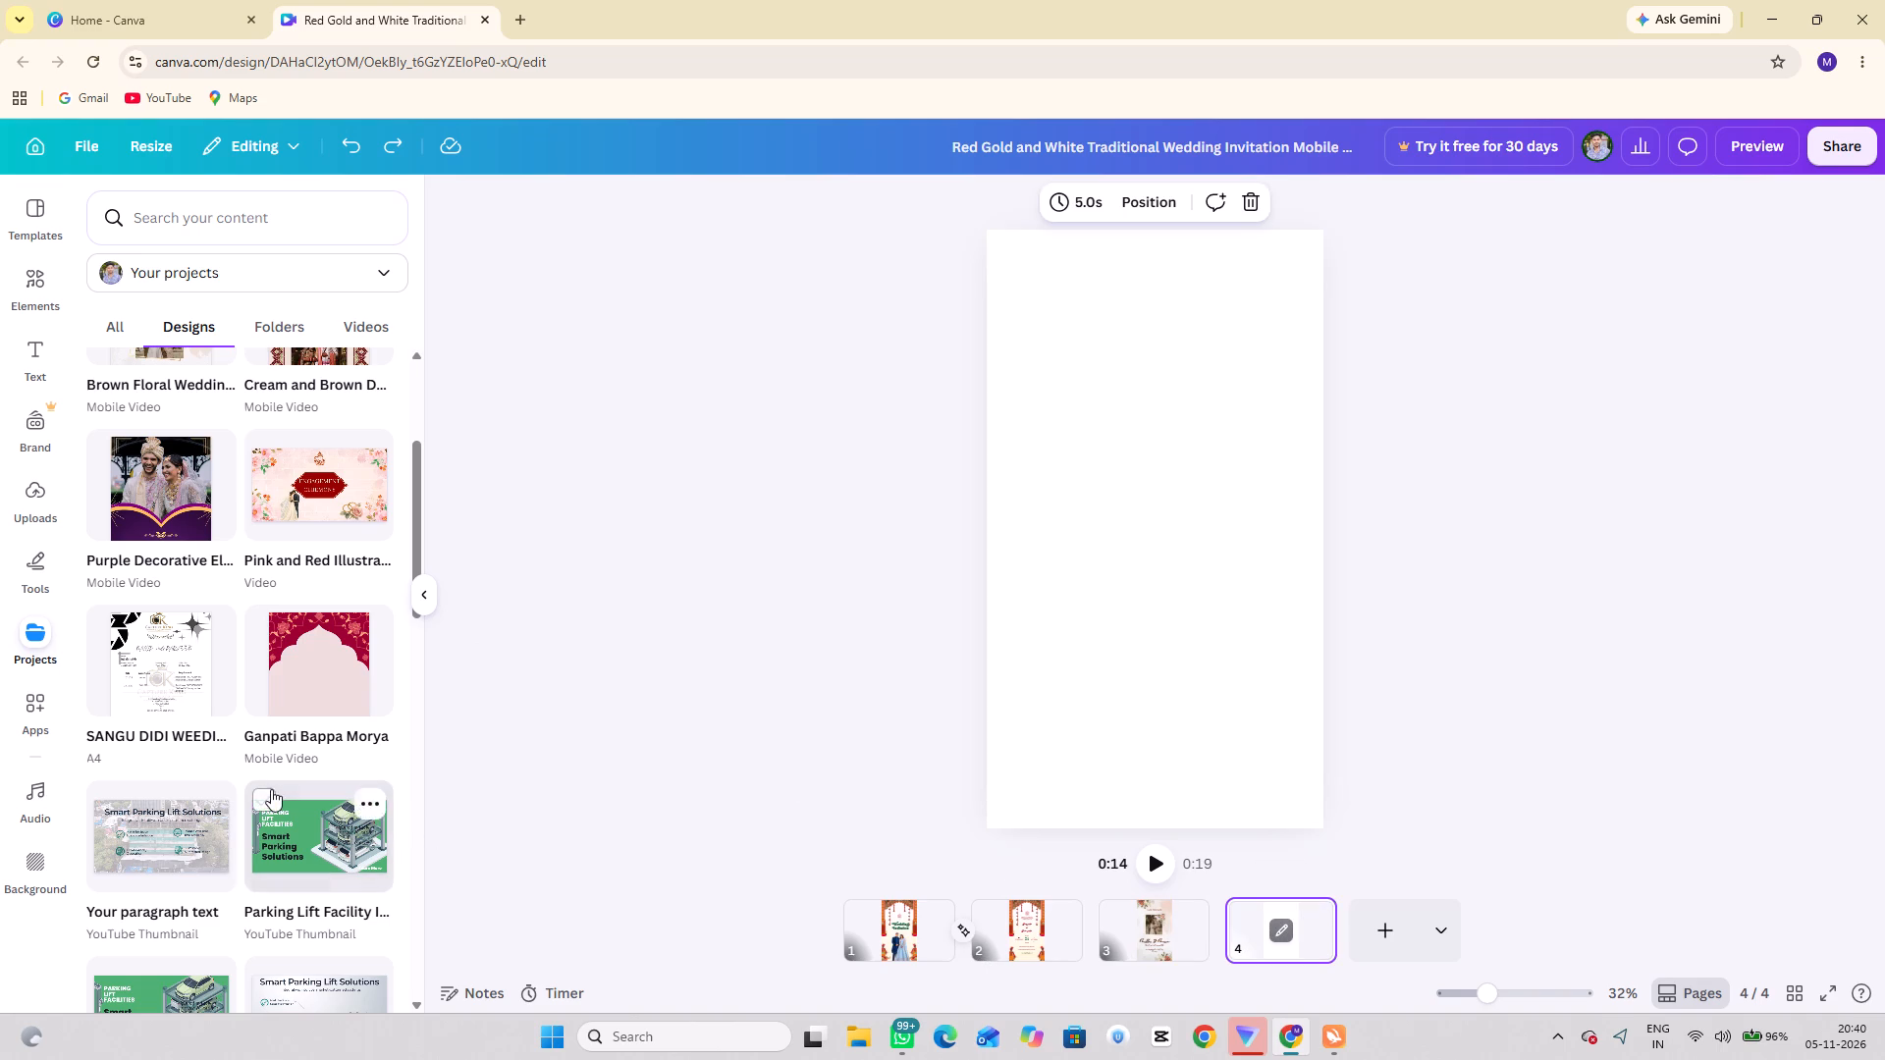
scroll(271, 789, "down", 9)
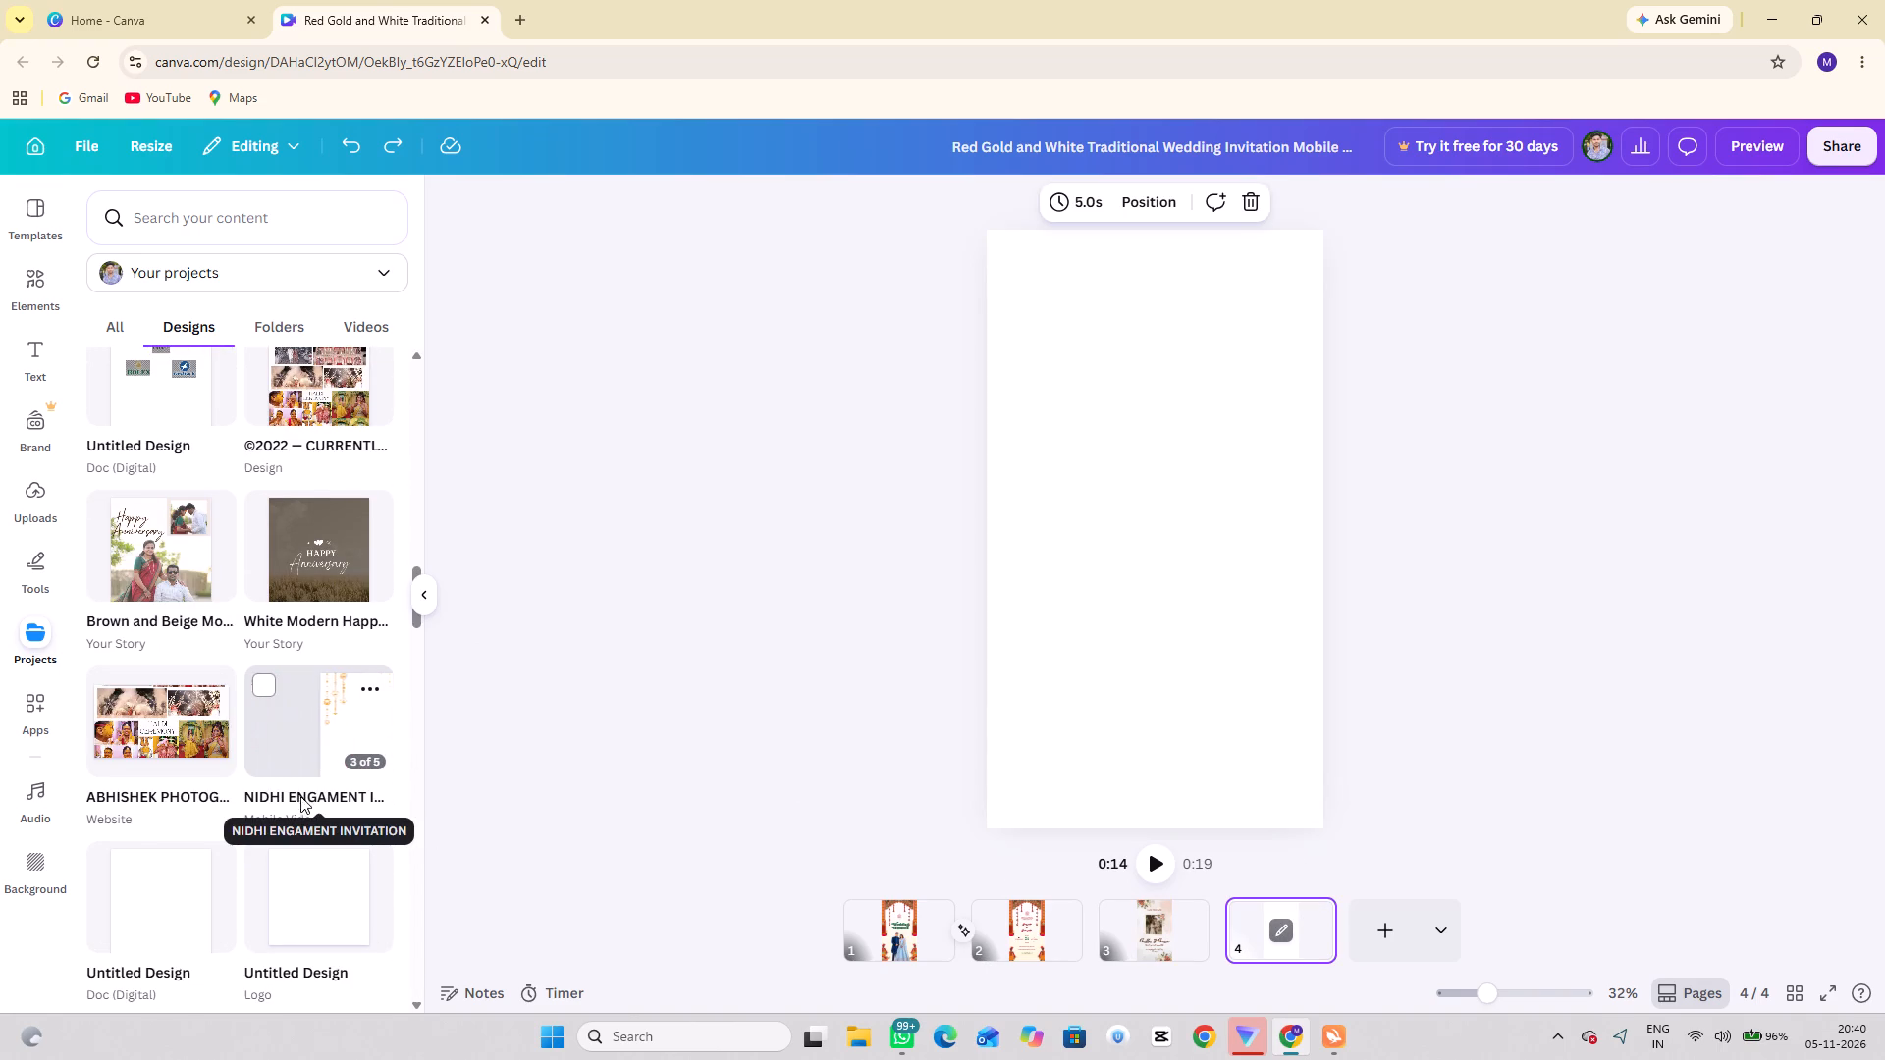
left_click(311, 734)
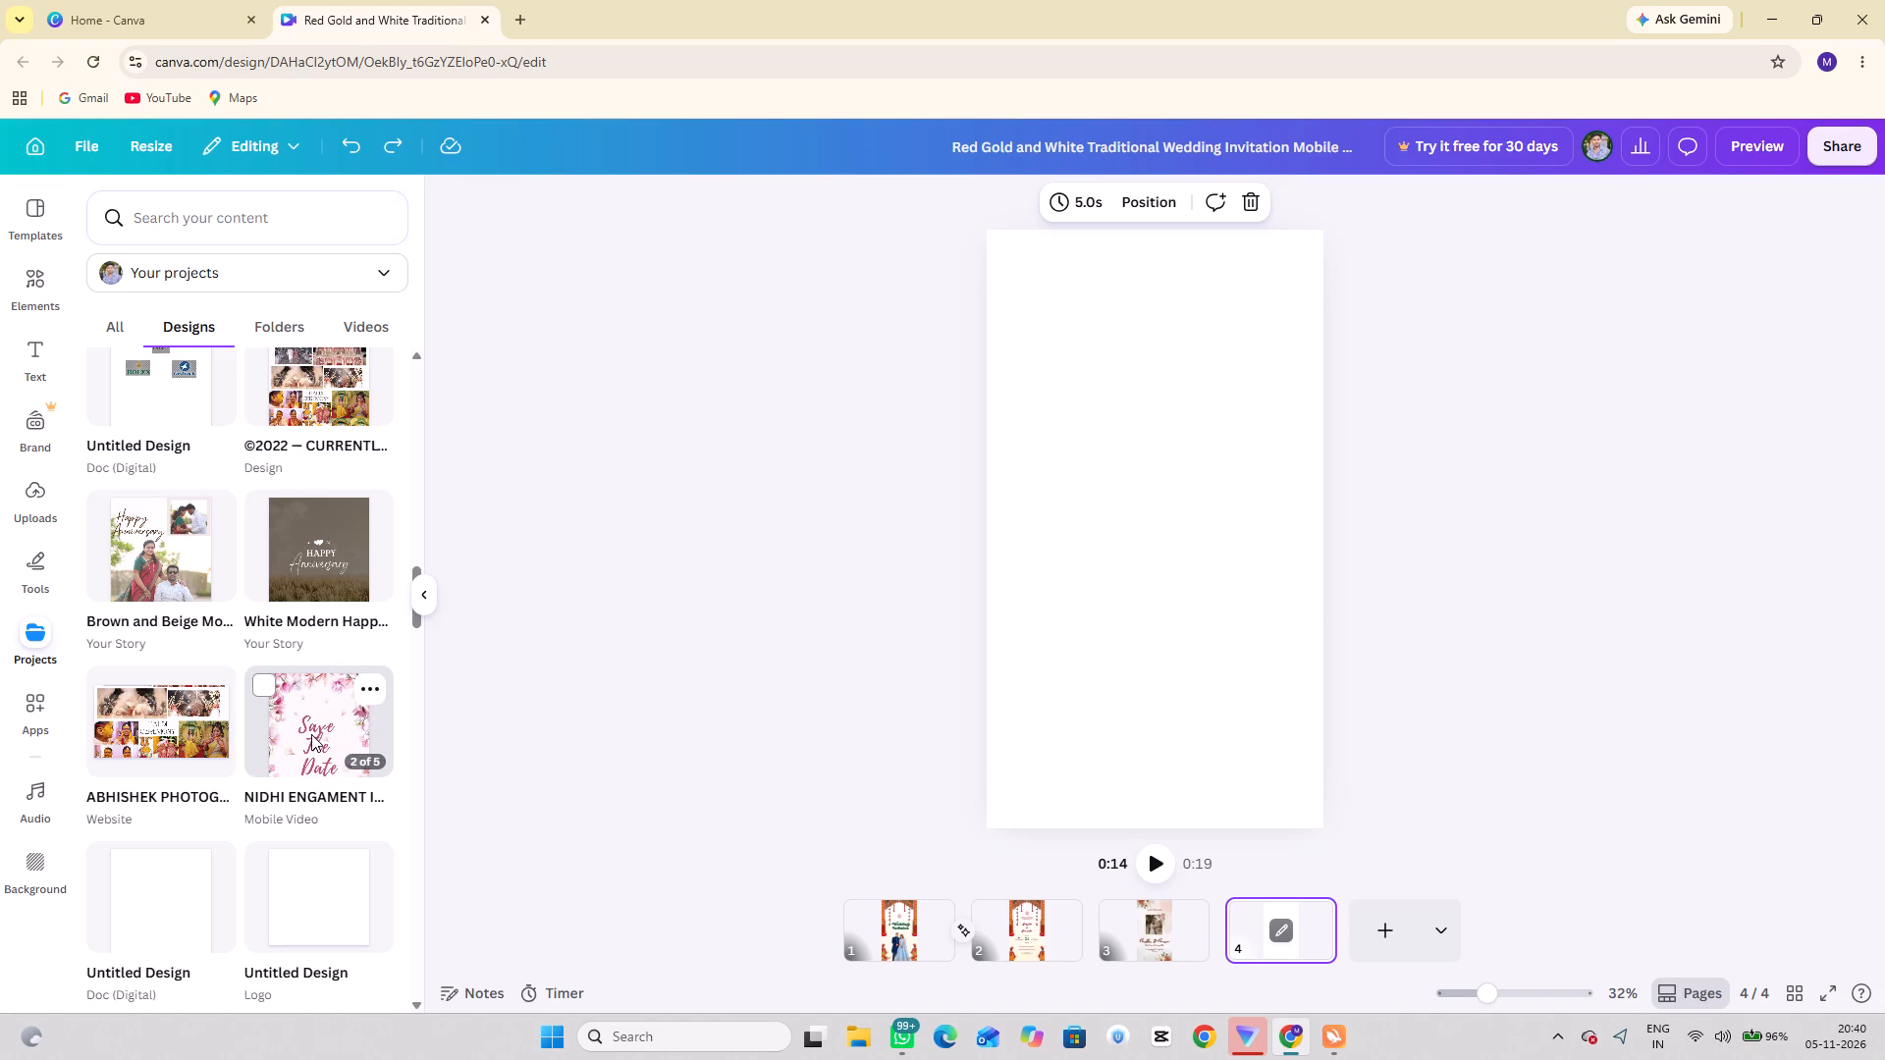
left_click(211, 389)
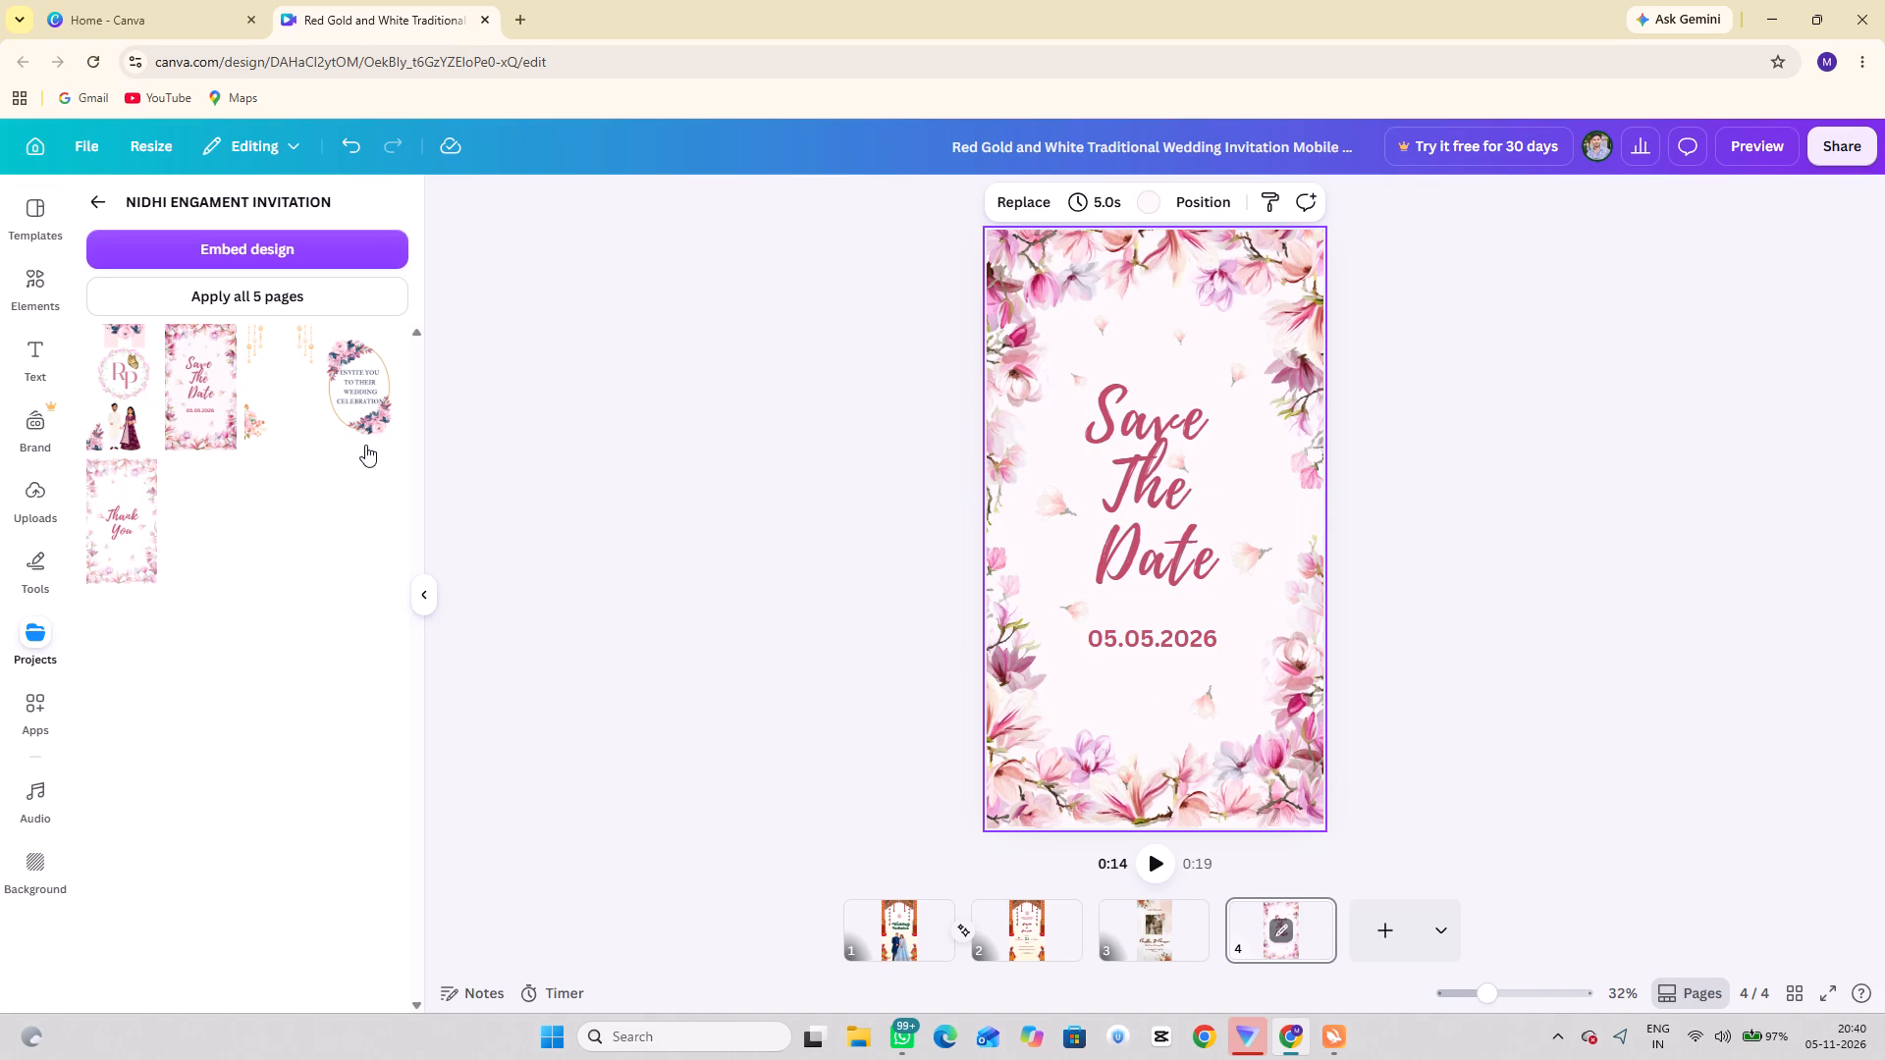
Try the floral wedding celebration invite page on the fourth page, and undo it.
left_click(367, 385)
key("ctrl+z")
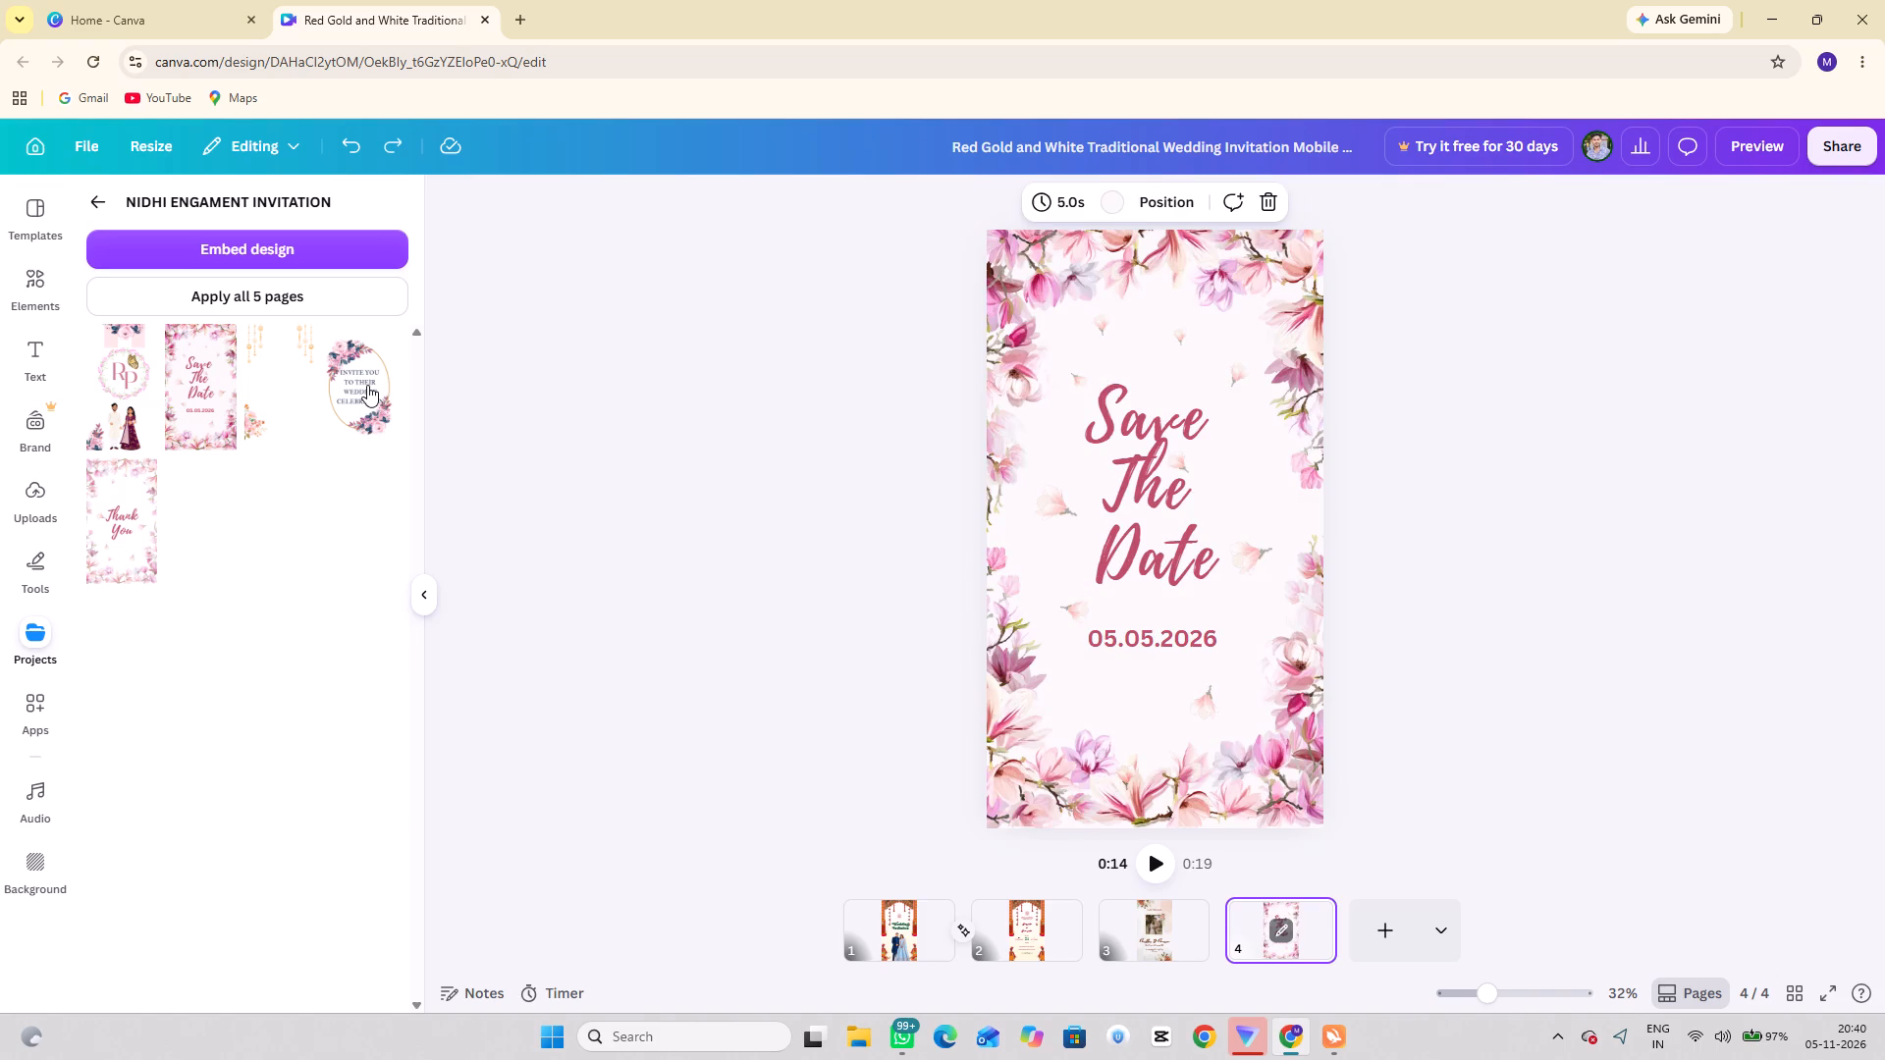
Add a fifth page and insert the floral "Invite you to their wedding celebration" page from the same design.
left_click(1370, 930)
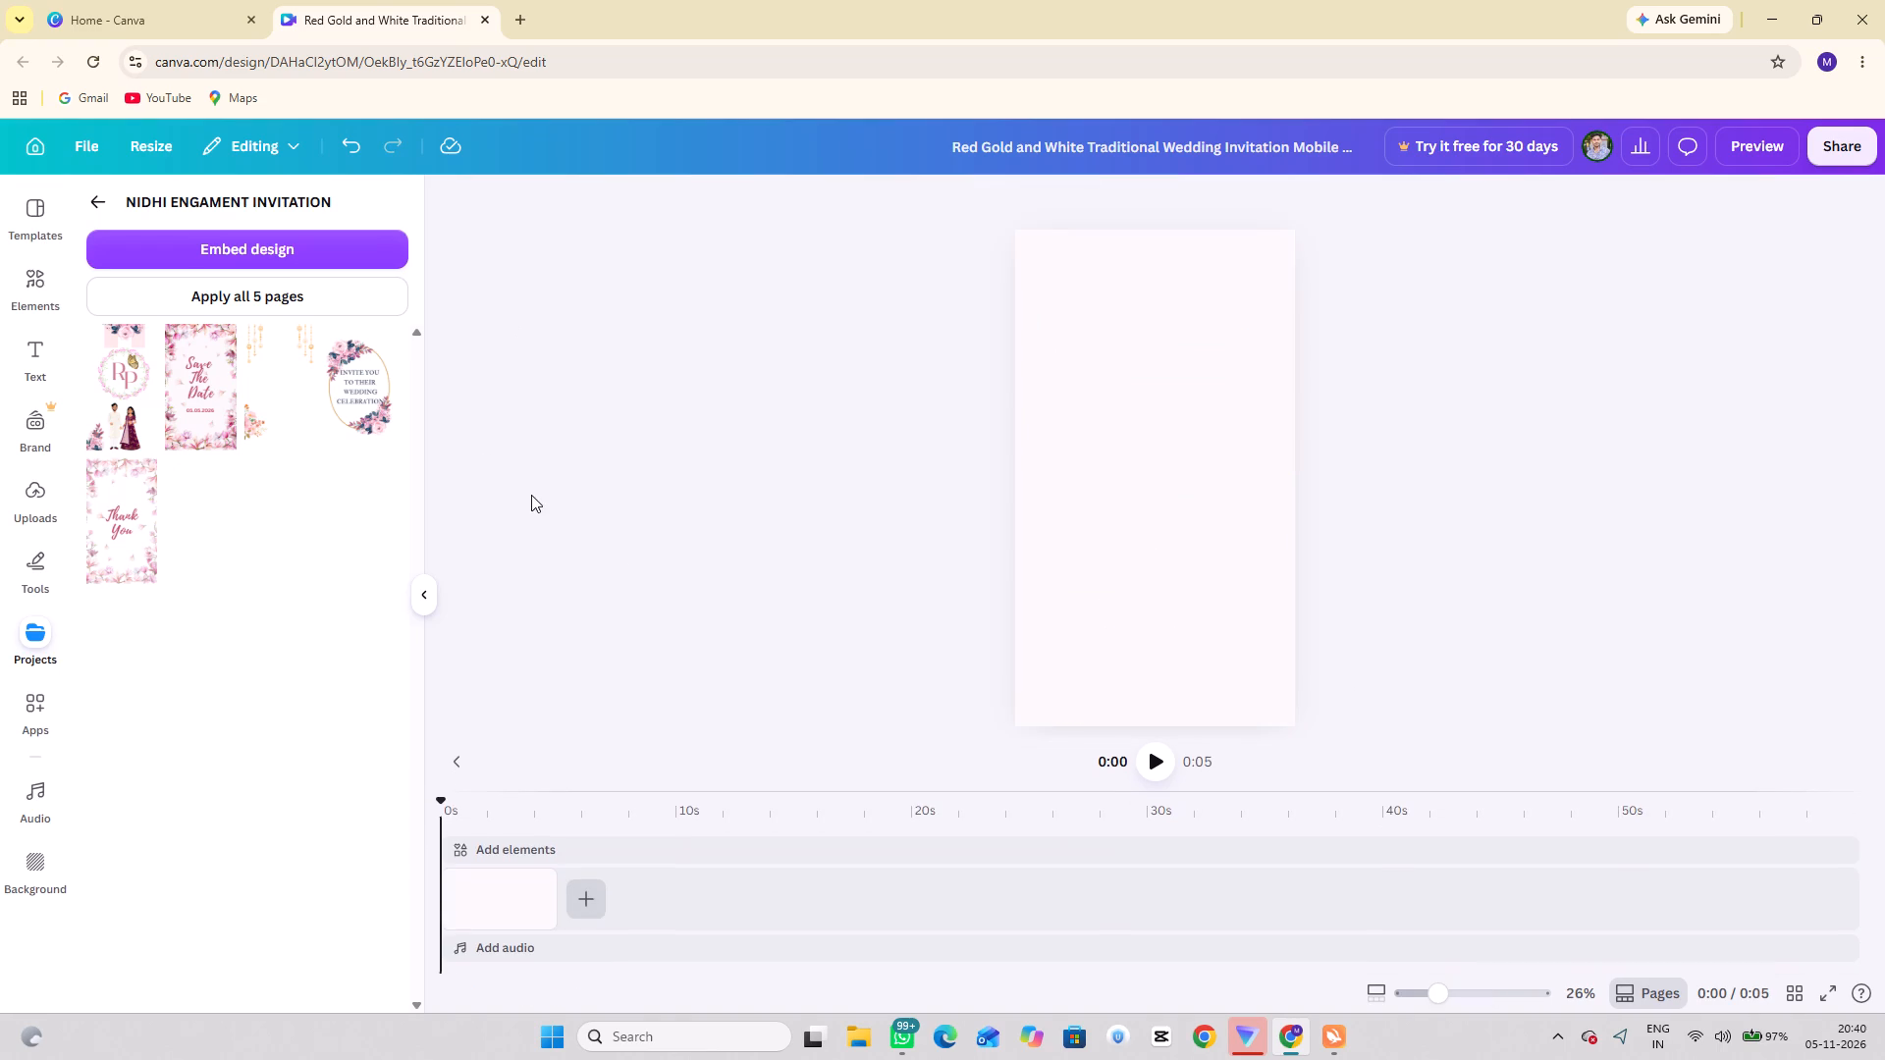
left_click(374, 388)
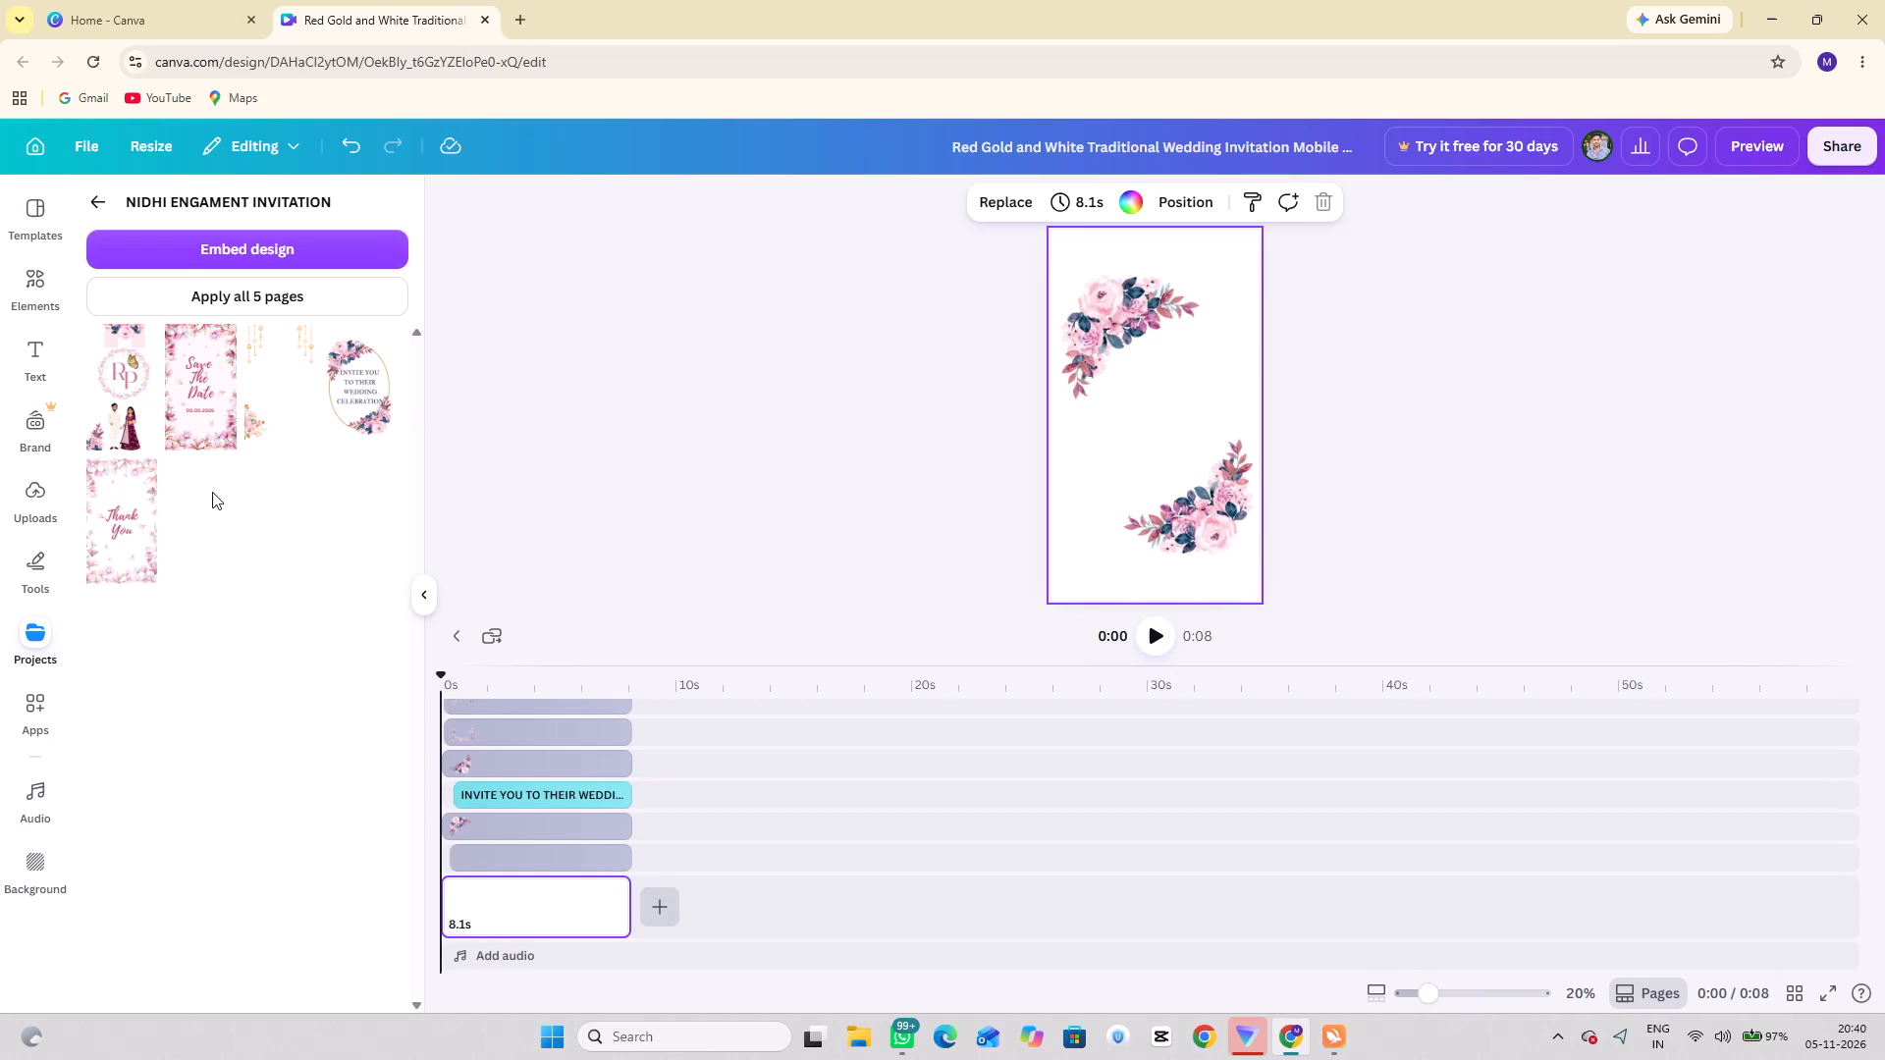
left_click(462, 635)
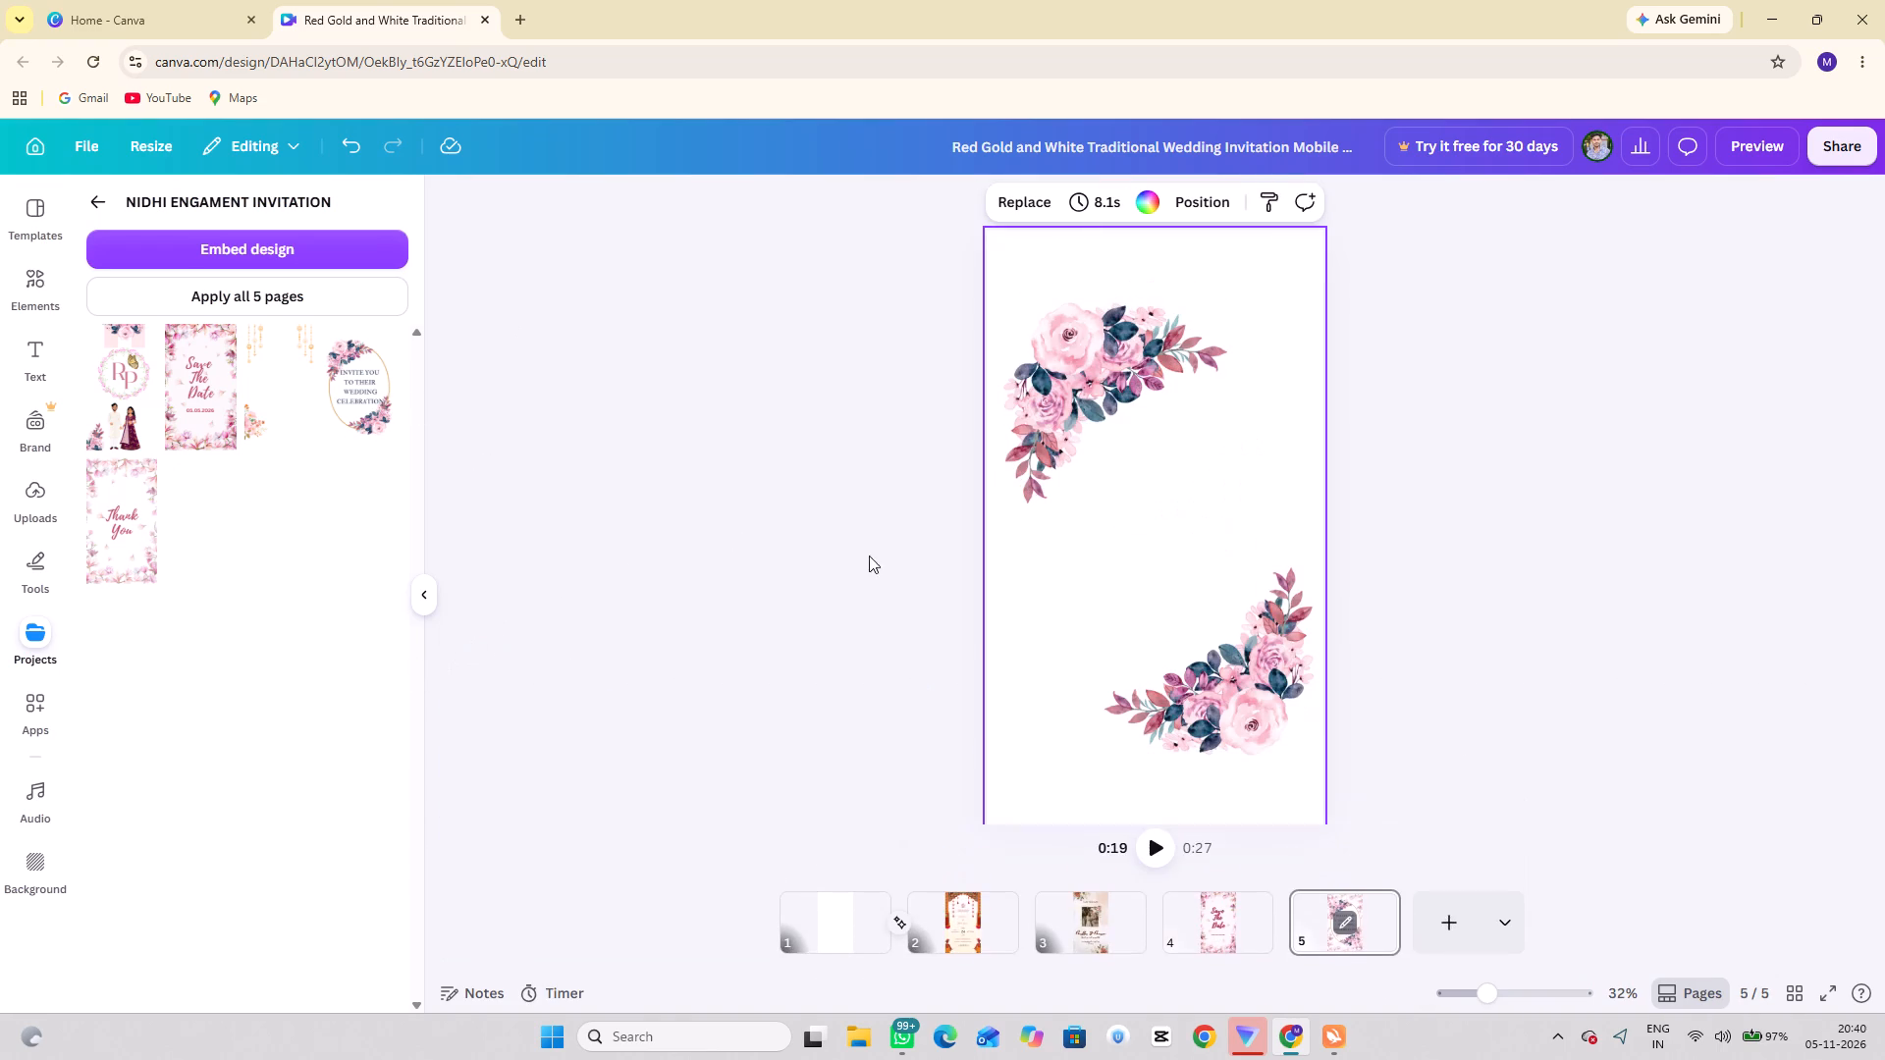
Add a sixth page and insert the pink floral Thank You page from the same design.
left_click(1452, 916)
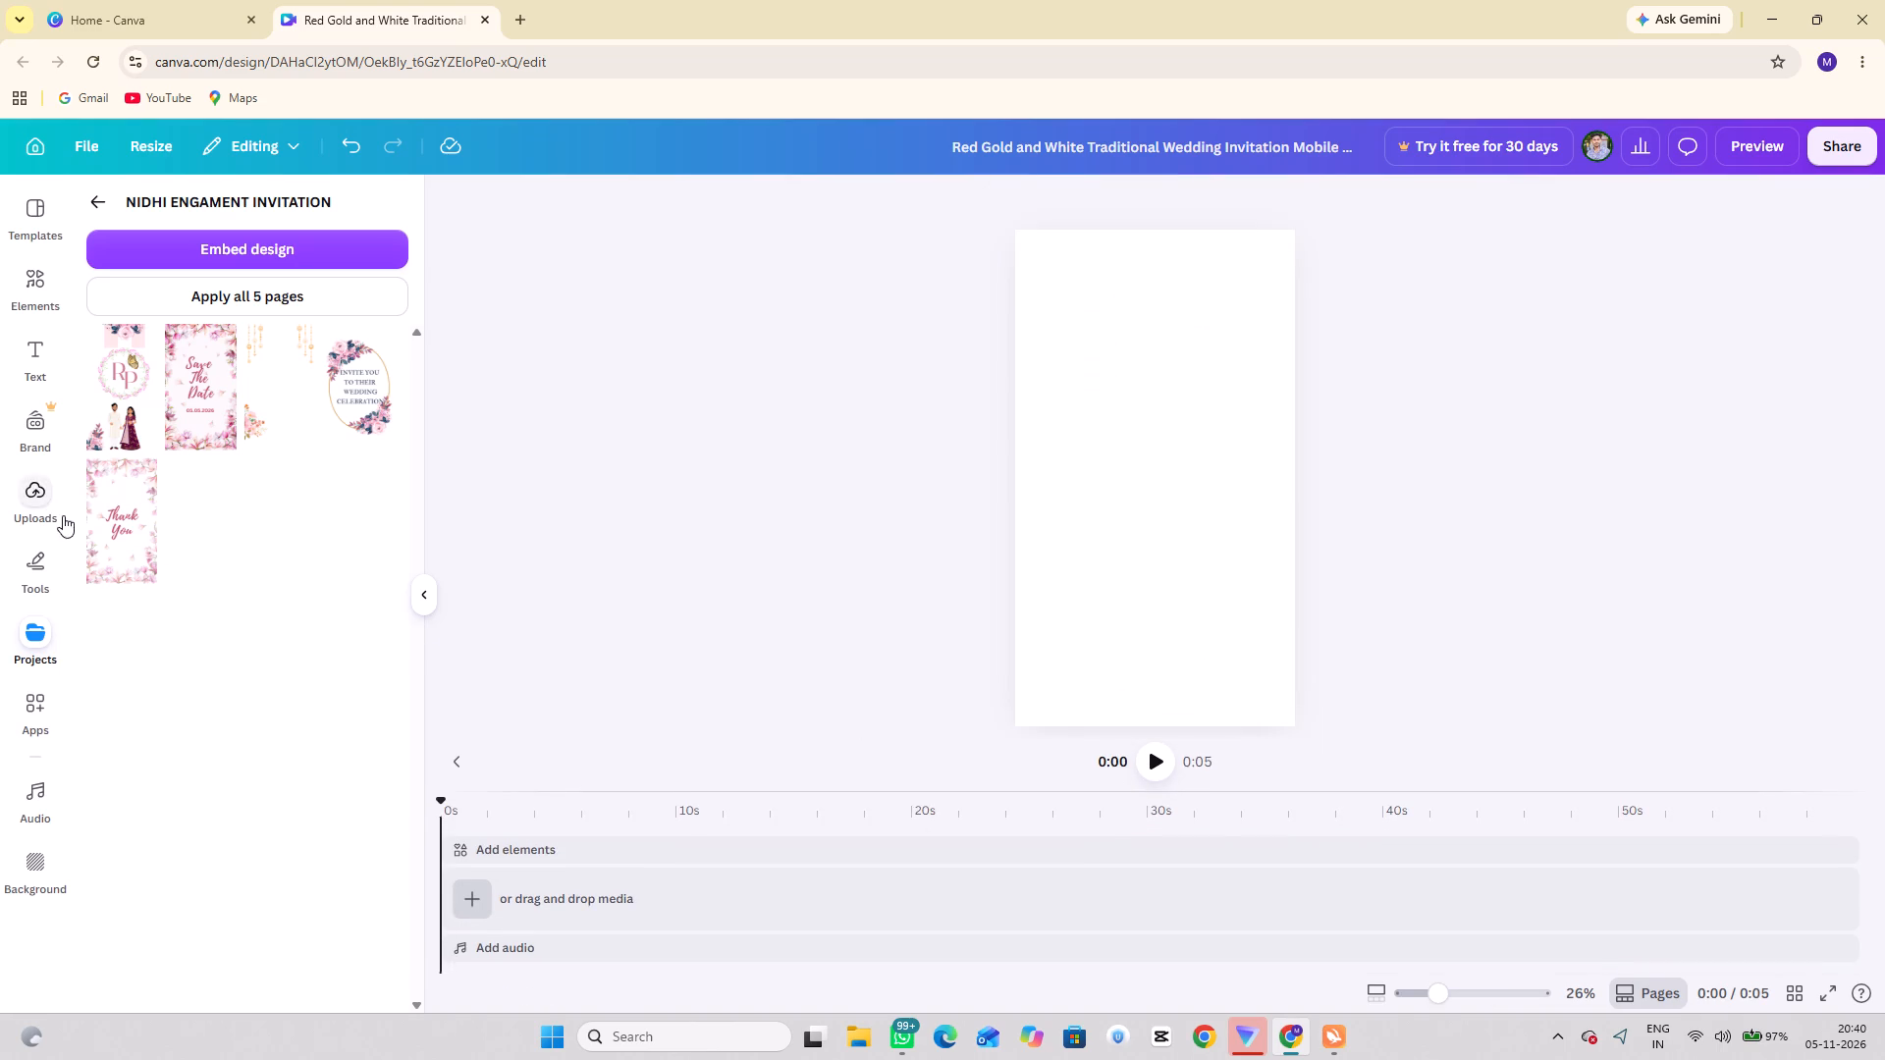
left_click(114, 520)
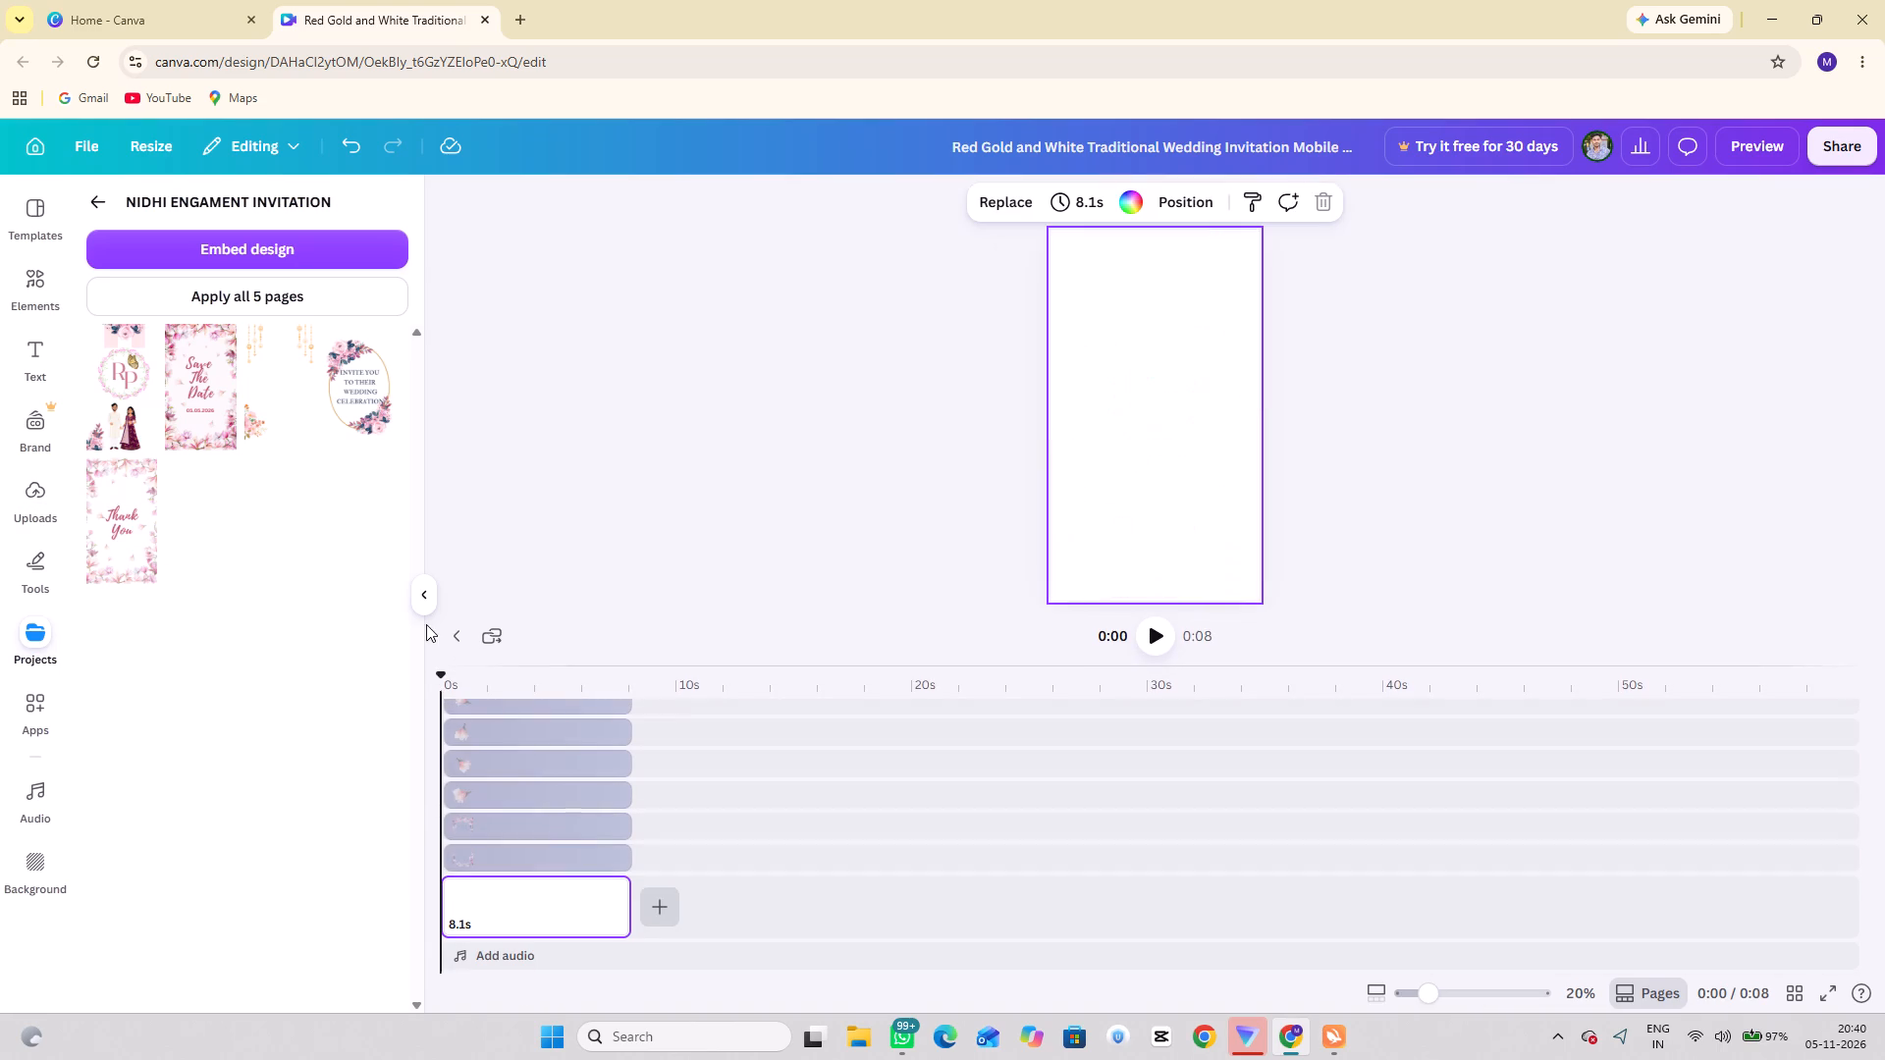
left_click(458, 635)
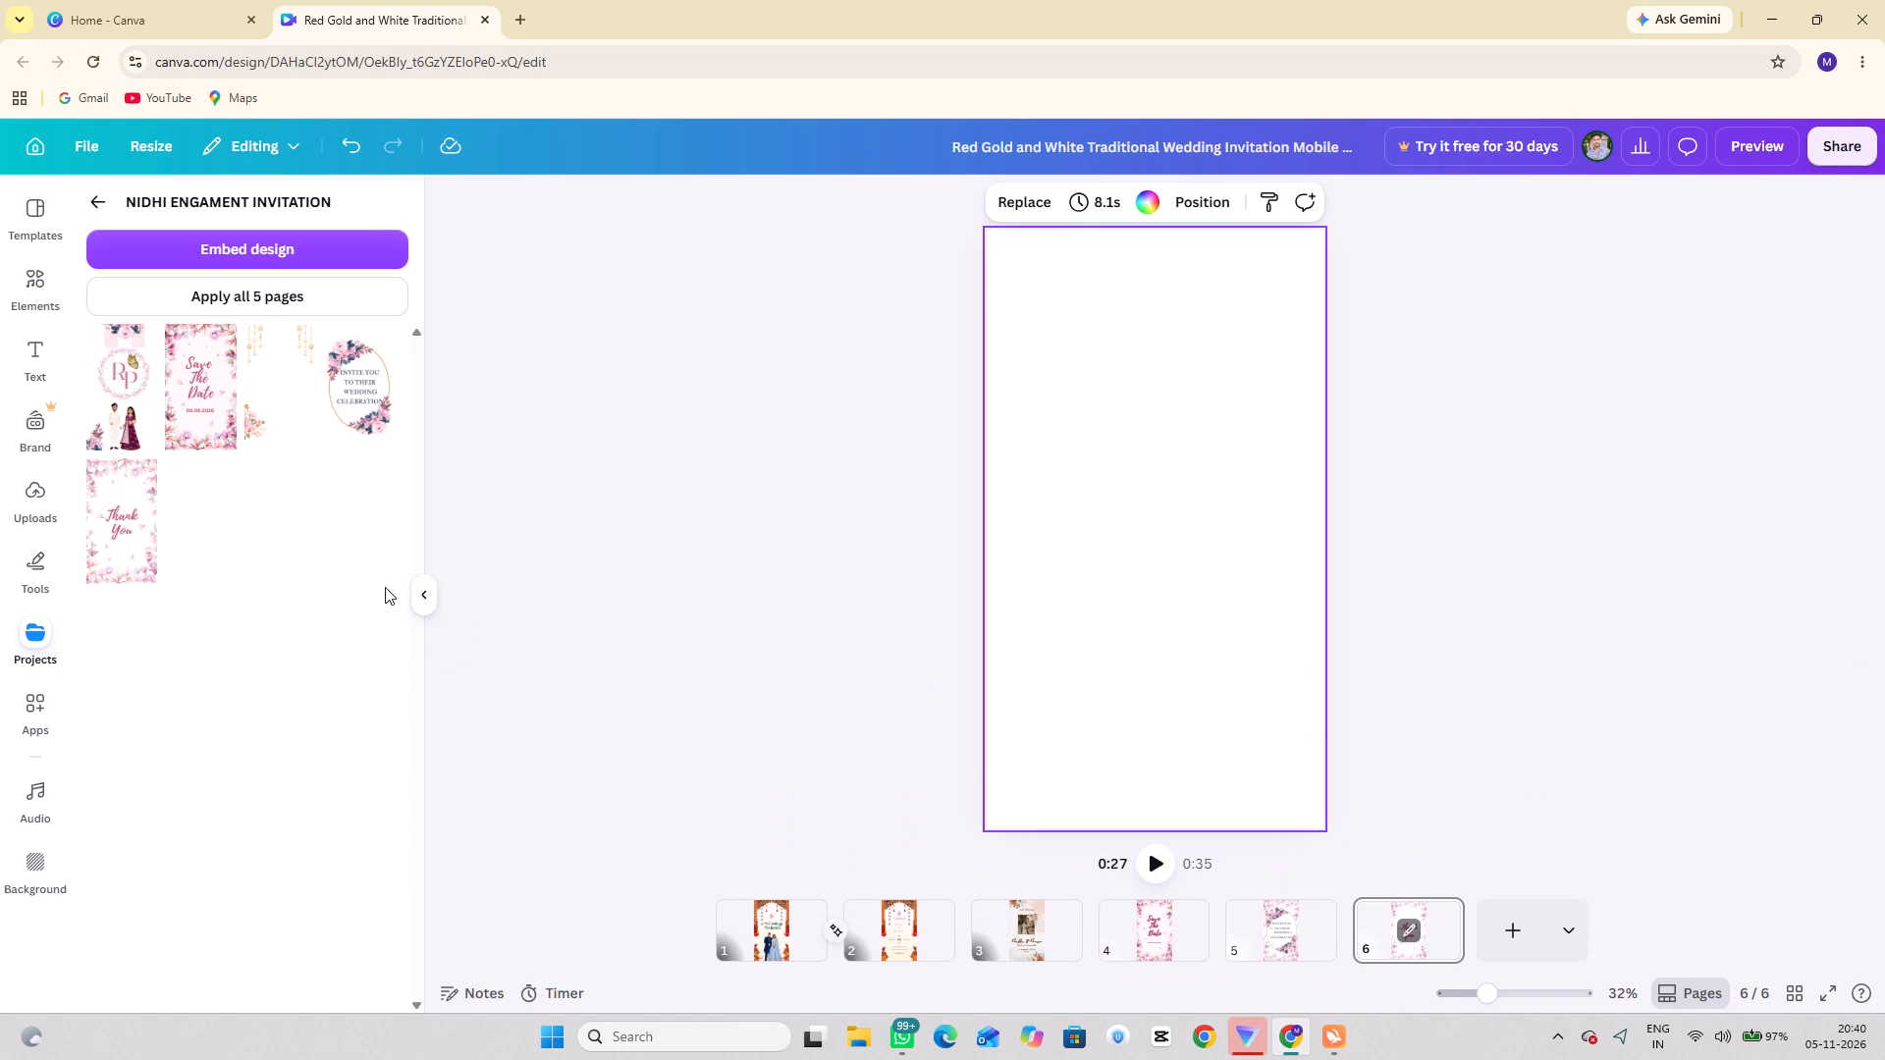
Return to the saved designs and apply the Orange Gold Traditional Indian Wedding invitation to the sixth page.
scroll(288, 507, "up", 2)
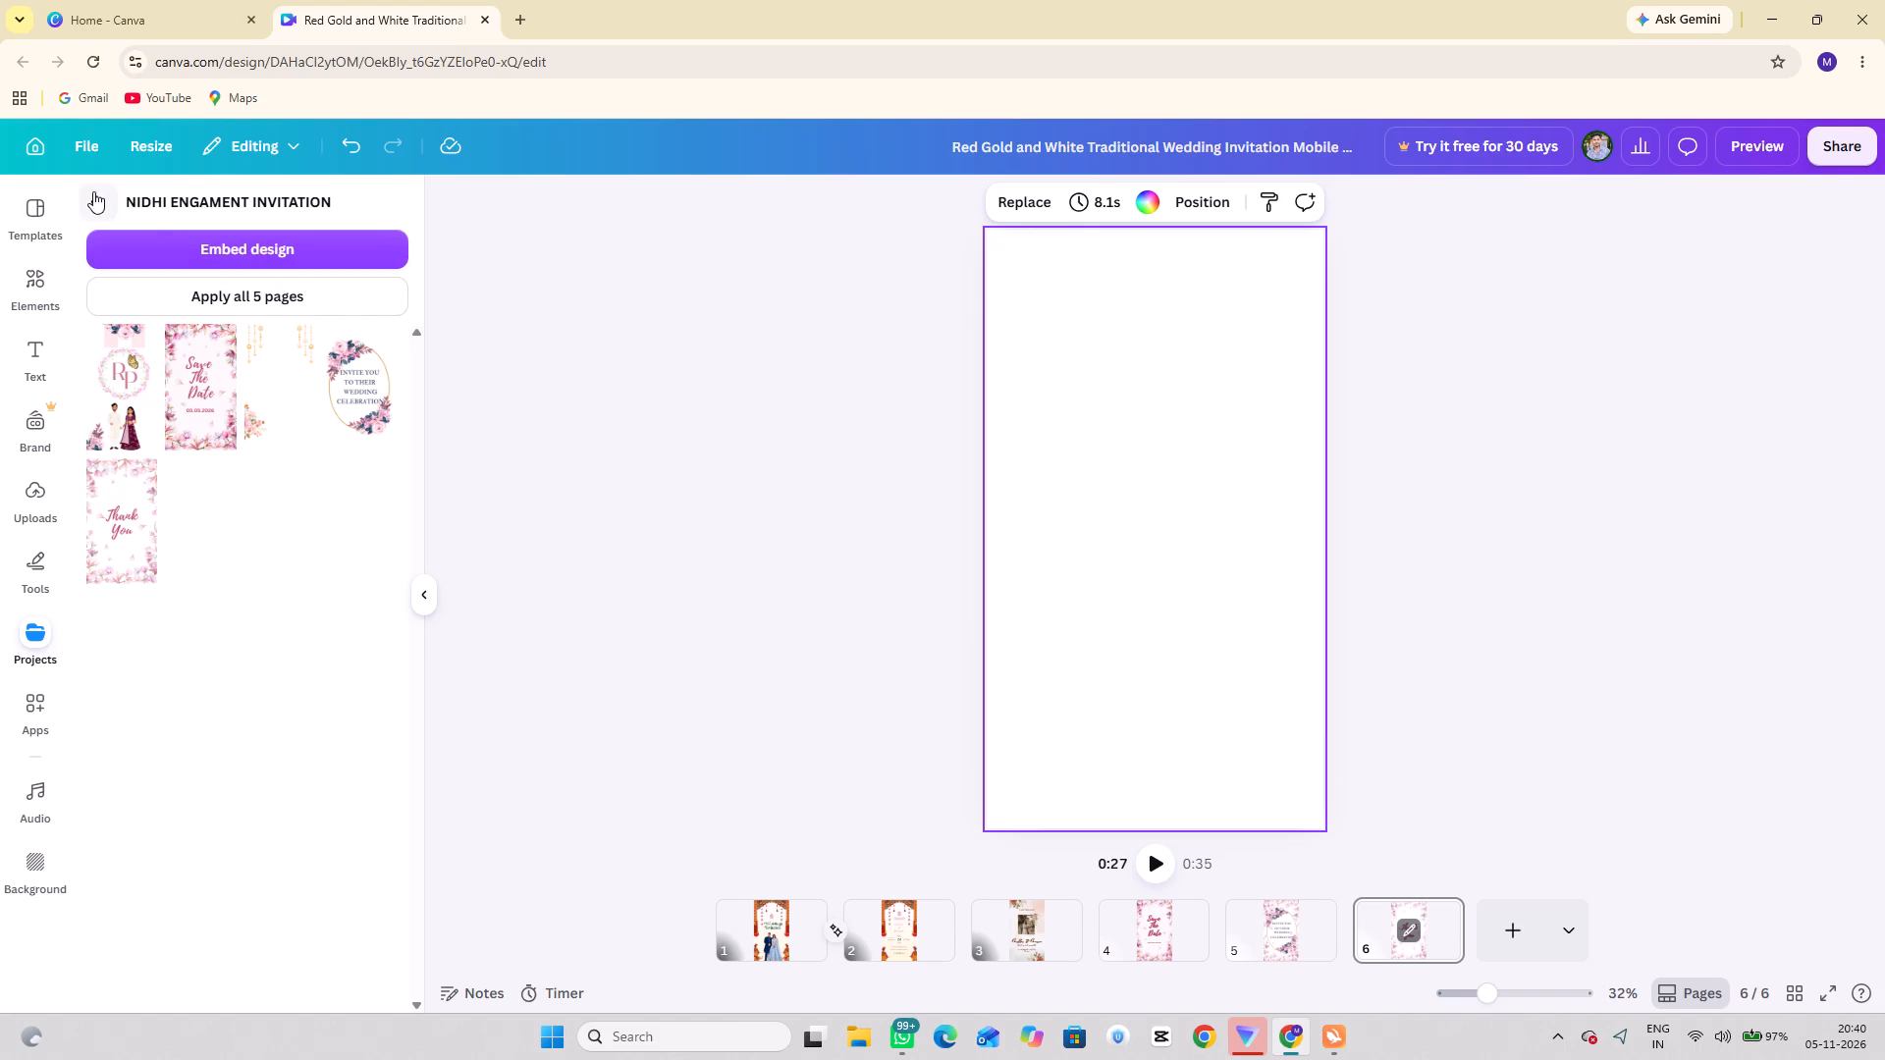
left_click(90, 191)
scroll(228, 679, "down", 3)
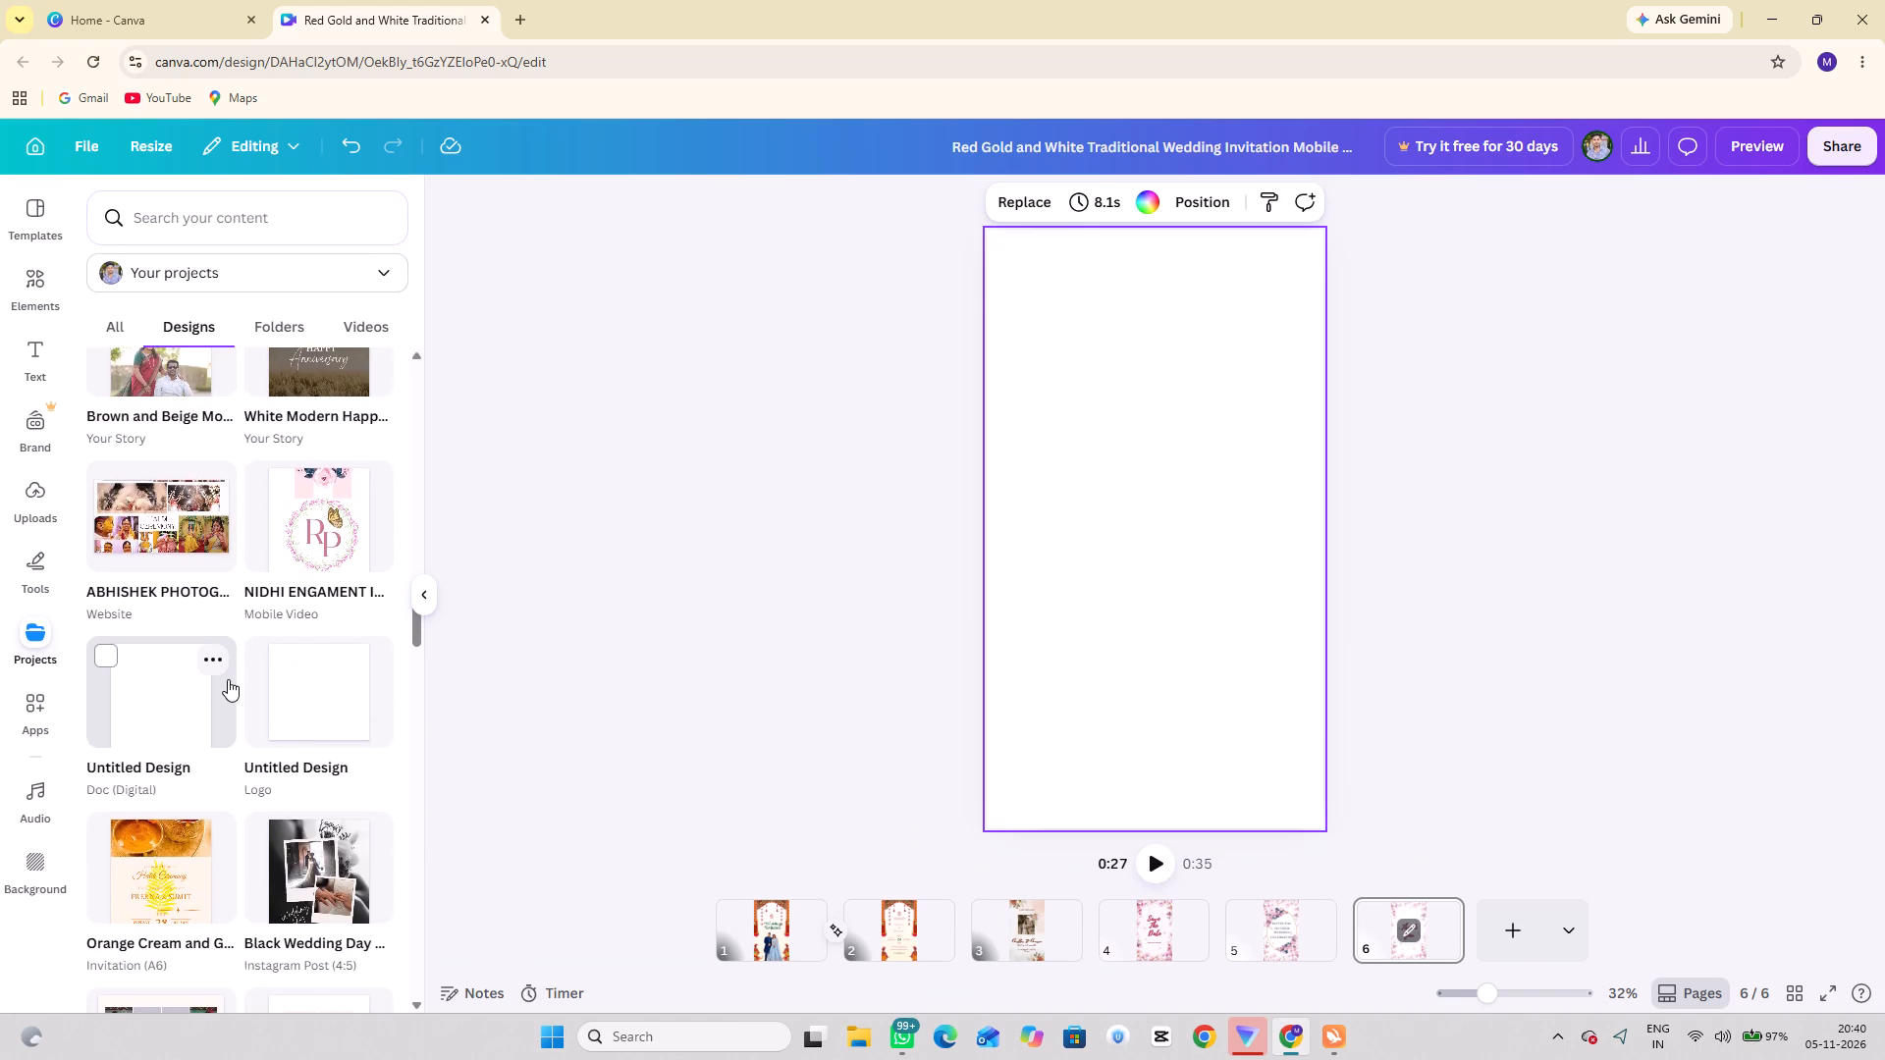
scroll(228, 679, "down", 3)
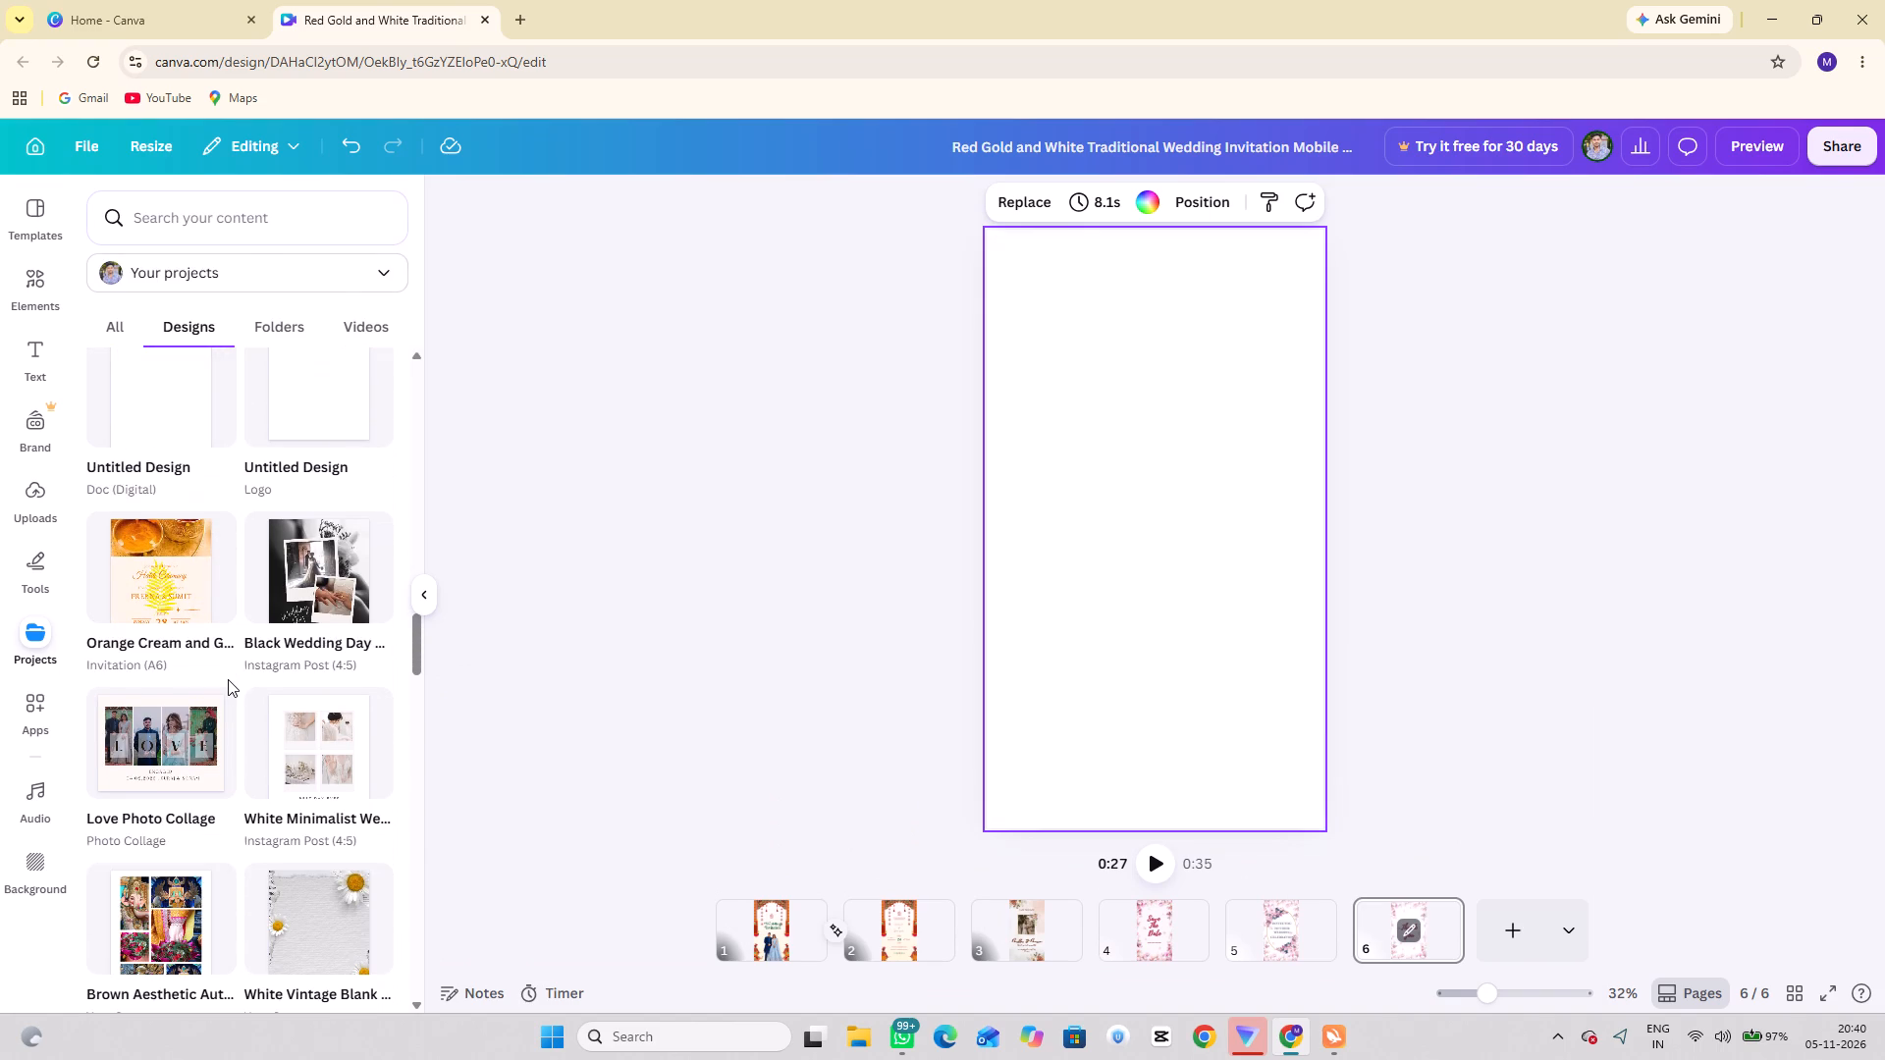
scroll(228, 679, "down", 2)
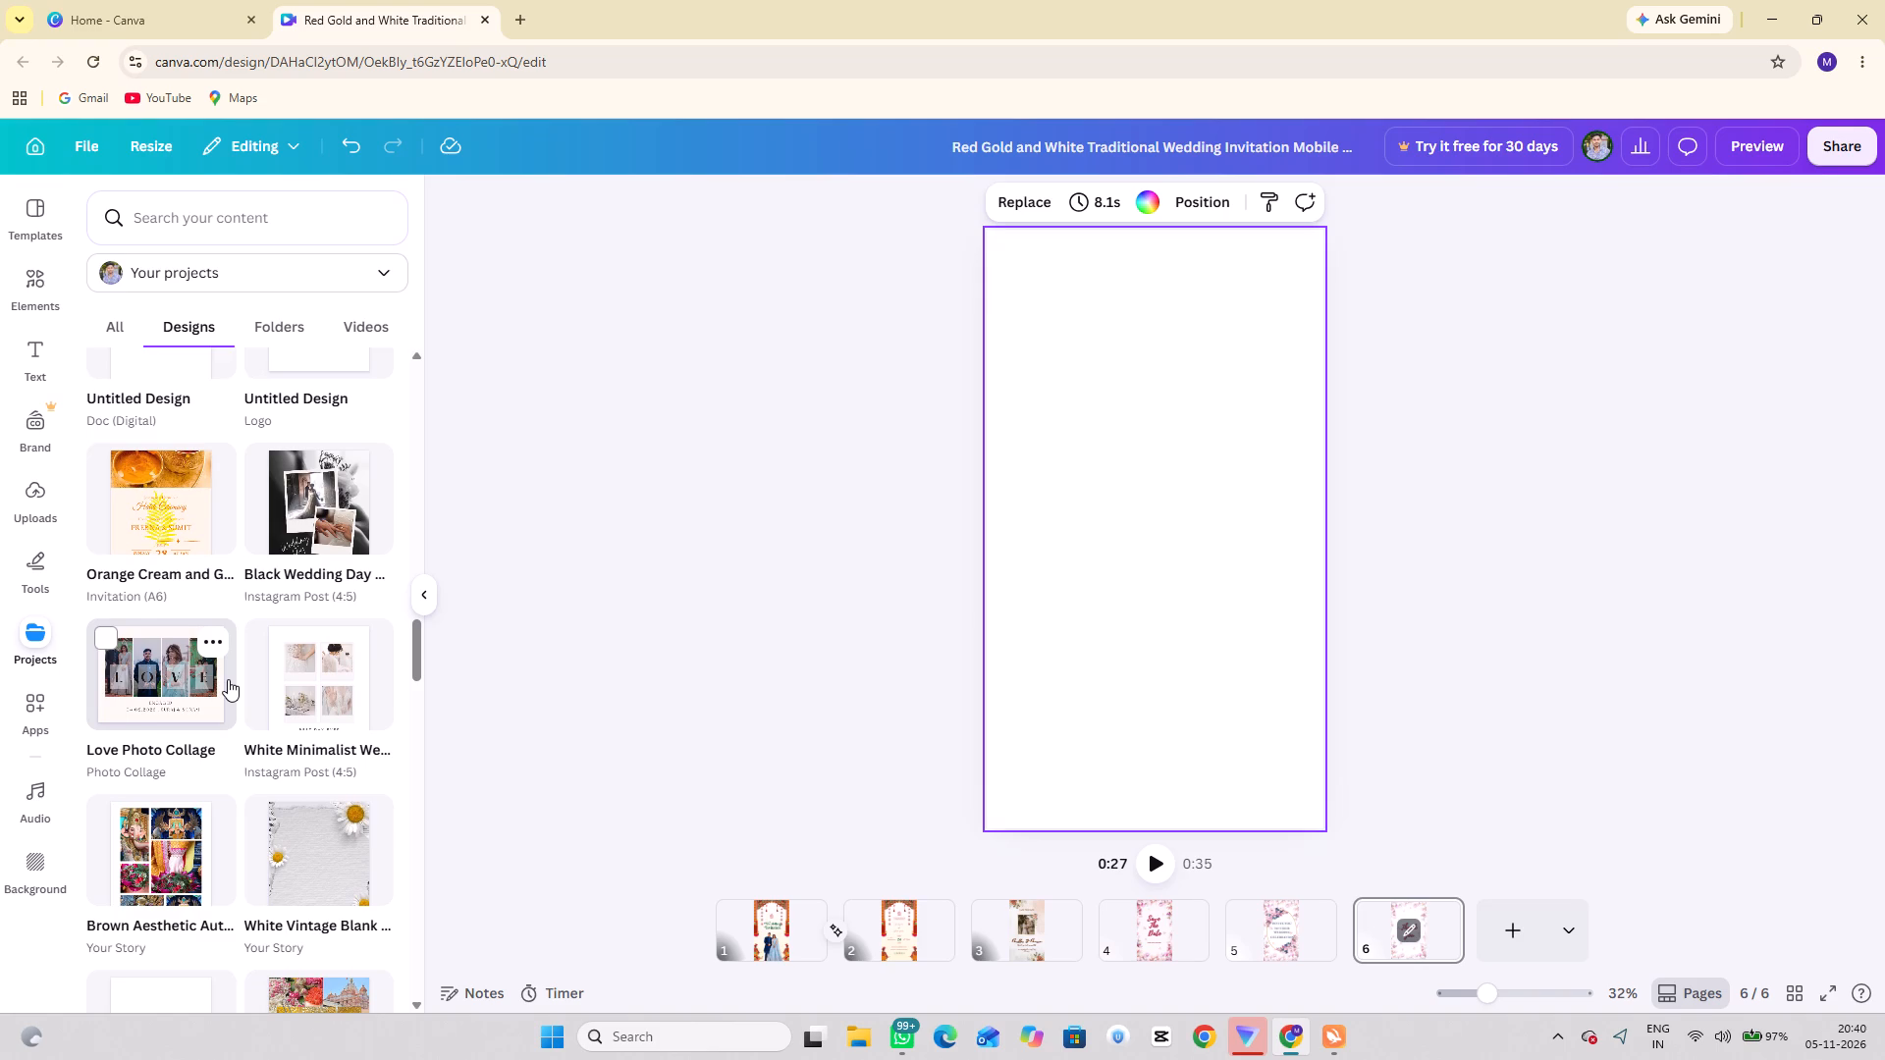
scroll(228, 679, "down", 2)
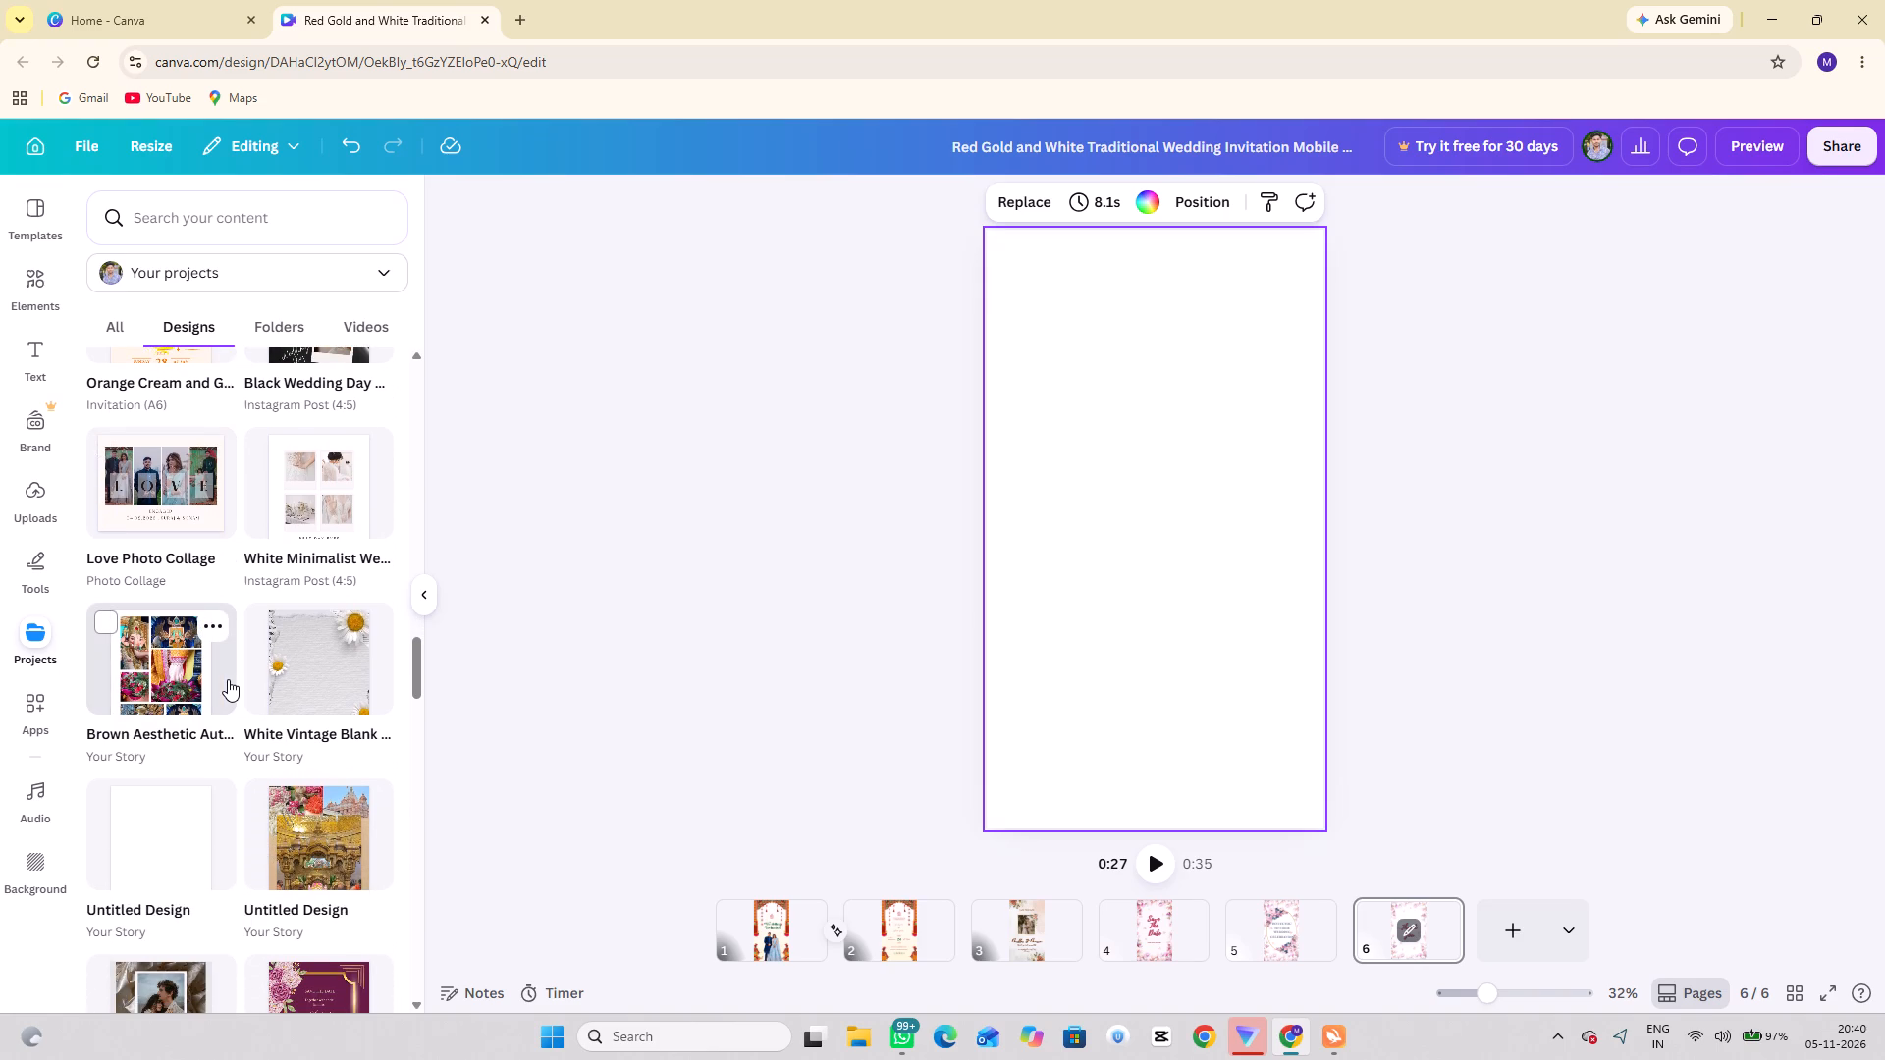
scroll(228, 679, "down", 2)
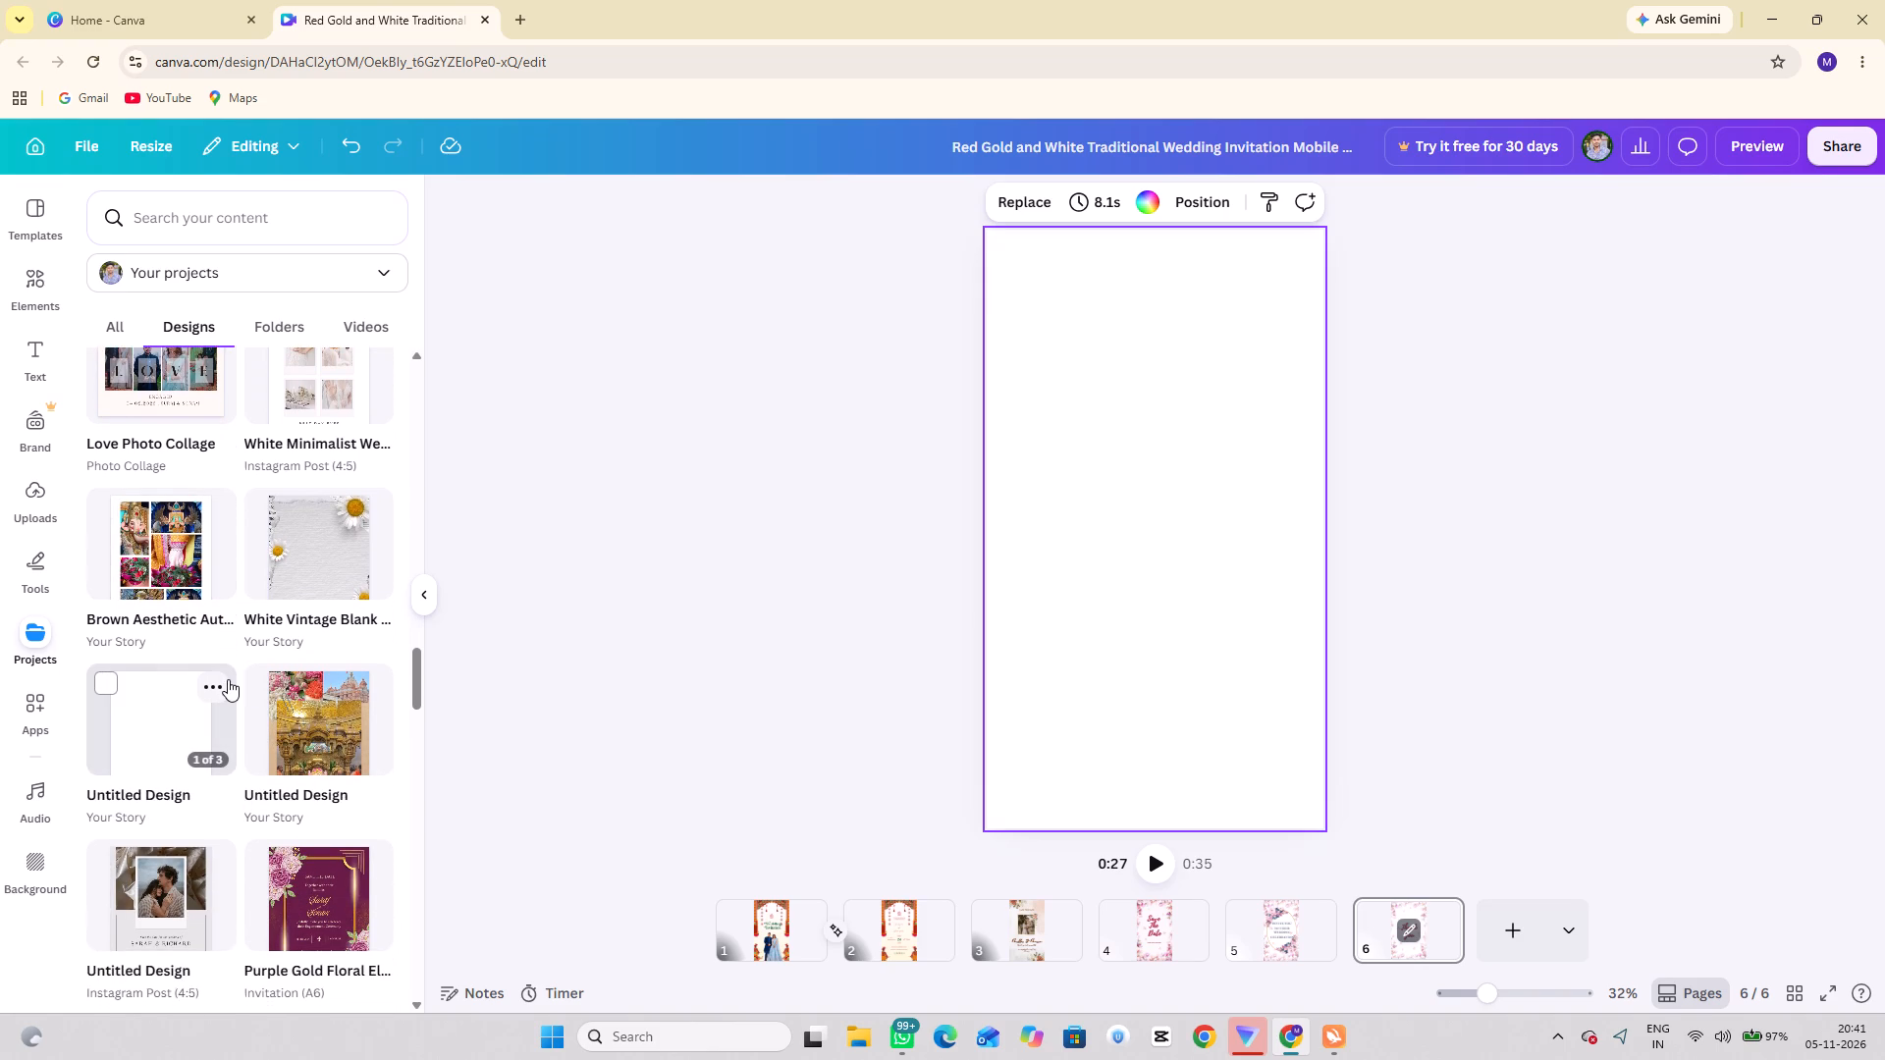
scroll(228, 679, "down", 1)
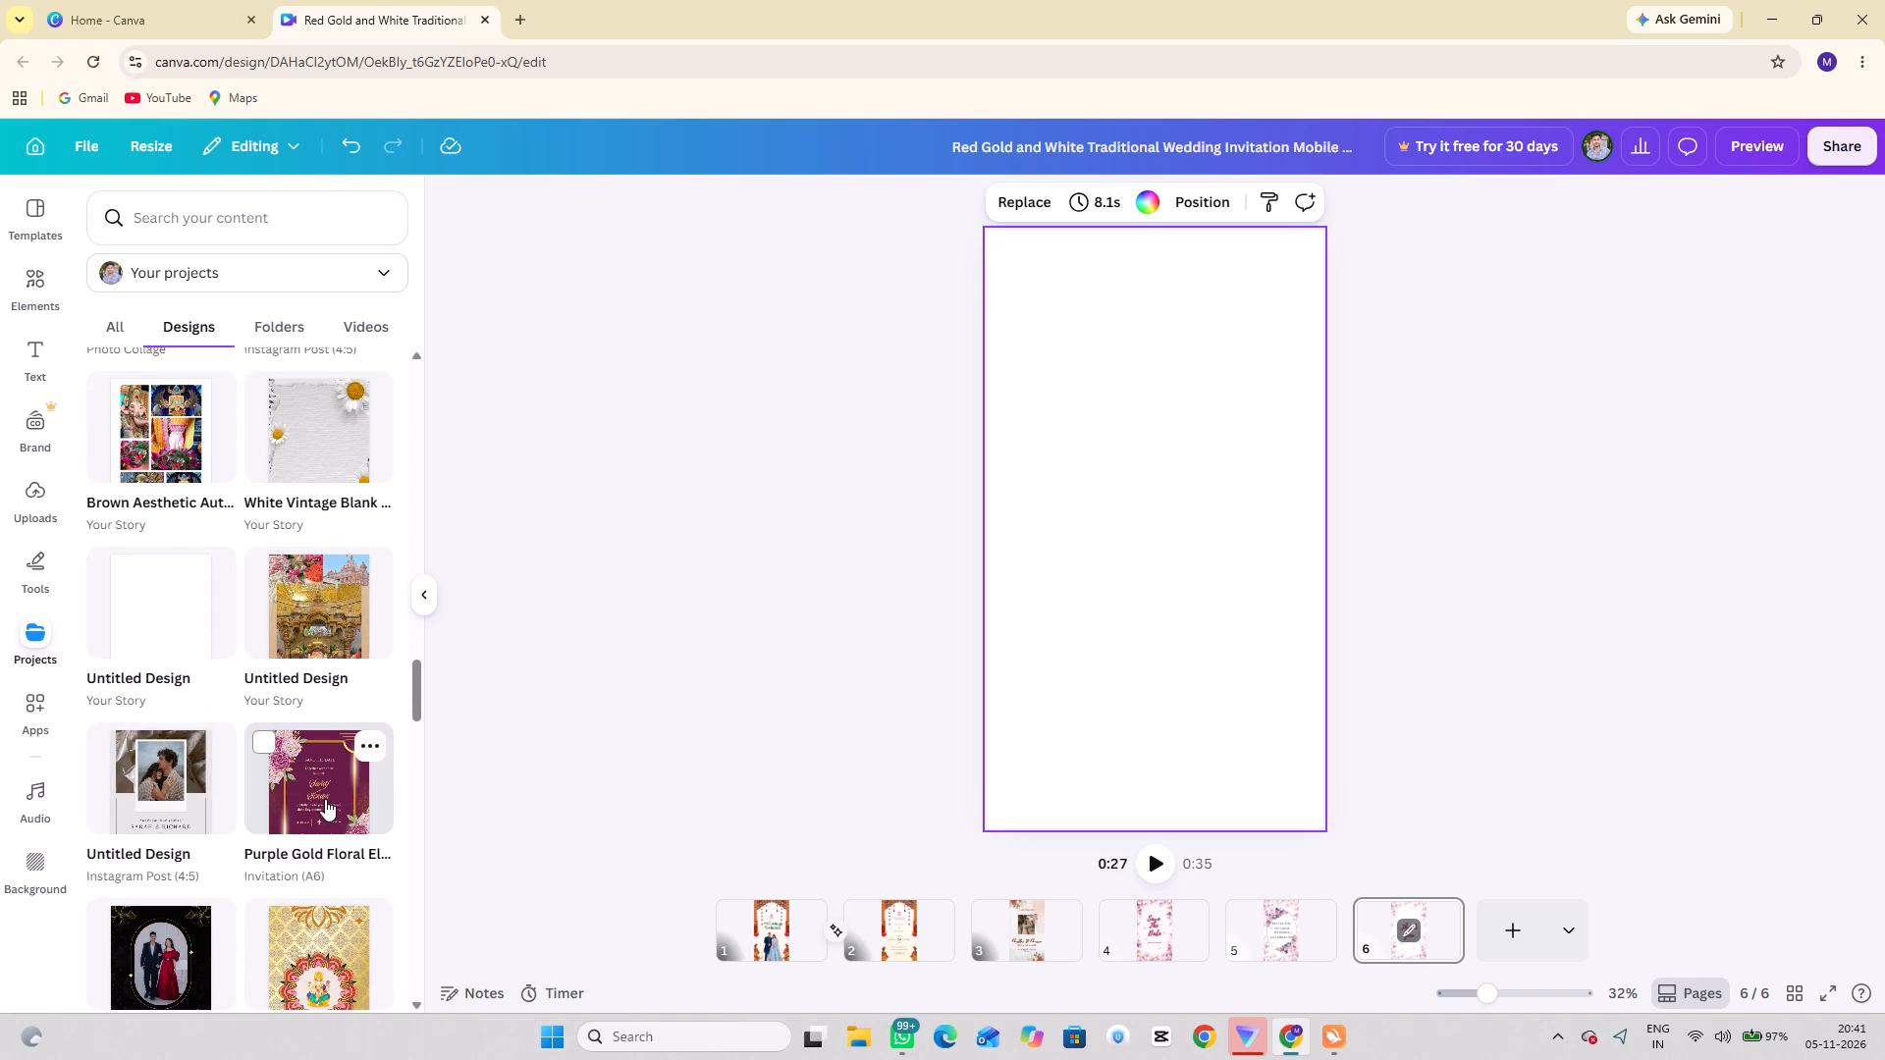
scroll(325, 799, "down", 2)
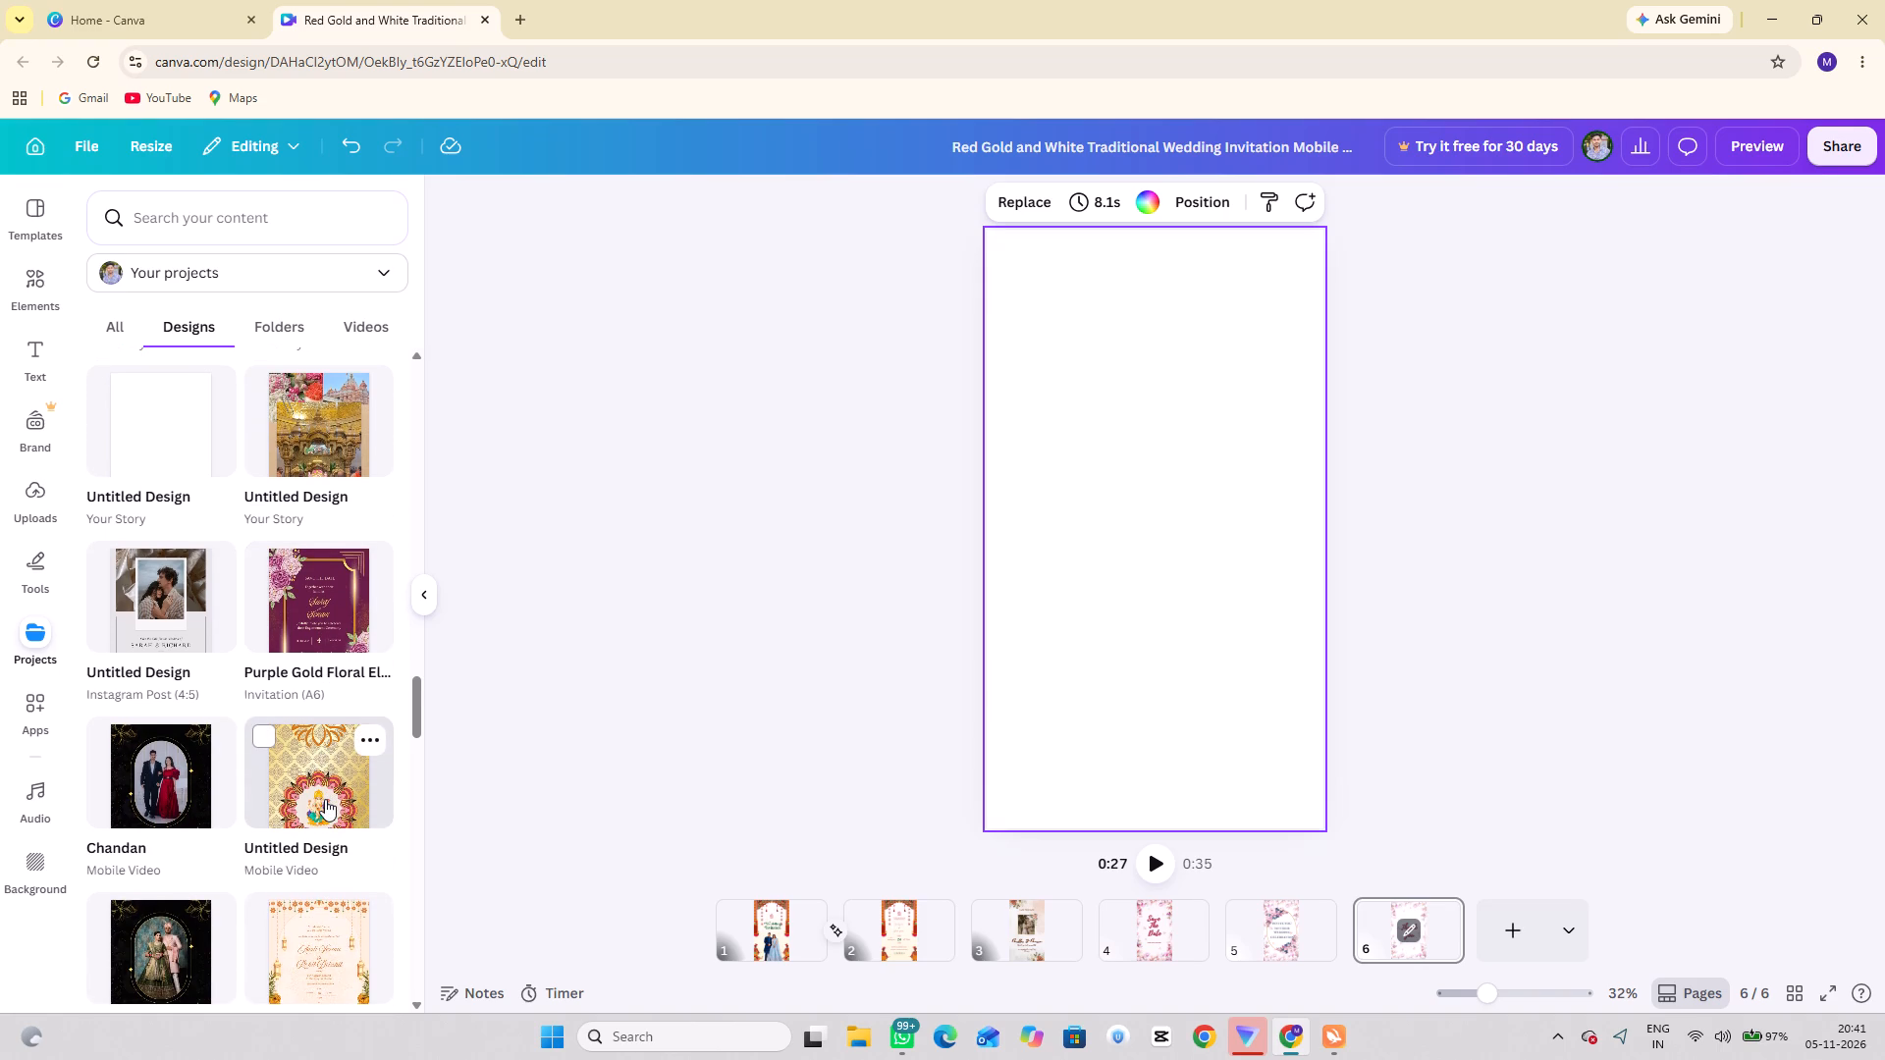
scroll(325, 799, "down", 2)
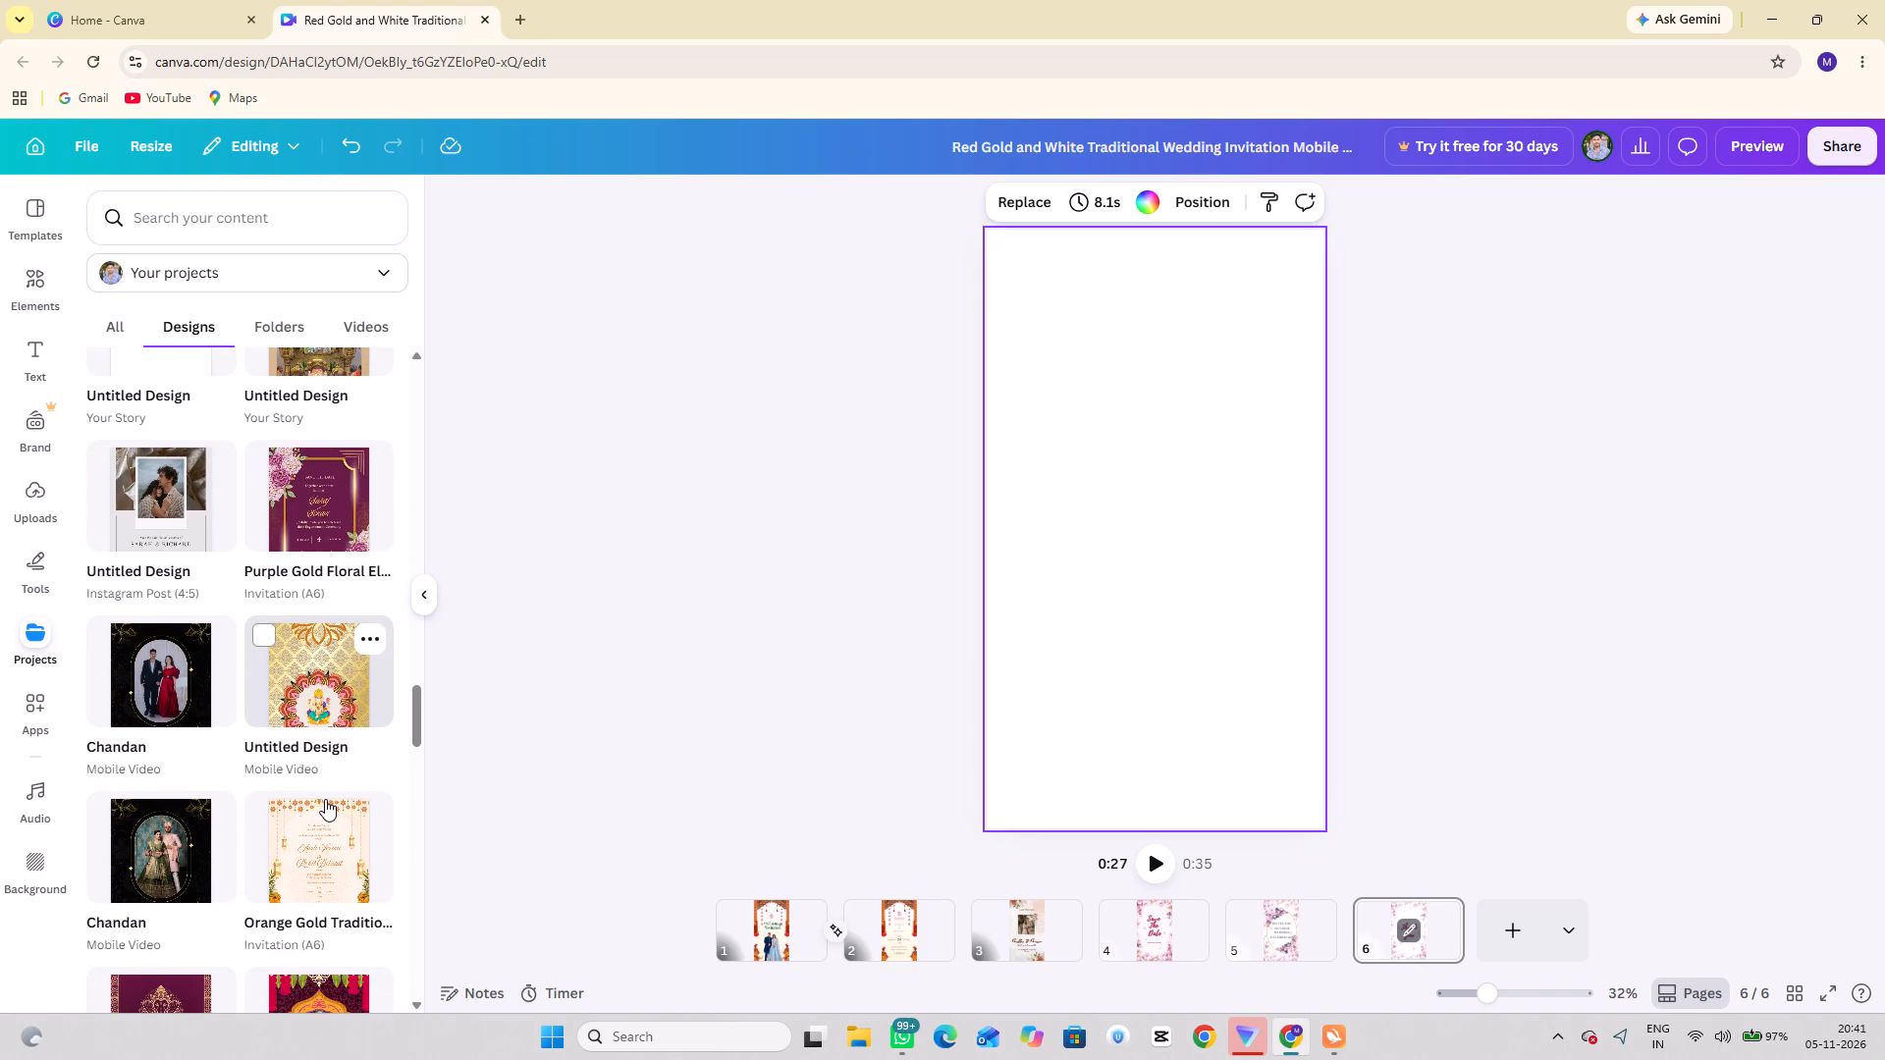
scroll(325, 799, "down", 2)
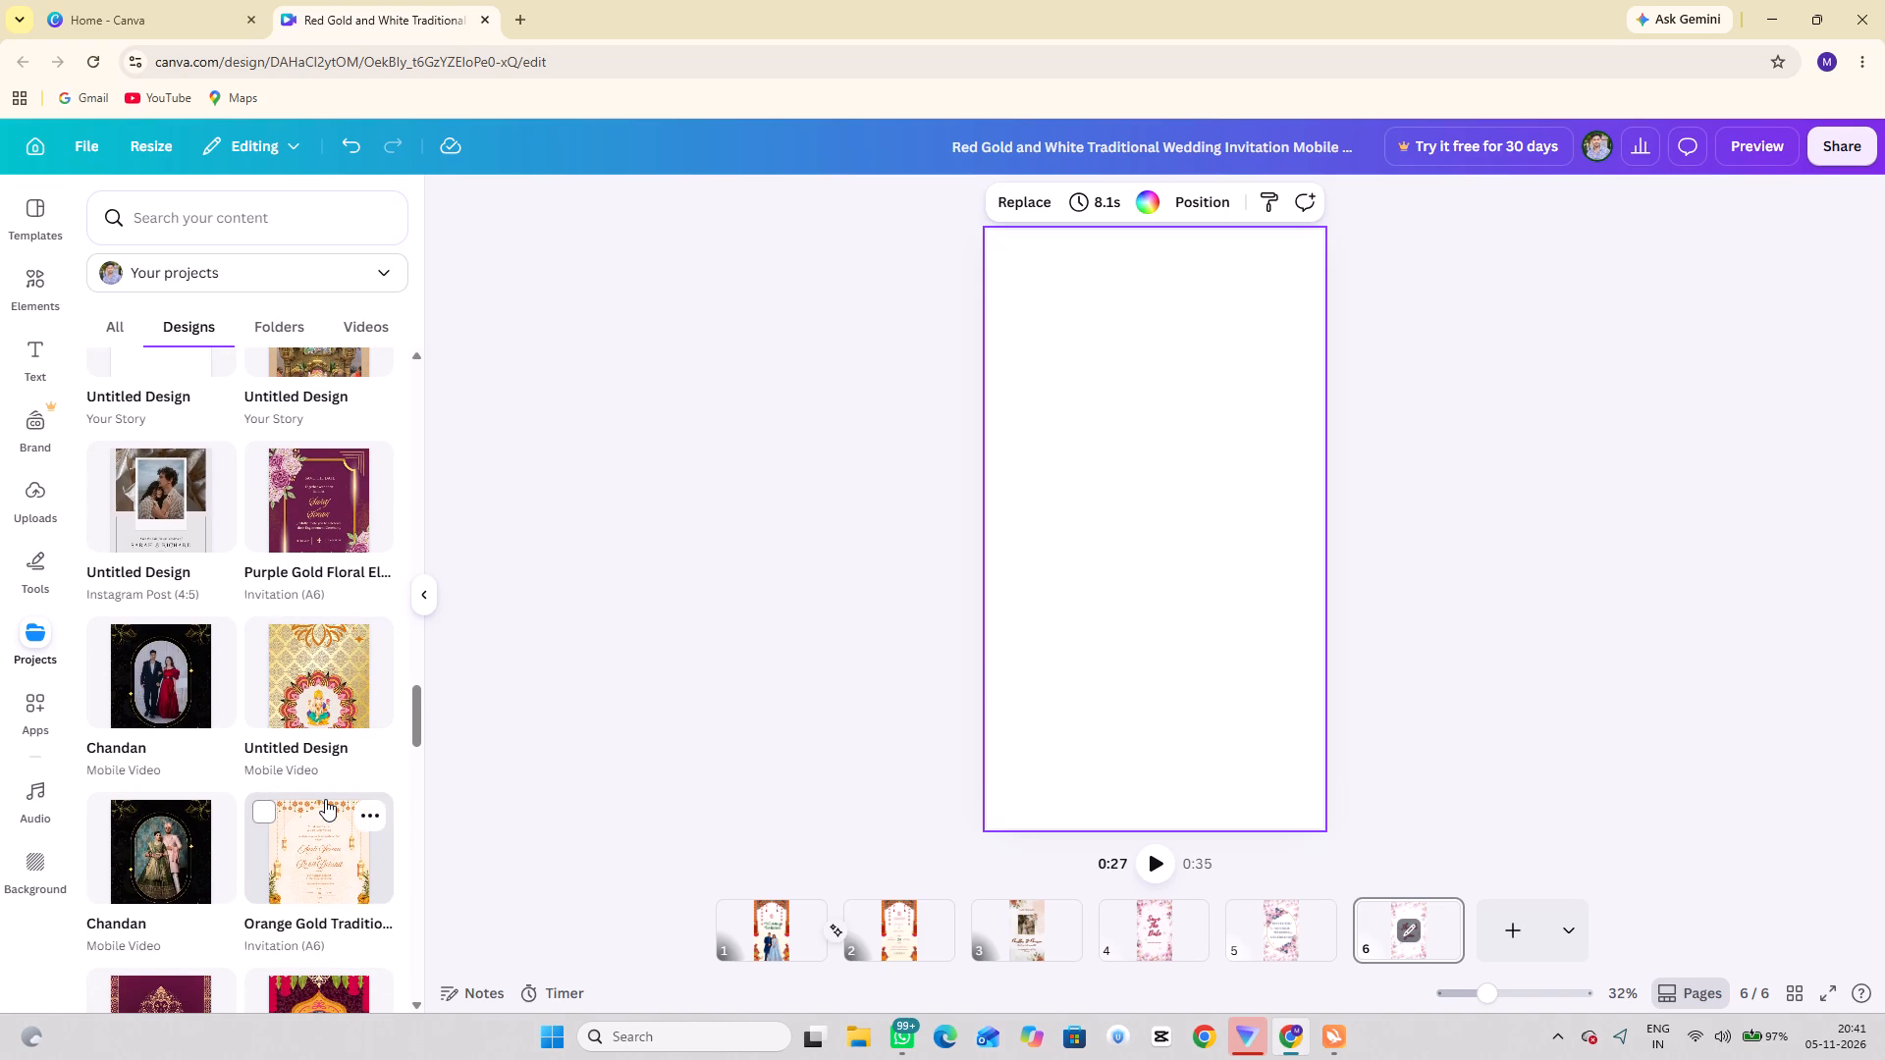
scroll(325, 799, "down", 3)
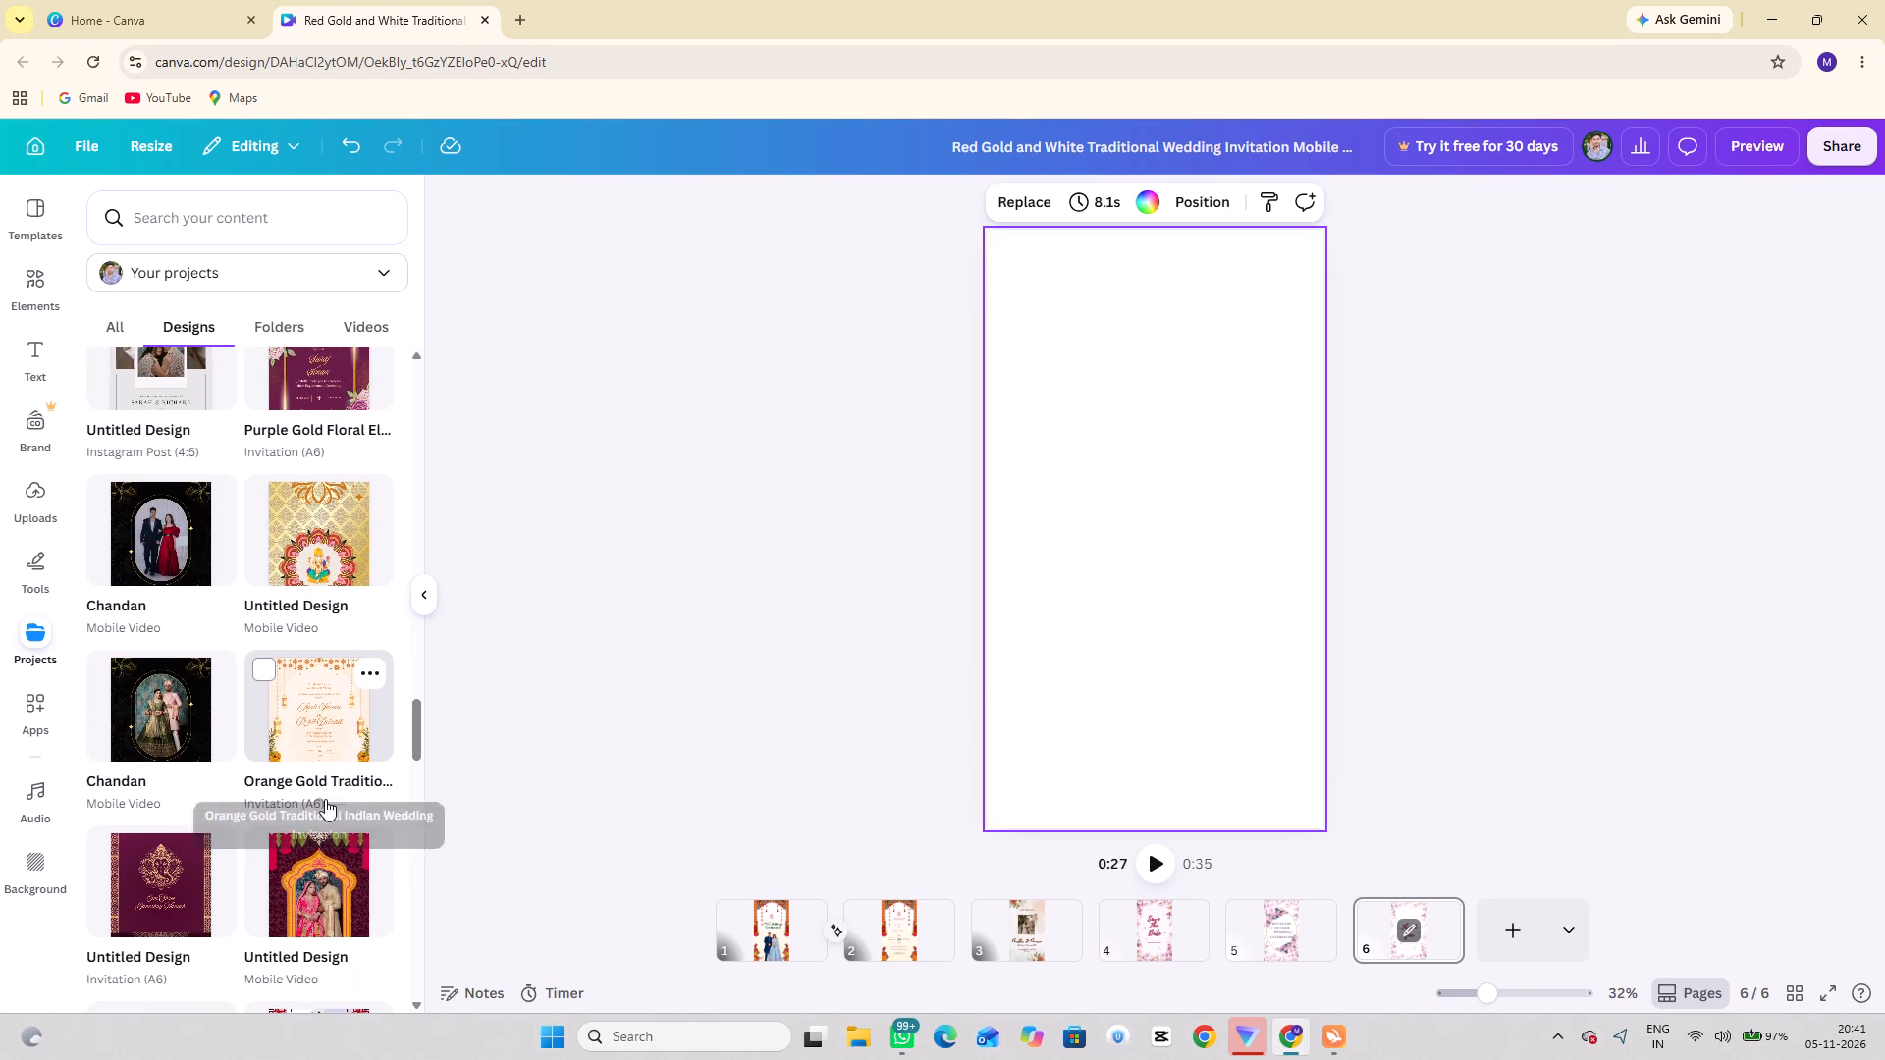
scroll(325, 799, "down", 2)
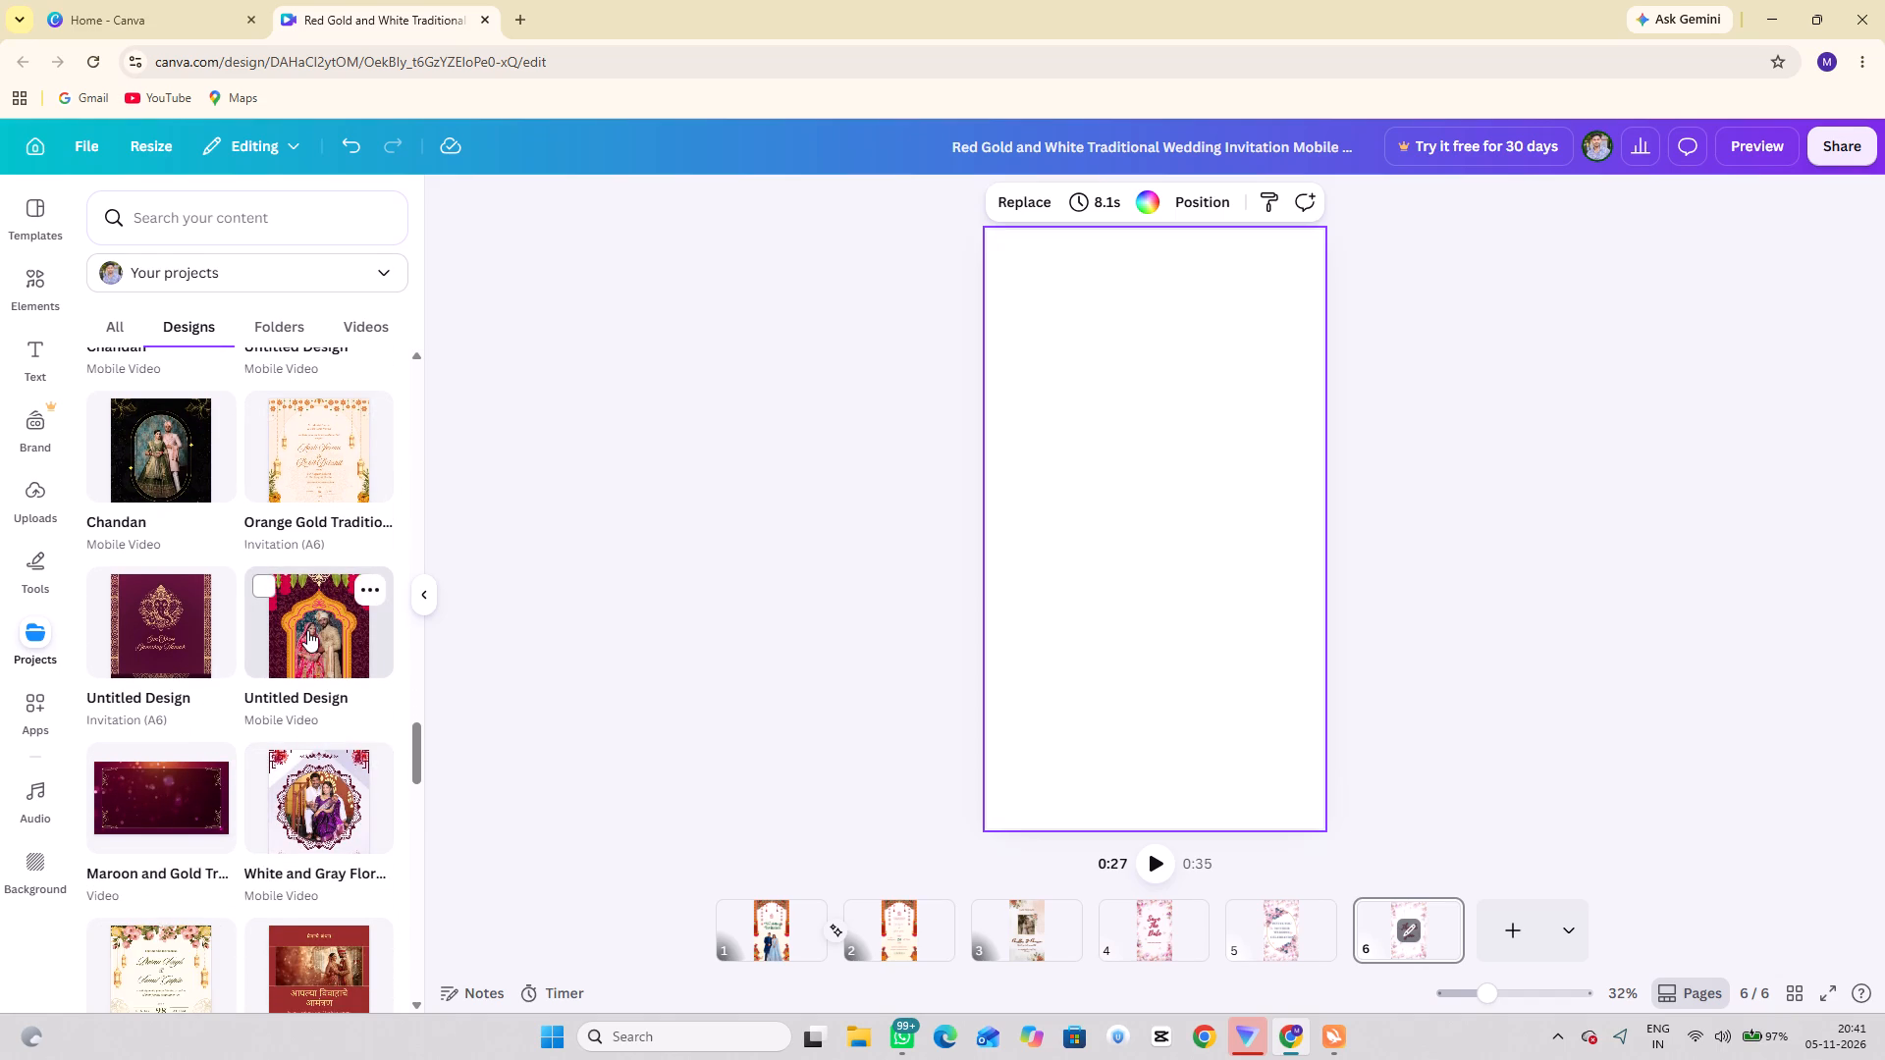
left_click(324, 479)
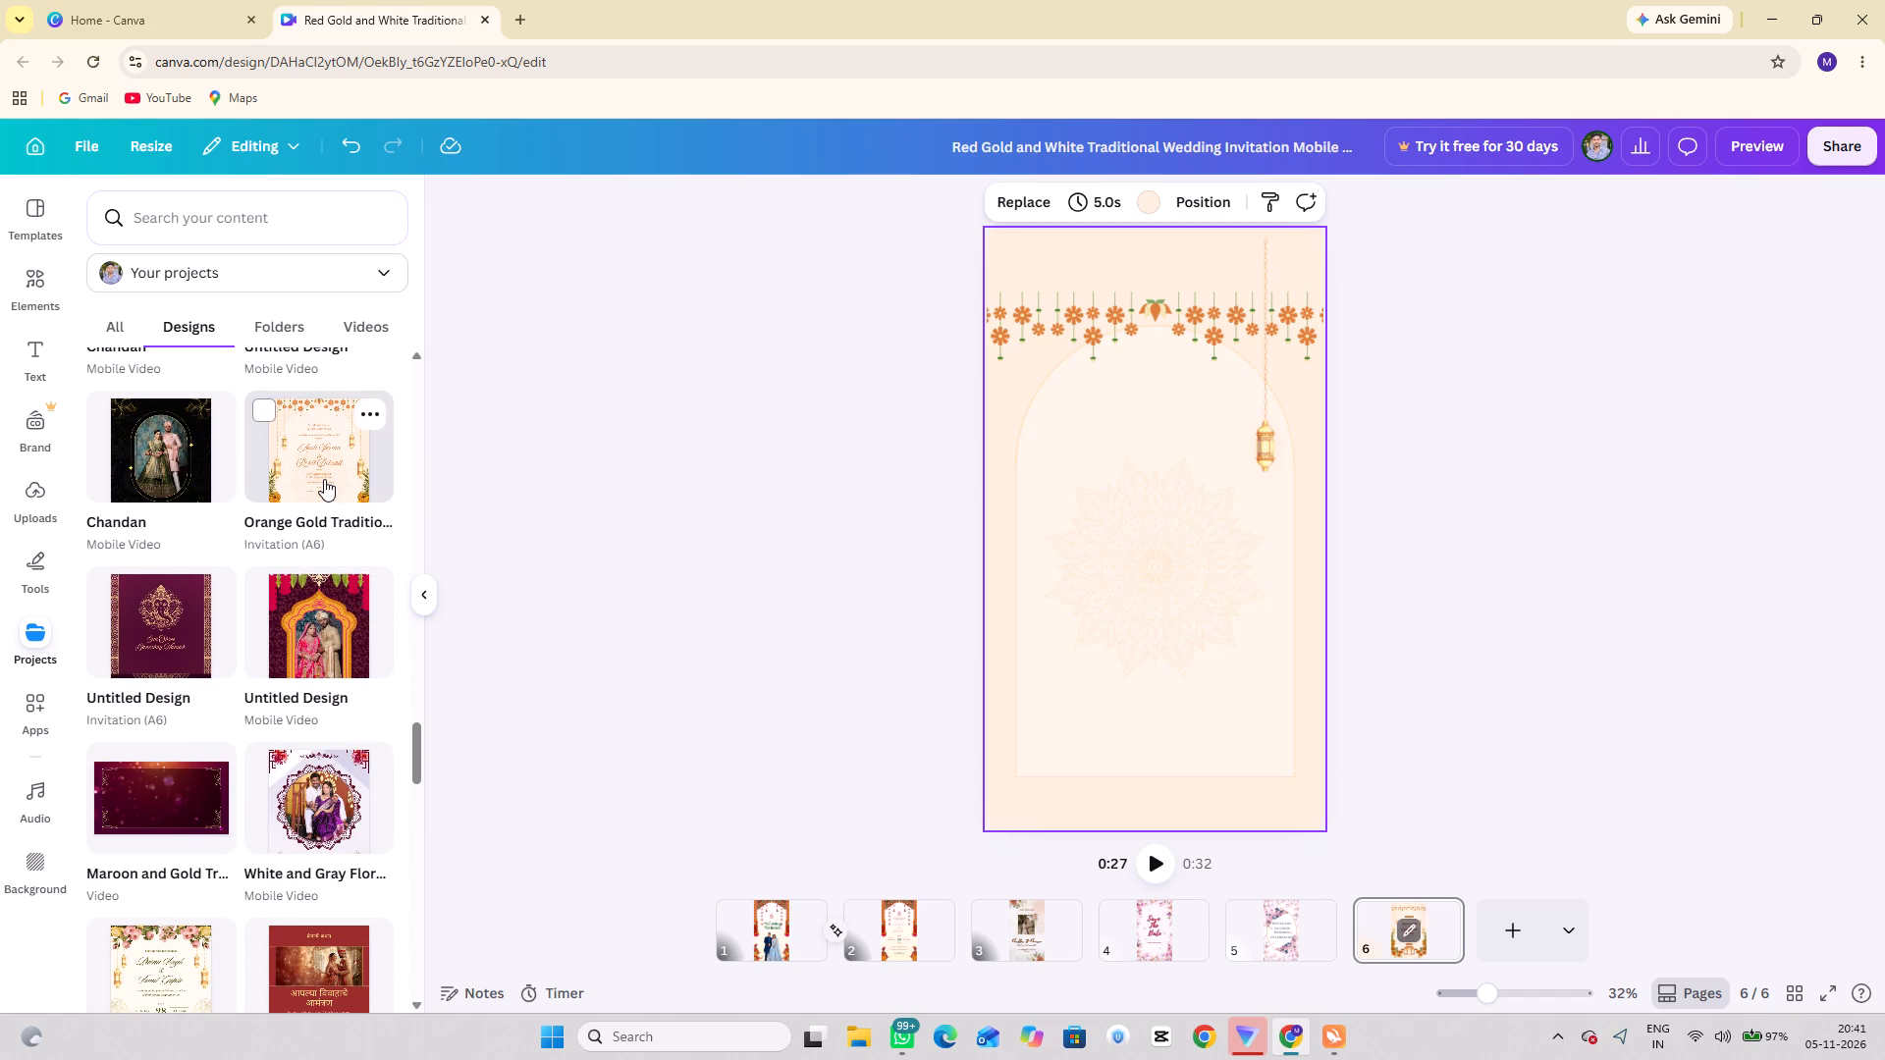
Replace the sixth page with the black and gold Chandan design showing the couple in a black suit and red gown.
scroll(327, 488, "up", 1)
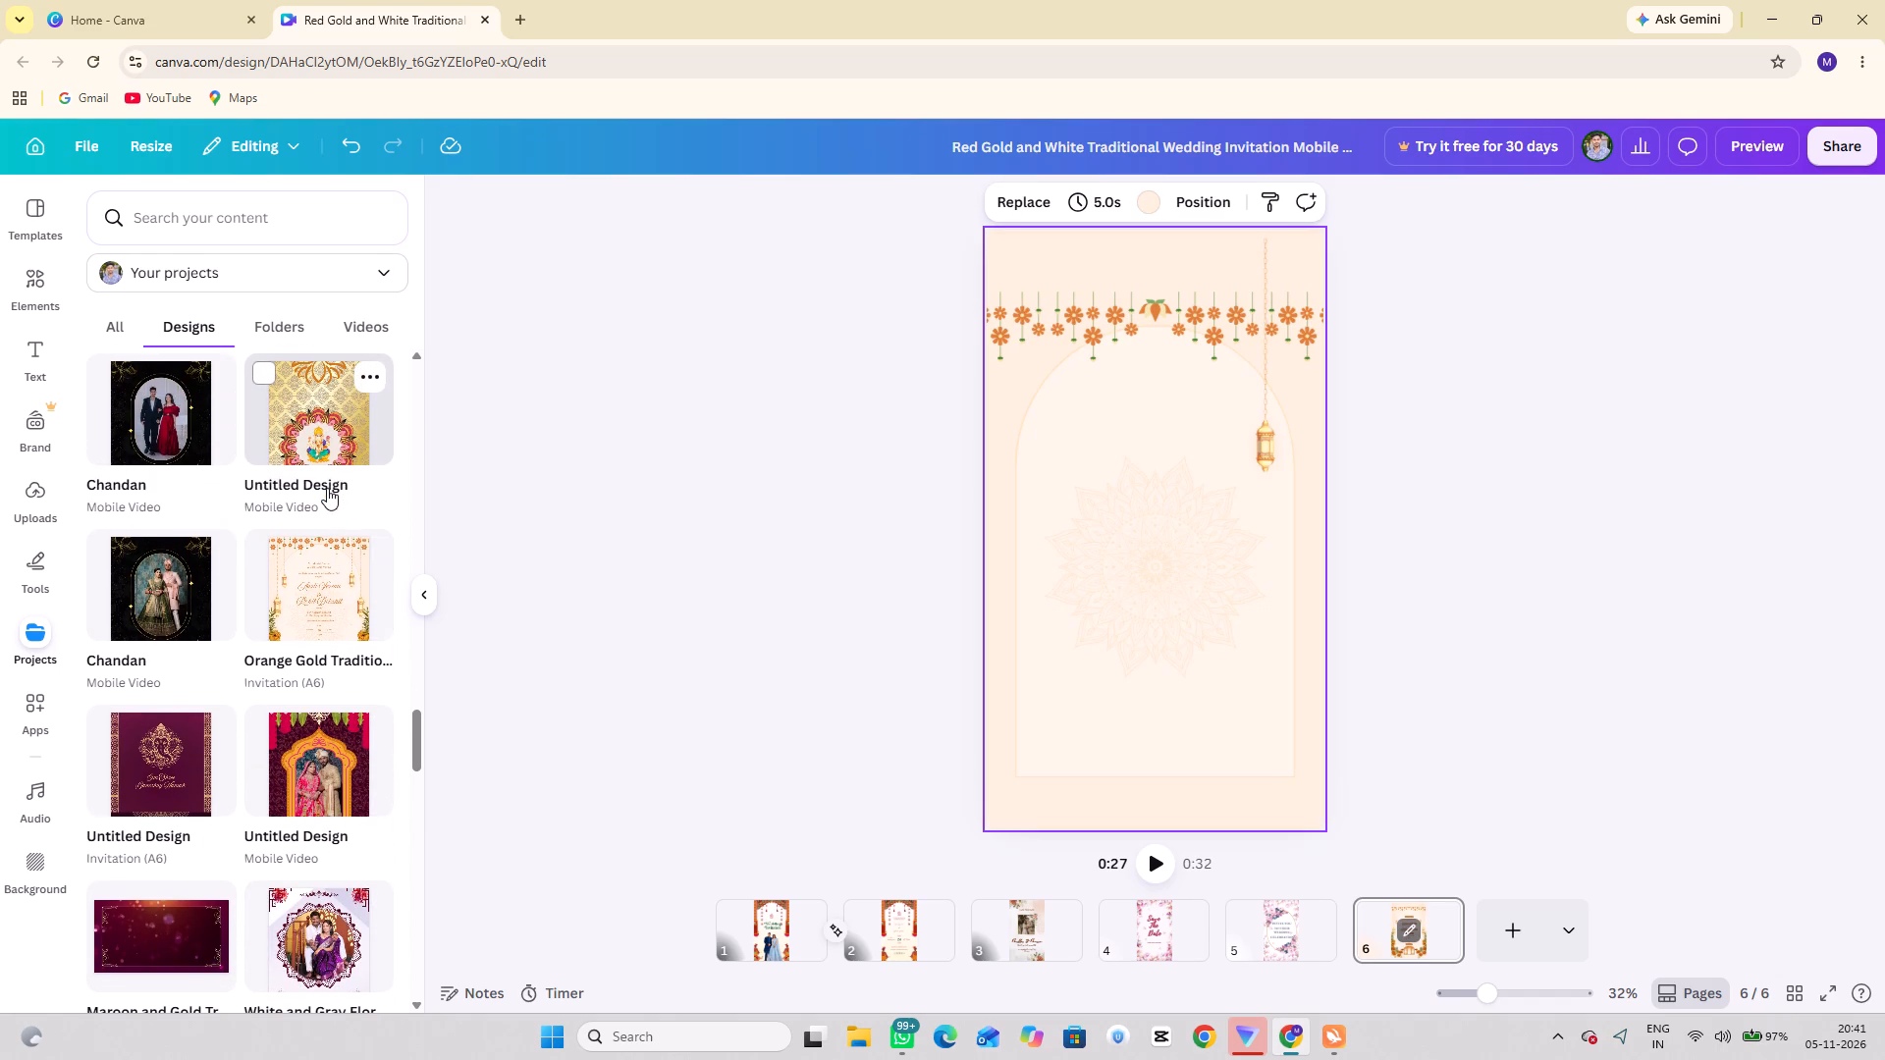
scroll(327, 488, "up", 3)
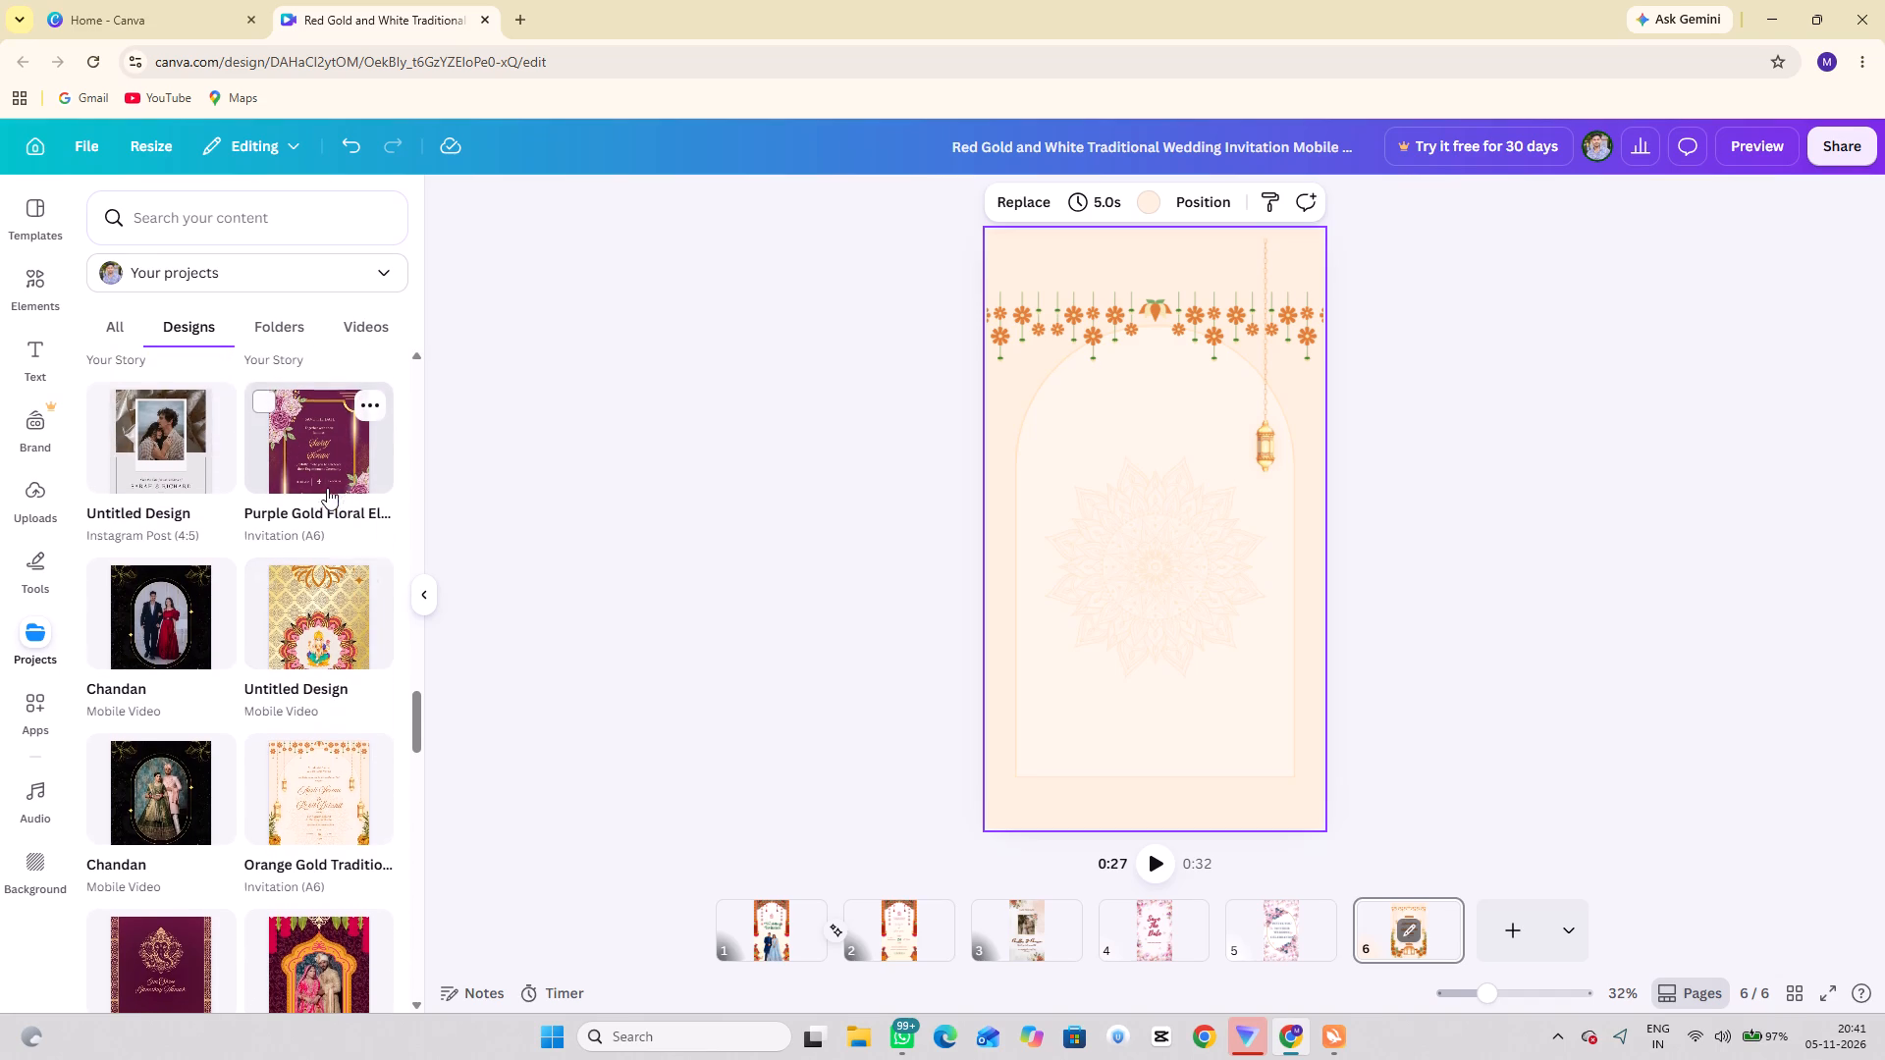
scroll(327, 488, "up", 1)
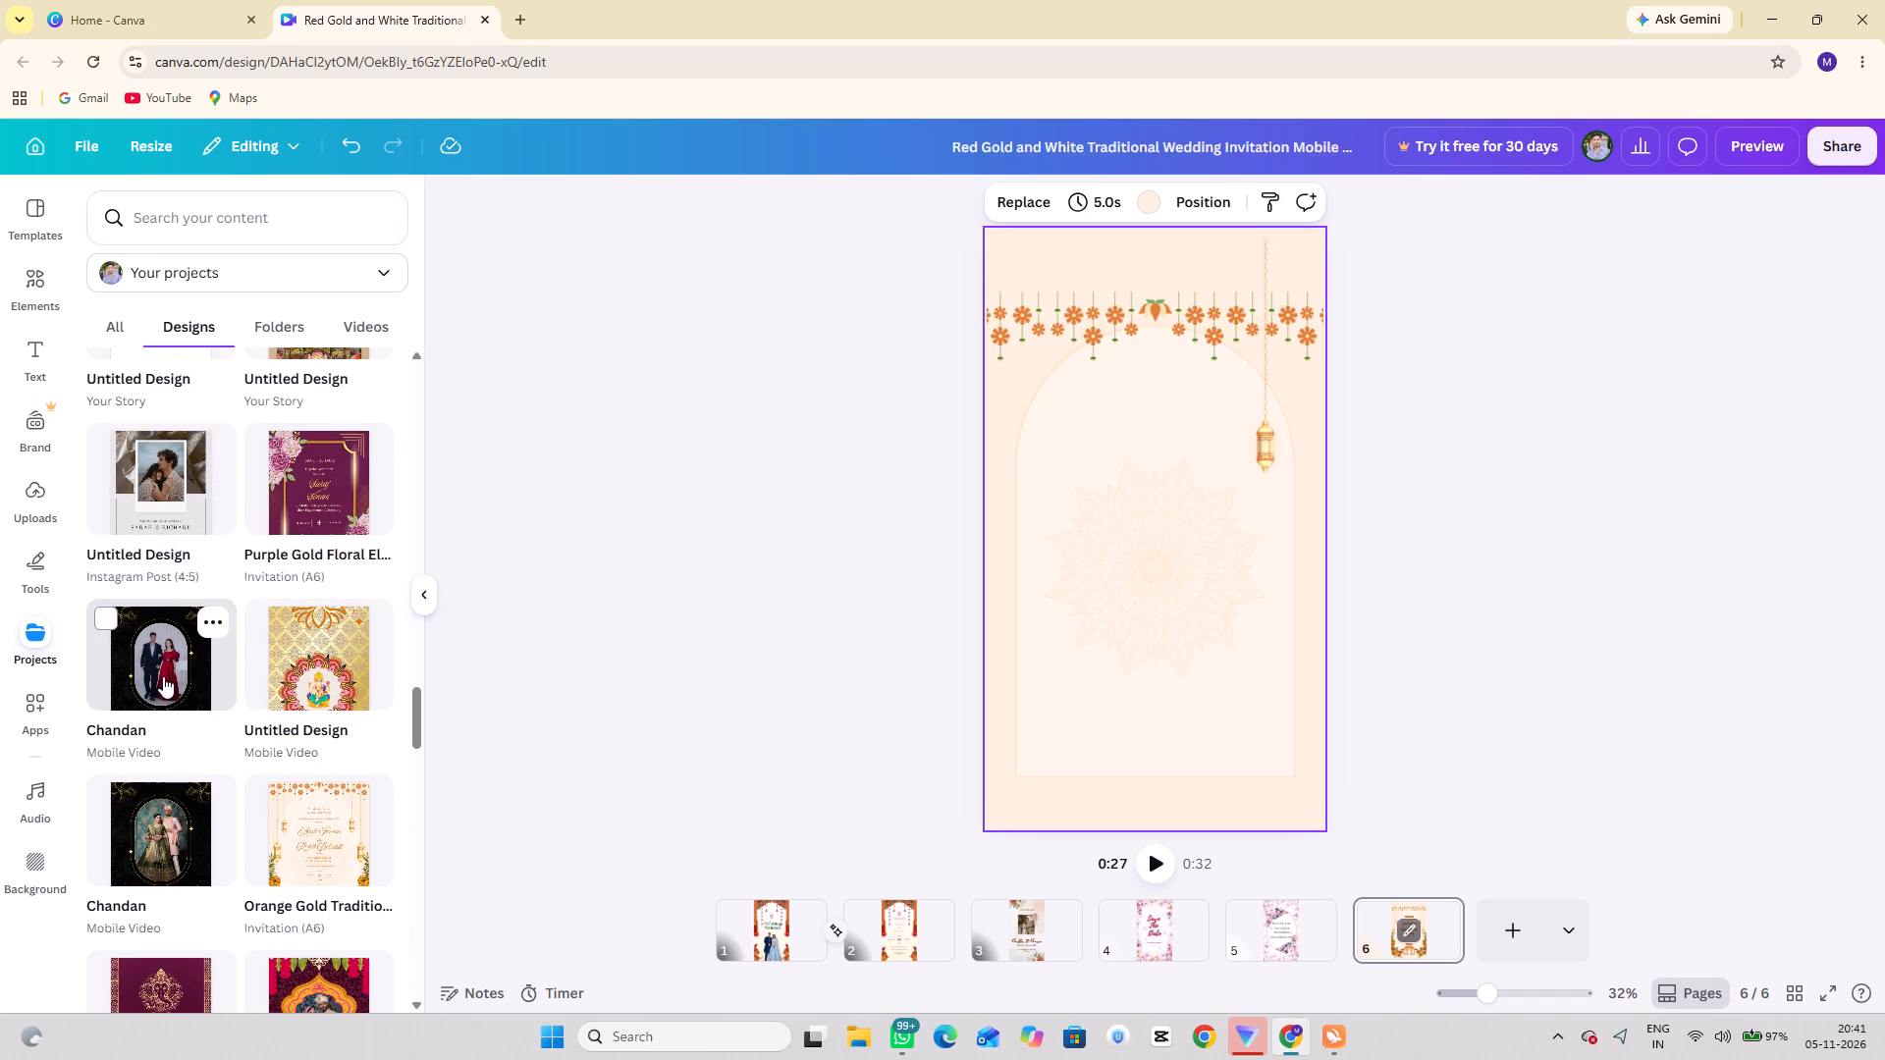
left_click(163, 676)
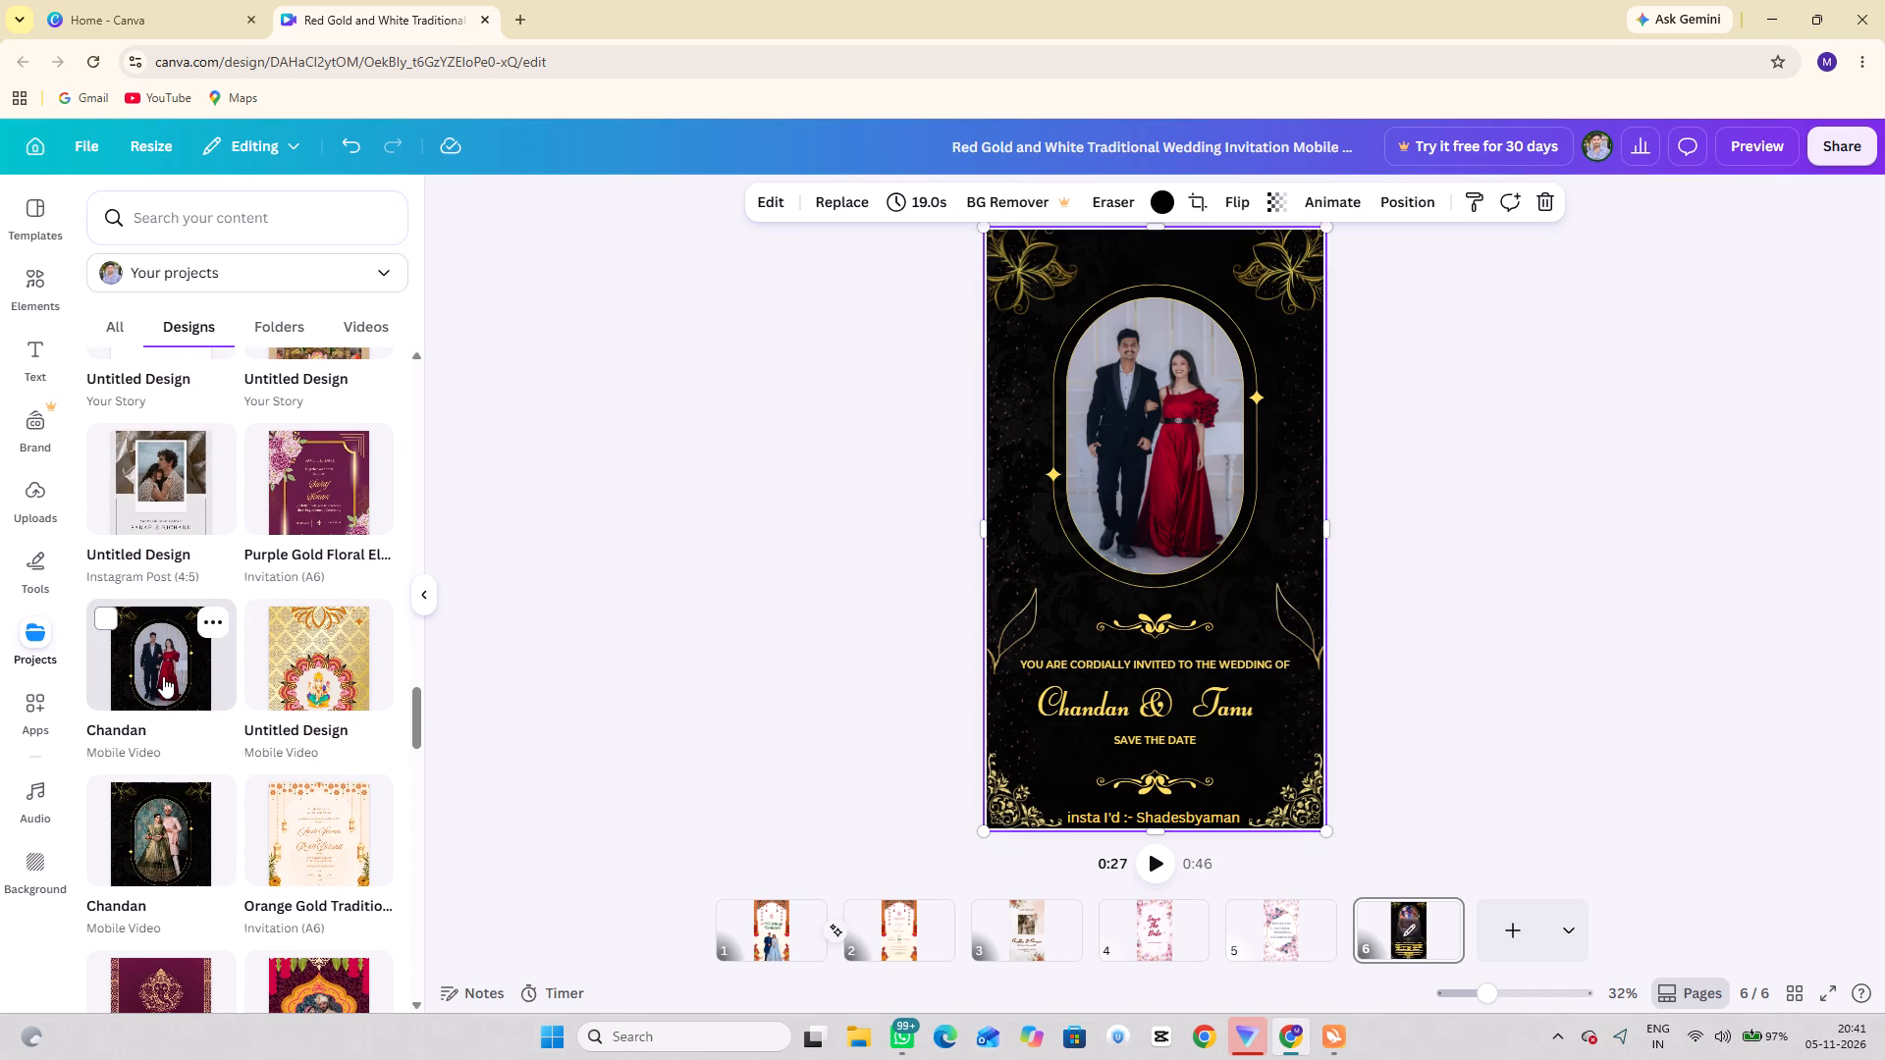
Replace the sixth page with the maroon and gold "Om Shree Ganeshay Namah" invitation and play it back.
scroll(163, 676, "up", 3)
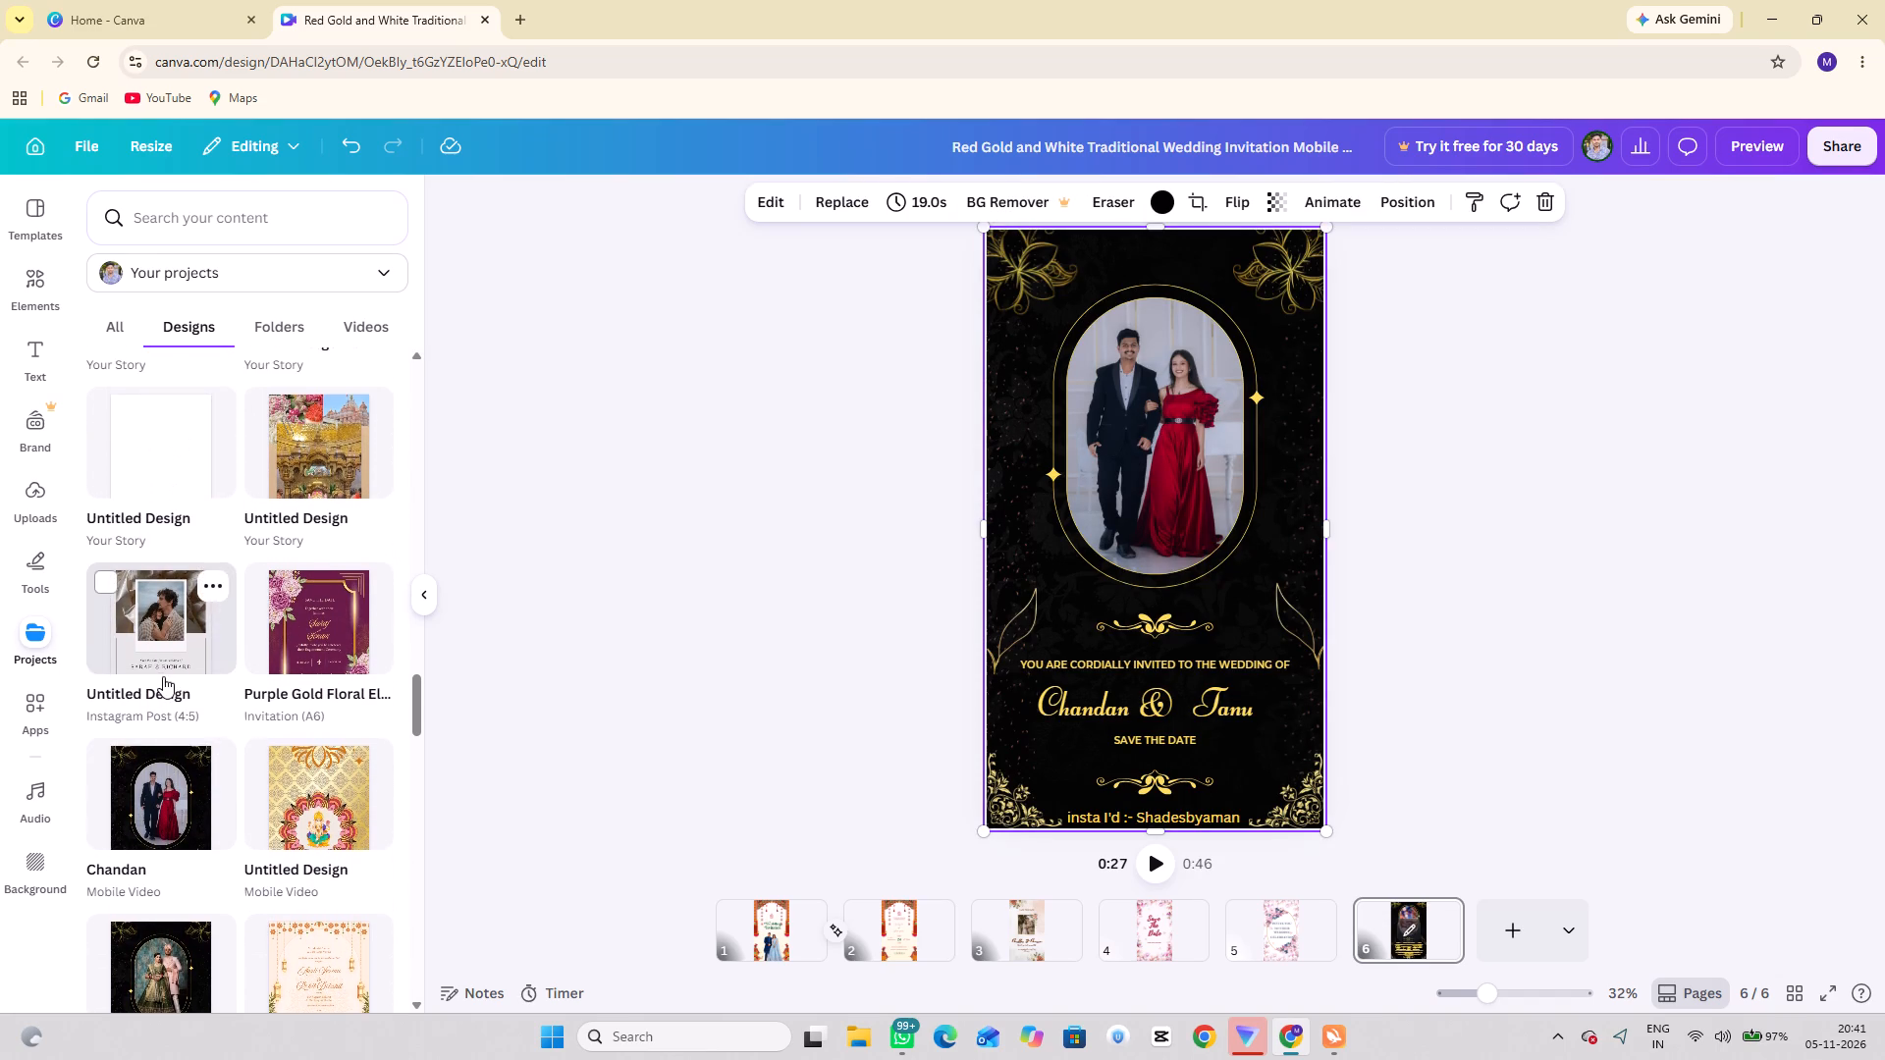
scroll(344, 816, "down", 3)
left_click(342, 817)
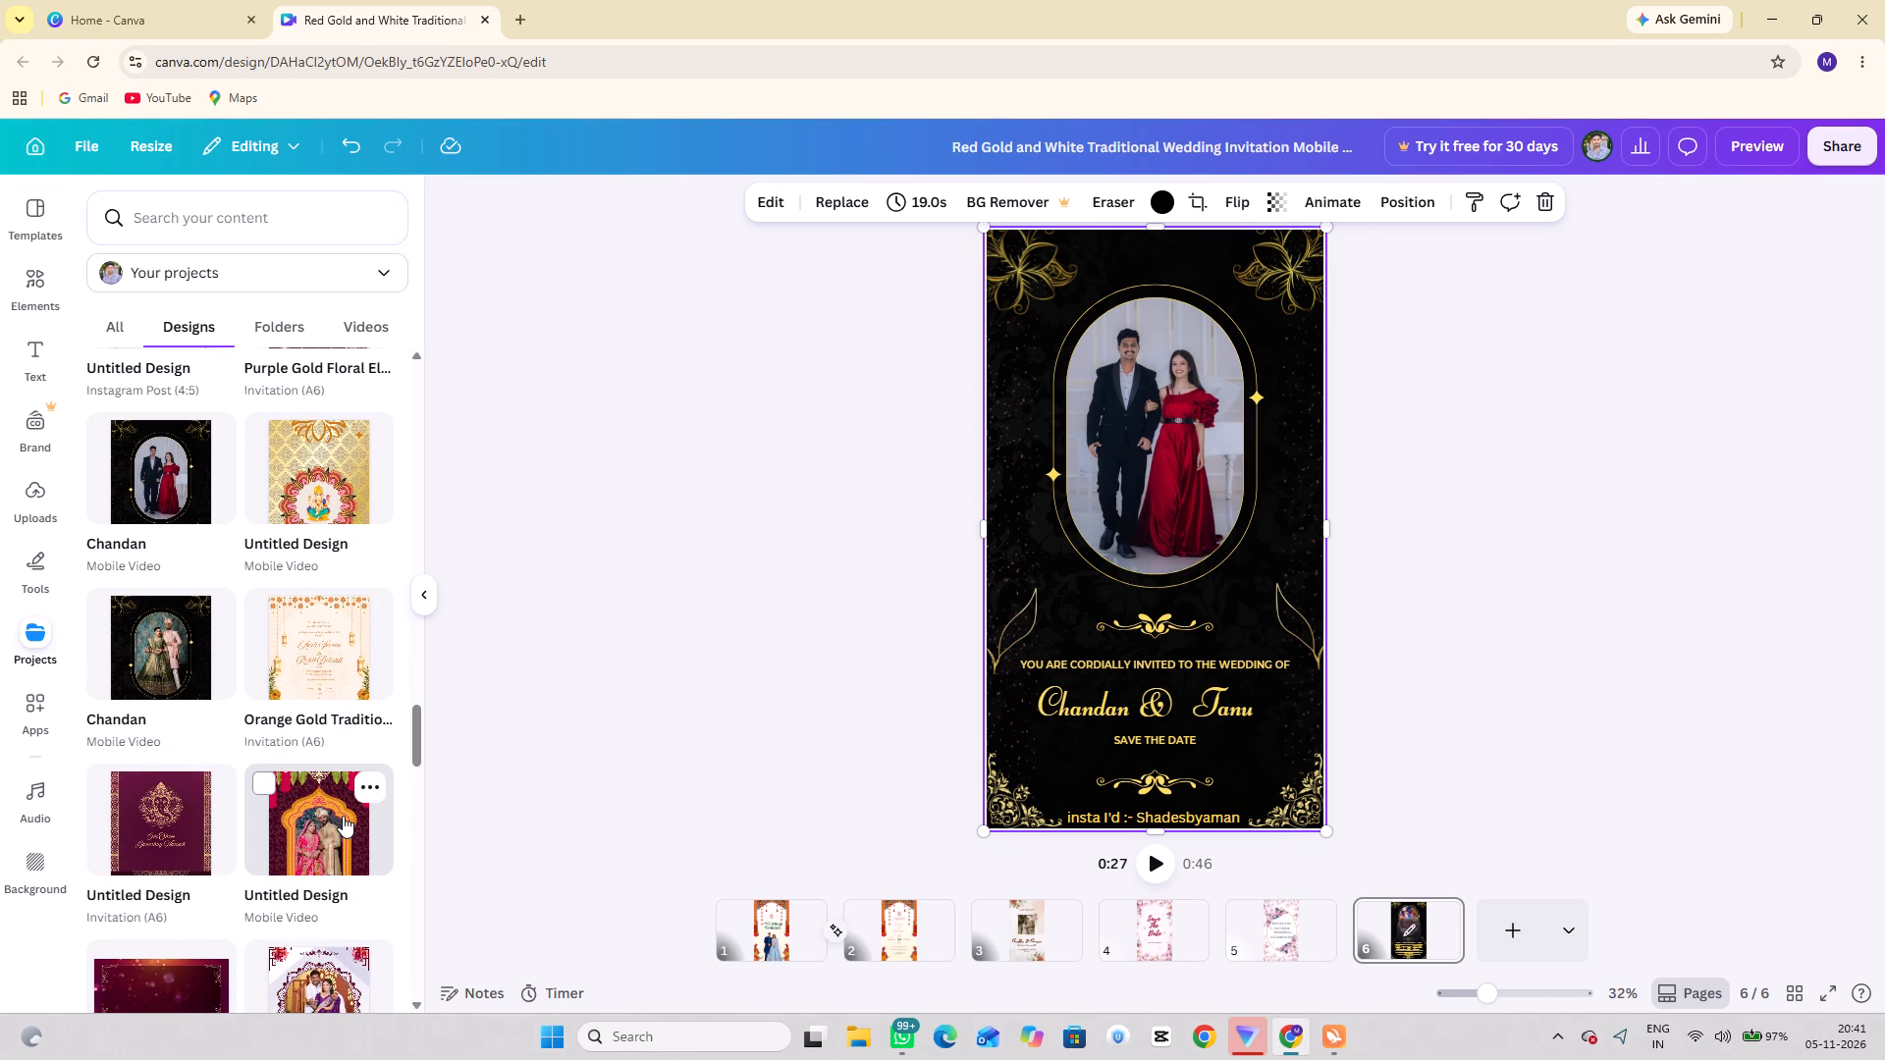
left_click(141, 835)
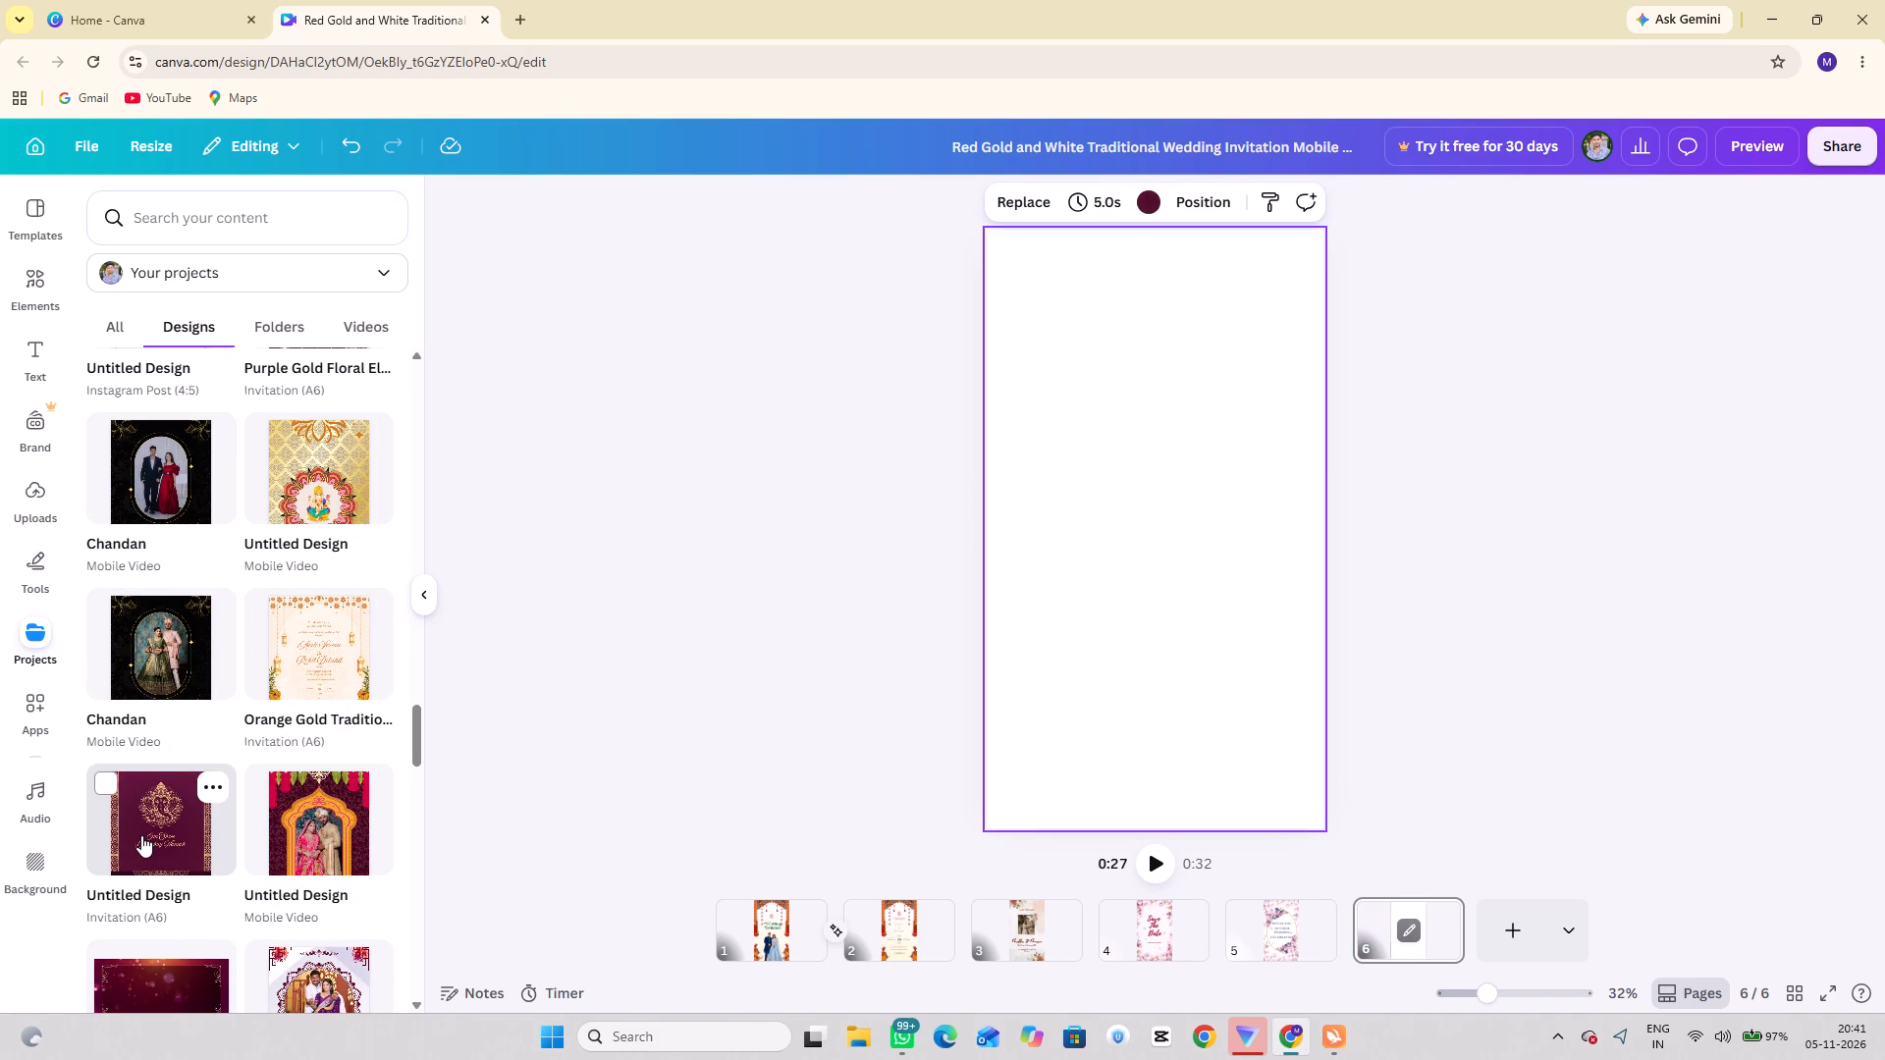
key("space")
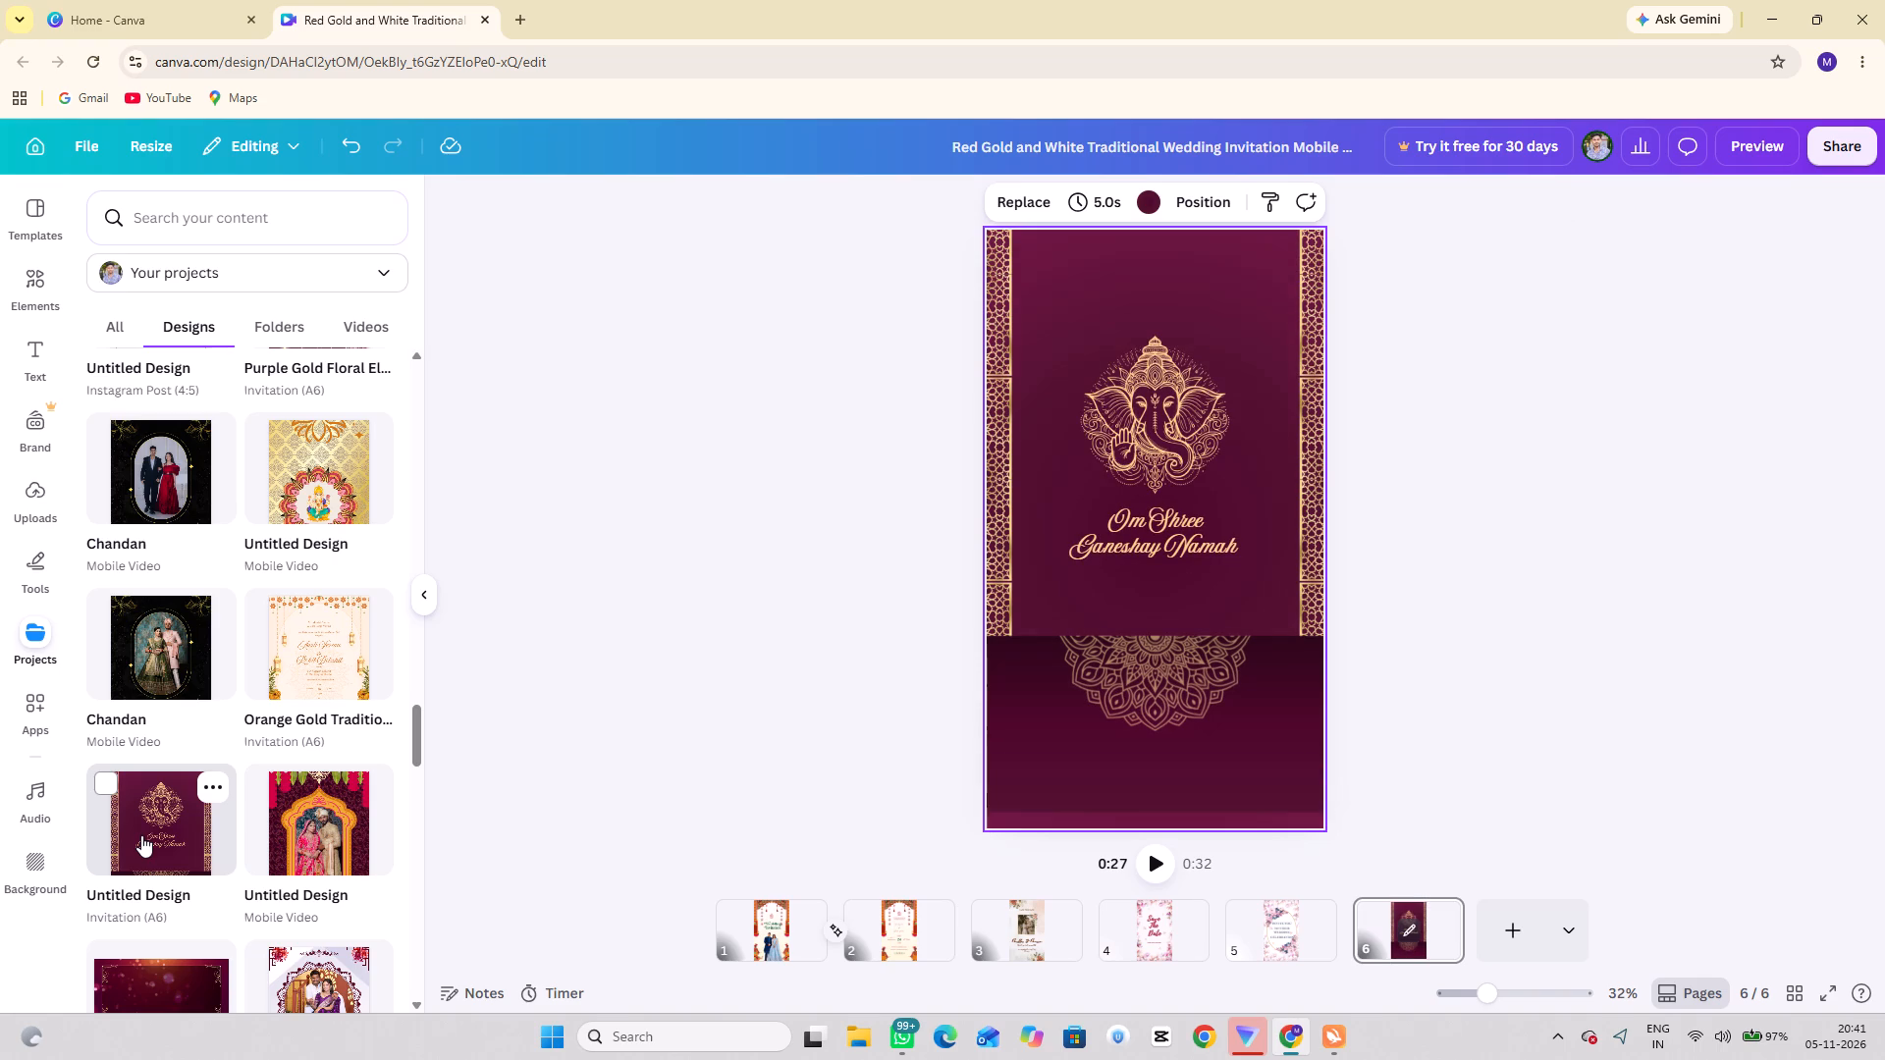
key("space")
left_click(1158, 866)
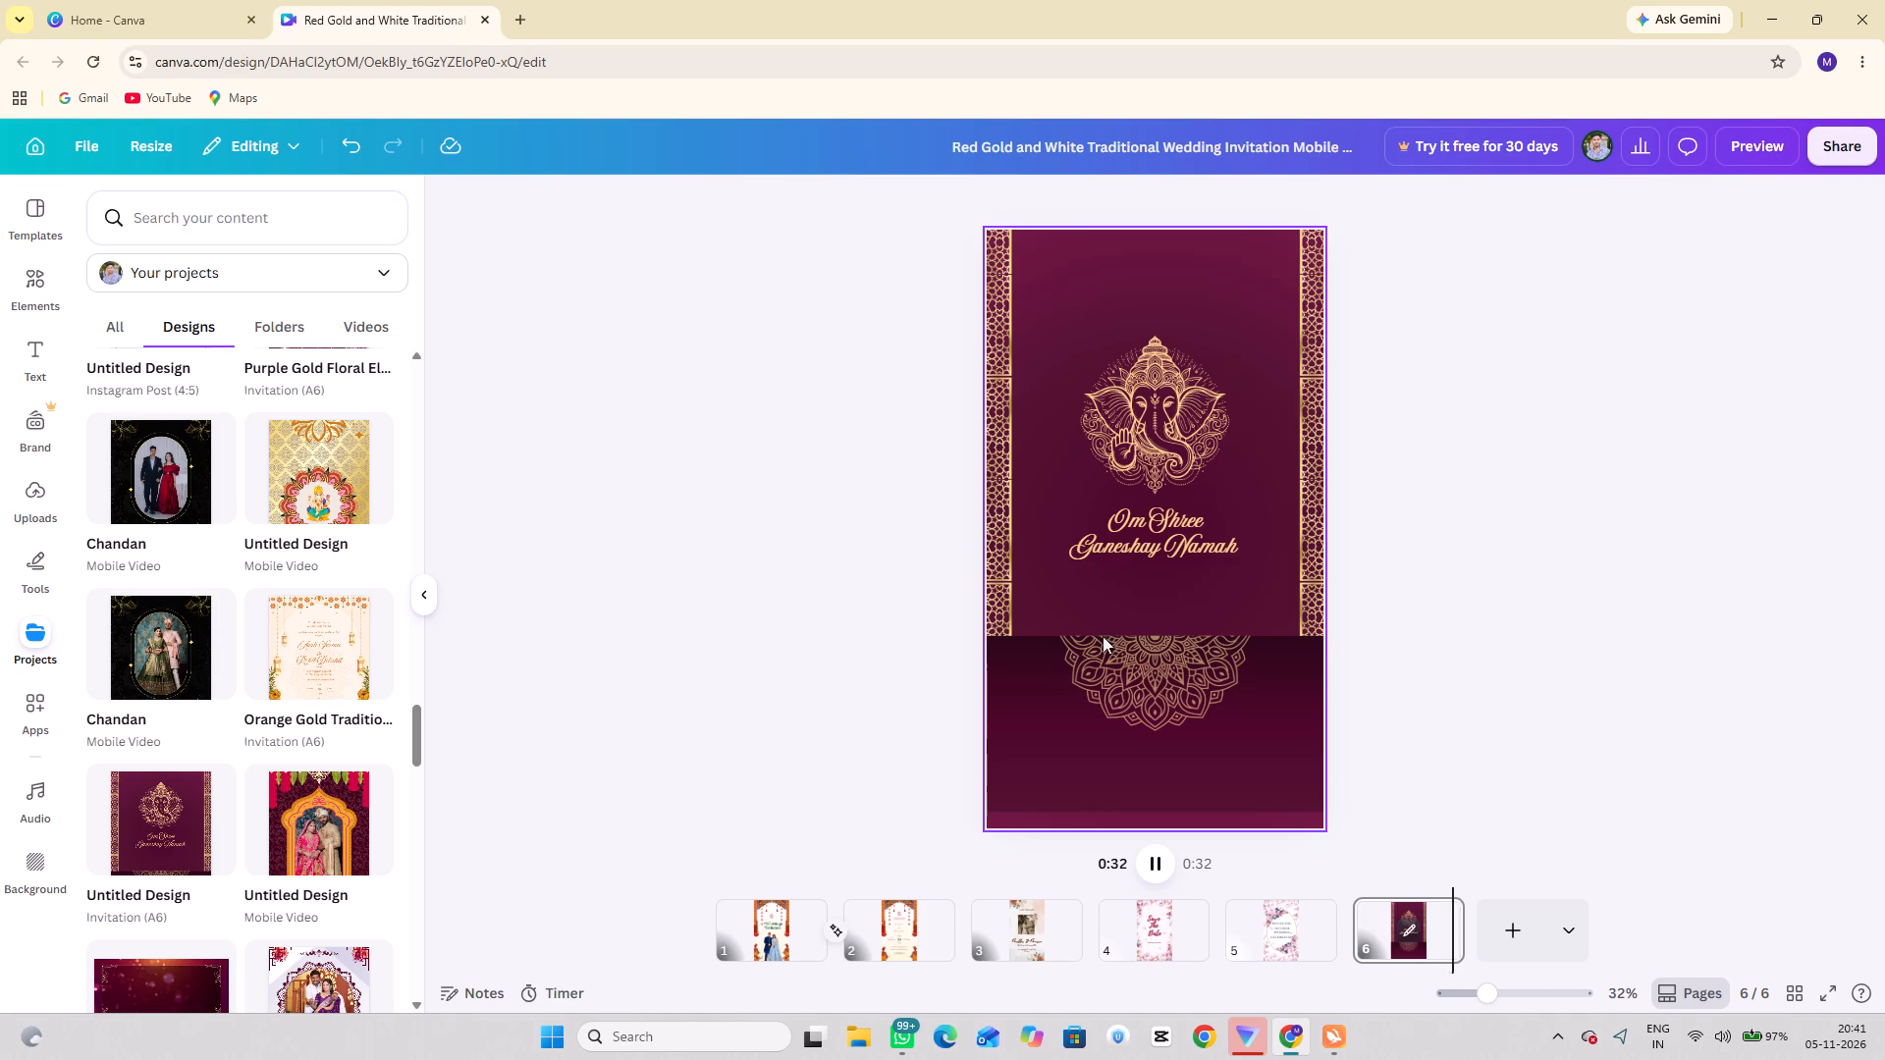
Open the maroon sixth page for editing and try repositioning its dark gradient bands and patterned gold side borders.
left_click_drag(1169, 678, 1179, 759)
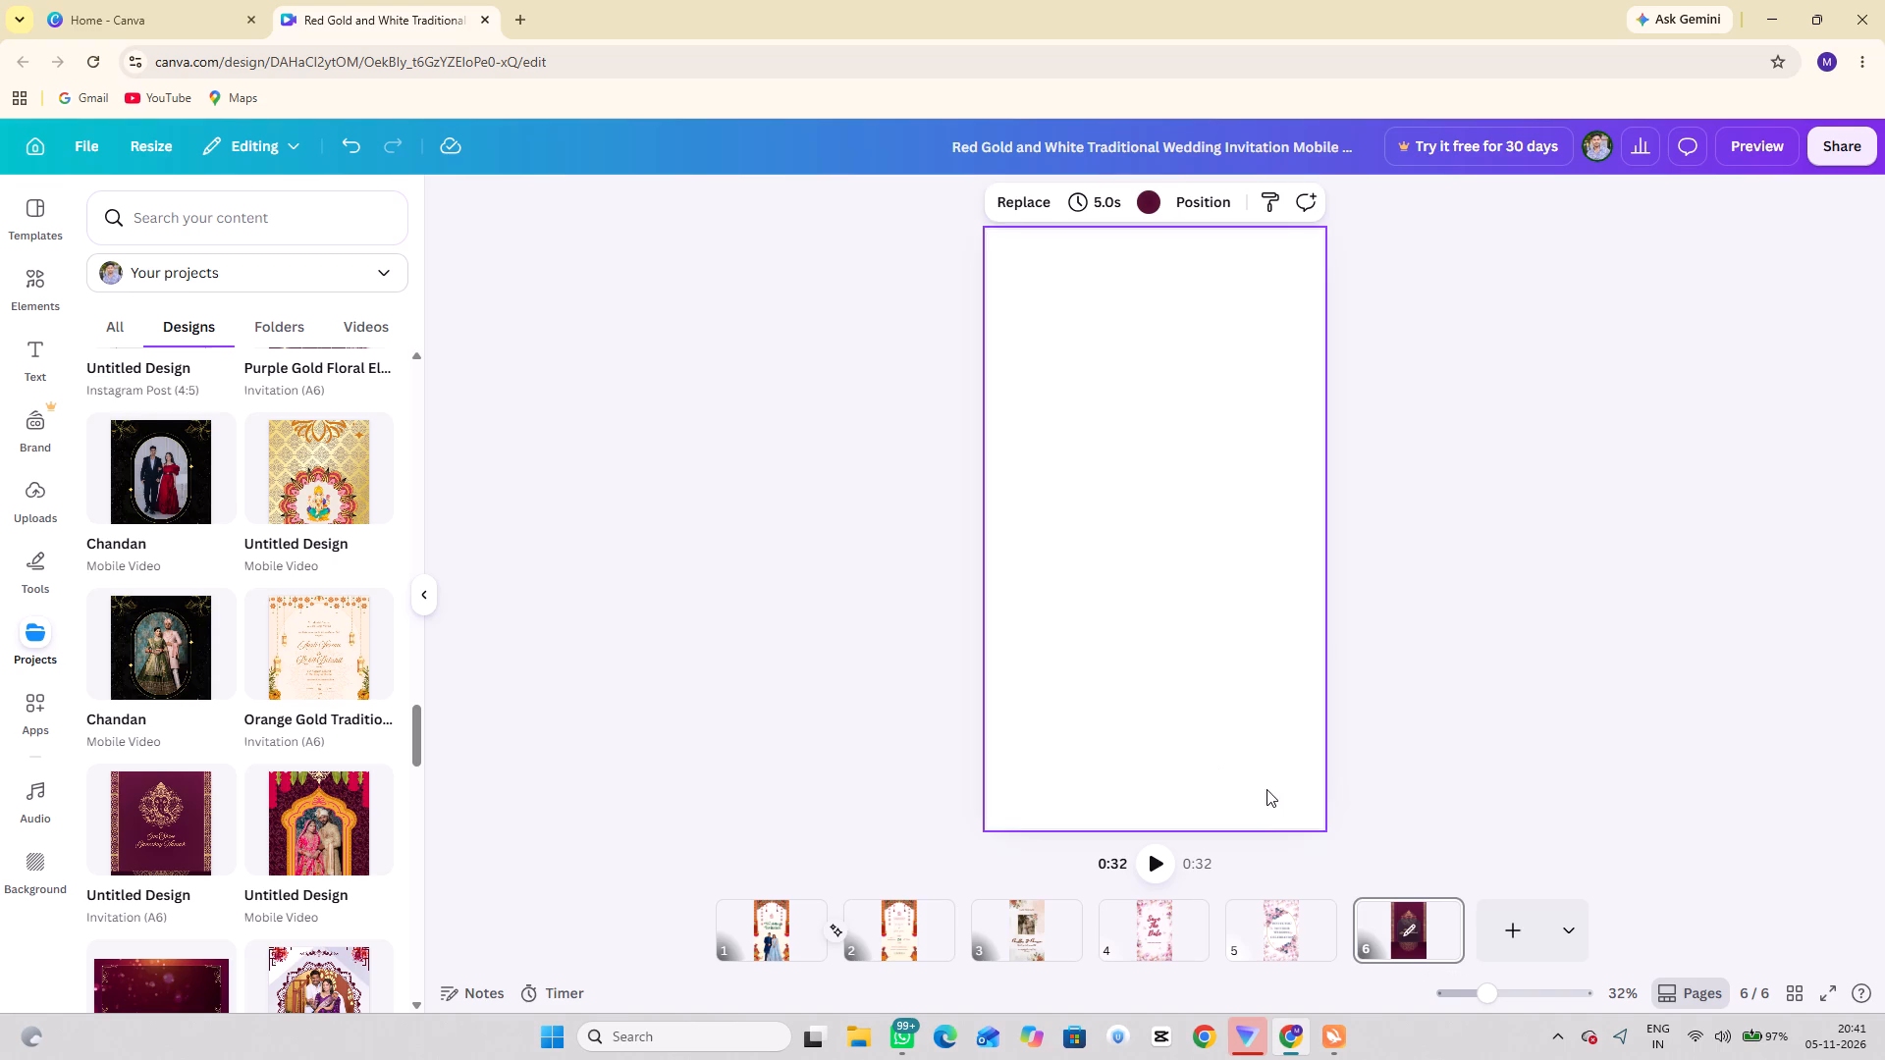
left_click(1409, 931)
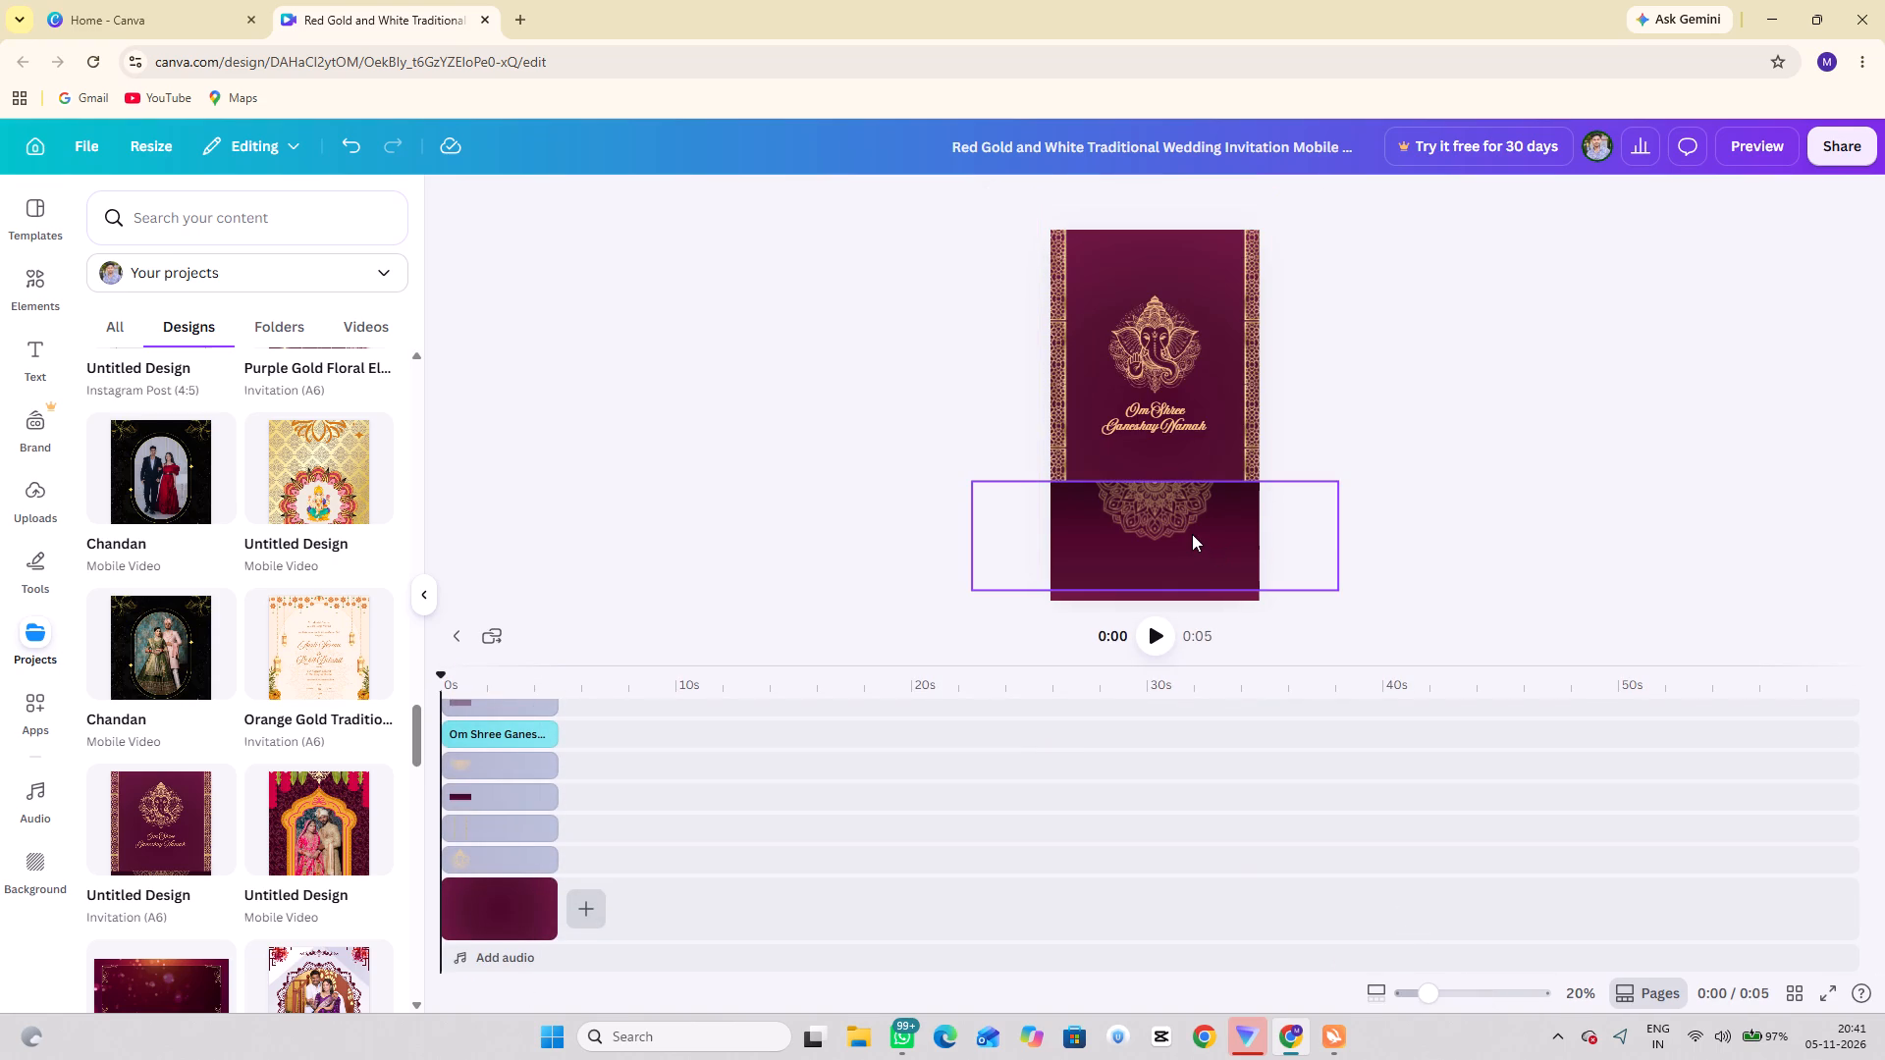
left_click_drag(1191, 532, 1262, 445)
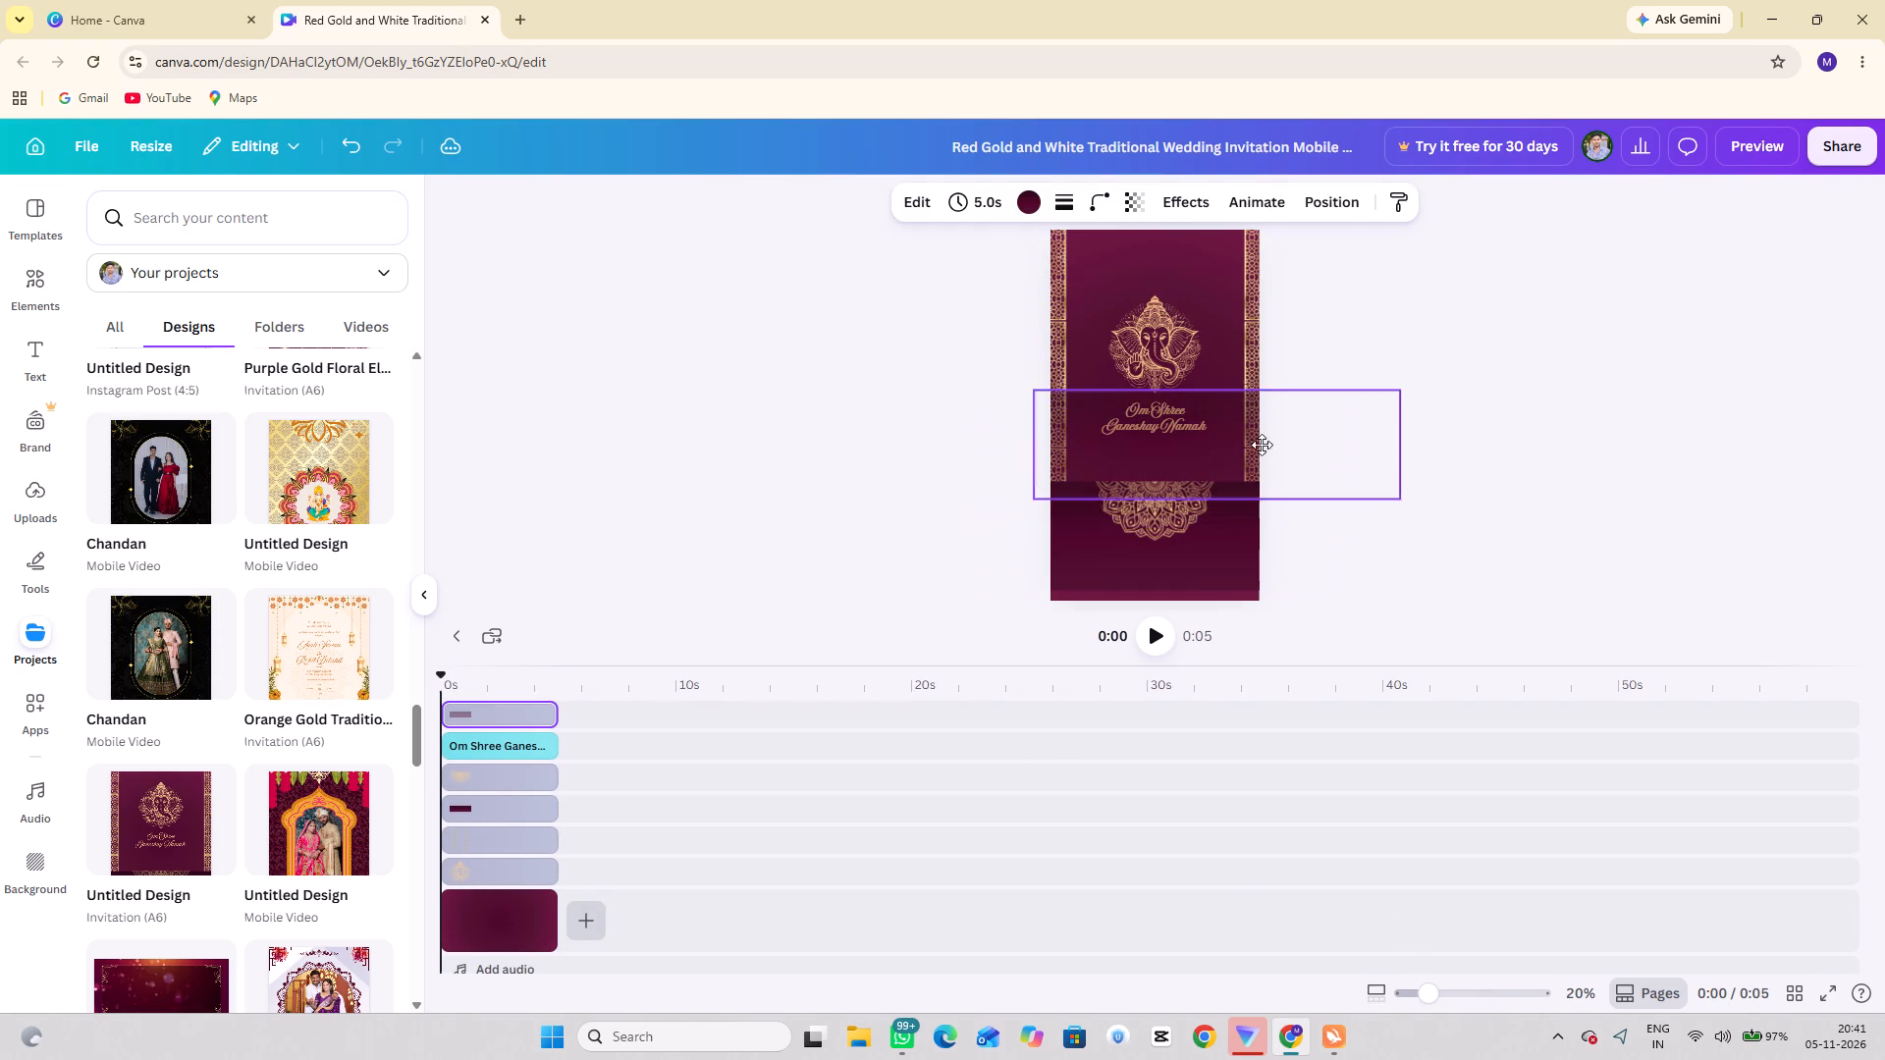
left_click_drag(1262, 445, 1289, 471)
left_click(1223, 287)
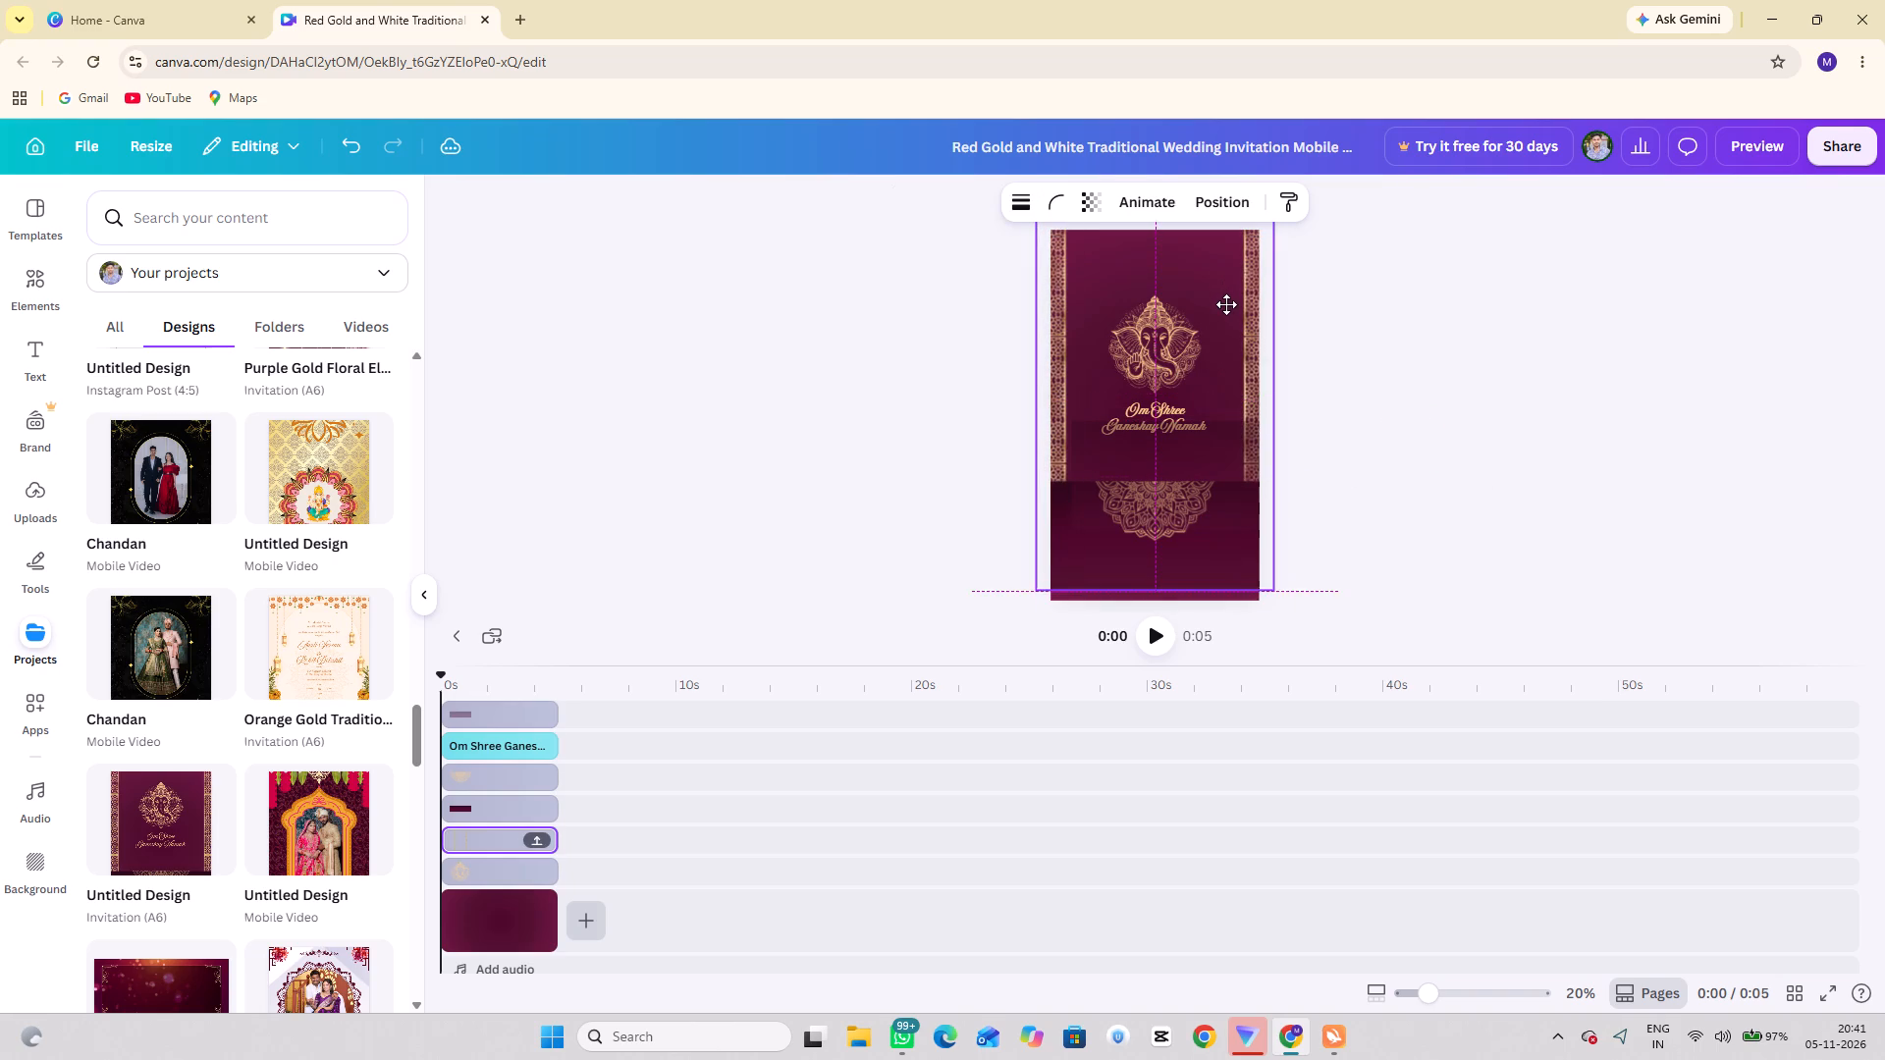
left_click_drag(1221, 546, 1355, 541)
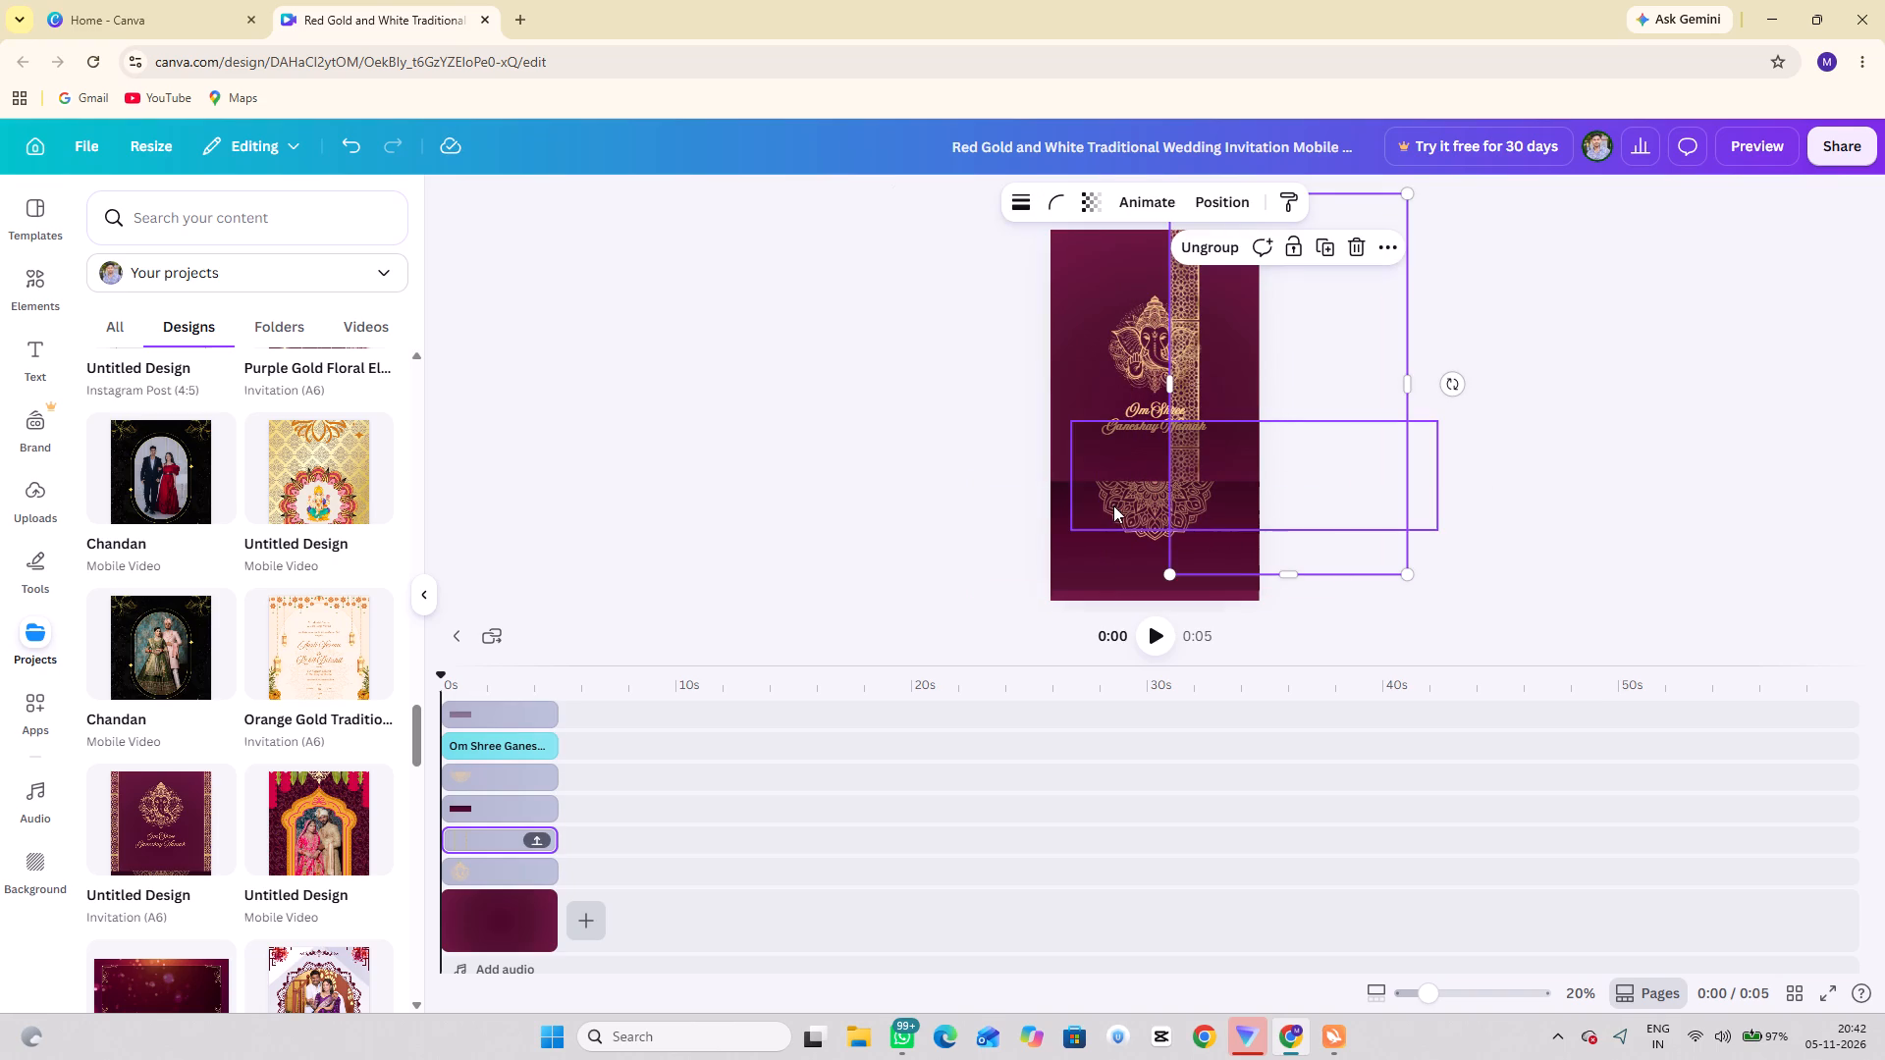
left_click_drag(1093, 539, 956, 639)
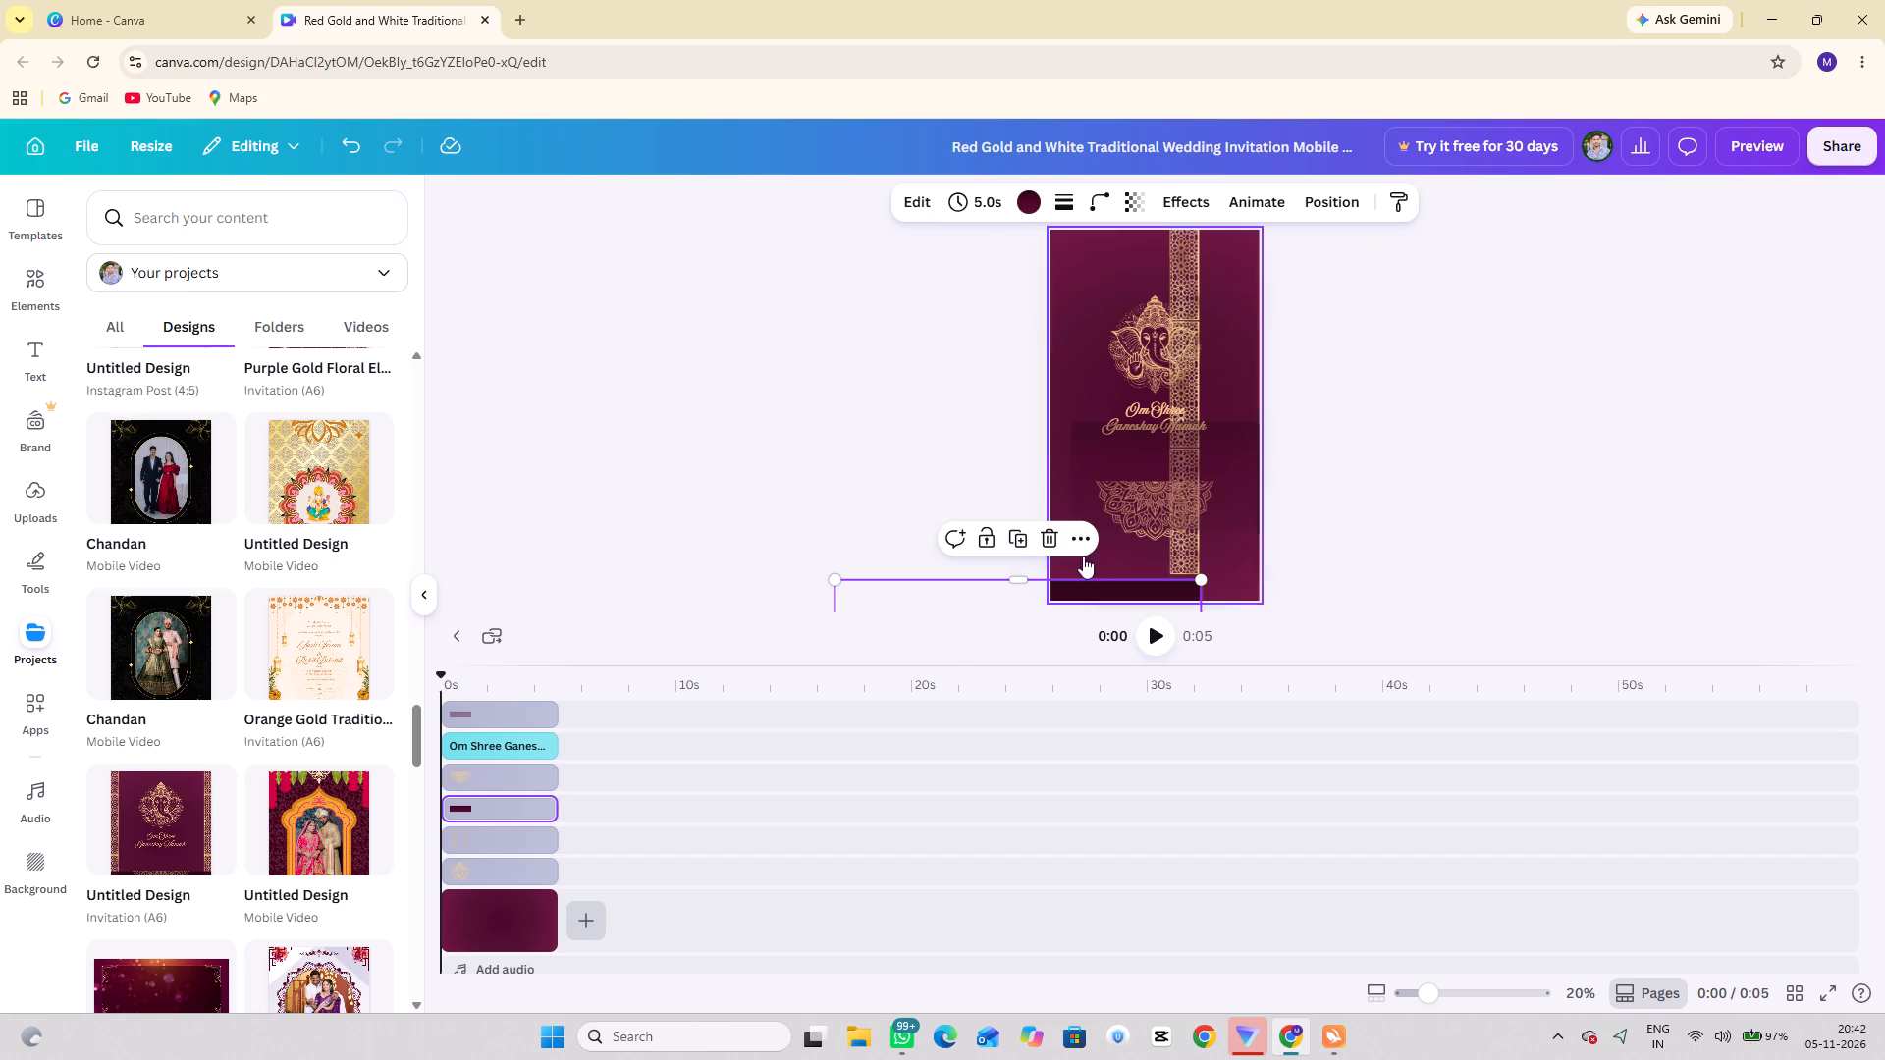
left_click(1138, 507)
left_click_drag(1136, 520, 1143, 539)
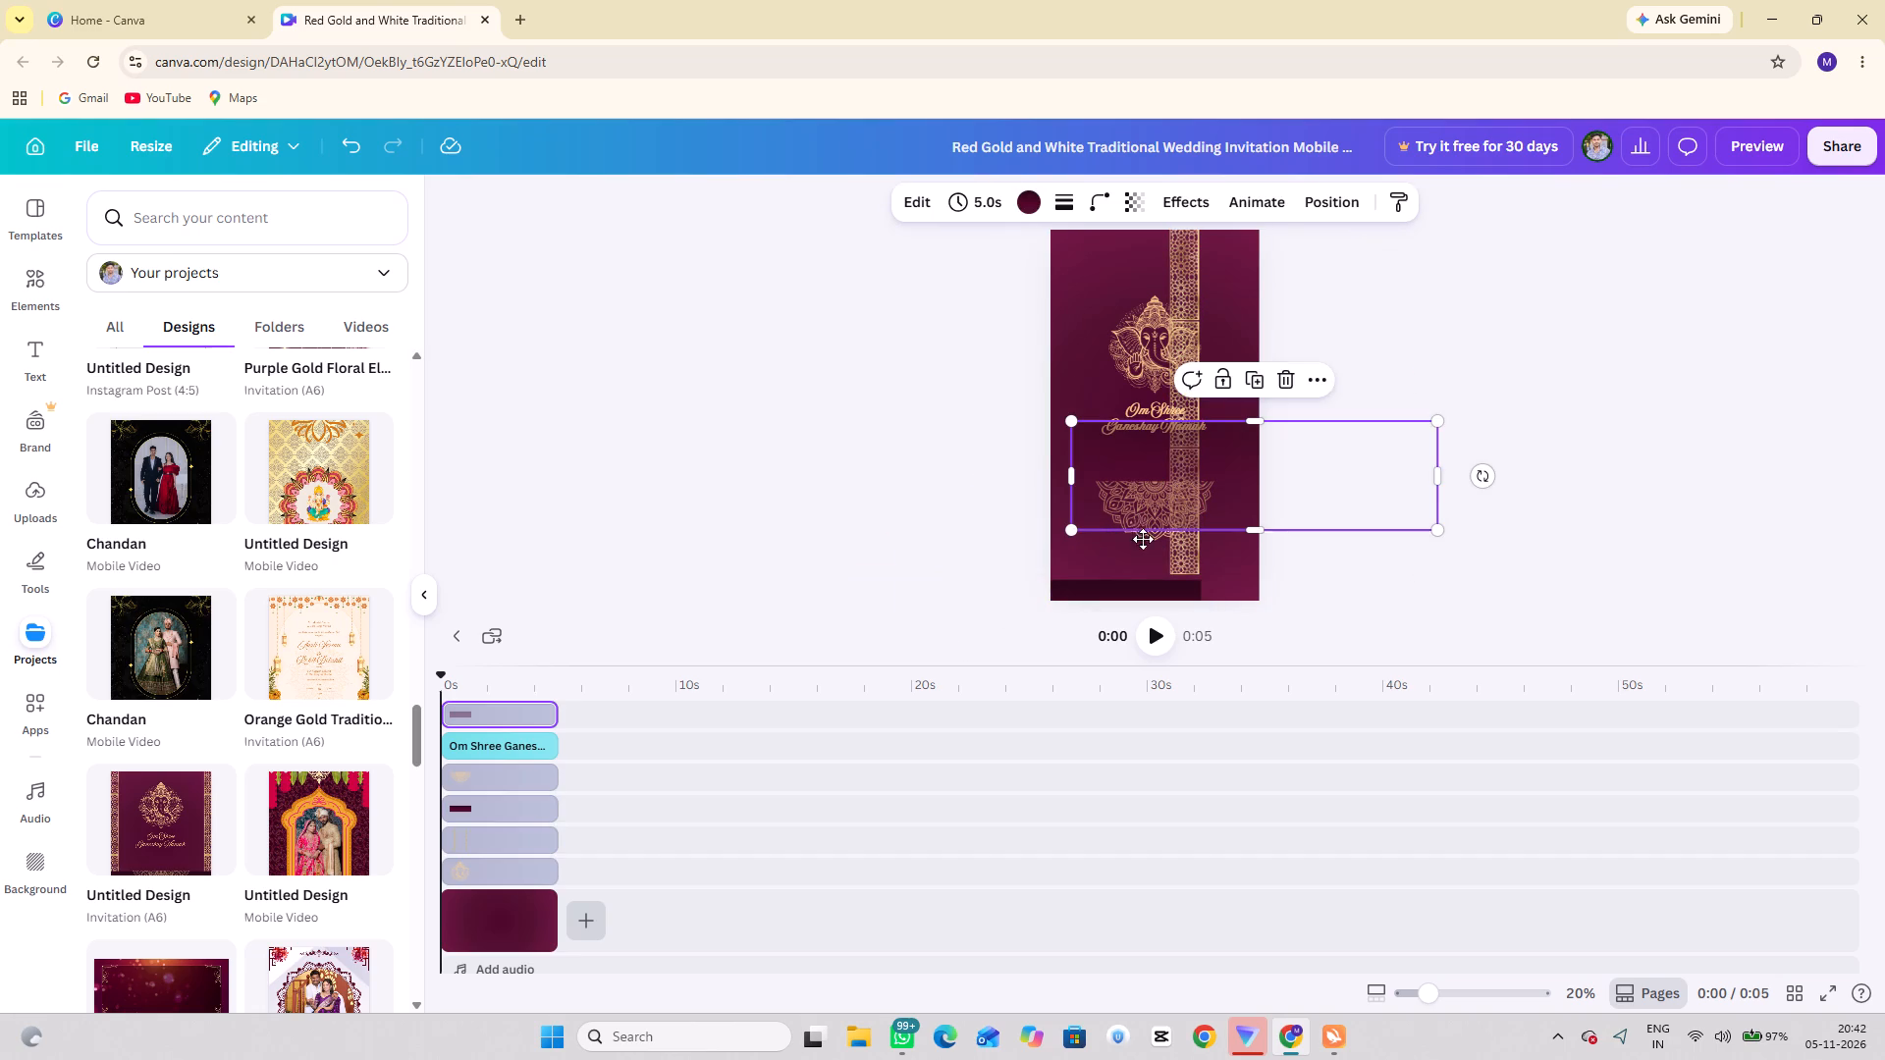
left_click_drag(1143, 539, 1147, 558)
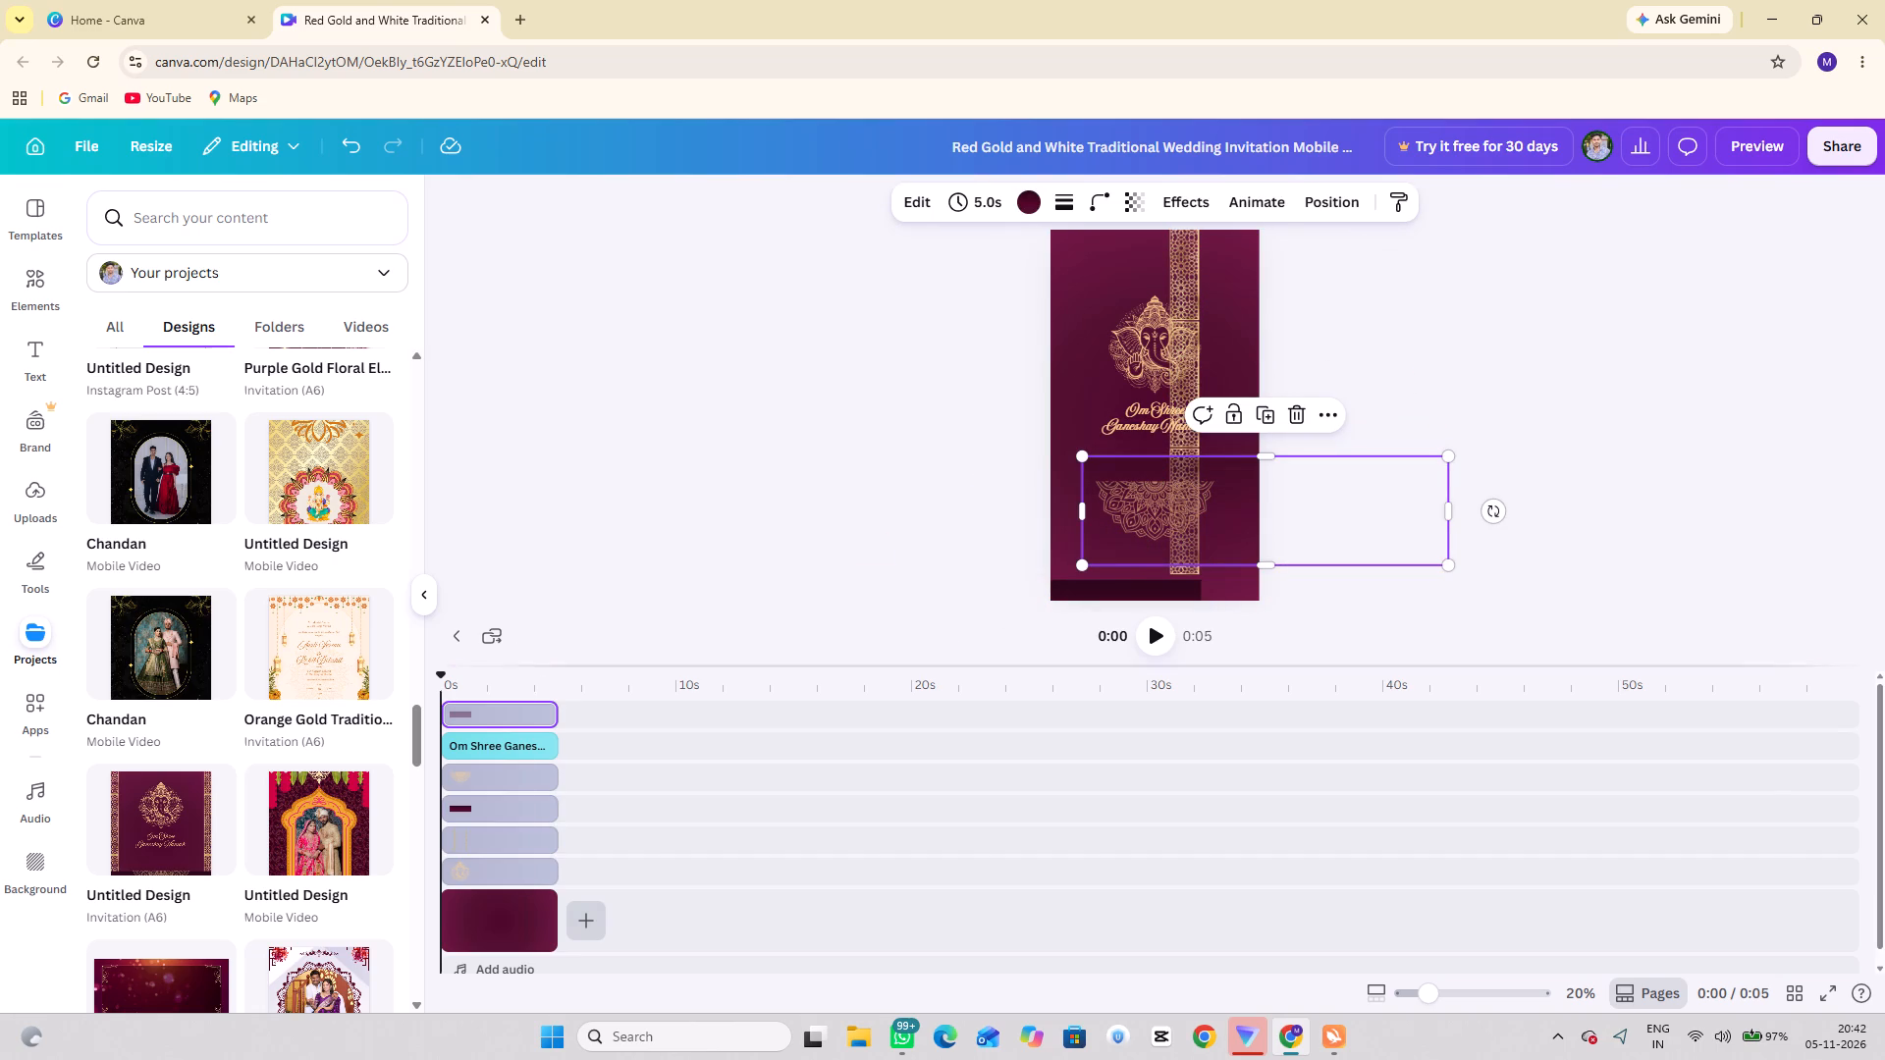
Leave the page's timeline view and delete the maroon Ganesha page from the video.
left_click(458, 647)
key("Delete")
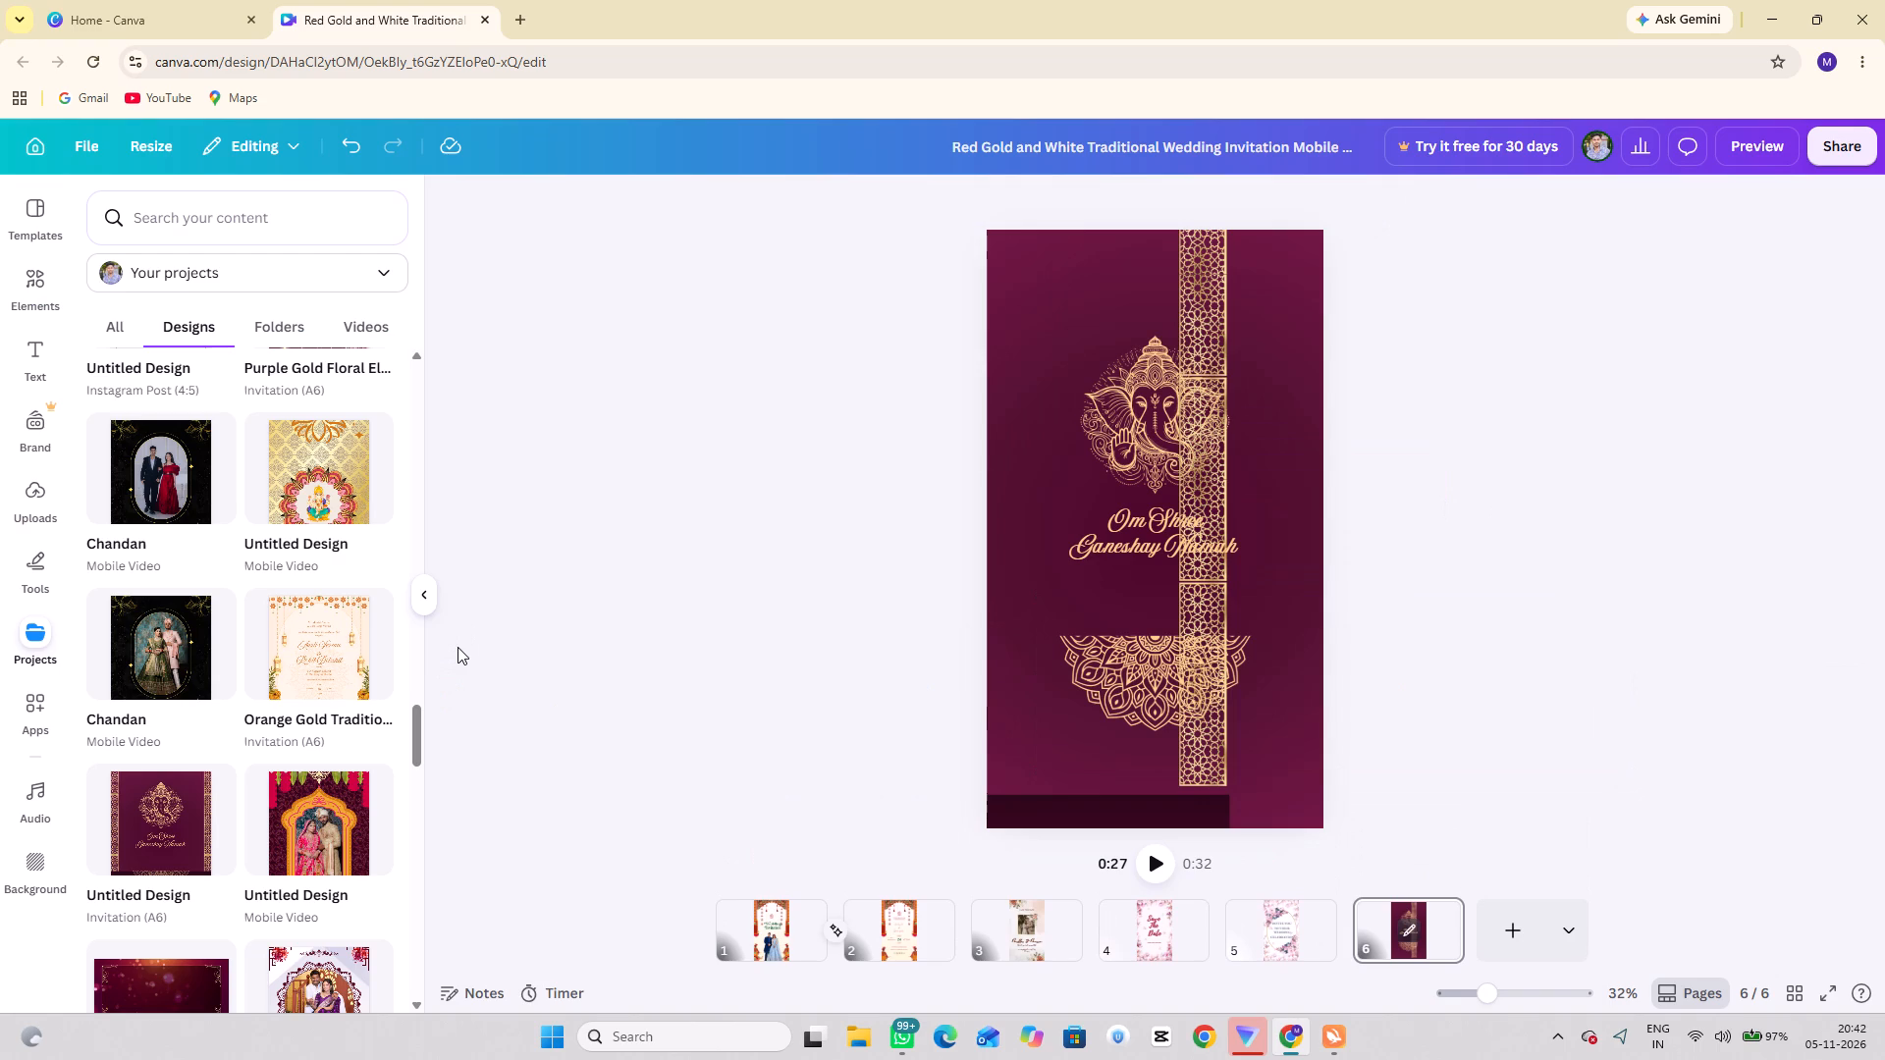
key("Delete")
scroll(191, 767, "down", 4)
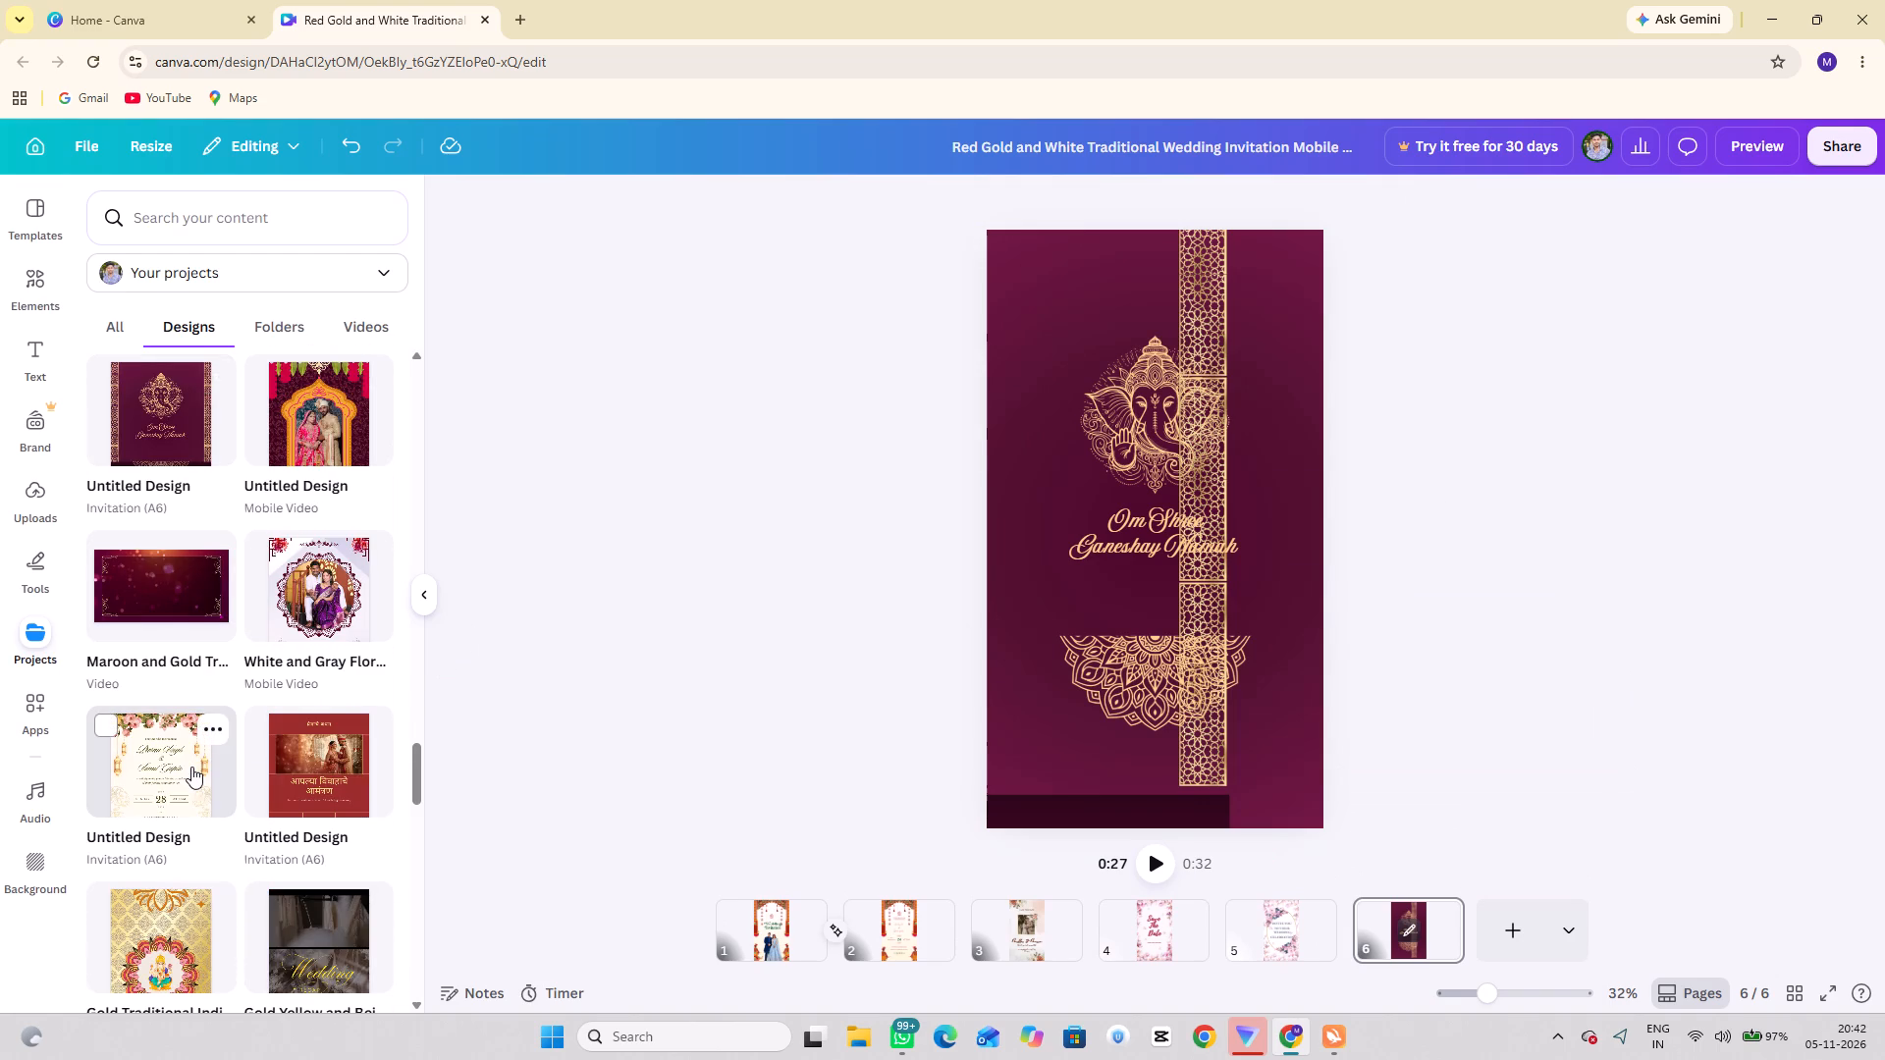
scroll(191, 767, "down", 4)
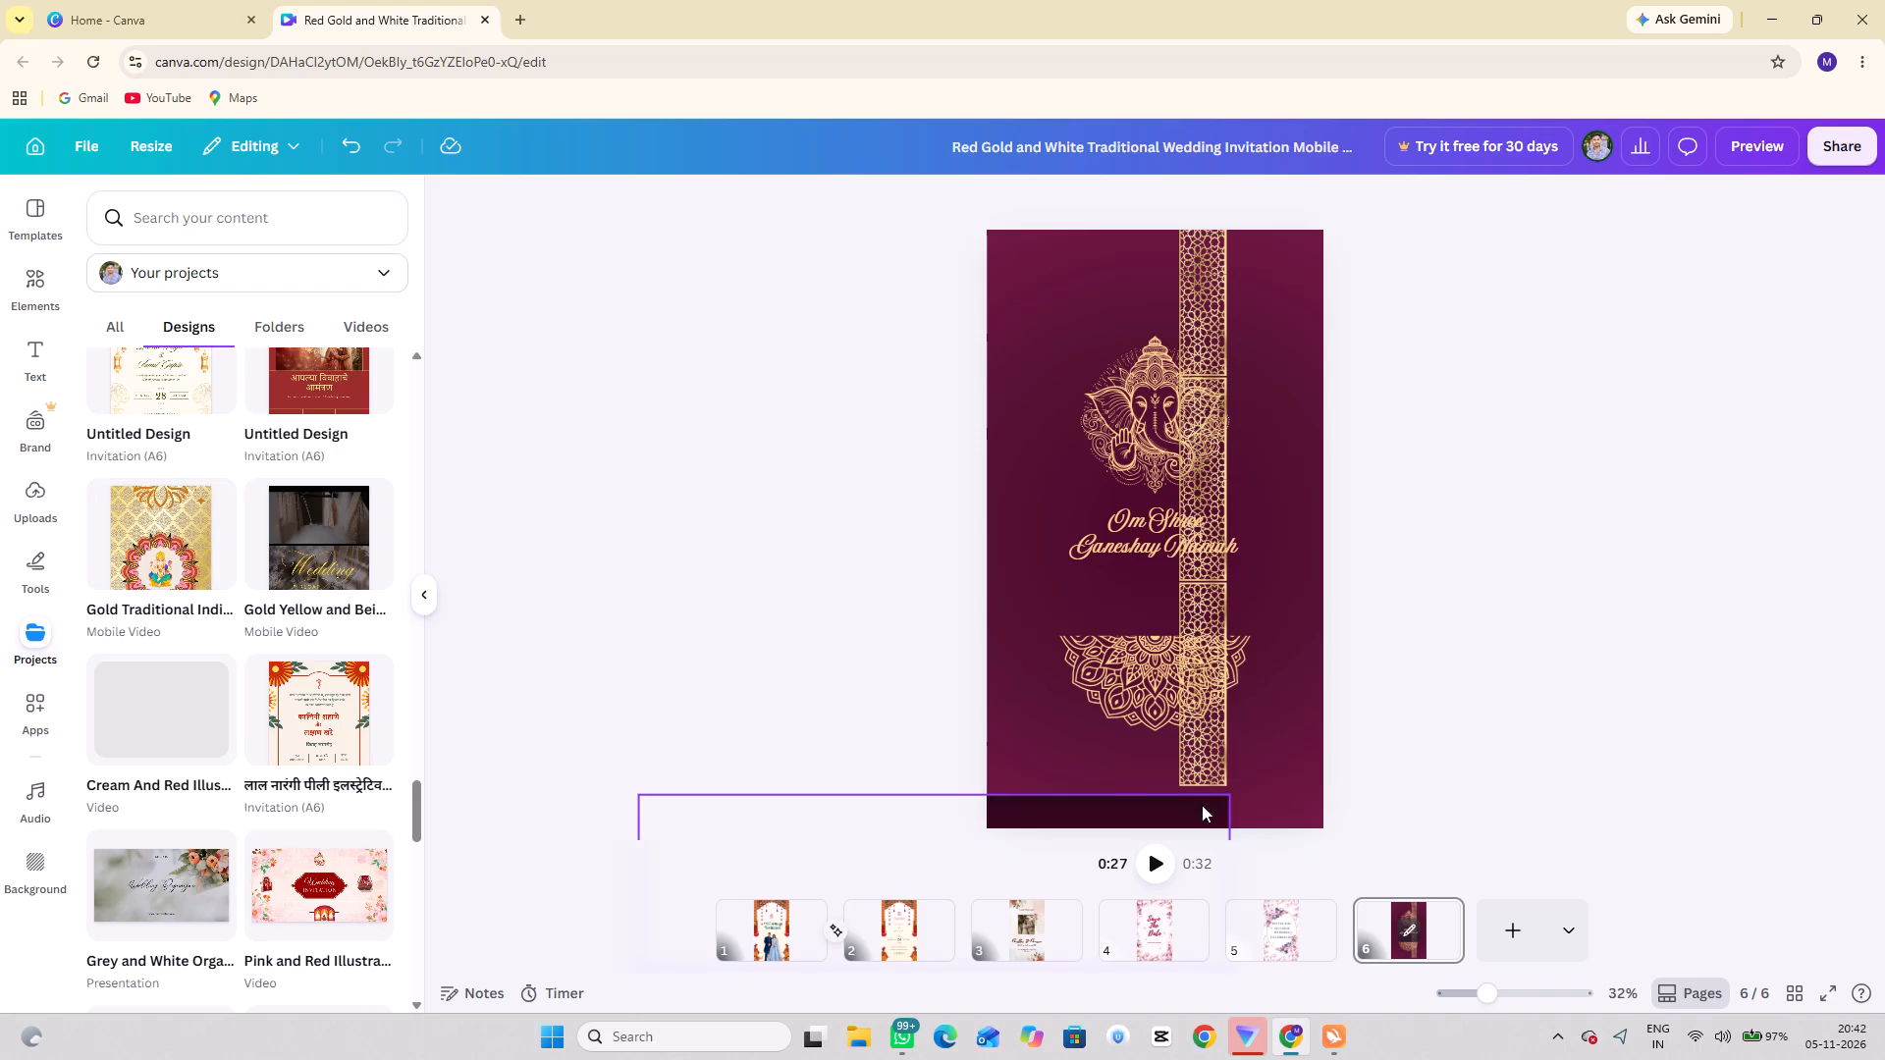
left_click(1445, 915)
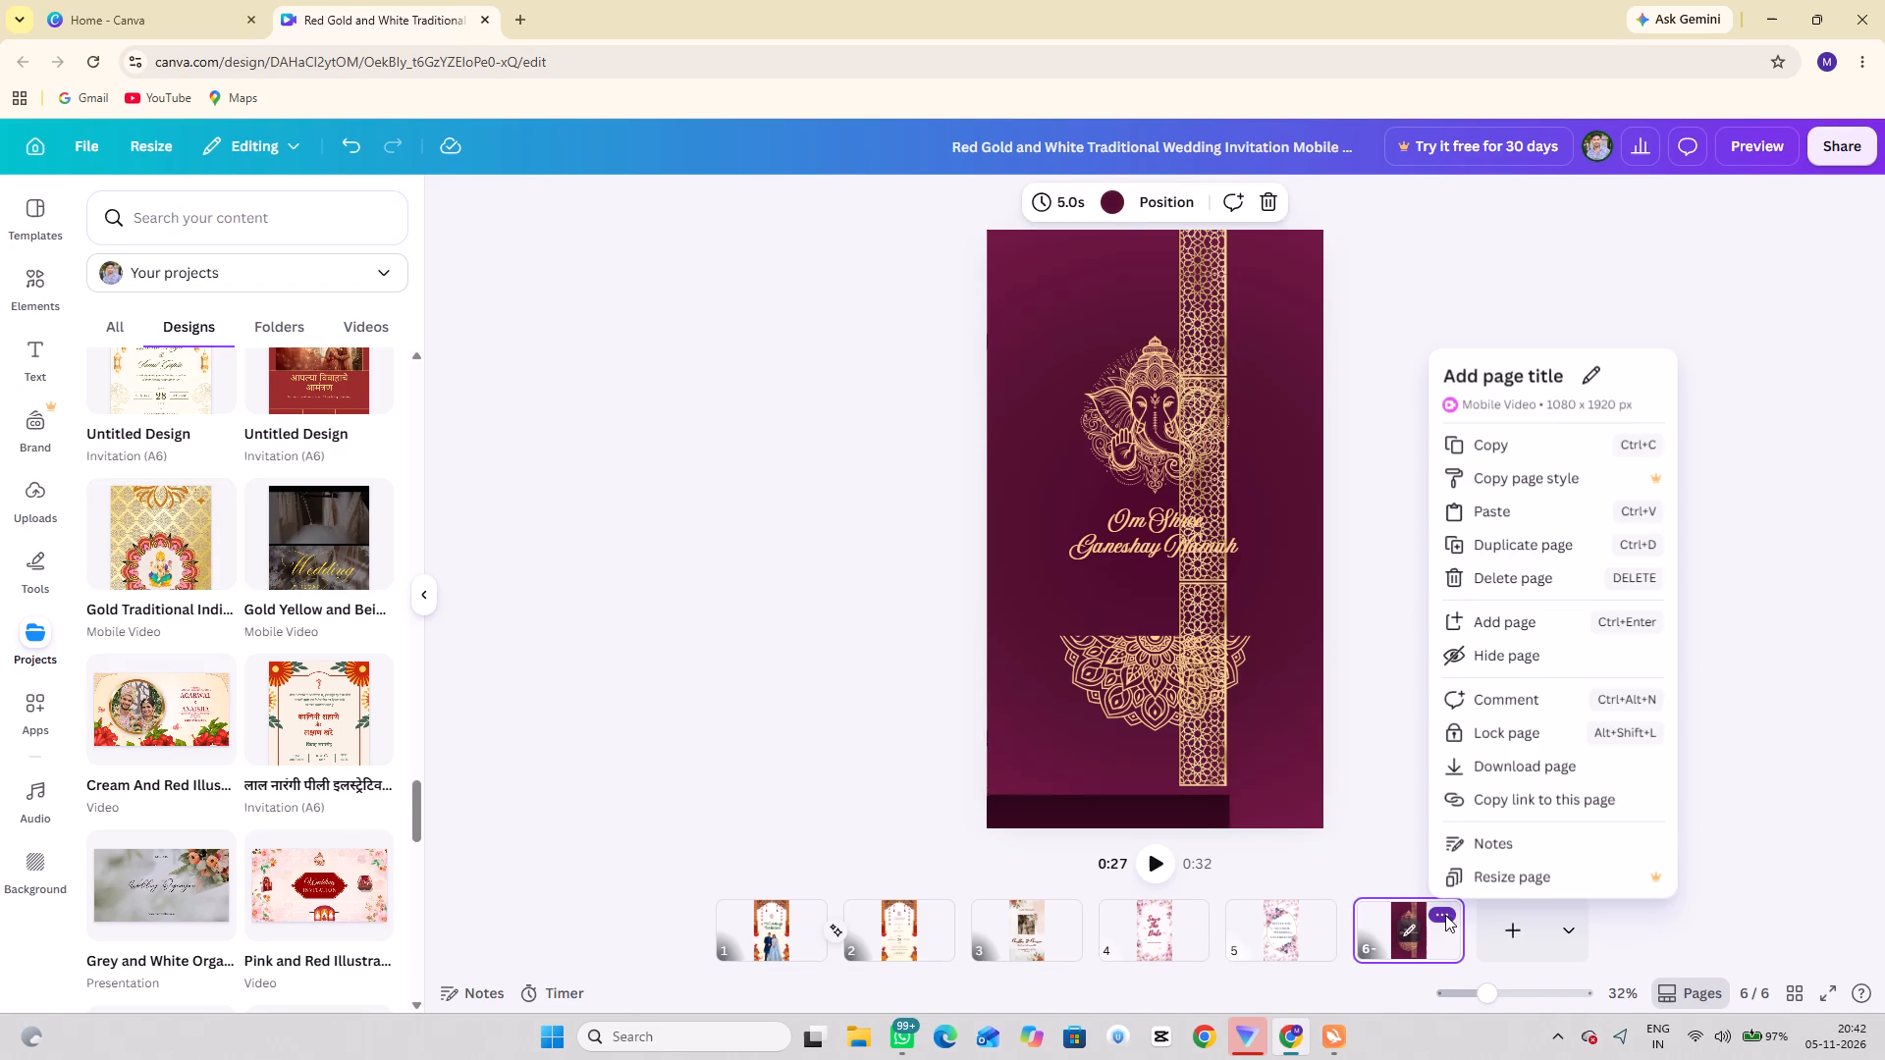
left_click(1489, 577)
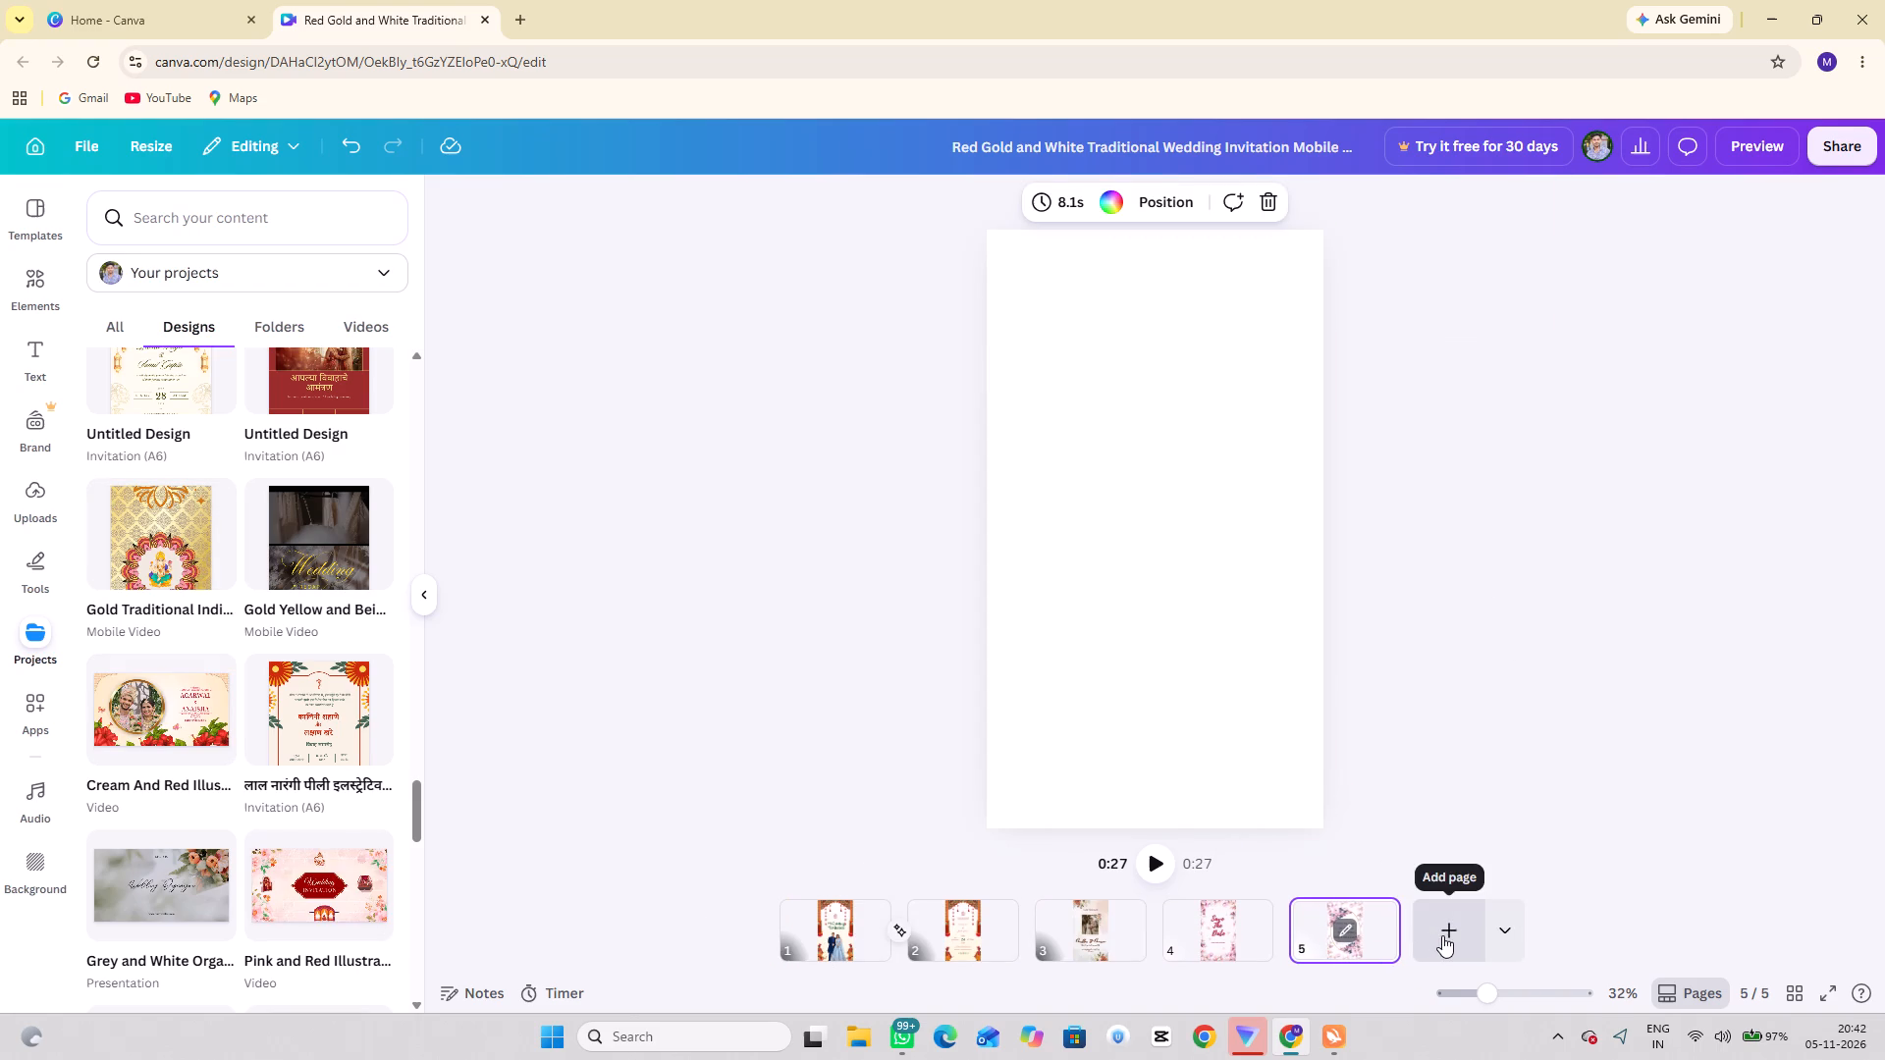
Add a new sixth page and insert the saved gold traditional Indian mobile video with Ganesha inside a red mandala.
left_click(1442, 935)
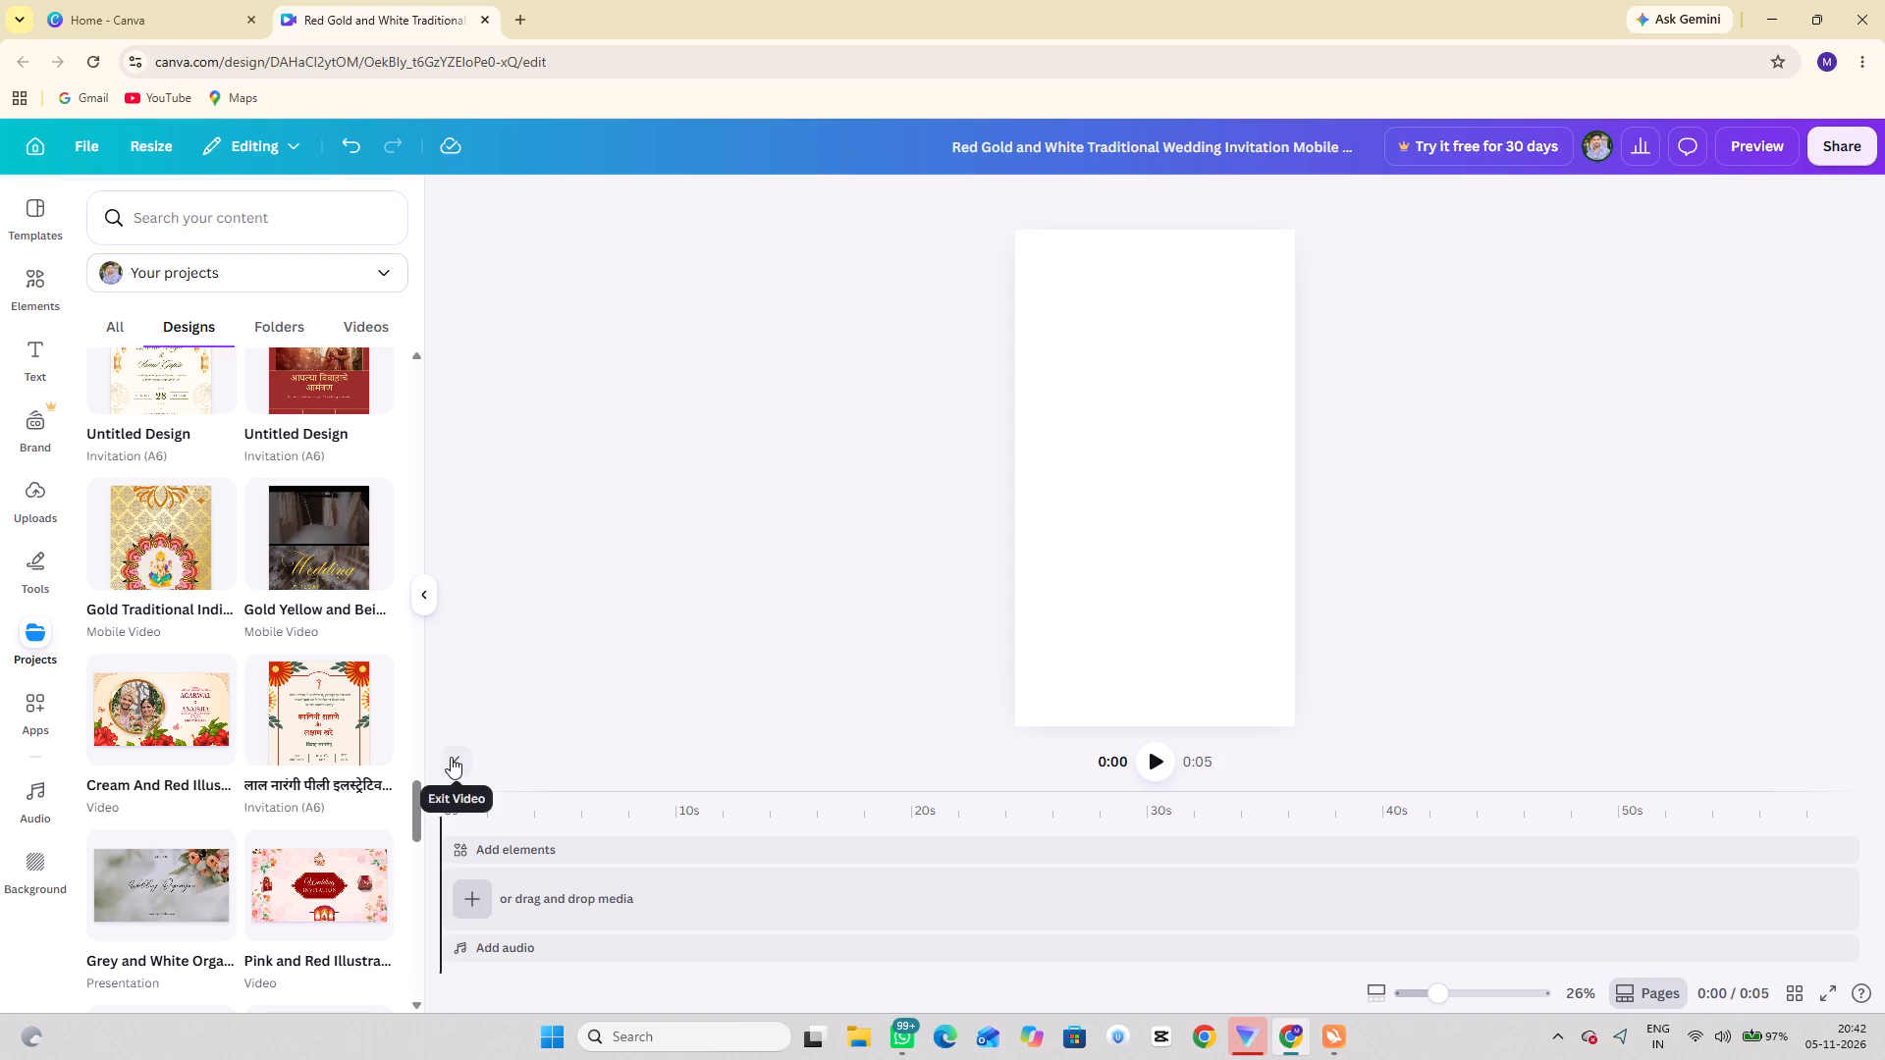
left_click(451, 757)
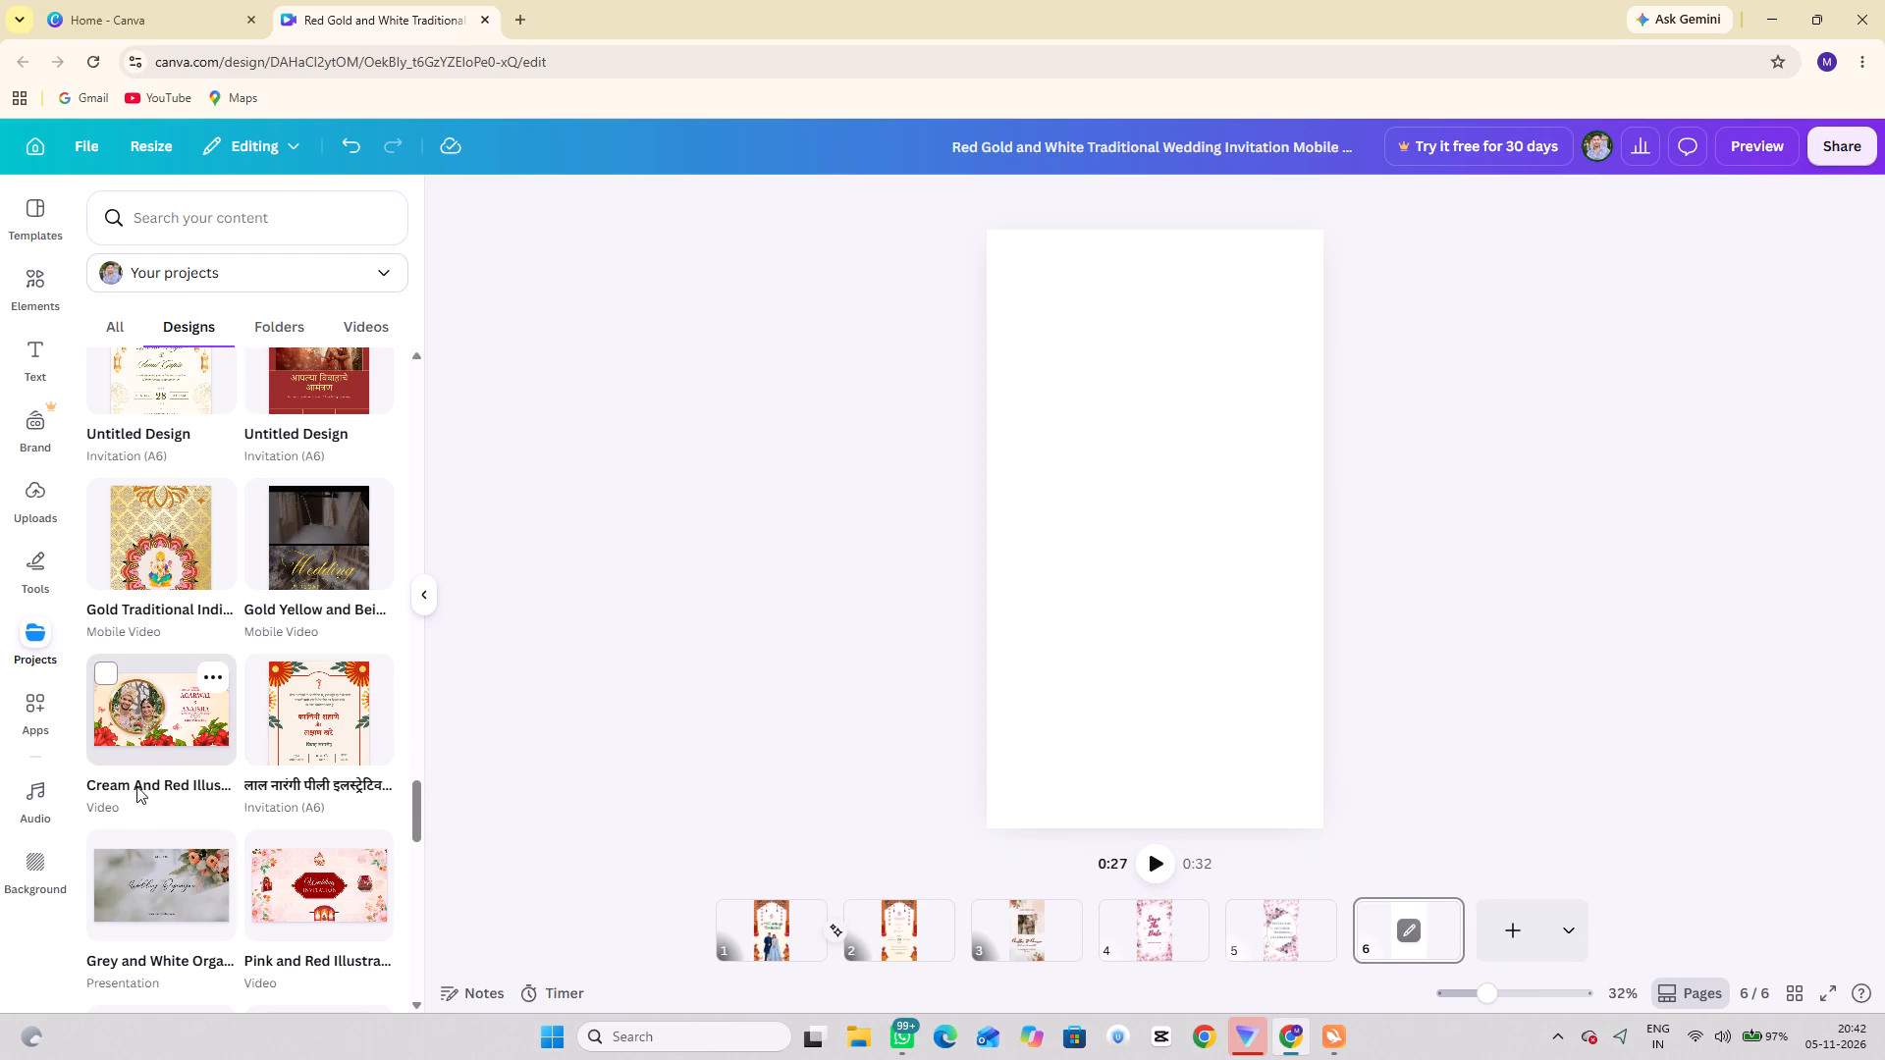
left_click(182, 509)
left_click(149, 576)
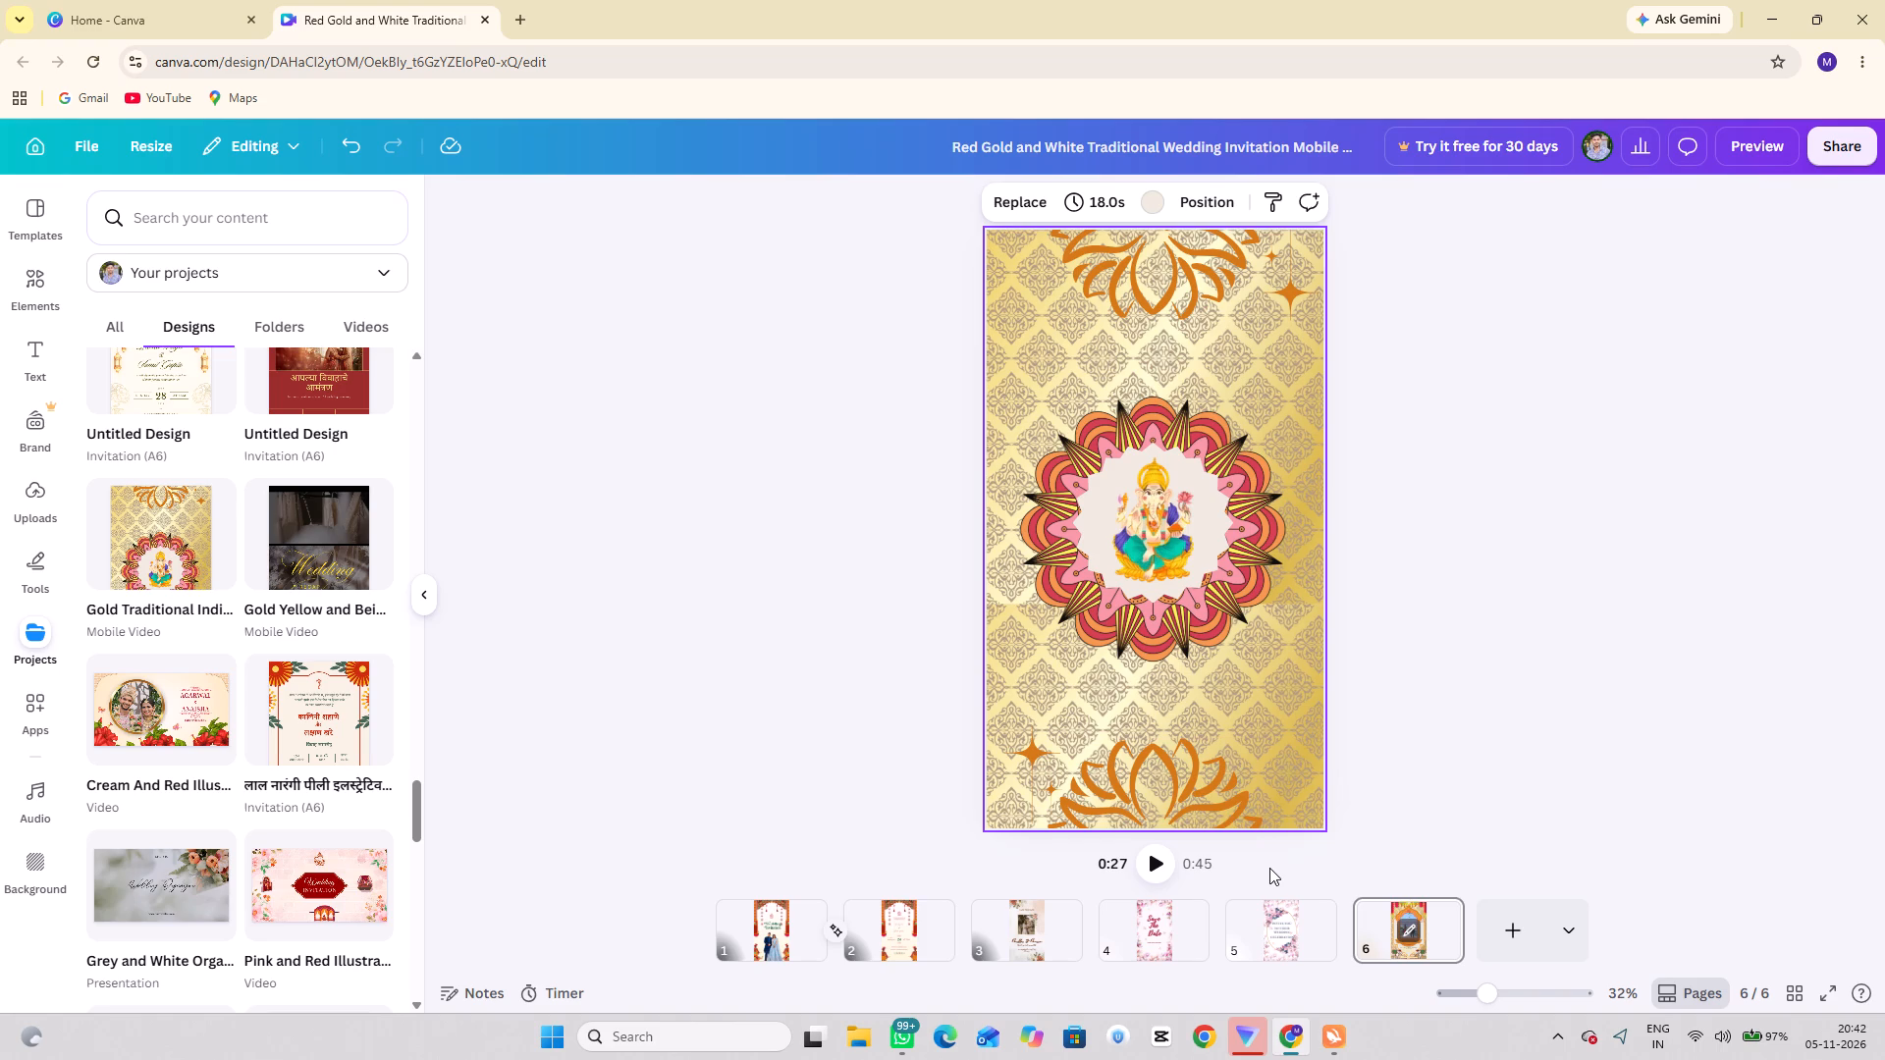
key("ctrl+z")
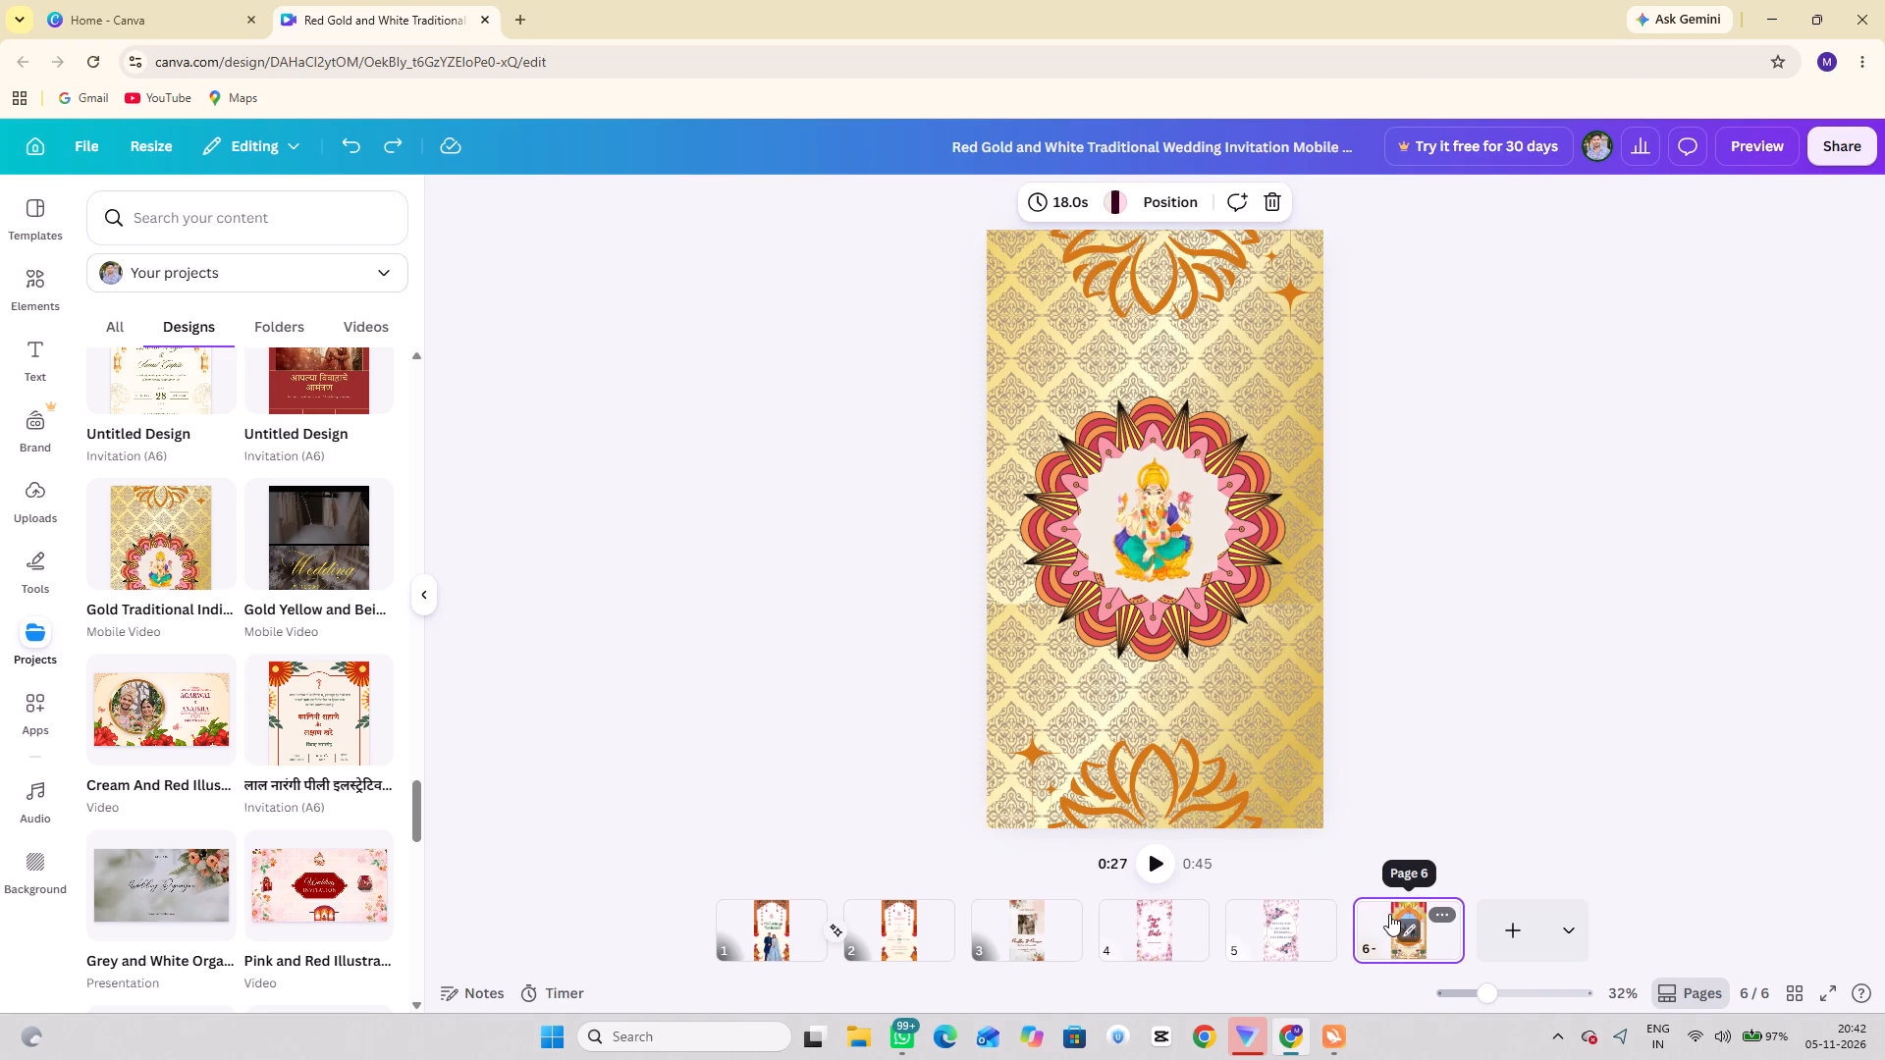
Reorder the pages so the gold Ganesha page comes first, directly before the "Wedding Invitation" couple page.
left_click_drag(1389, 914, 804, 918)
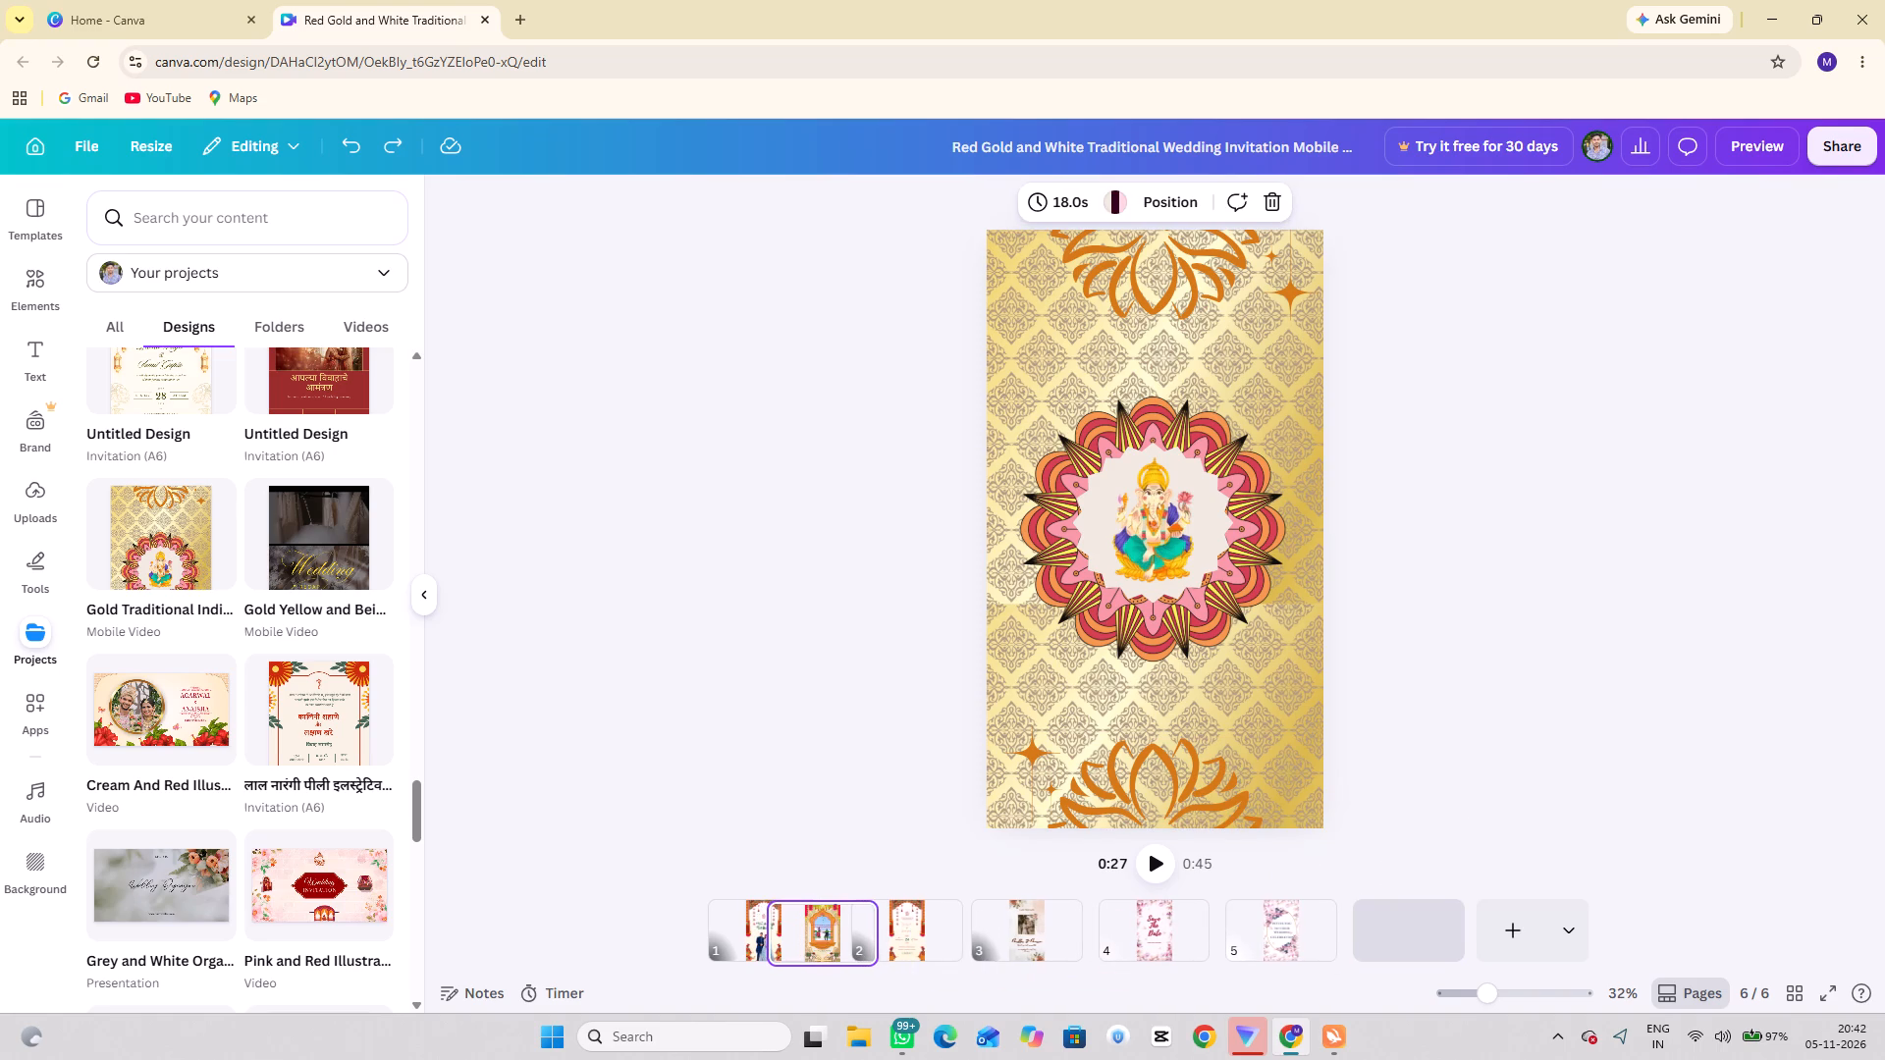
left_click_drag(804, 918, 699, 911)
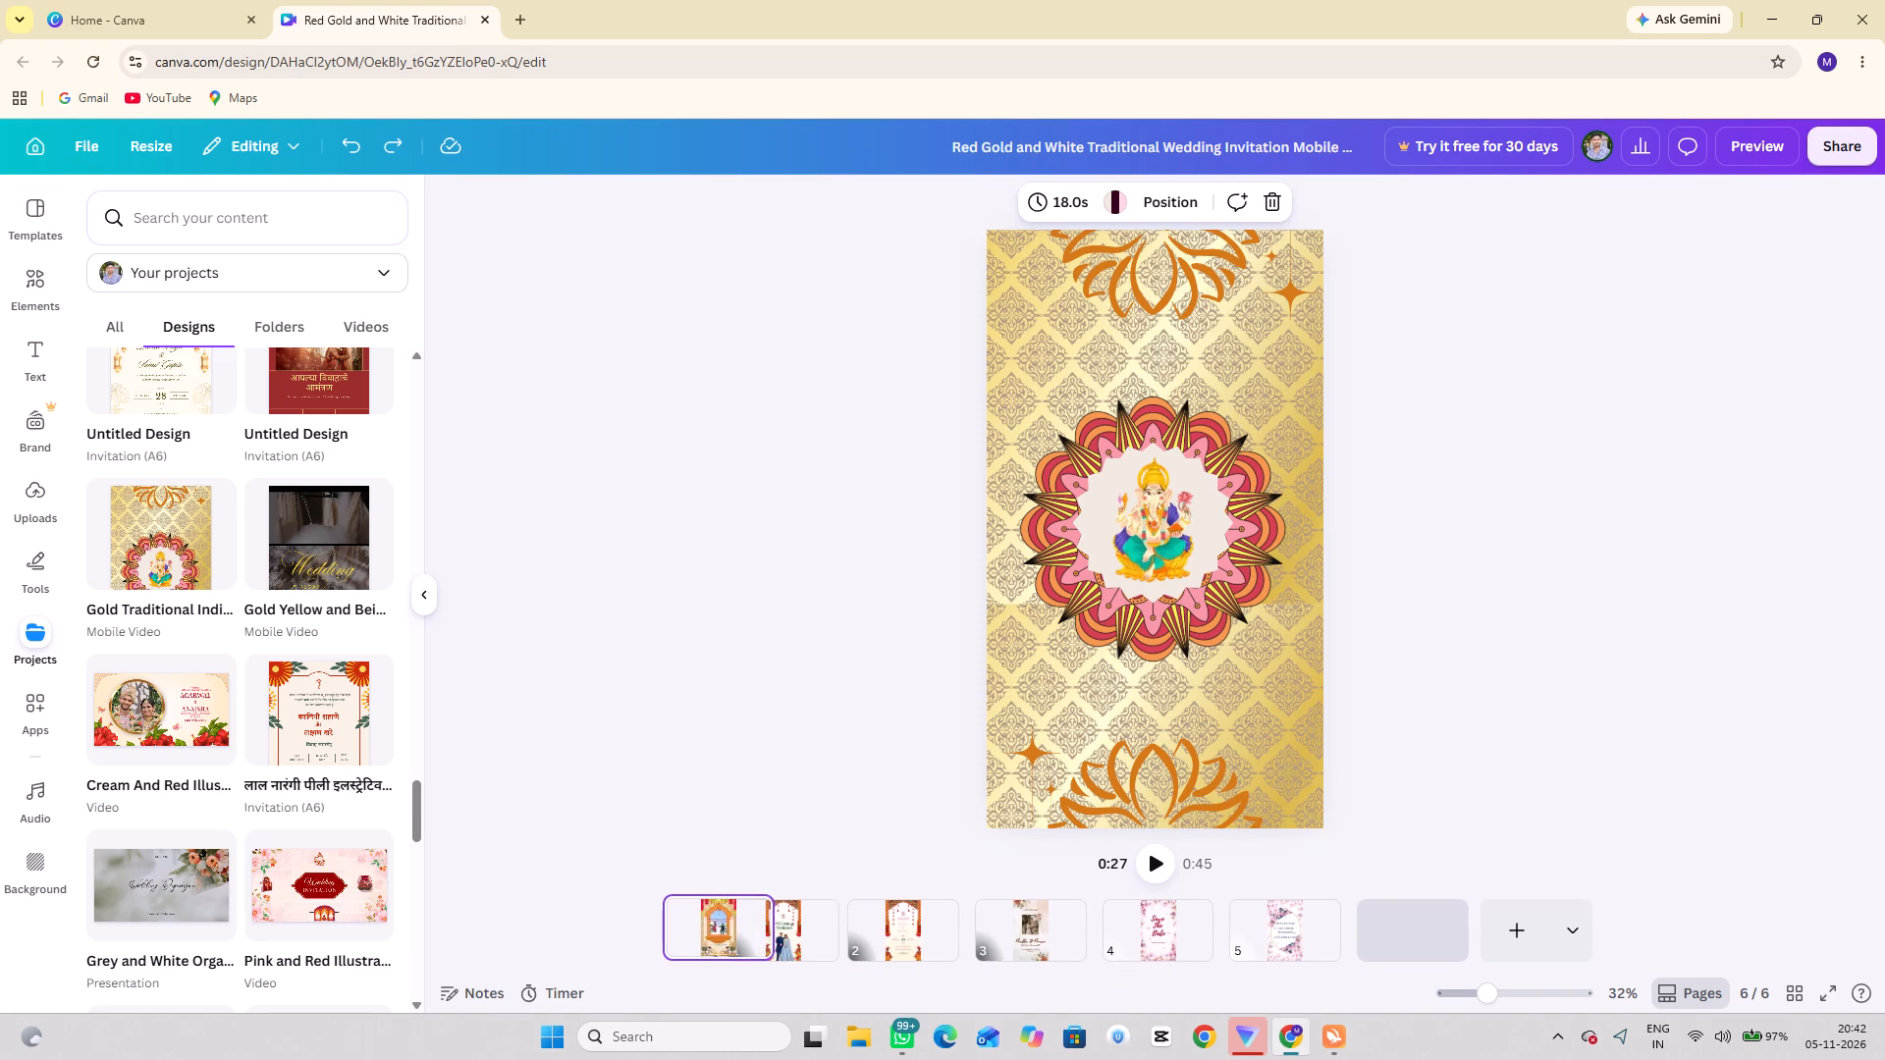
left_click_drag(699, 911, 686, 910)
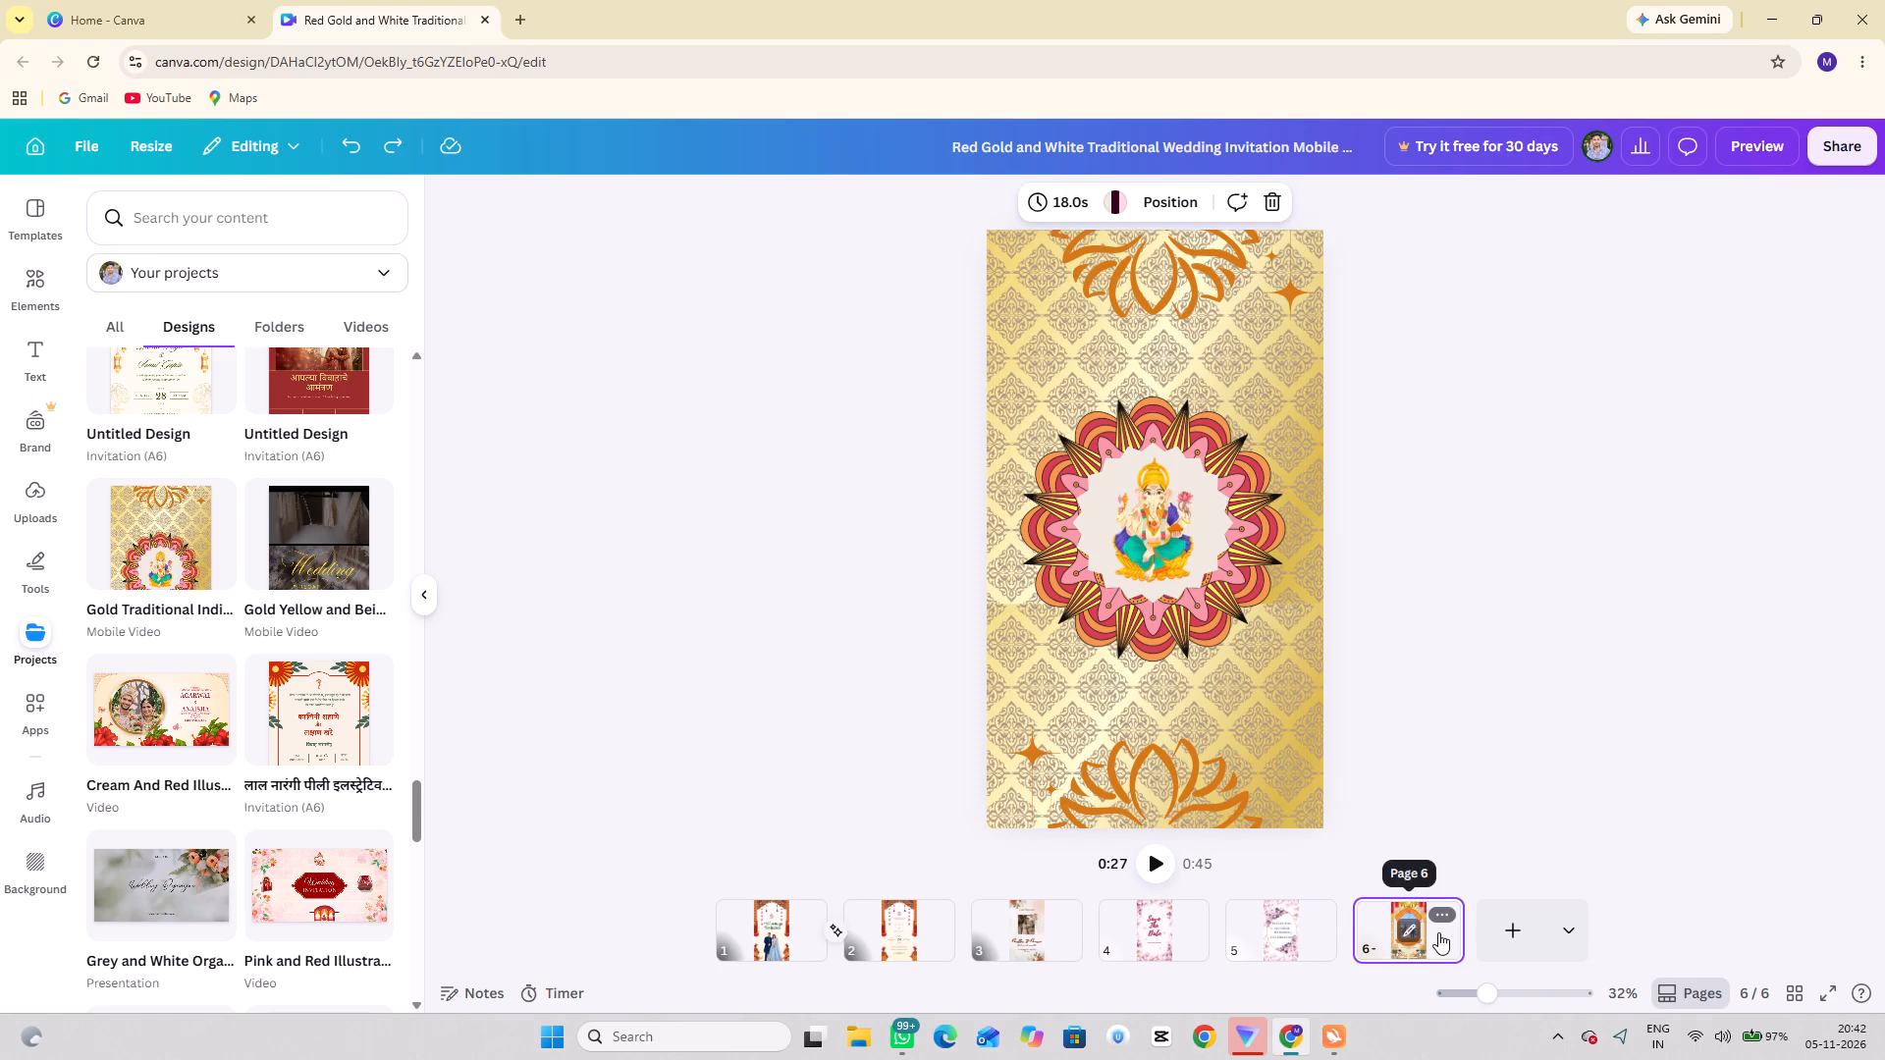
left_click_drag(1439, 930, 860, 916)
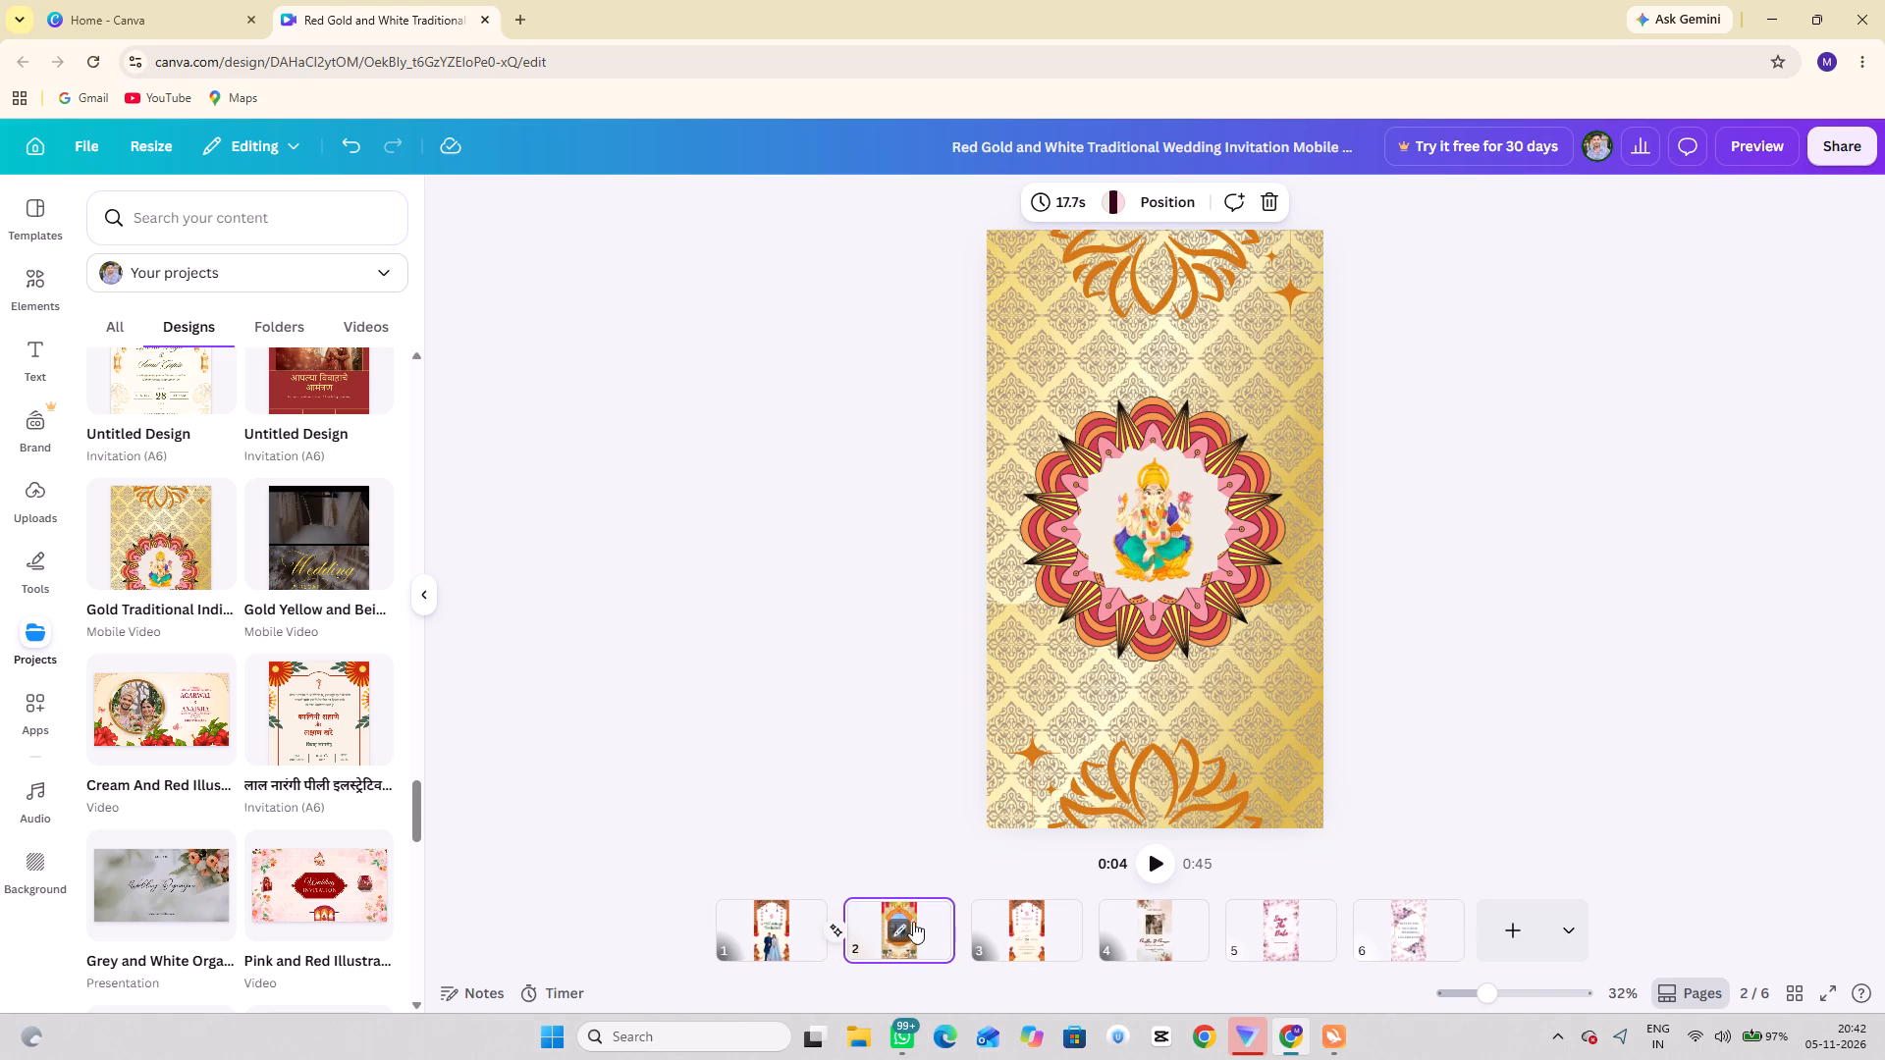
left_click_drag(918, 947, 673, 963)
left_click_drag(756, 933, 953, 935)
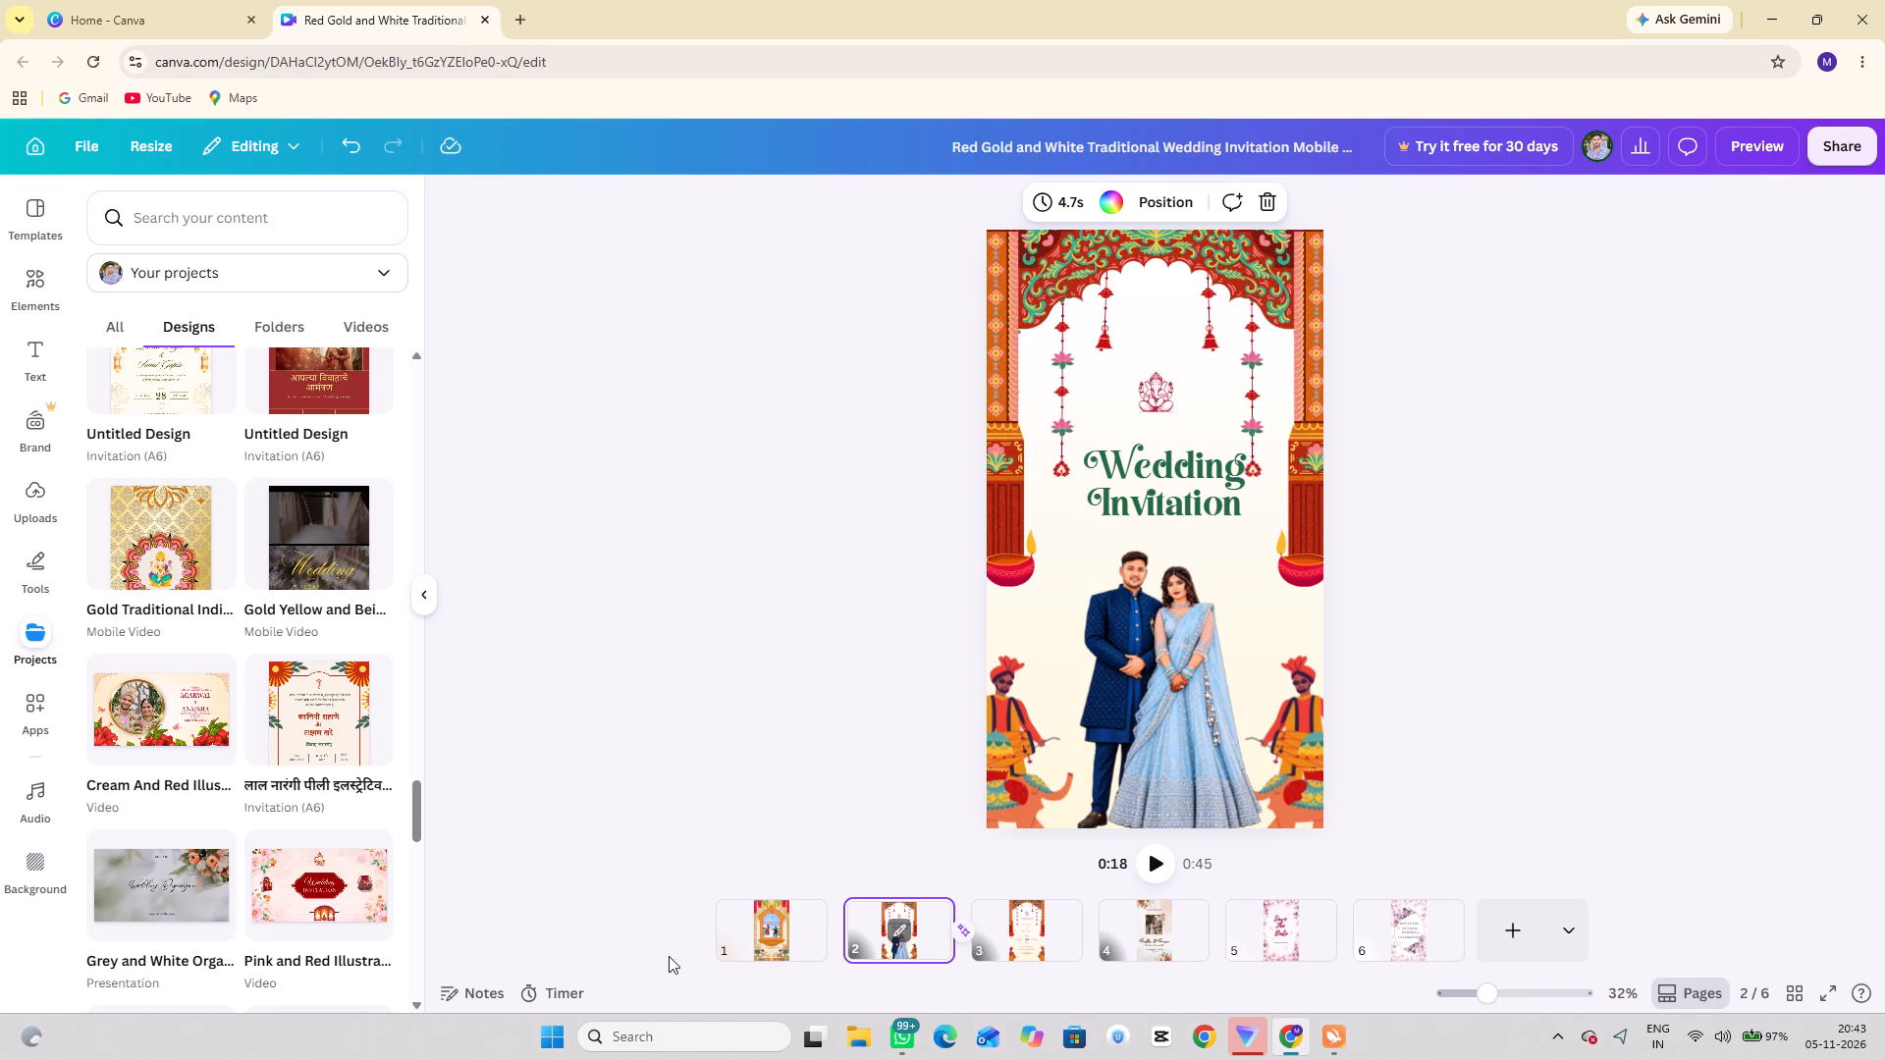
Play the video from the first page to review the gold Ganesha opening and the pages after it.
left_click(753, 936)
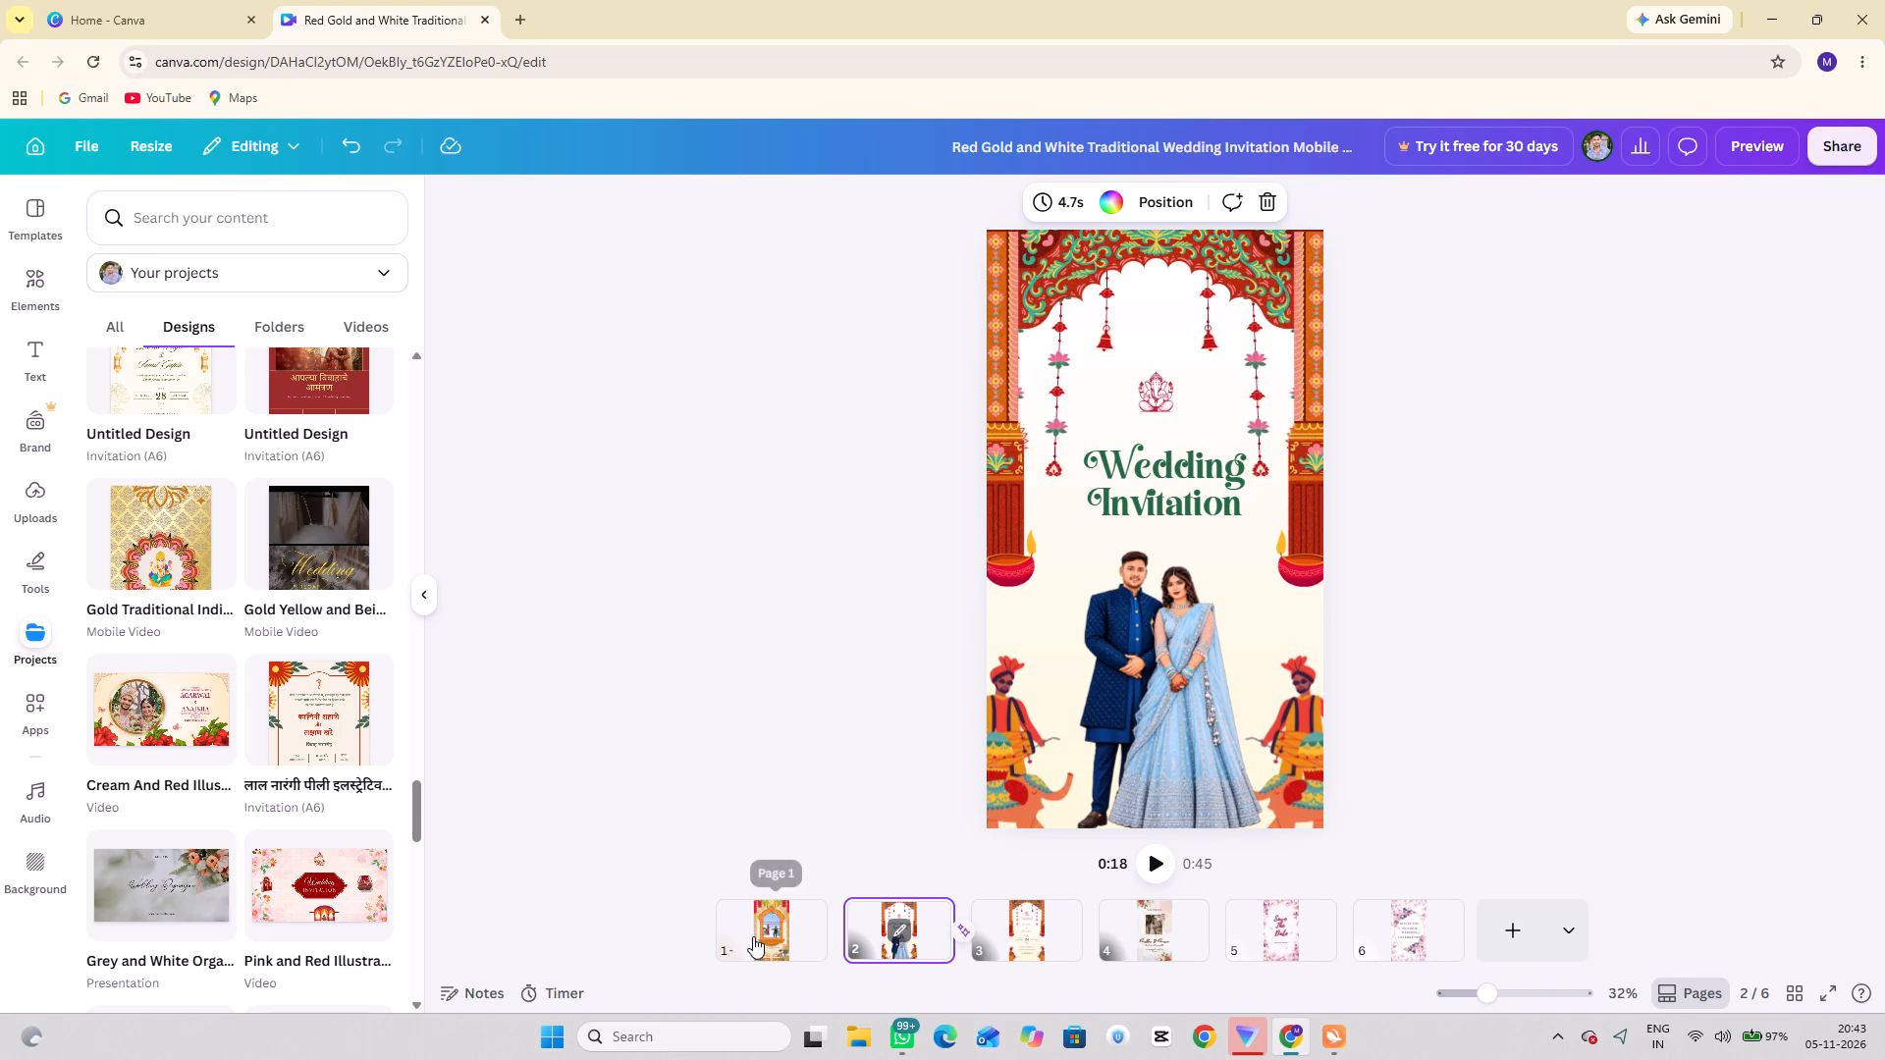
key("space")
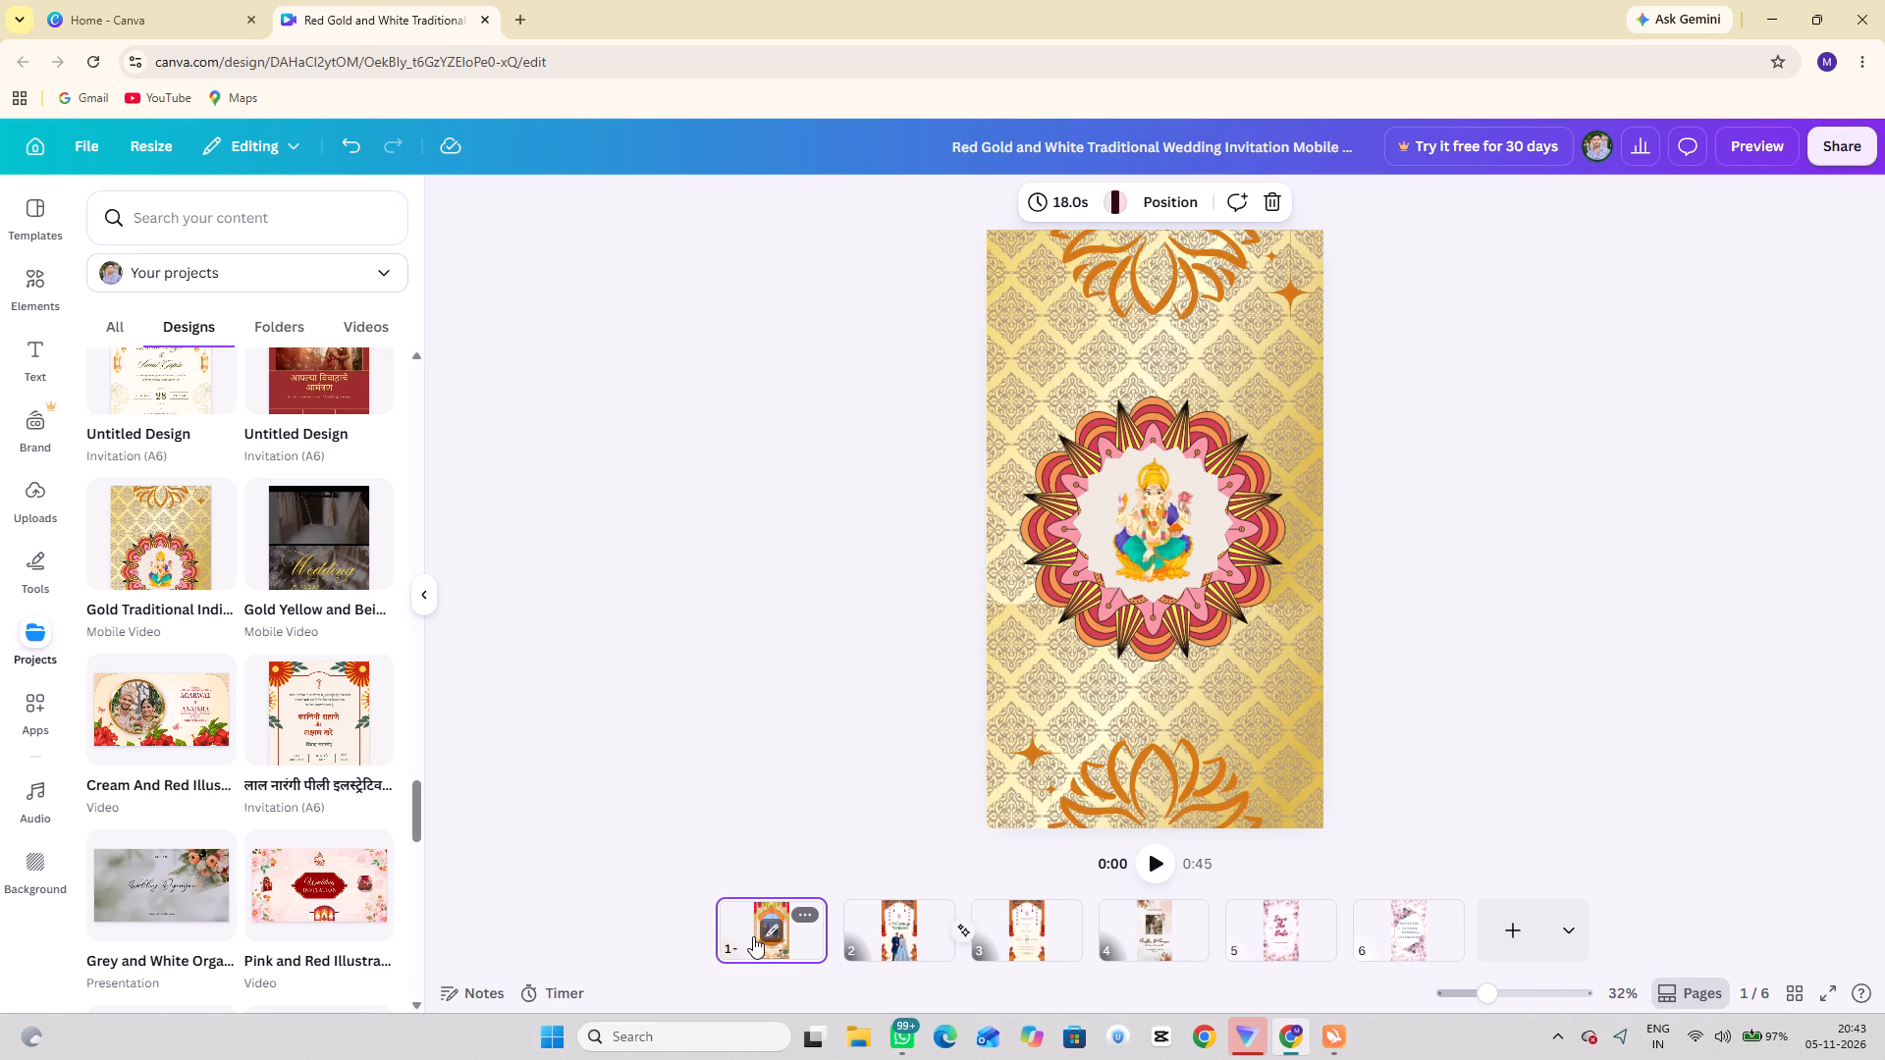
key("space")
key("space")
key("space")
left_click(1150, 859)
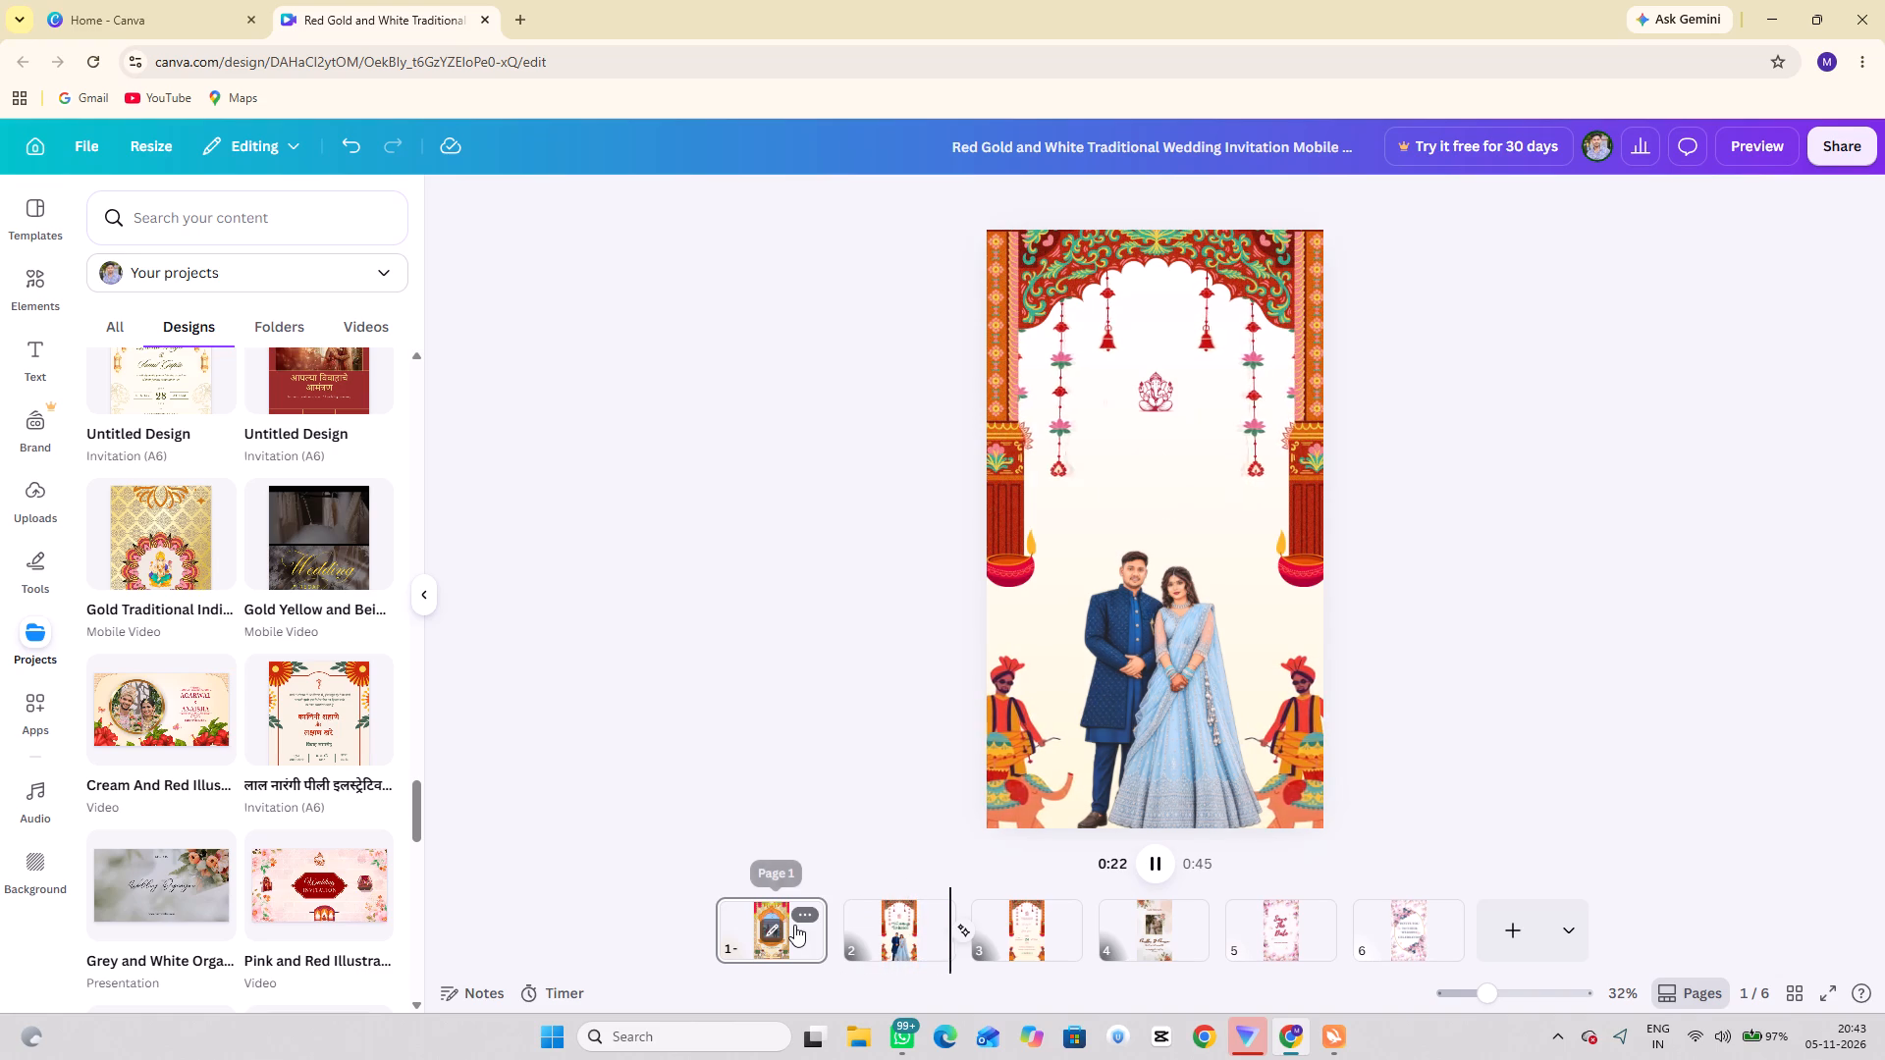
Delete the gold Ganesha opening page from the video.
left_click(794, 925)
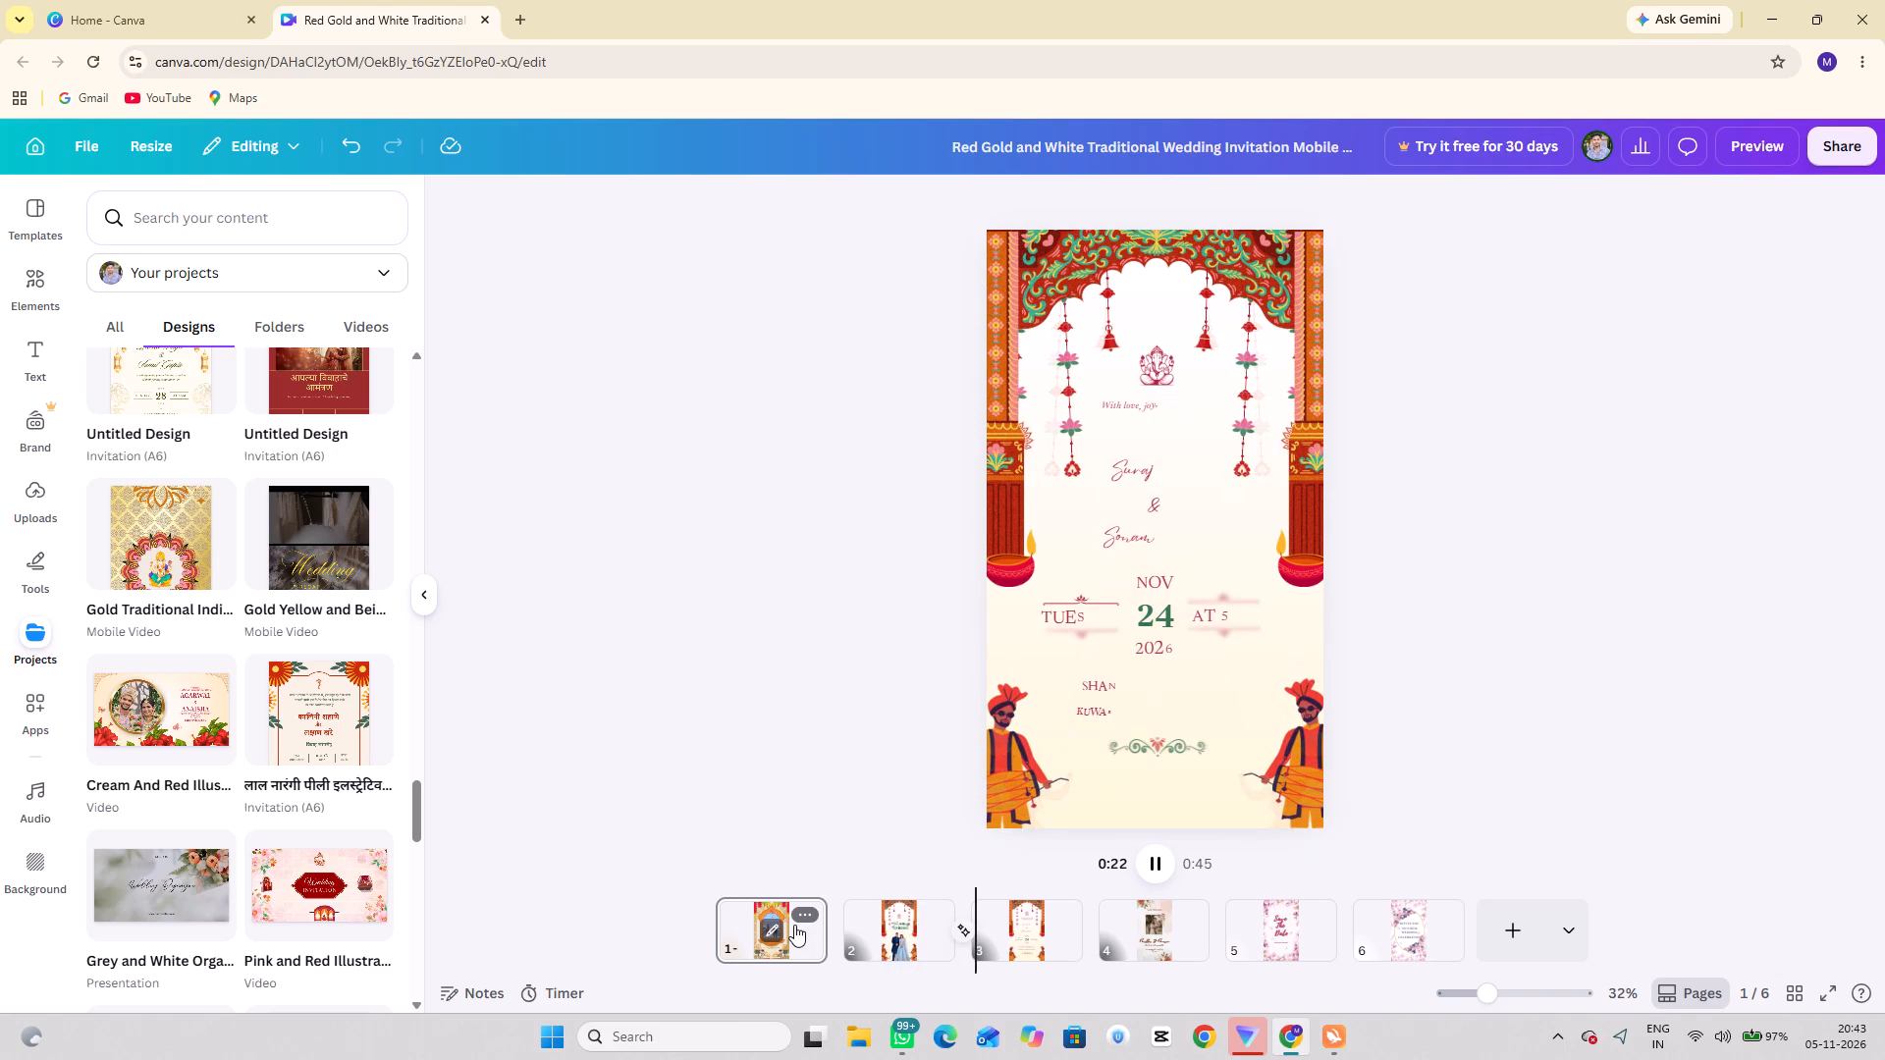
key("Delete")
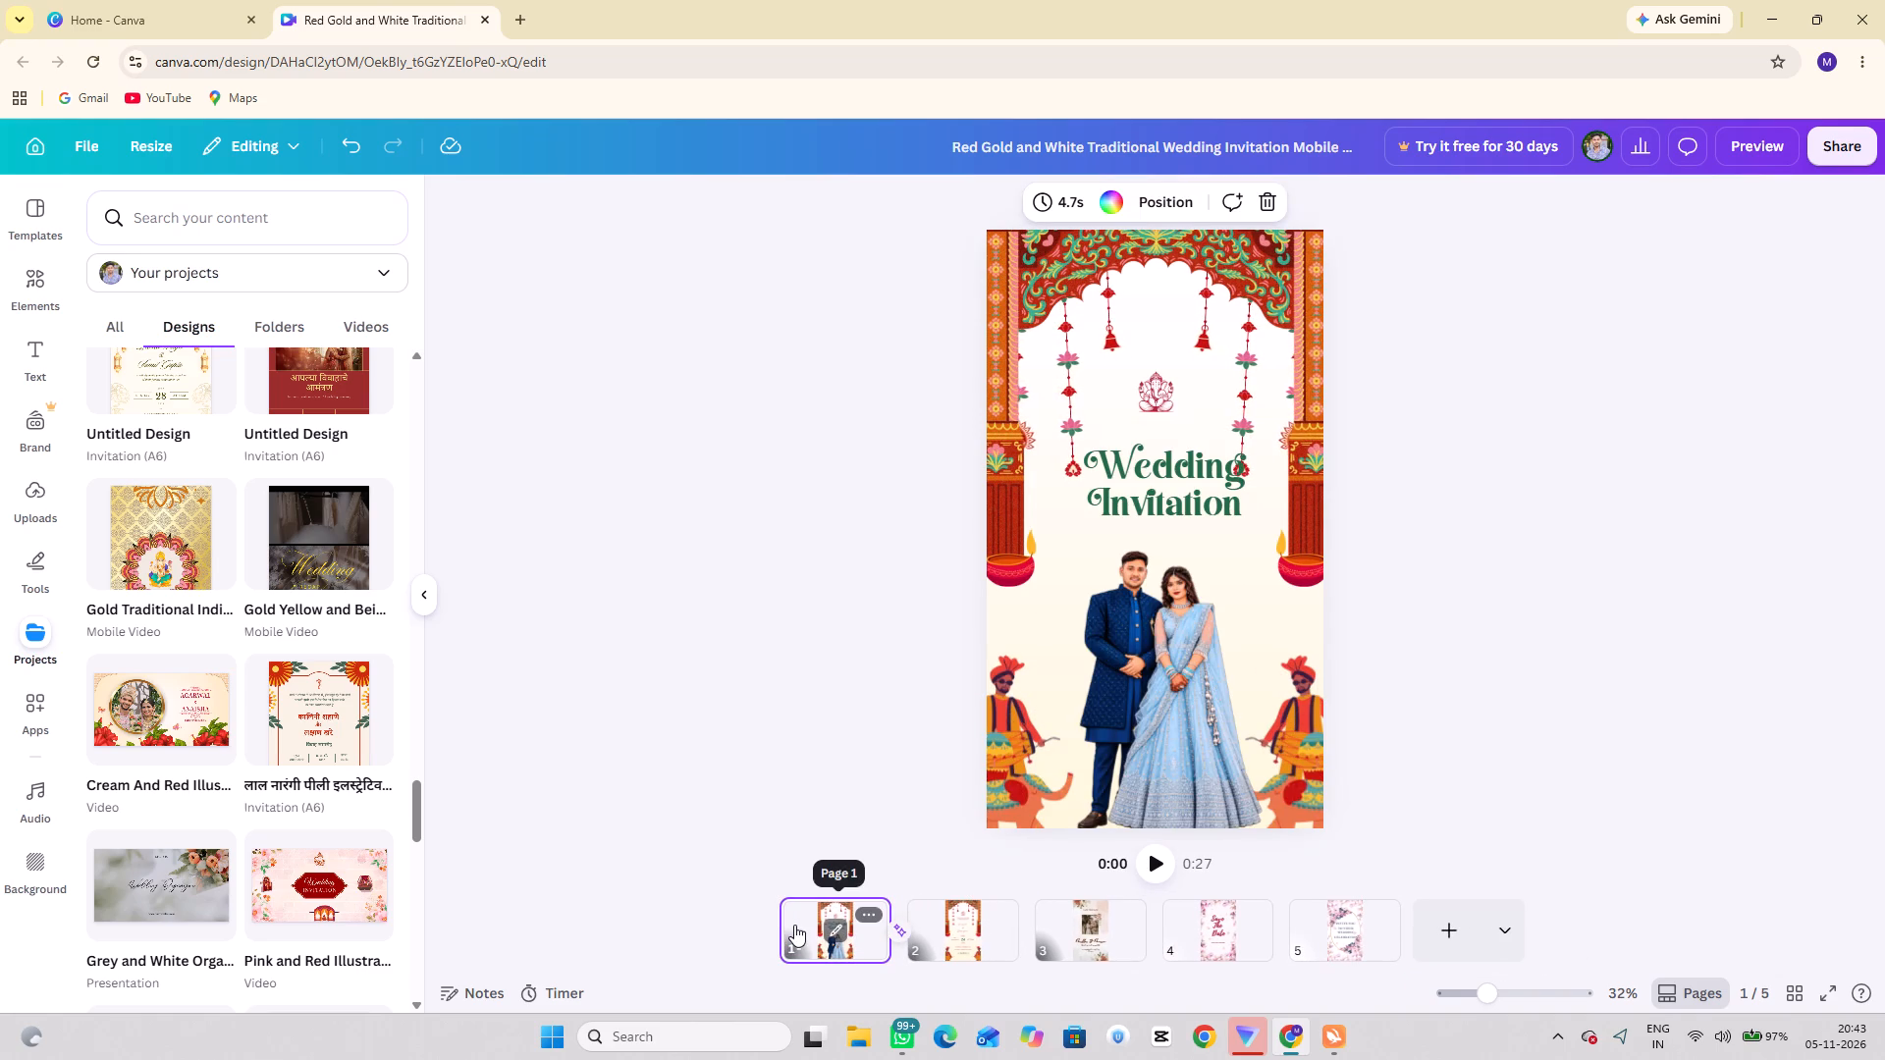
Play the video from the "Wedding Invitation" couple page to review the pages that follow.
left_click(1155, 872)
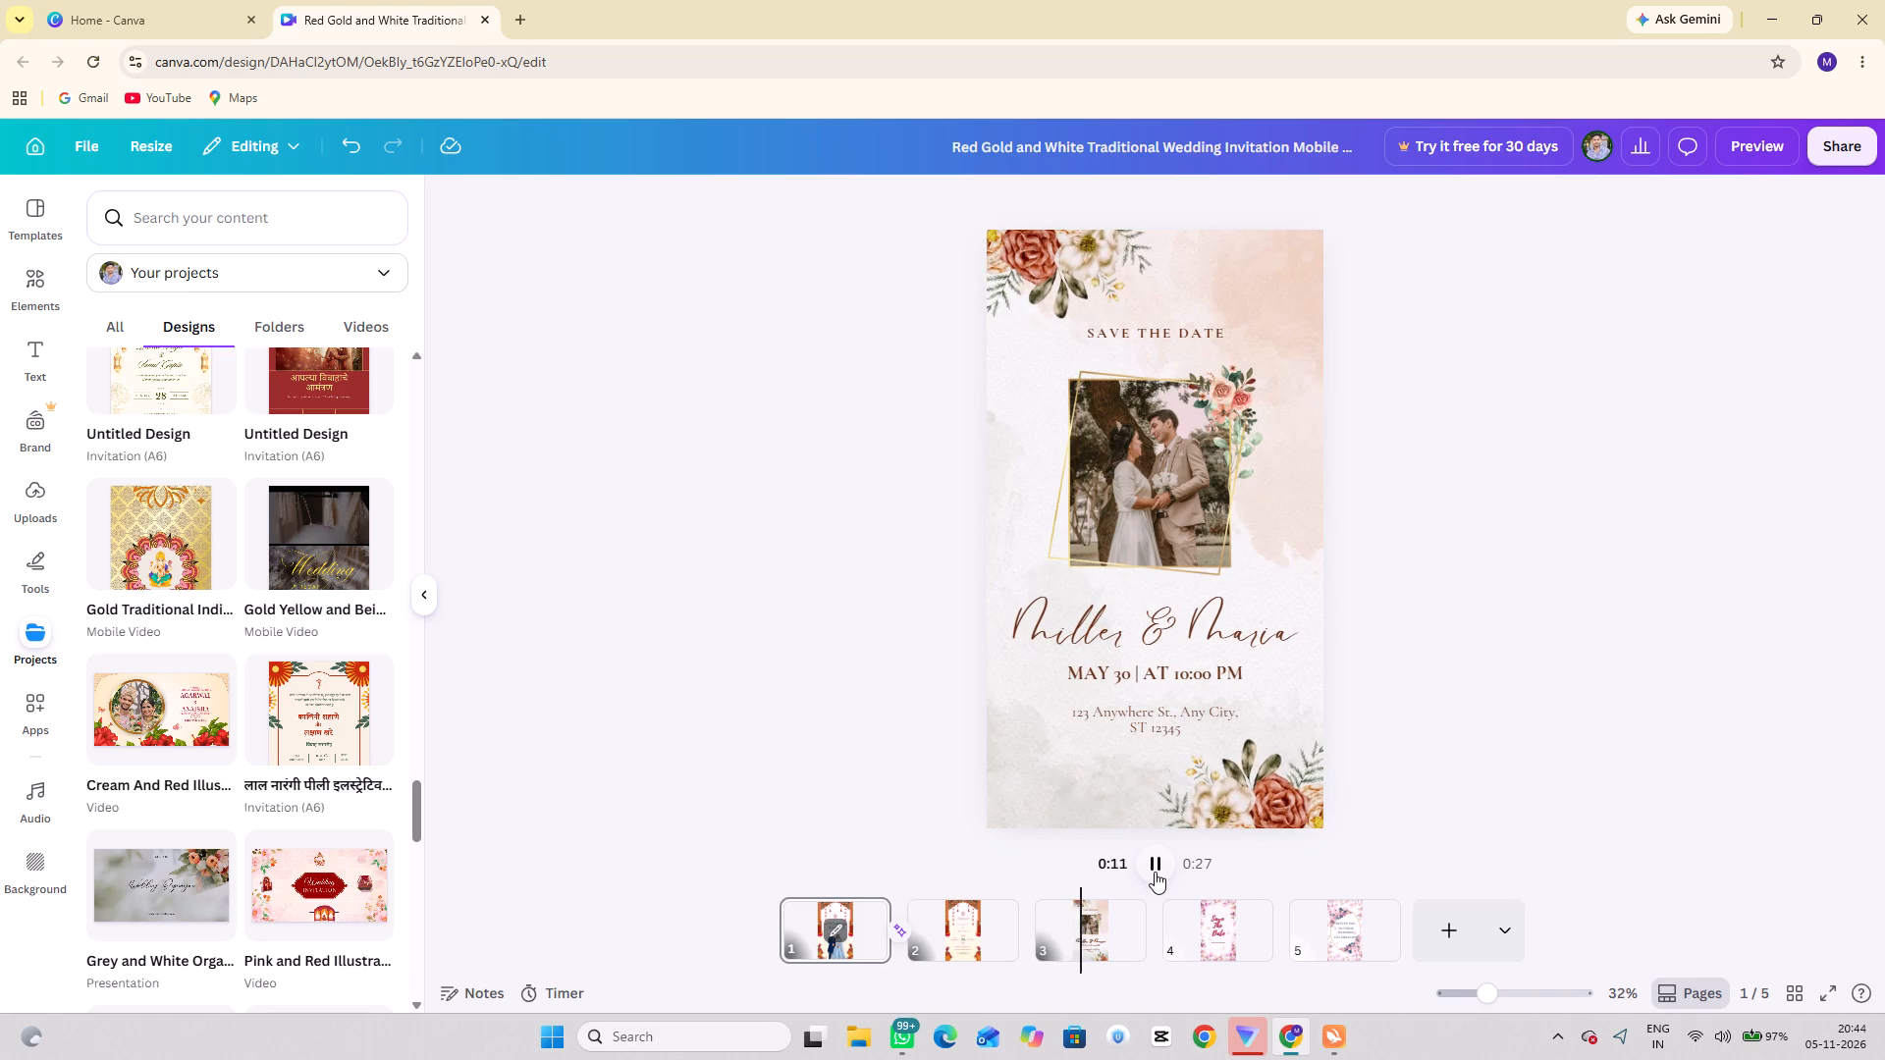
left_click(1123, 690)
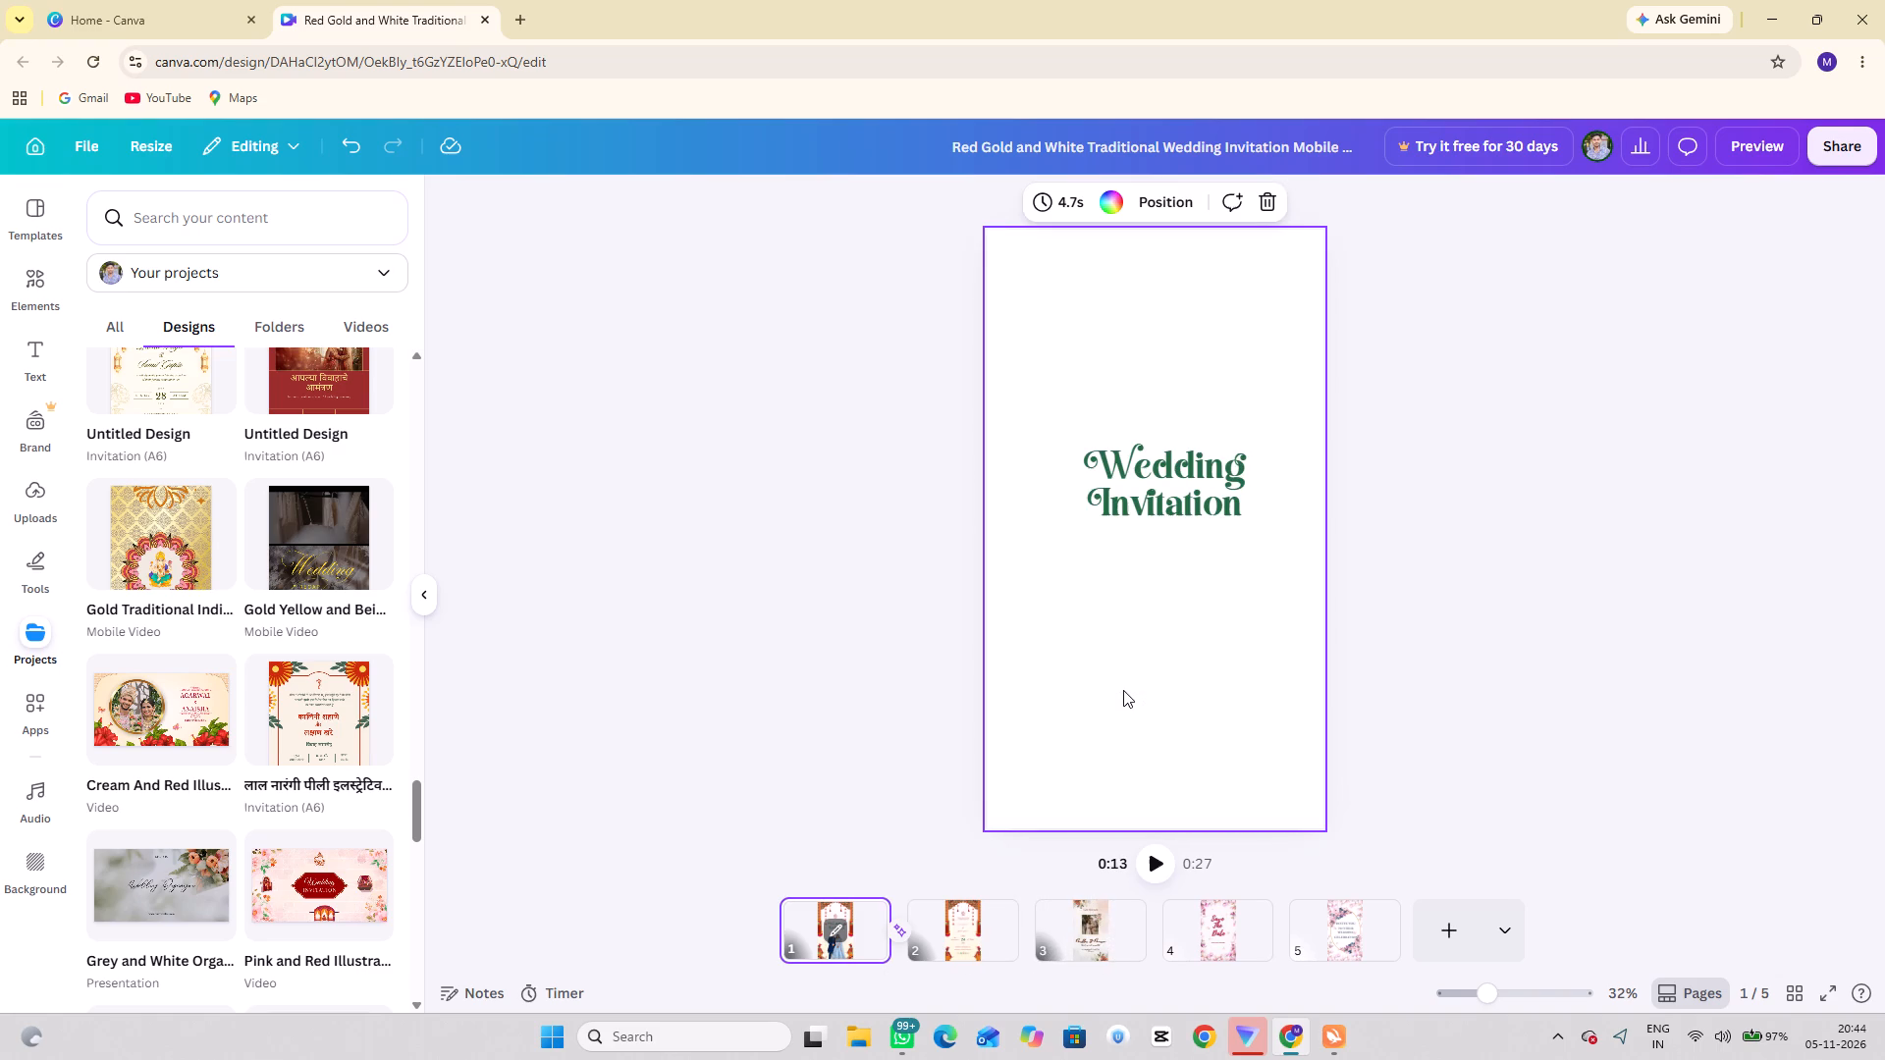
Delete the third page, the brown floral "Save the Date" design with the framed couple photo.
left_click(1088, 930)
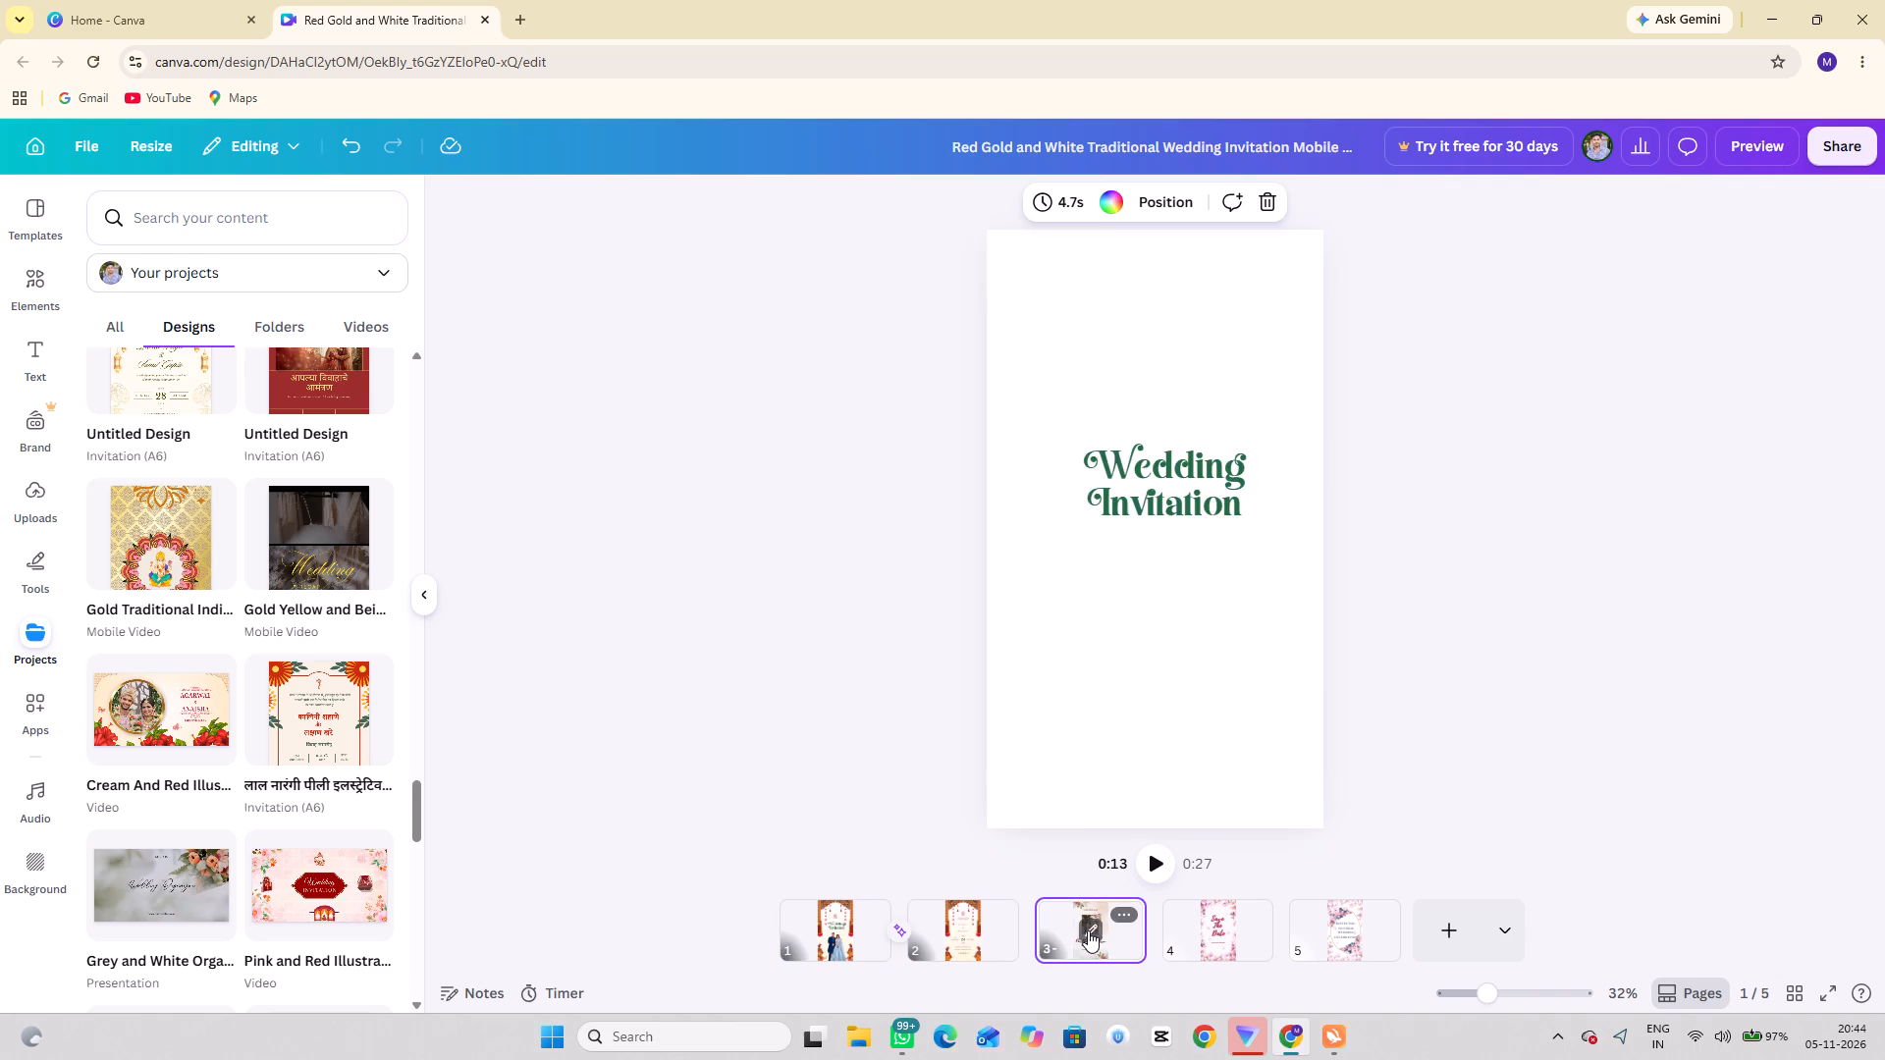
key("Delete")
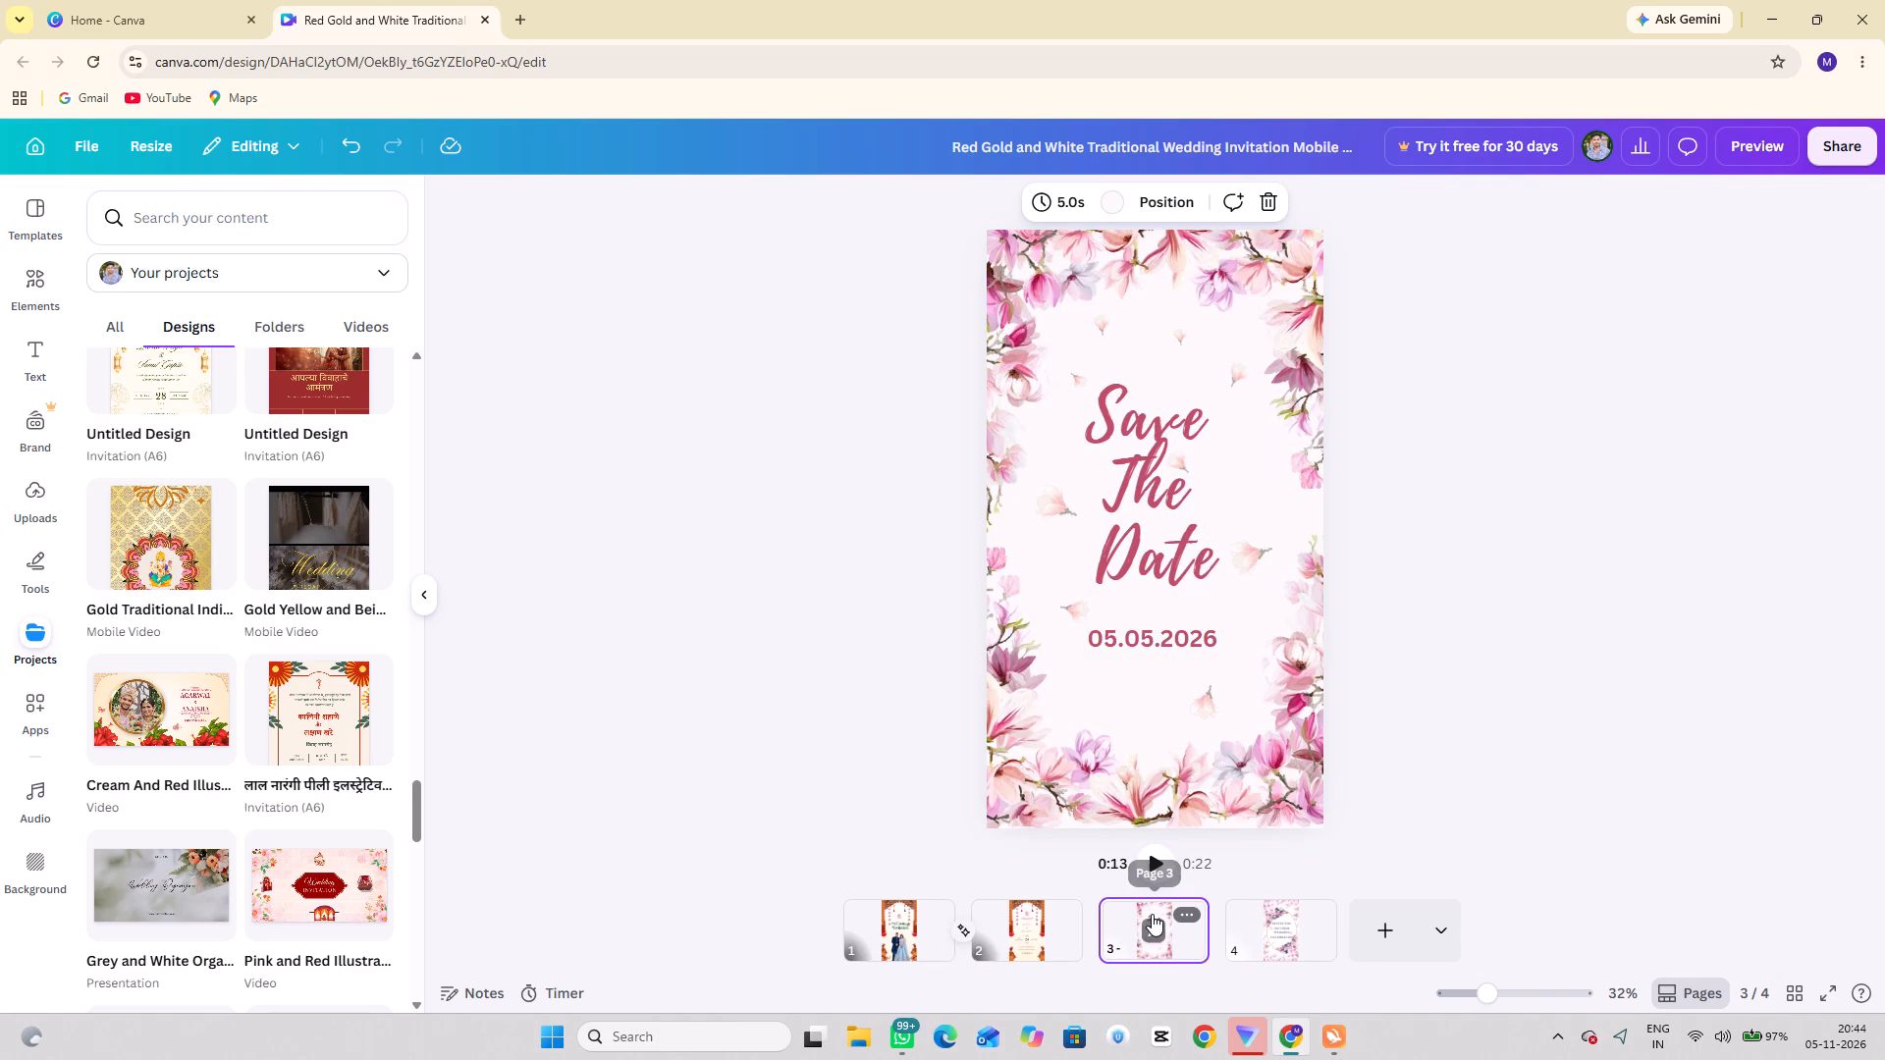
Add a new fifth page, insert the saved brown and yellow traditional mobile video with the line-art couple, and leave its timeline view.
scroll(382, 745, "up", 1)
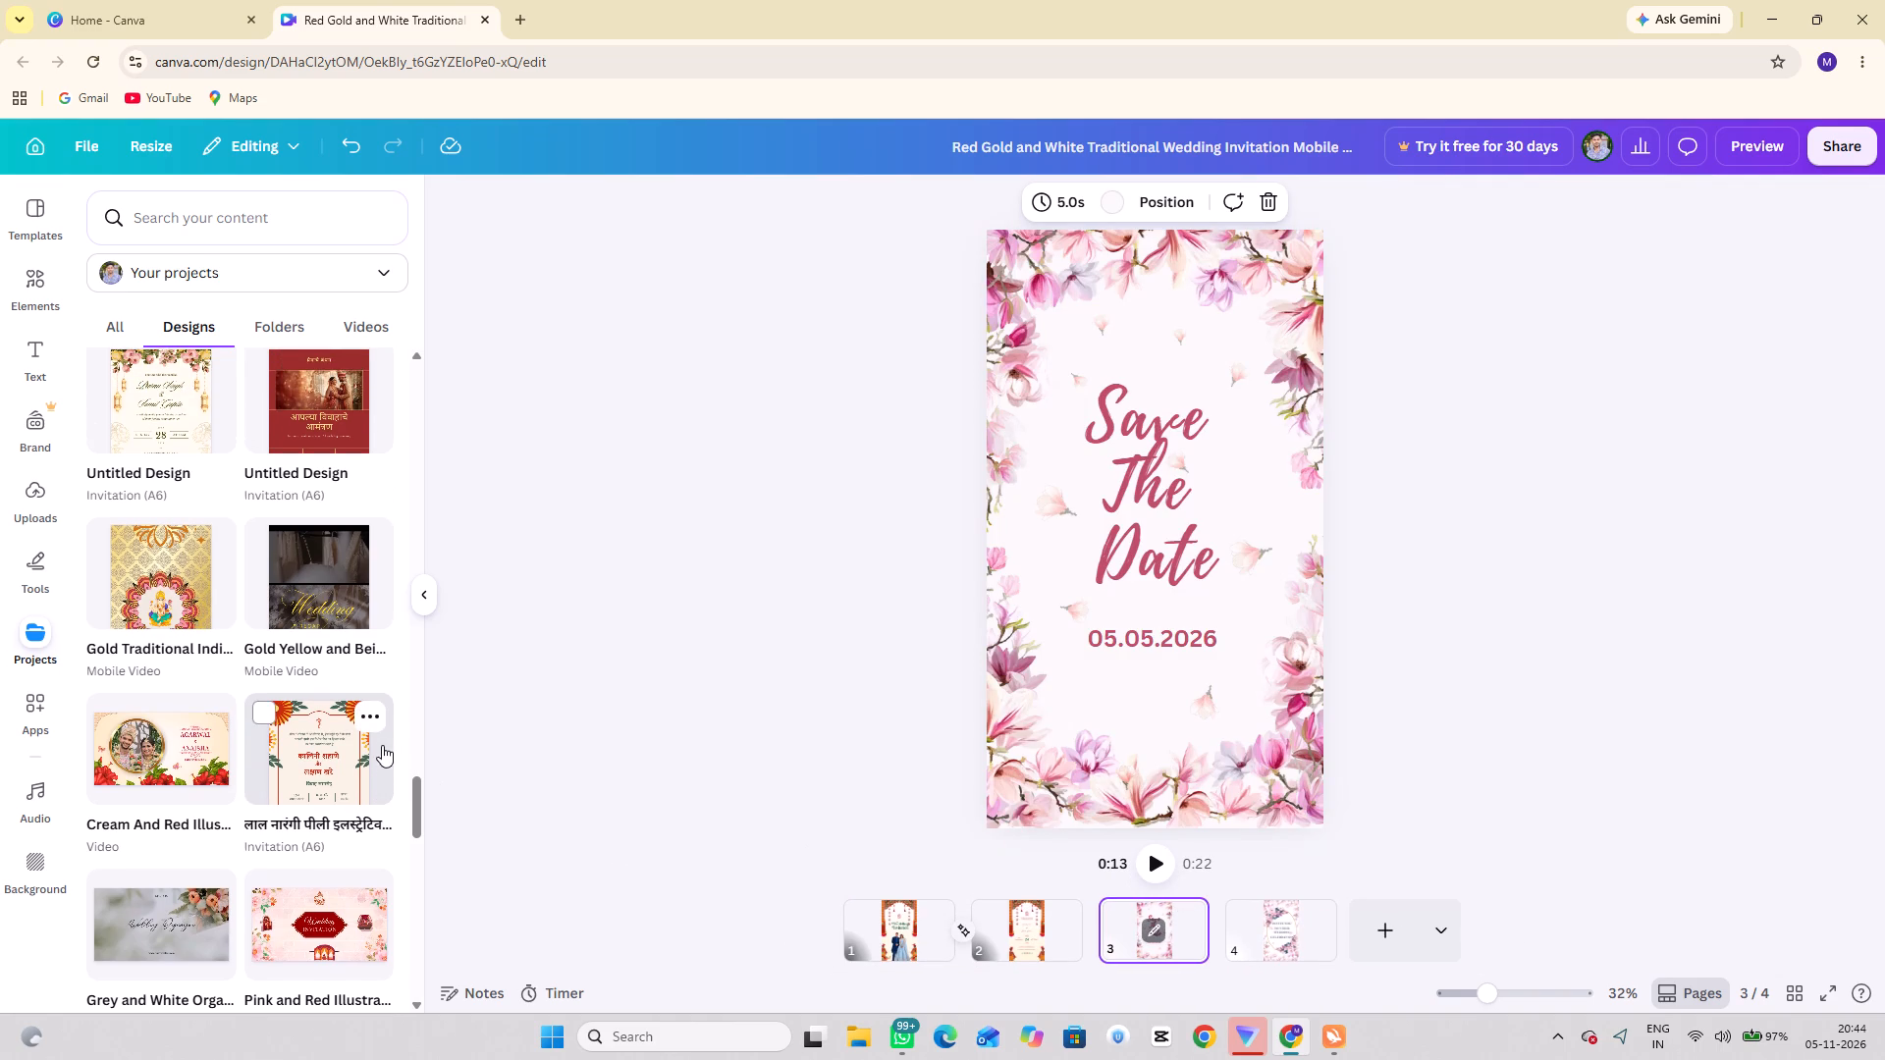
scroll(217, 559, "up", 4)
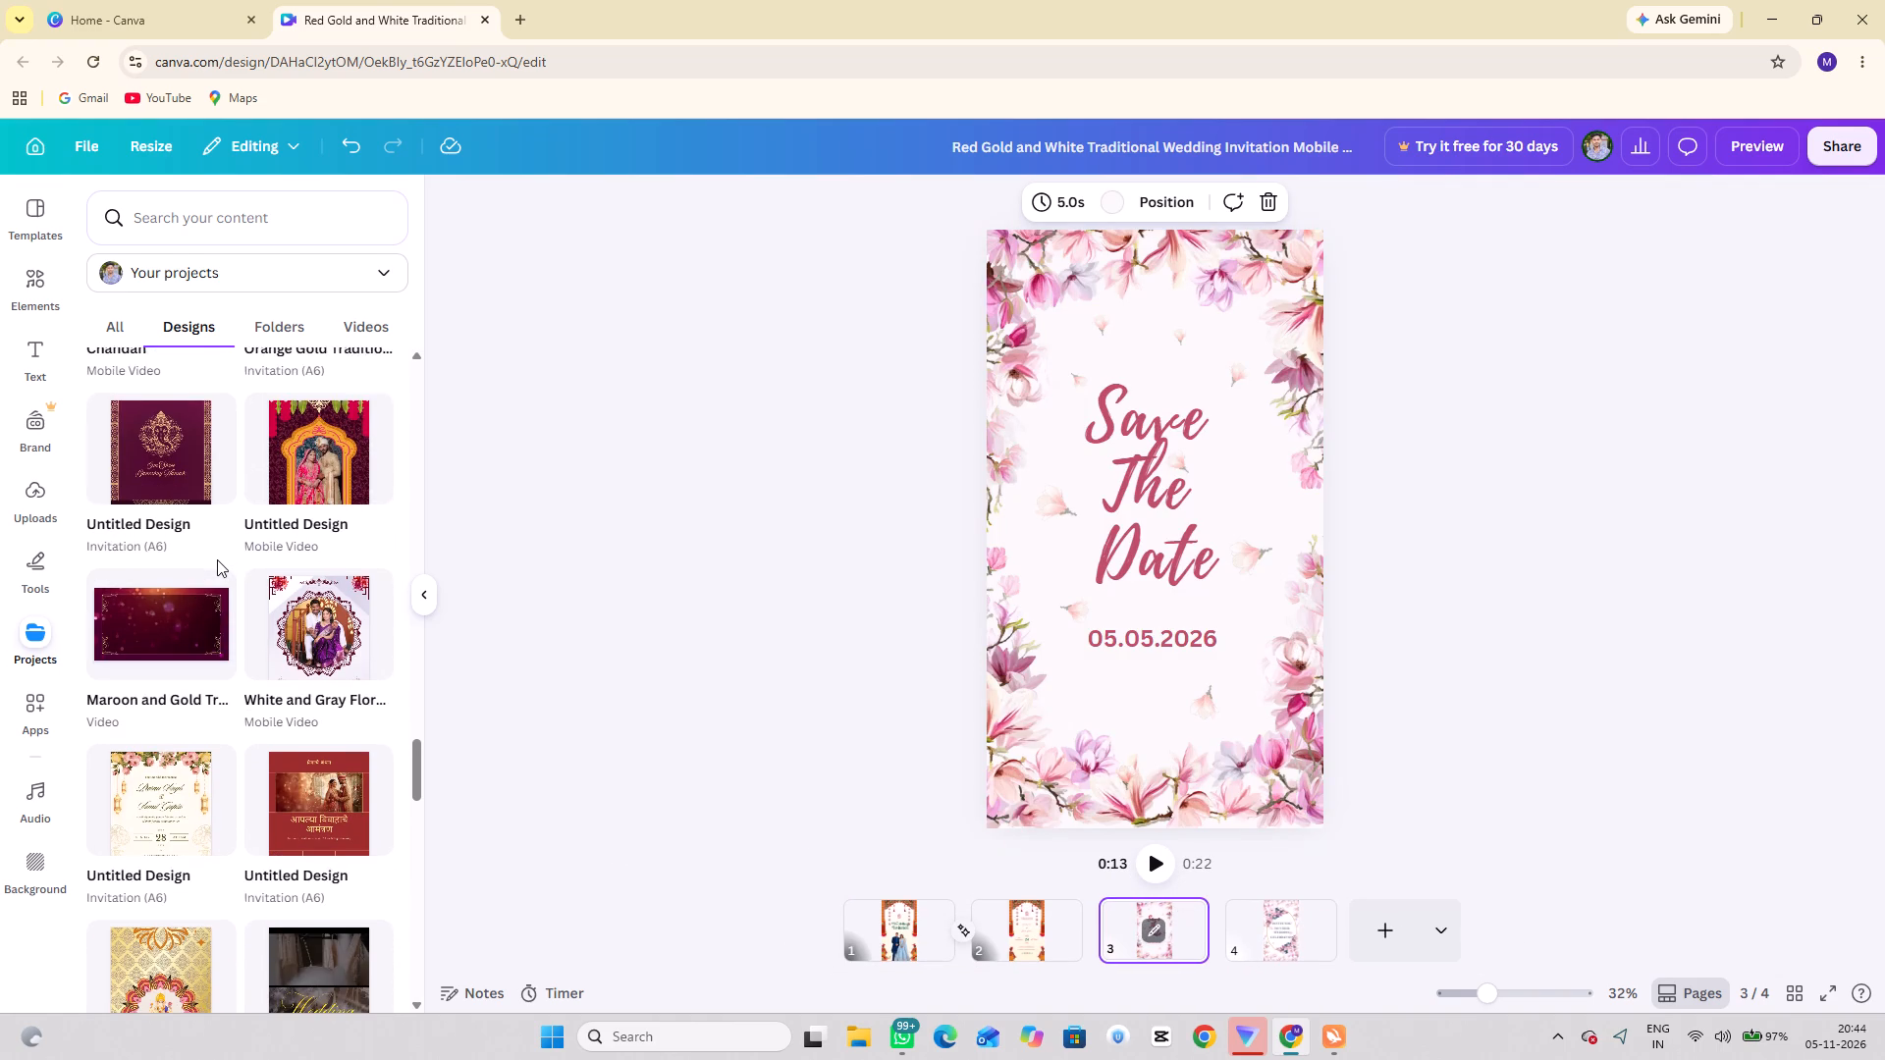
scroll(217, 559, "up", 1)
scroll(329, 624, "up", 1)
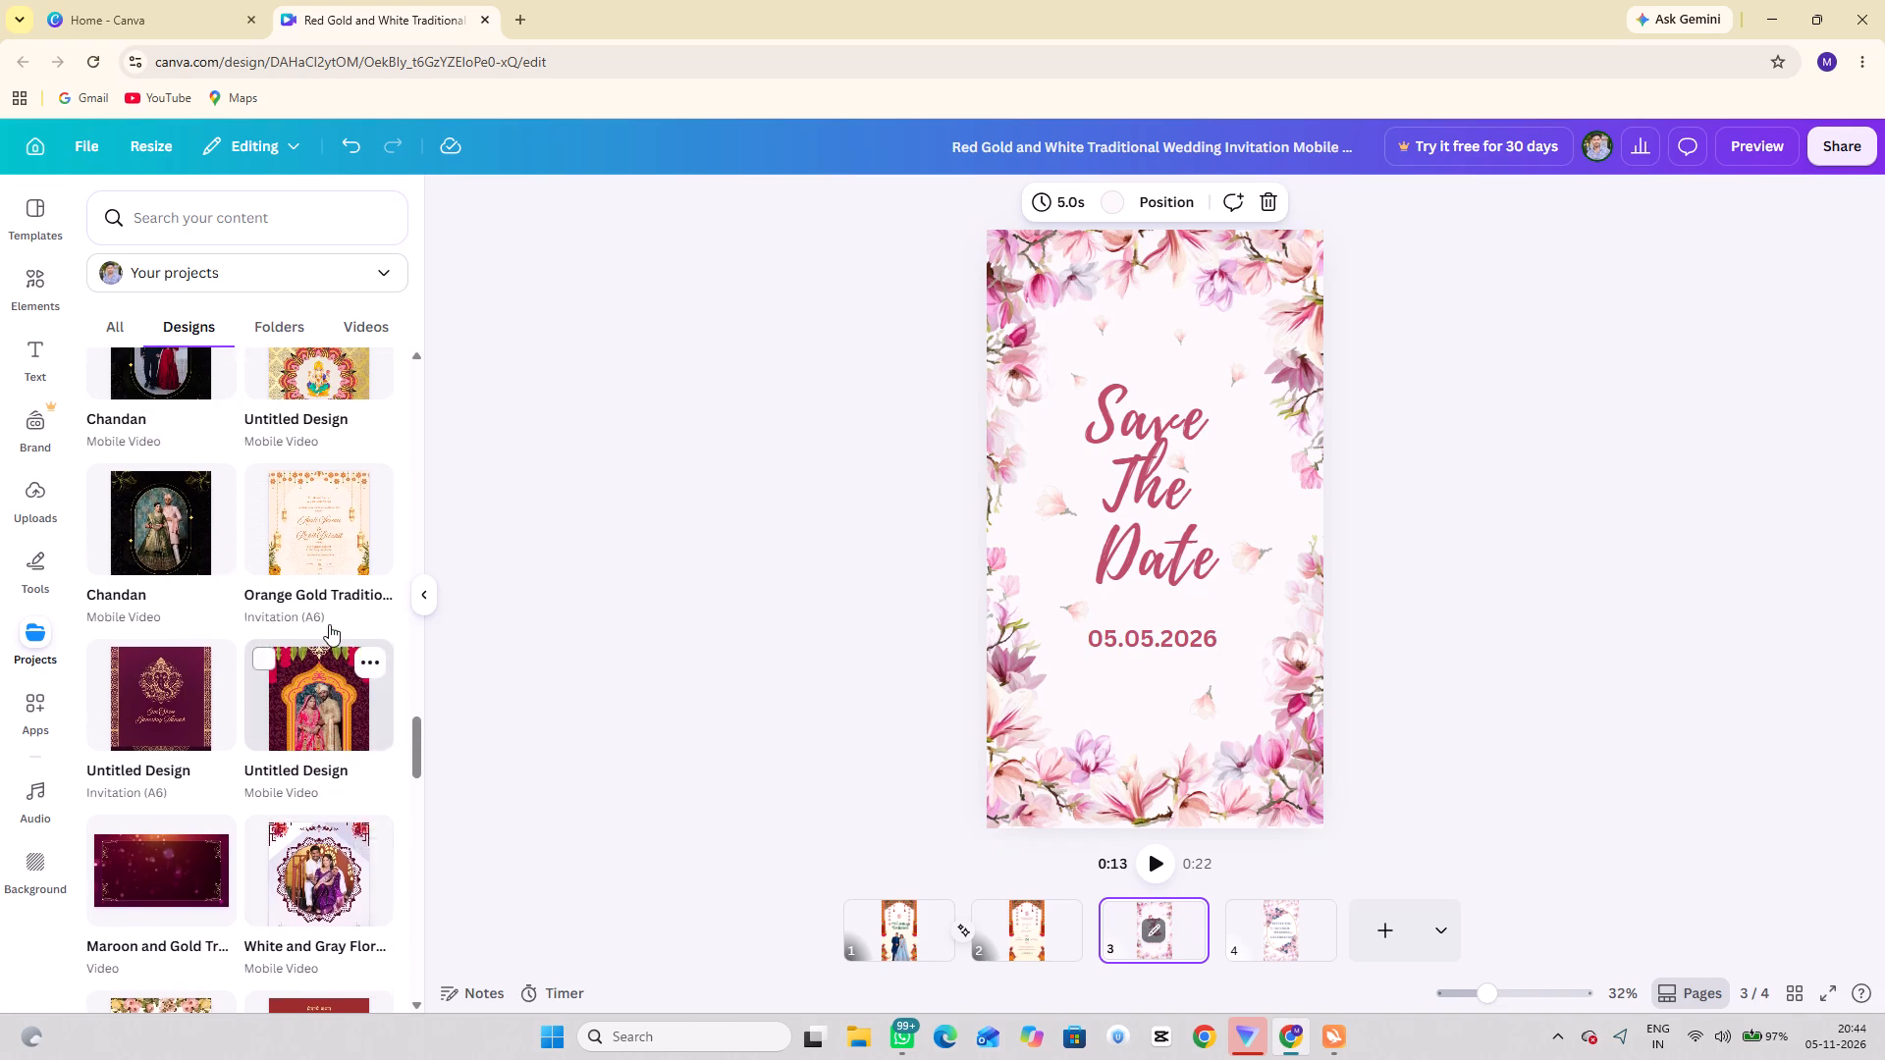
scroll(329, 624, "up", 1)
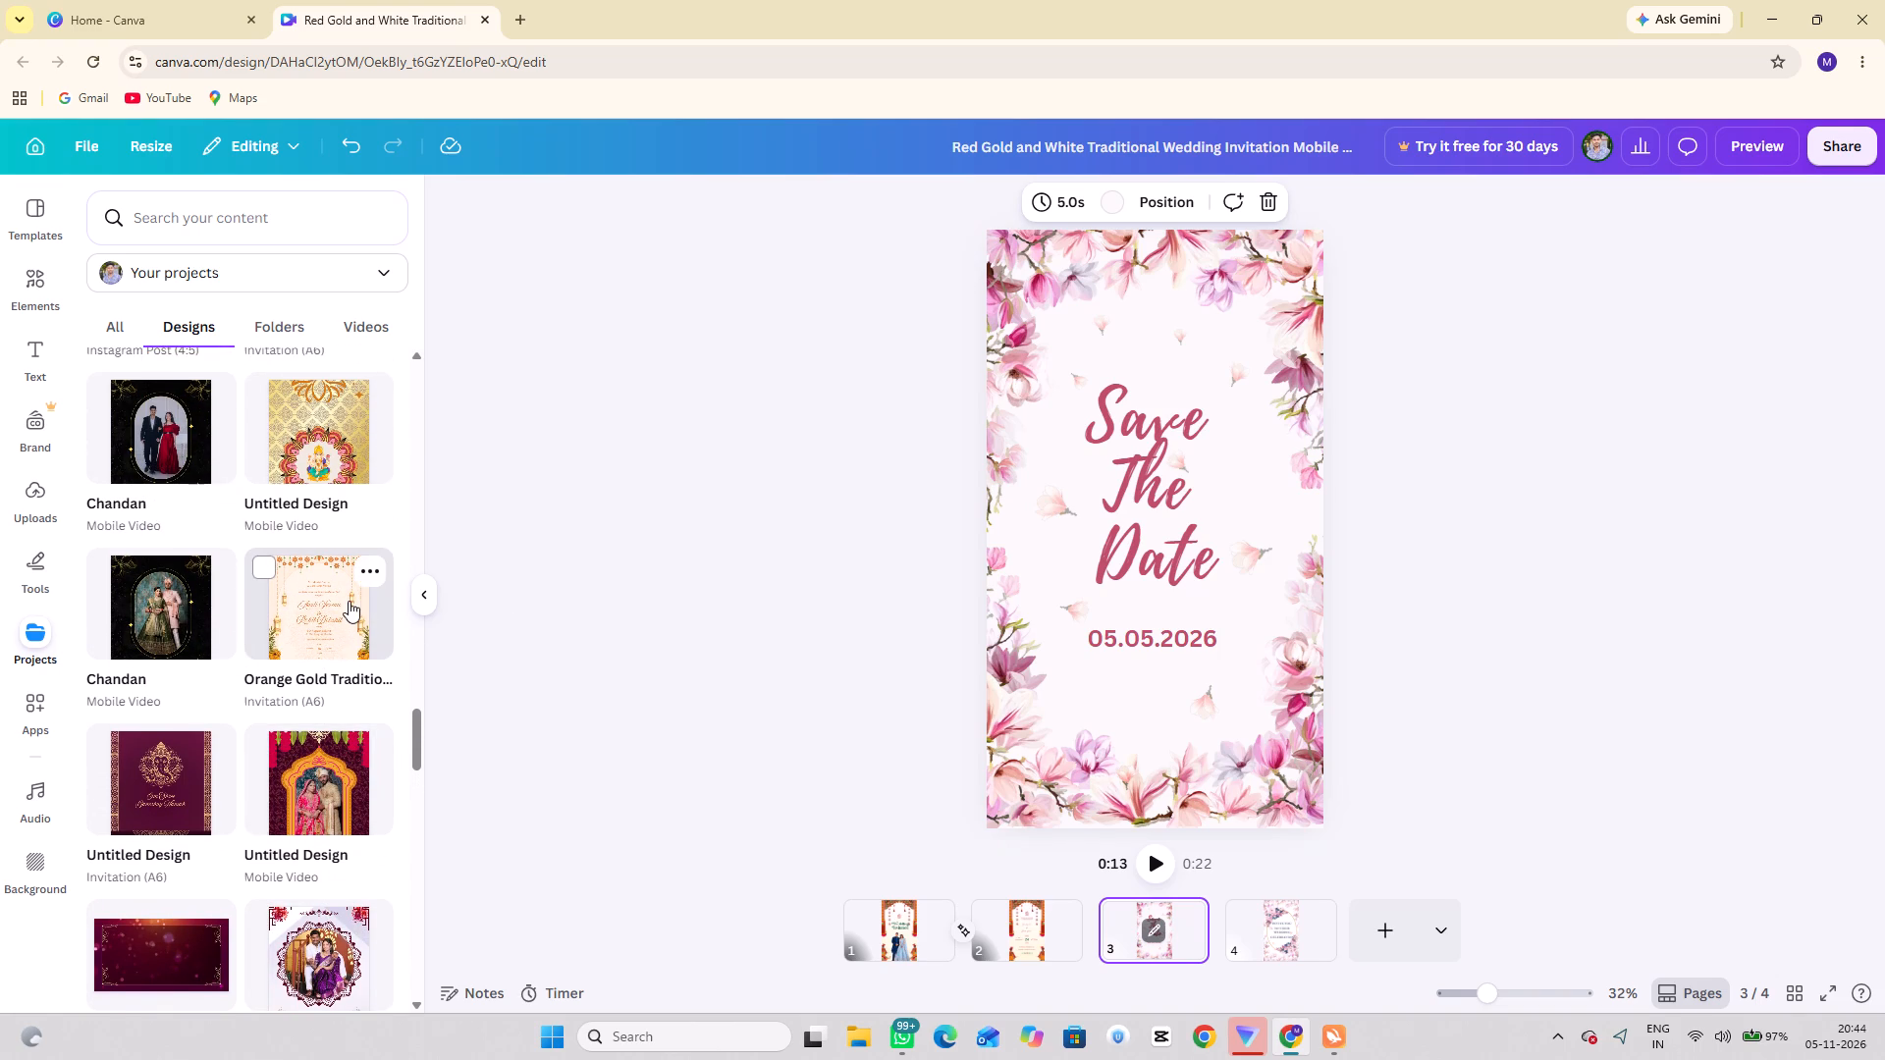
scroll(349, 601, "up", 1)
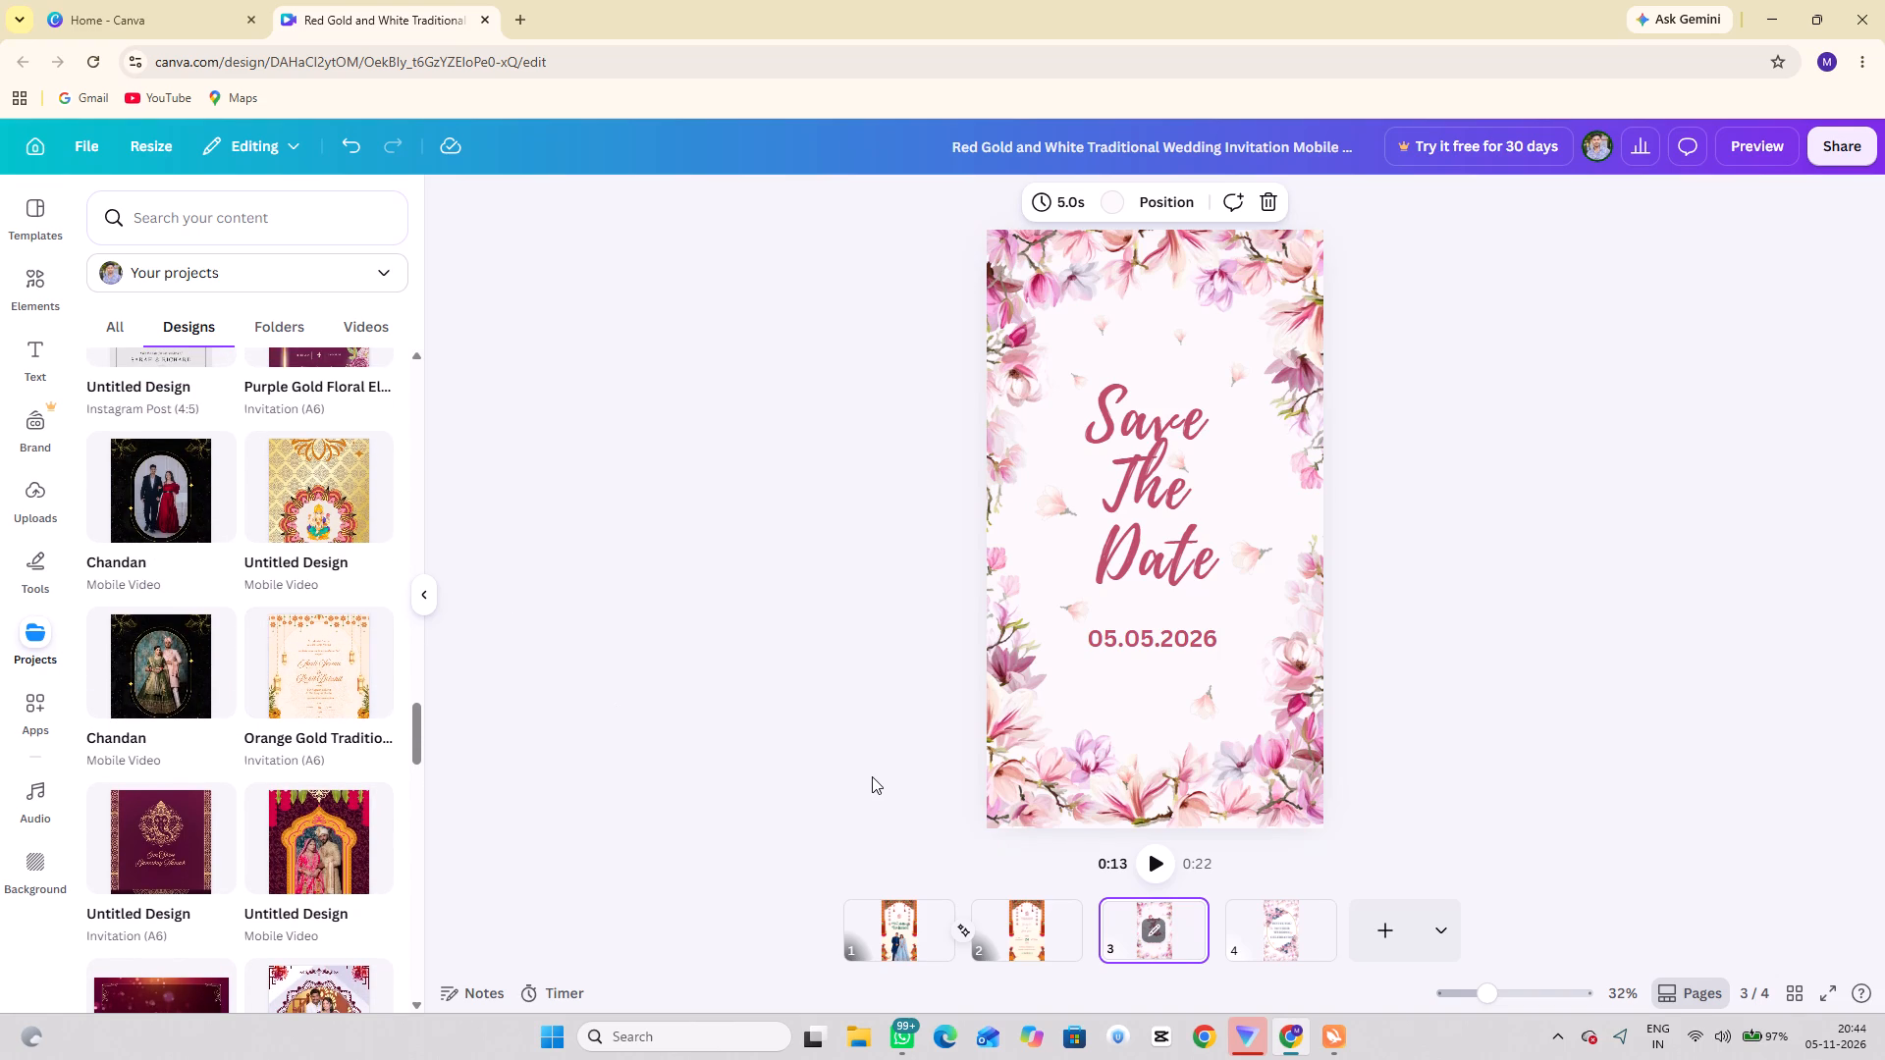
scroll(391, 561, "up", 1)
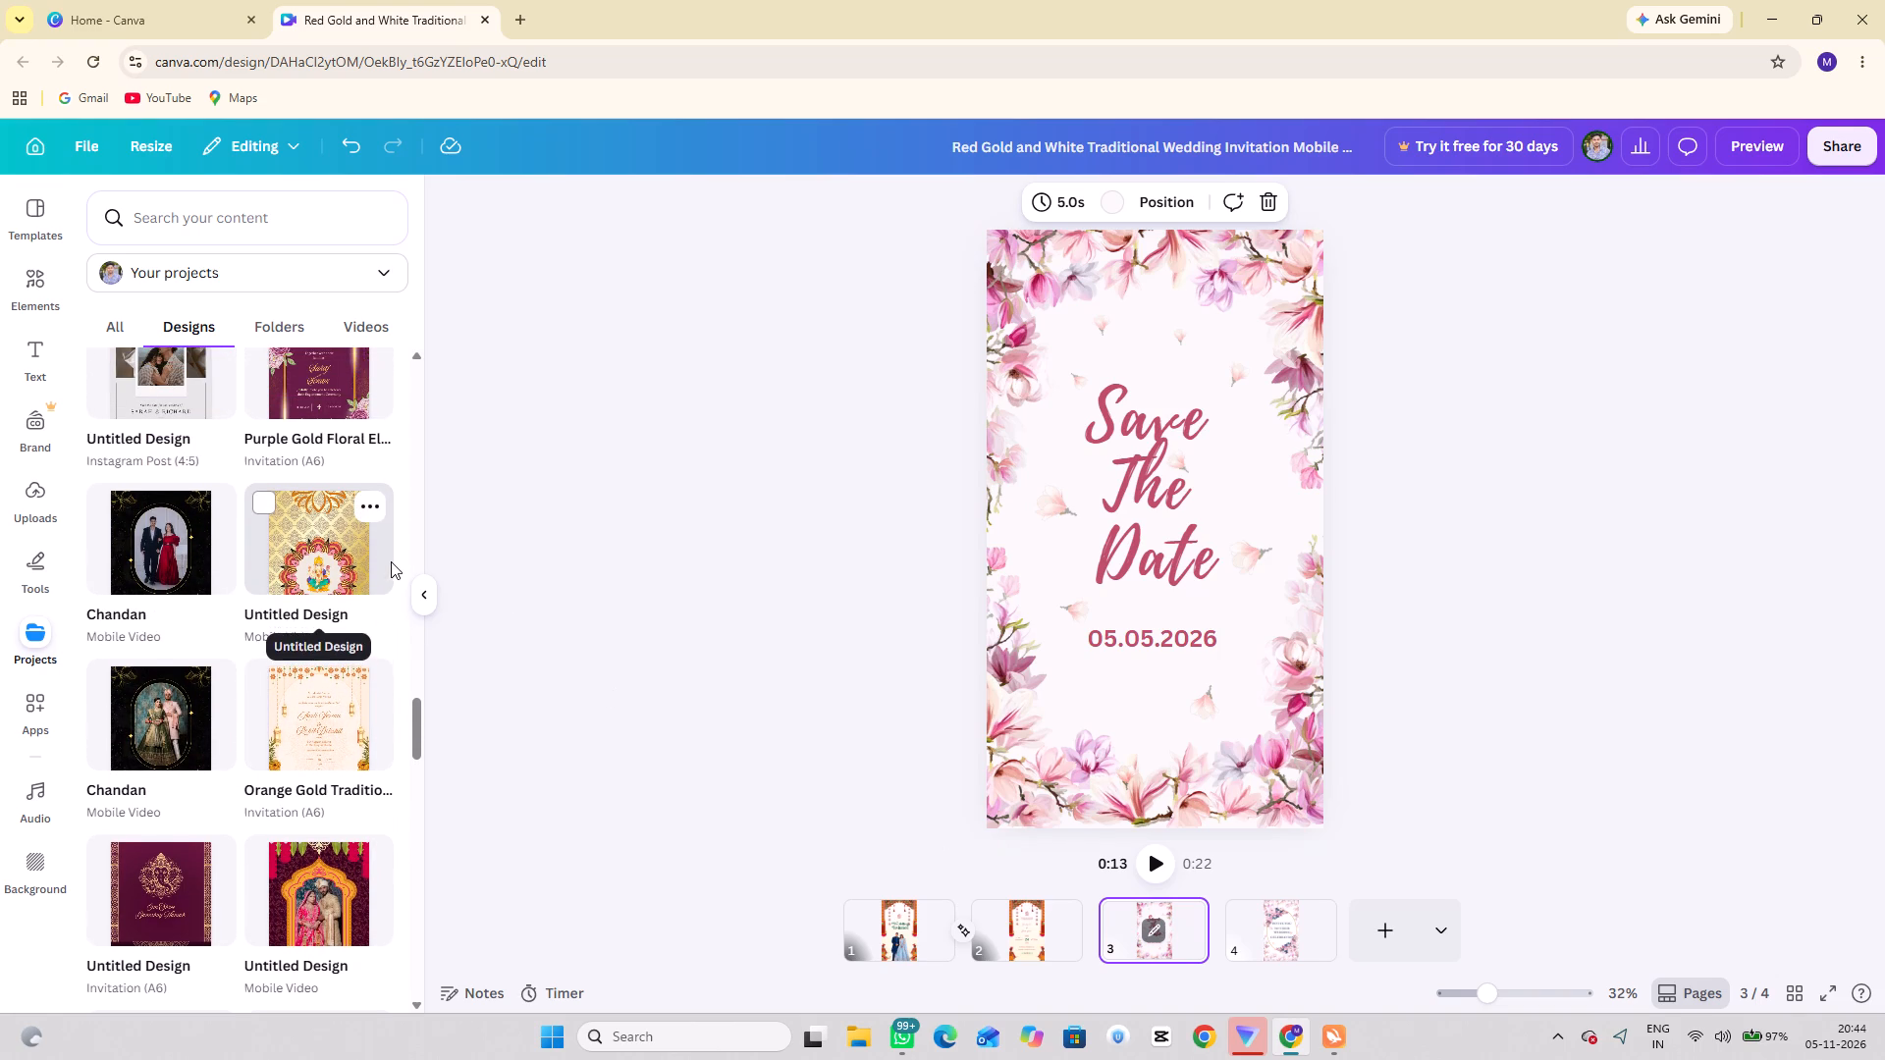
scroll(391, 561, "up", 1)
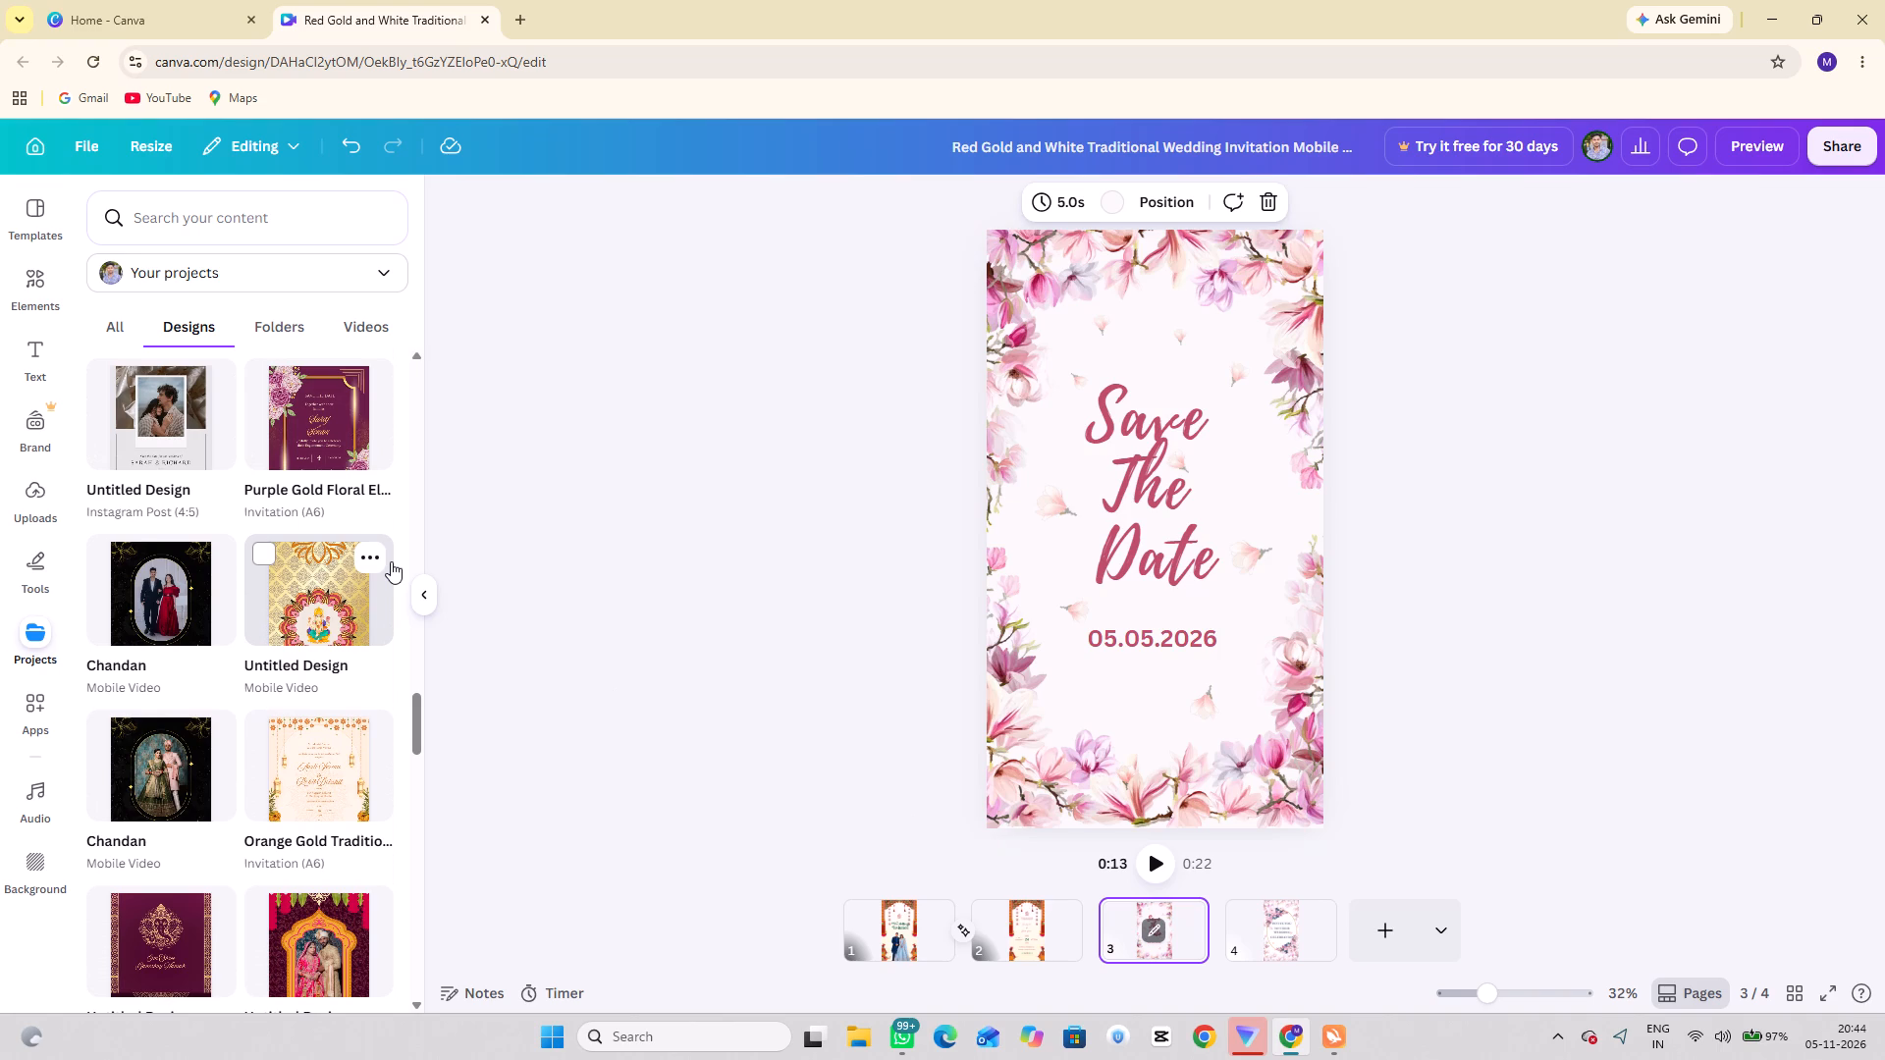
scroll(279, 492, "up", 2)
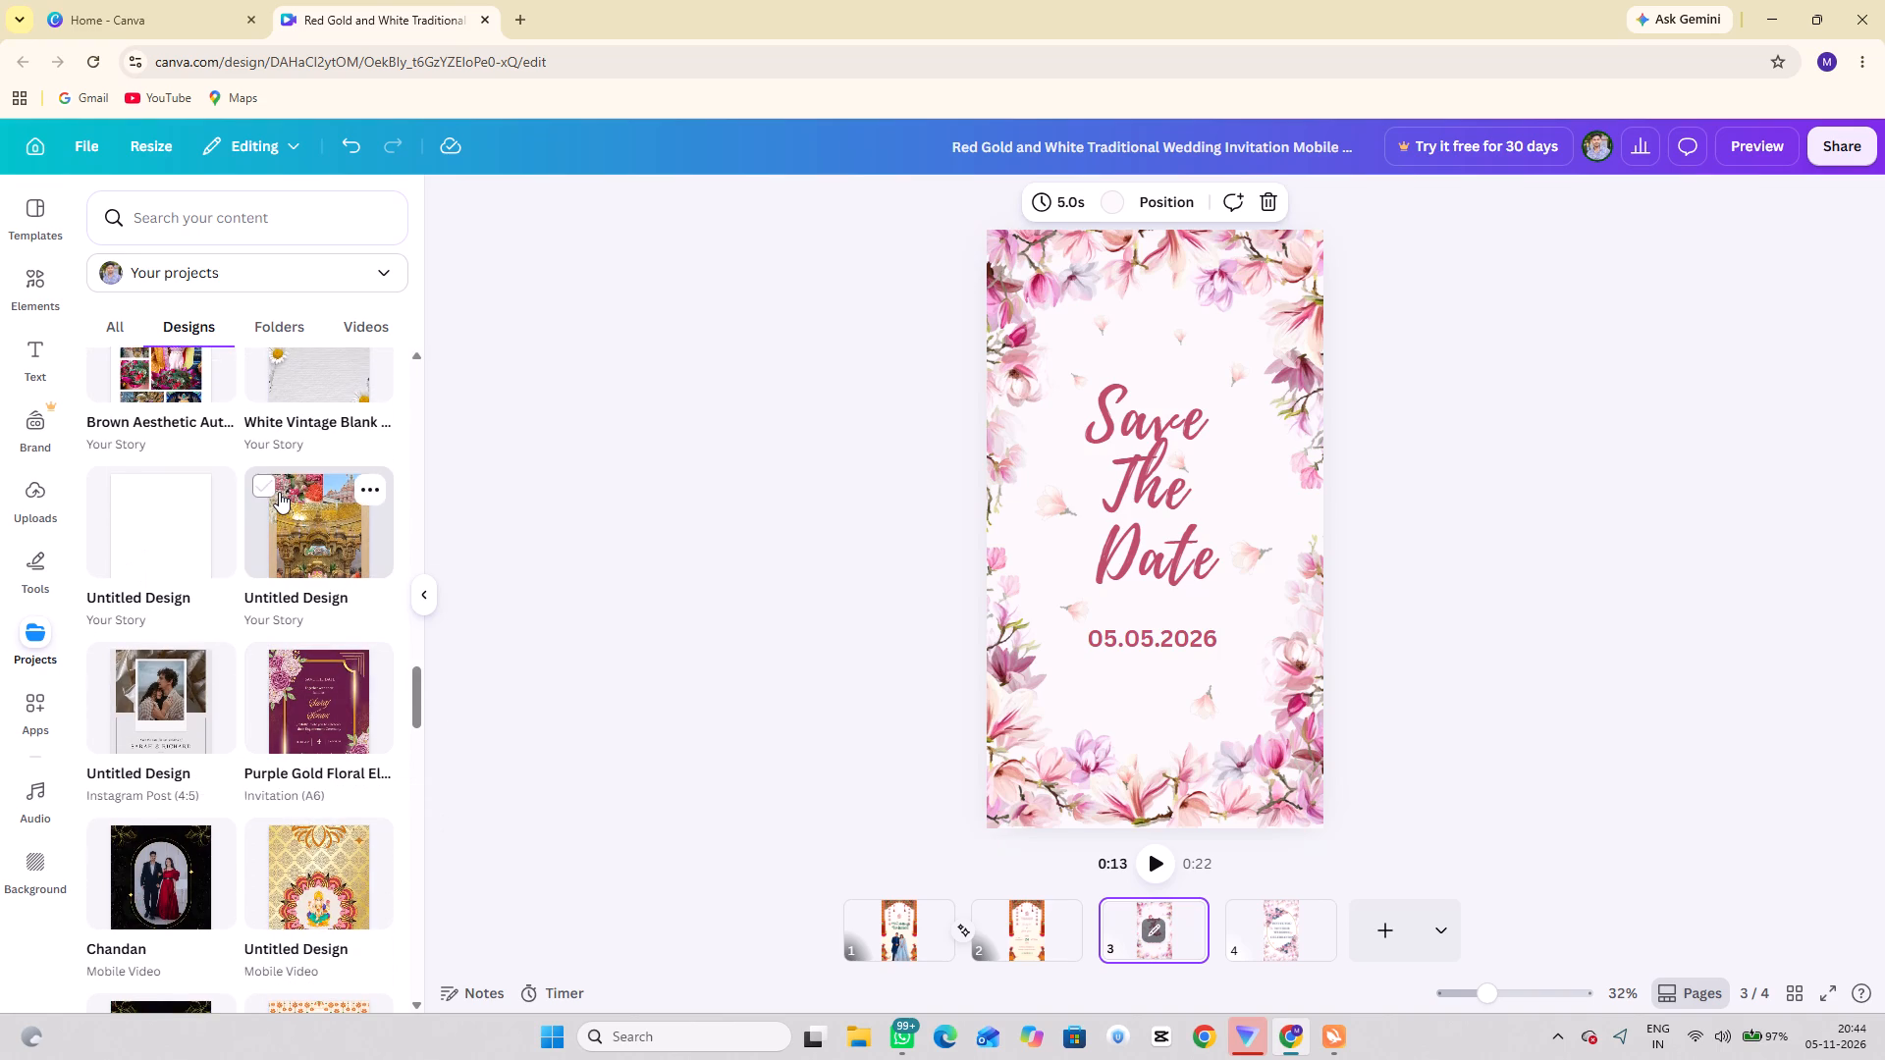
scroll(279, 492, "up", 3)
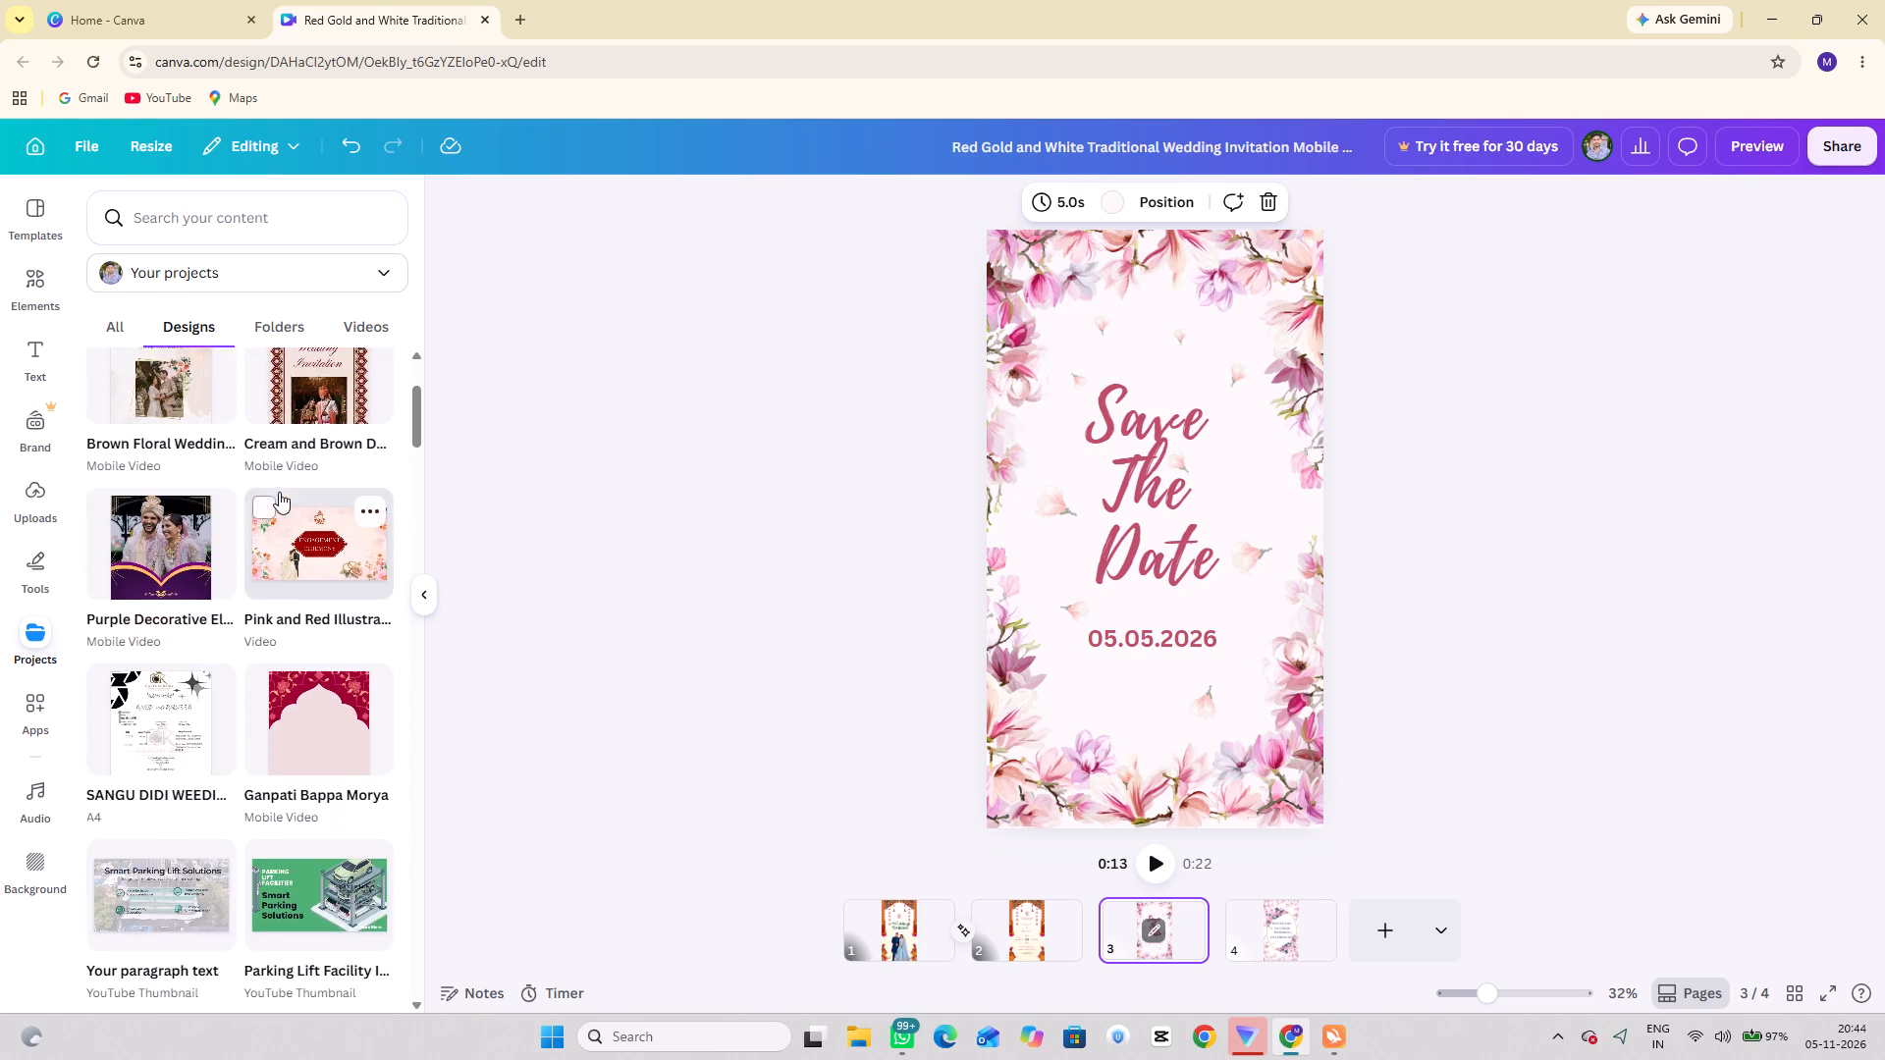
scroll(279, 492, "up", 3)
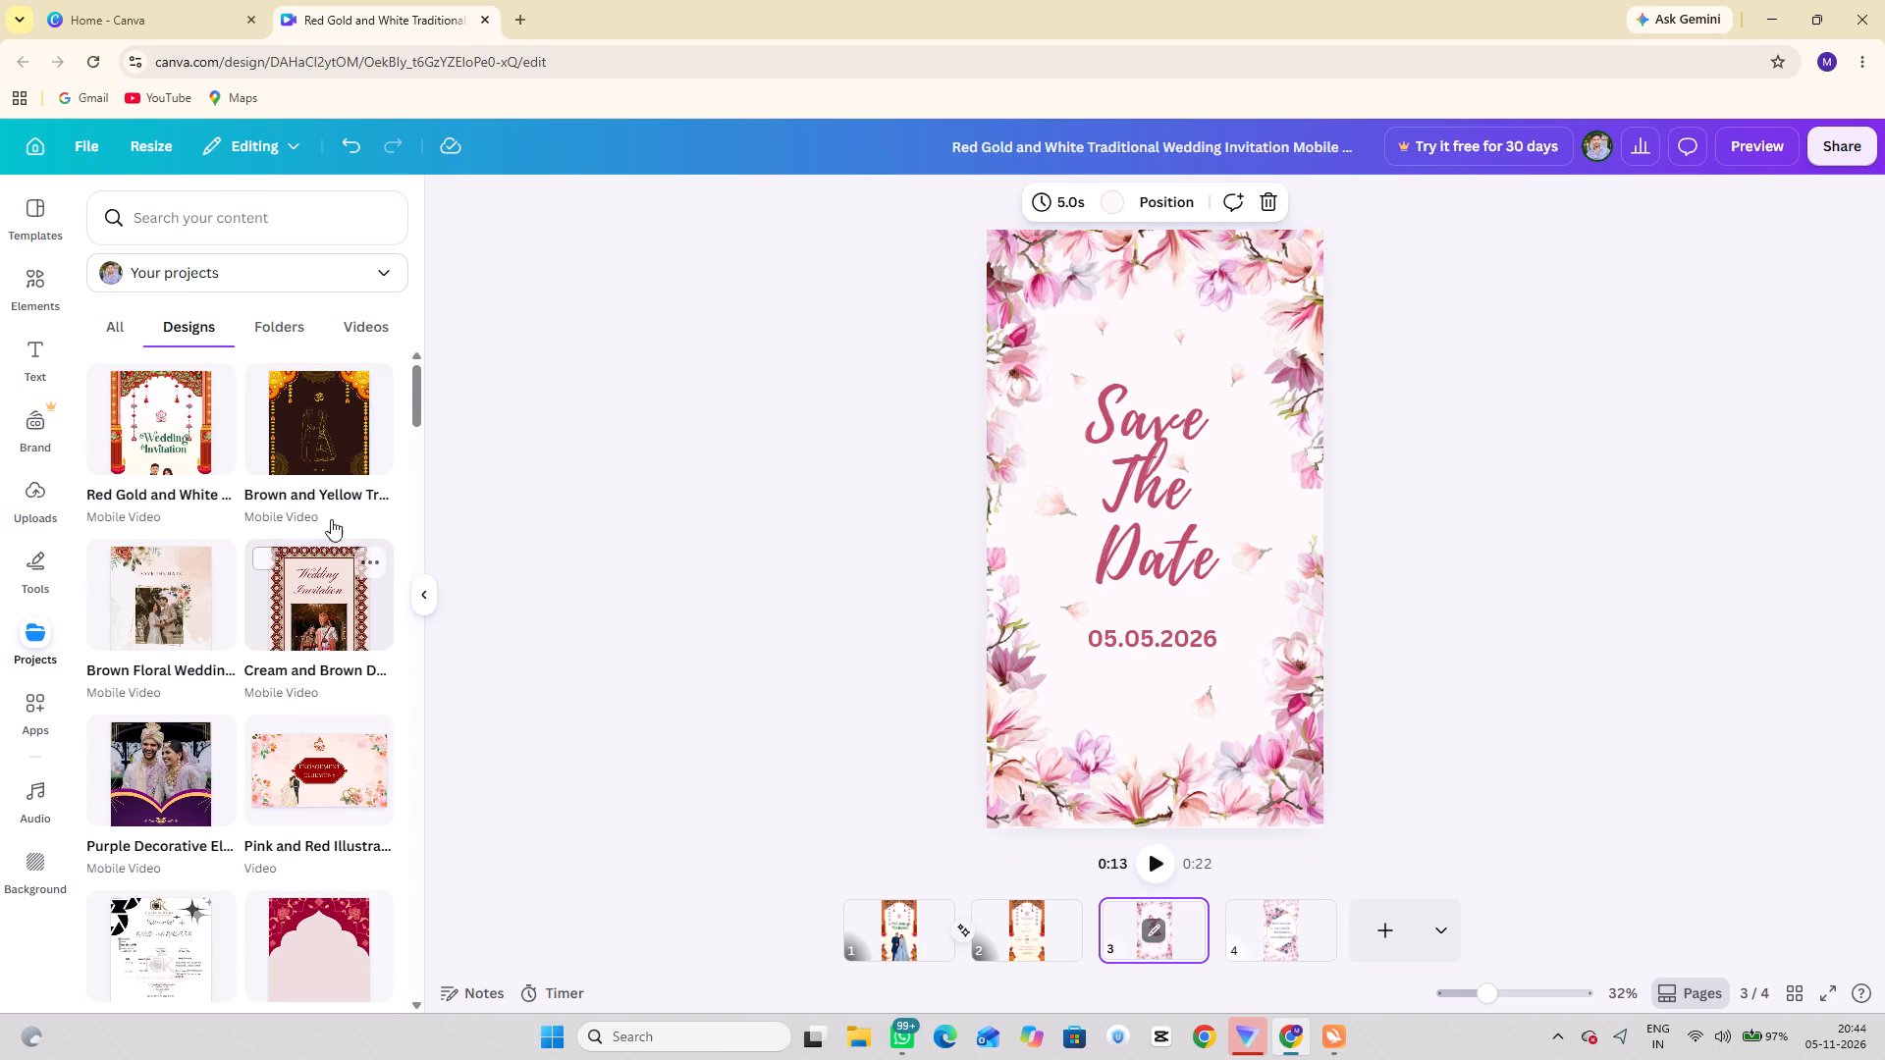
scroll(428, 514, "up", 2)
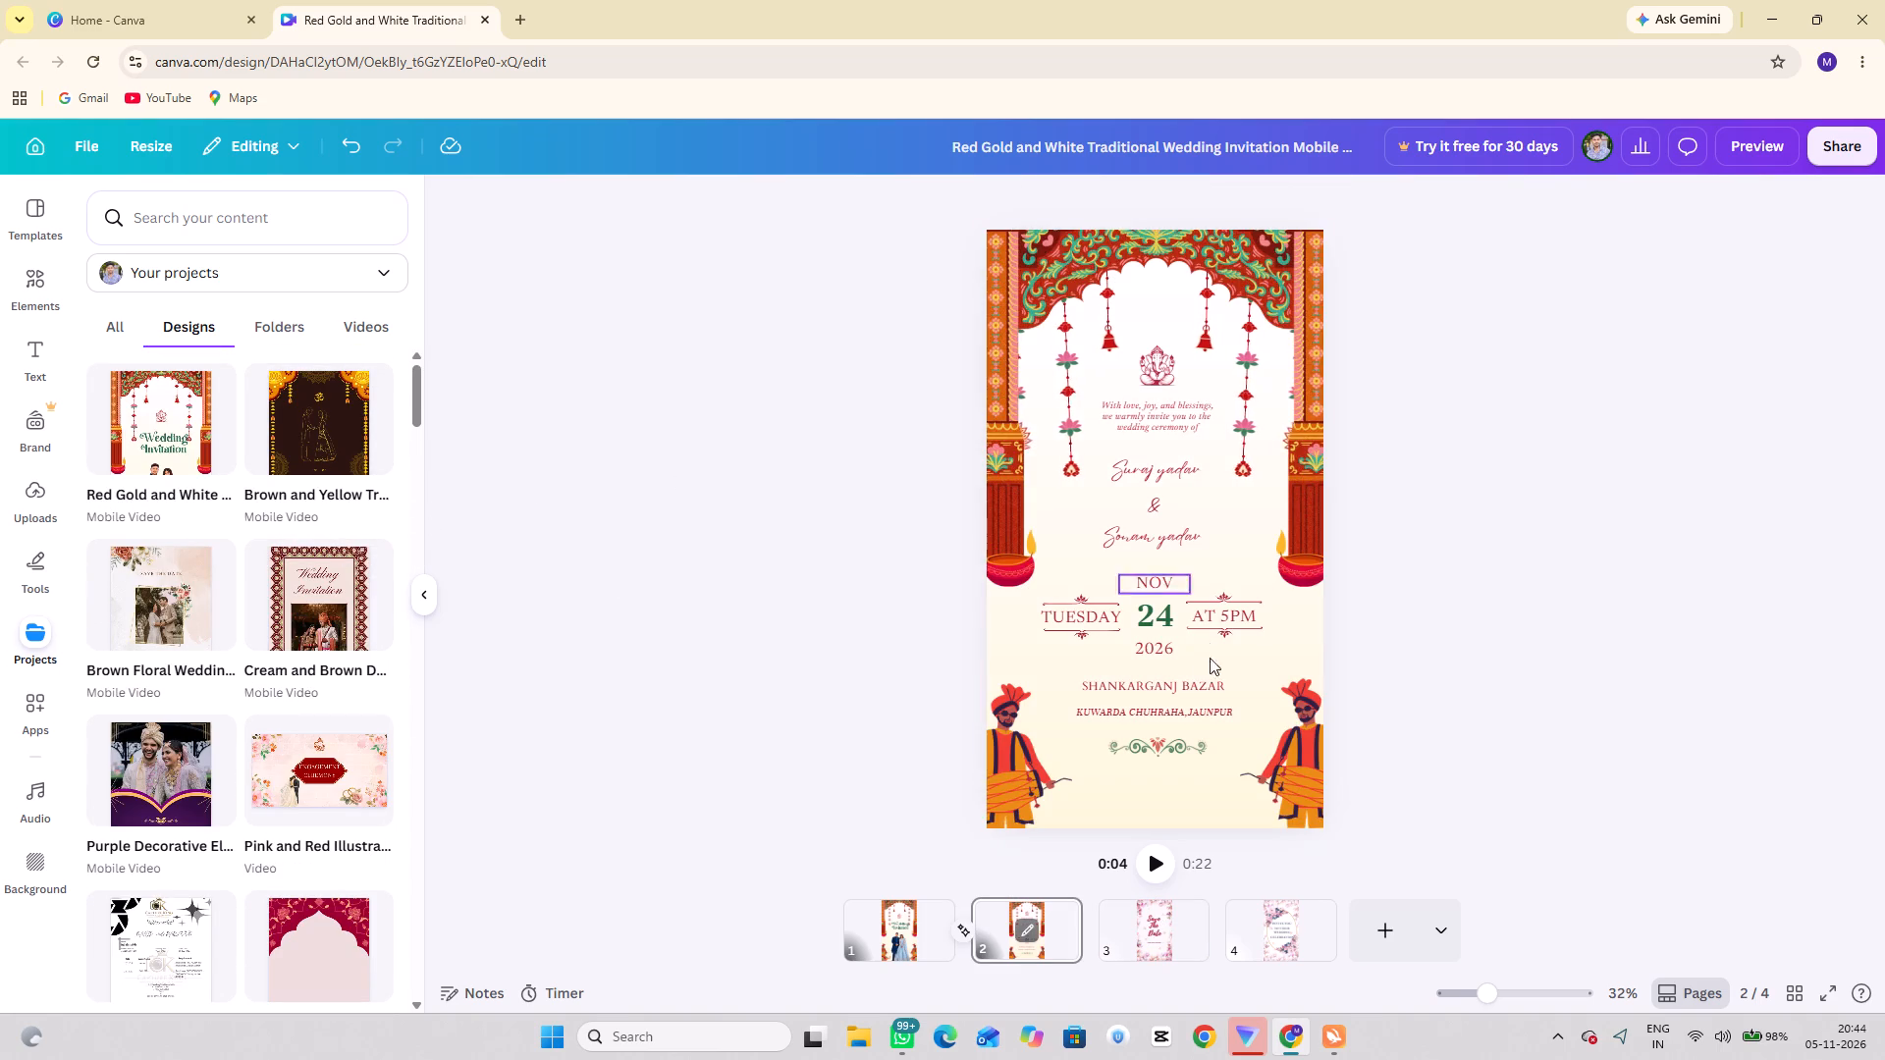
left_click(1387, 935)
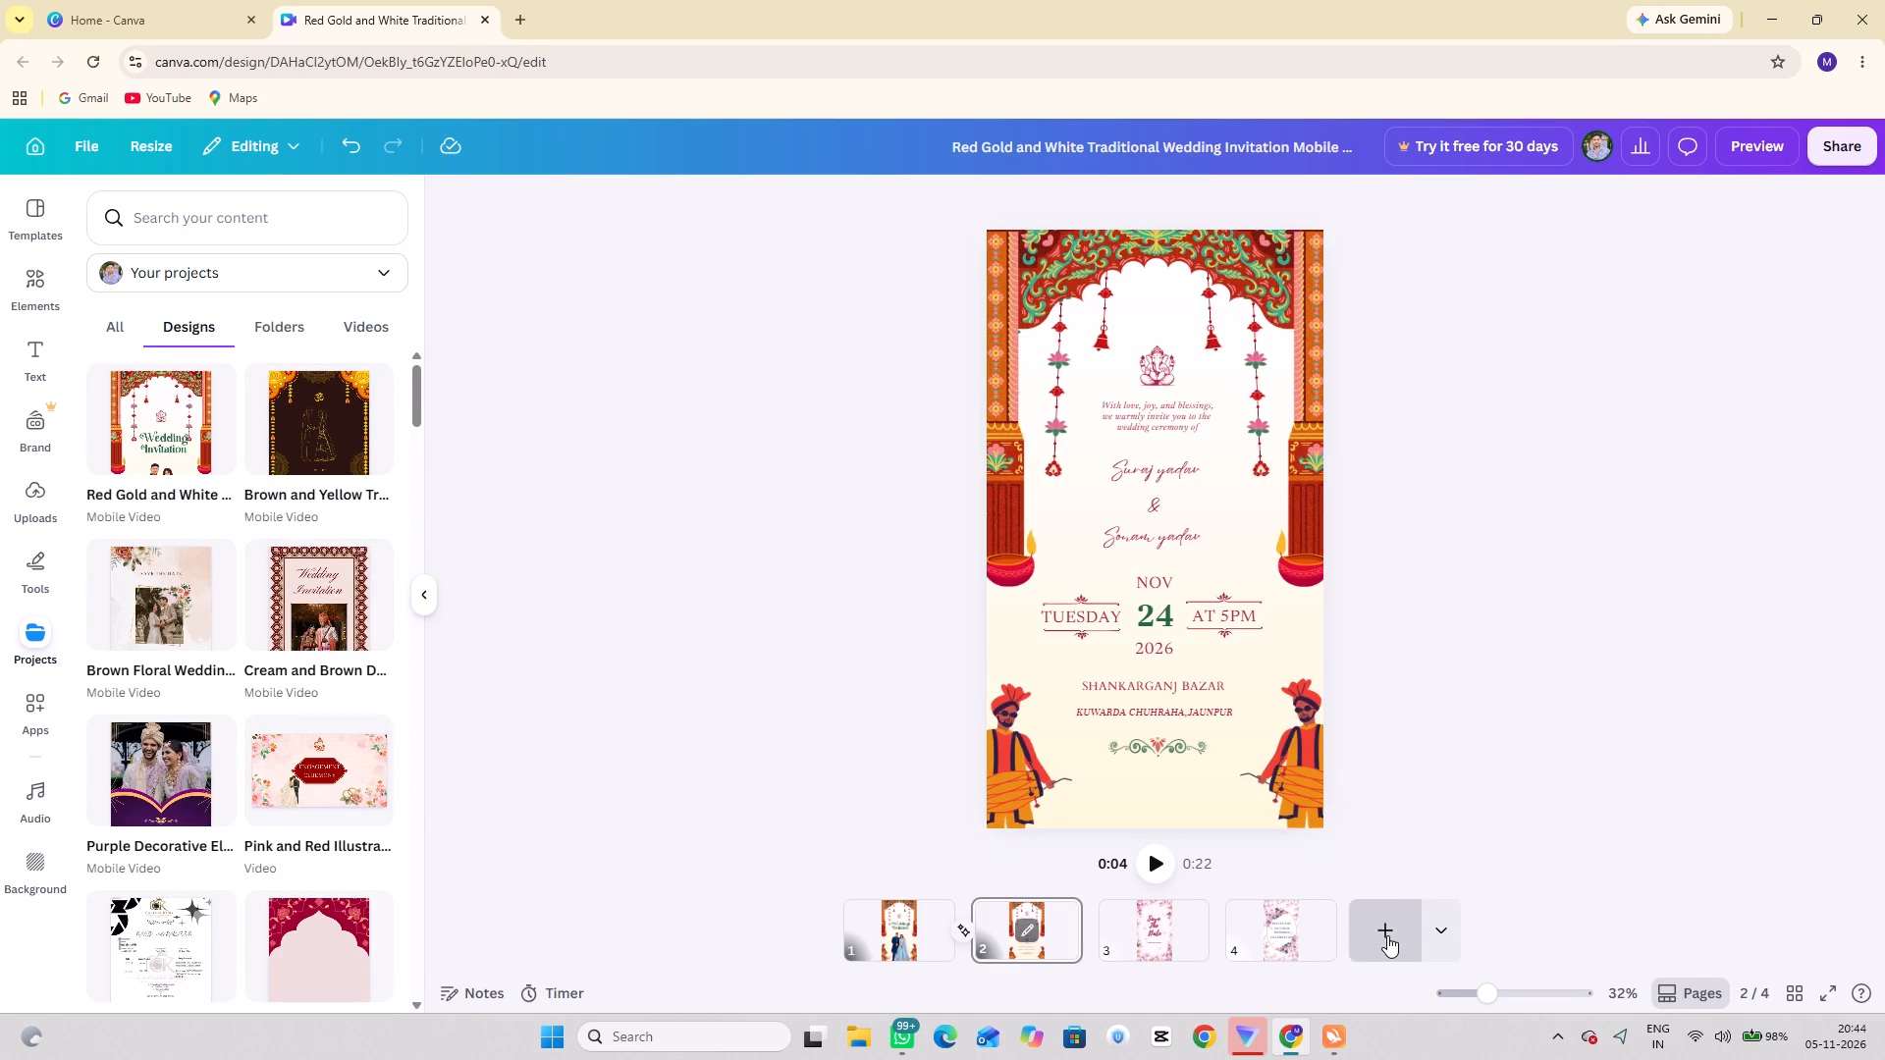
left_click(351, 436)
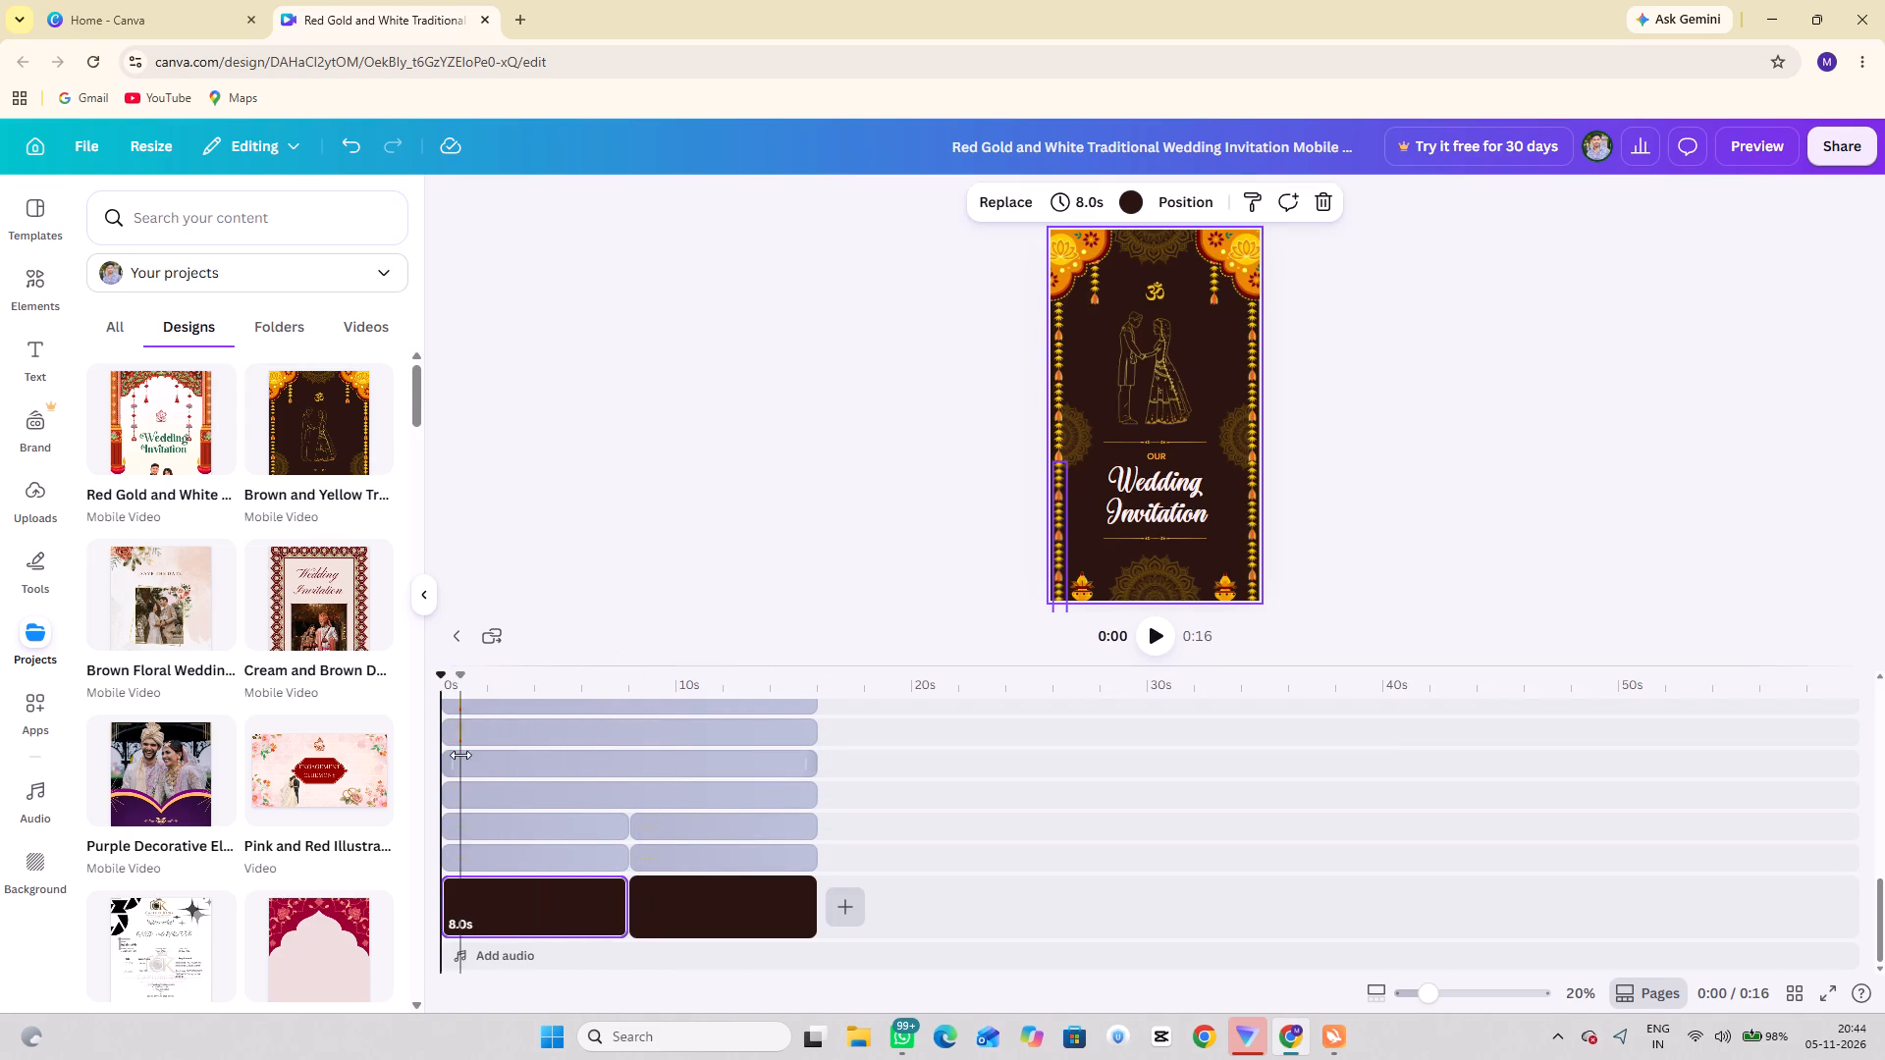
left_click(456, 643)
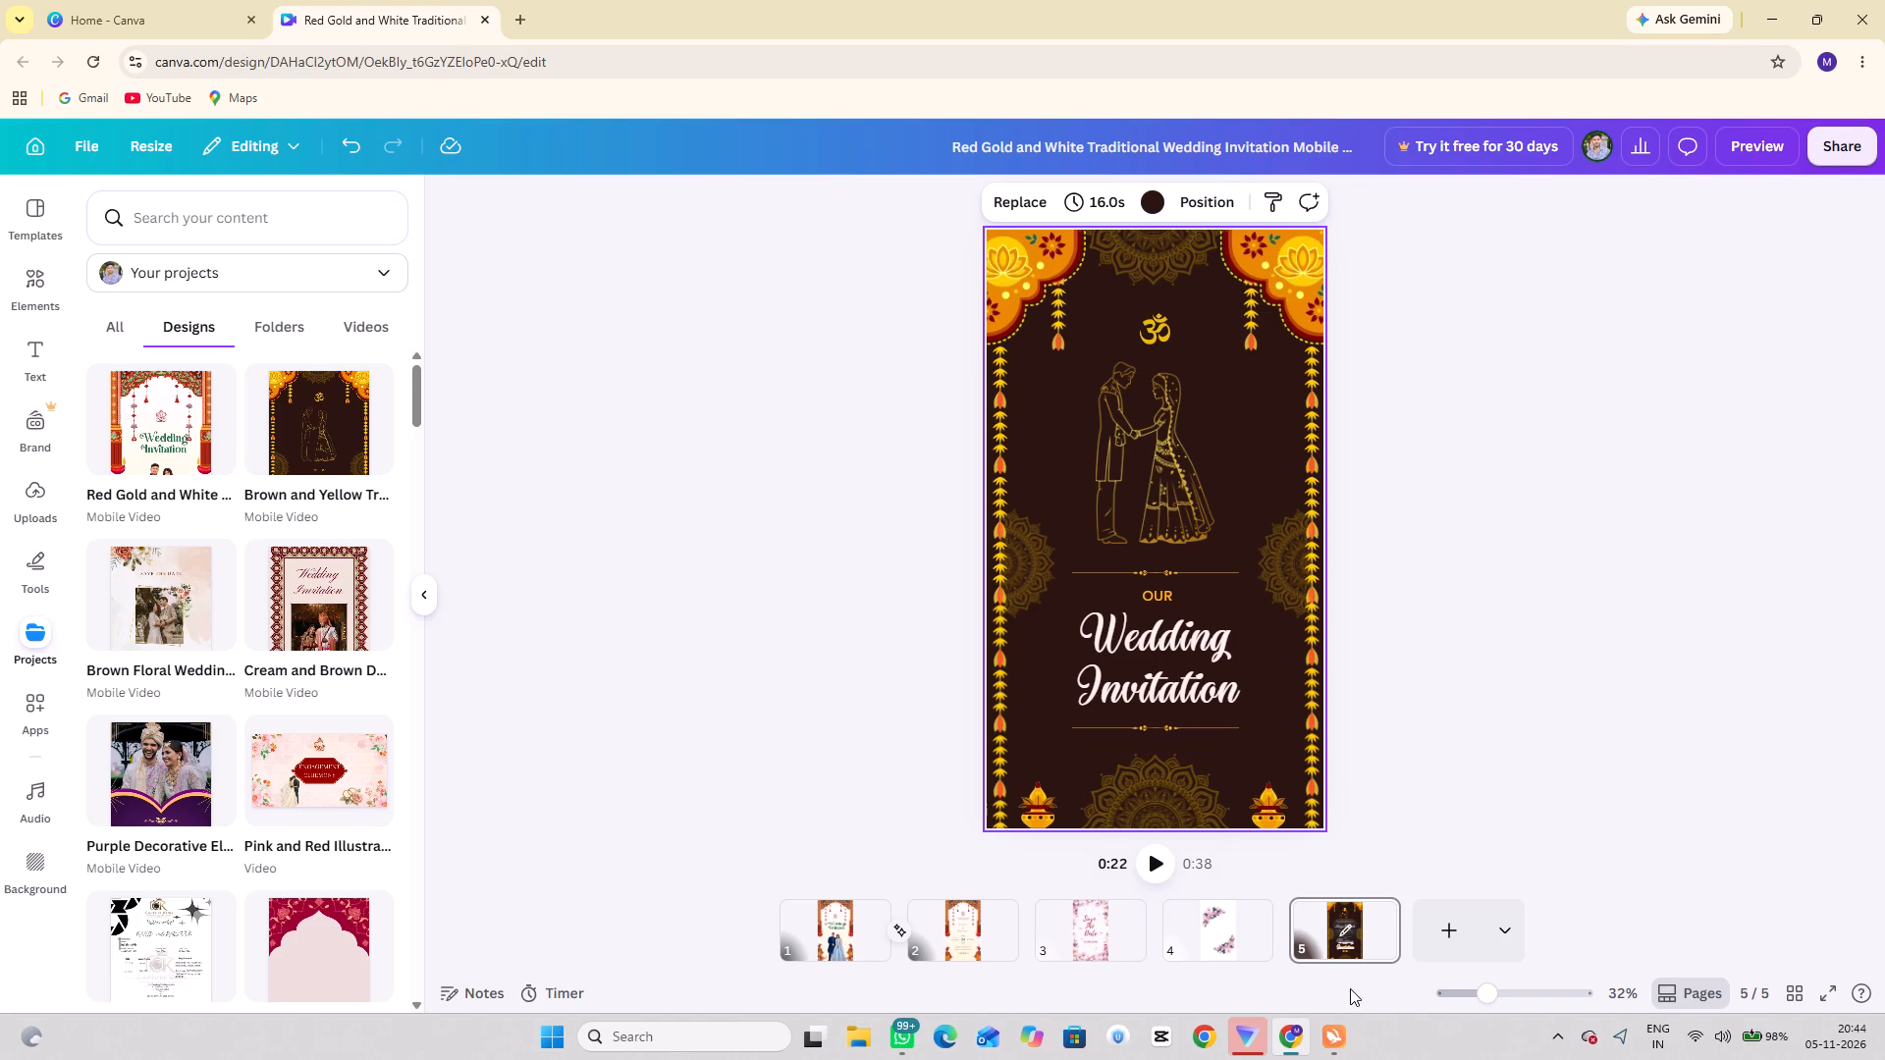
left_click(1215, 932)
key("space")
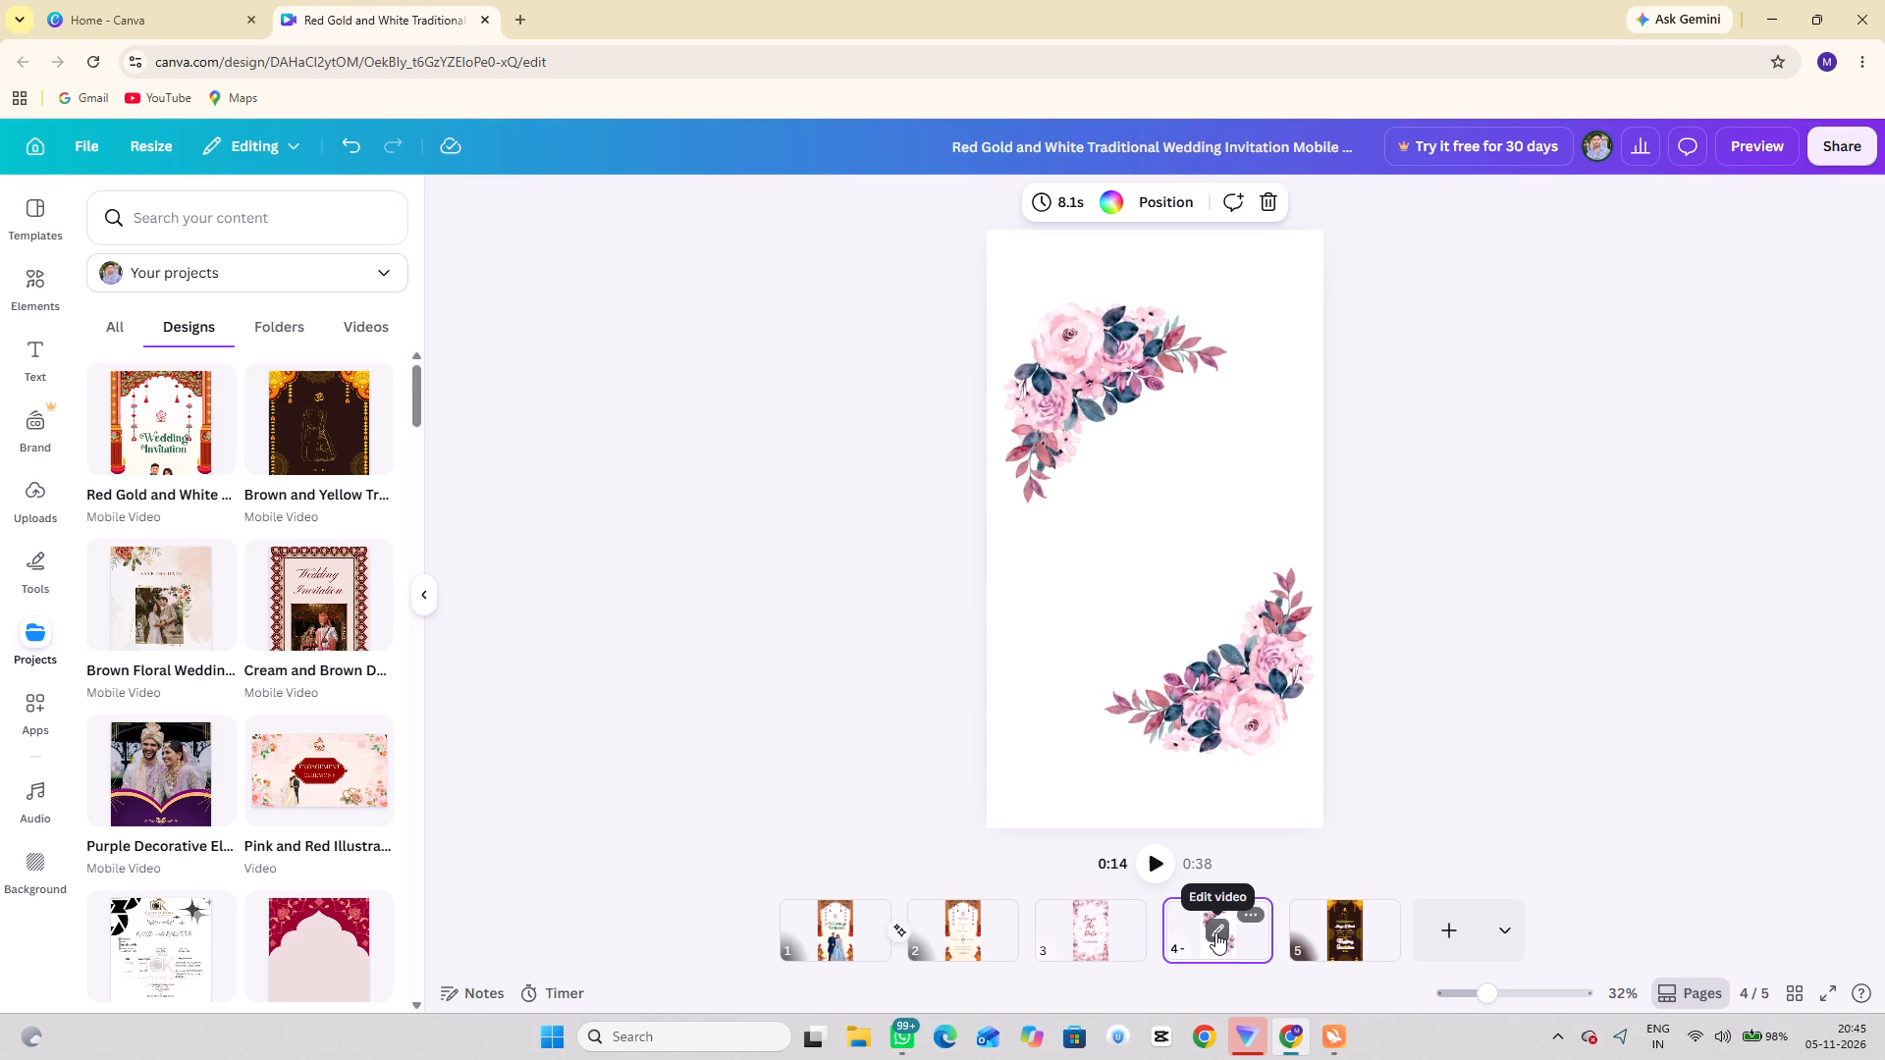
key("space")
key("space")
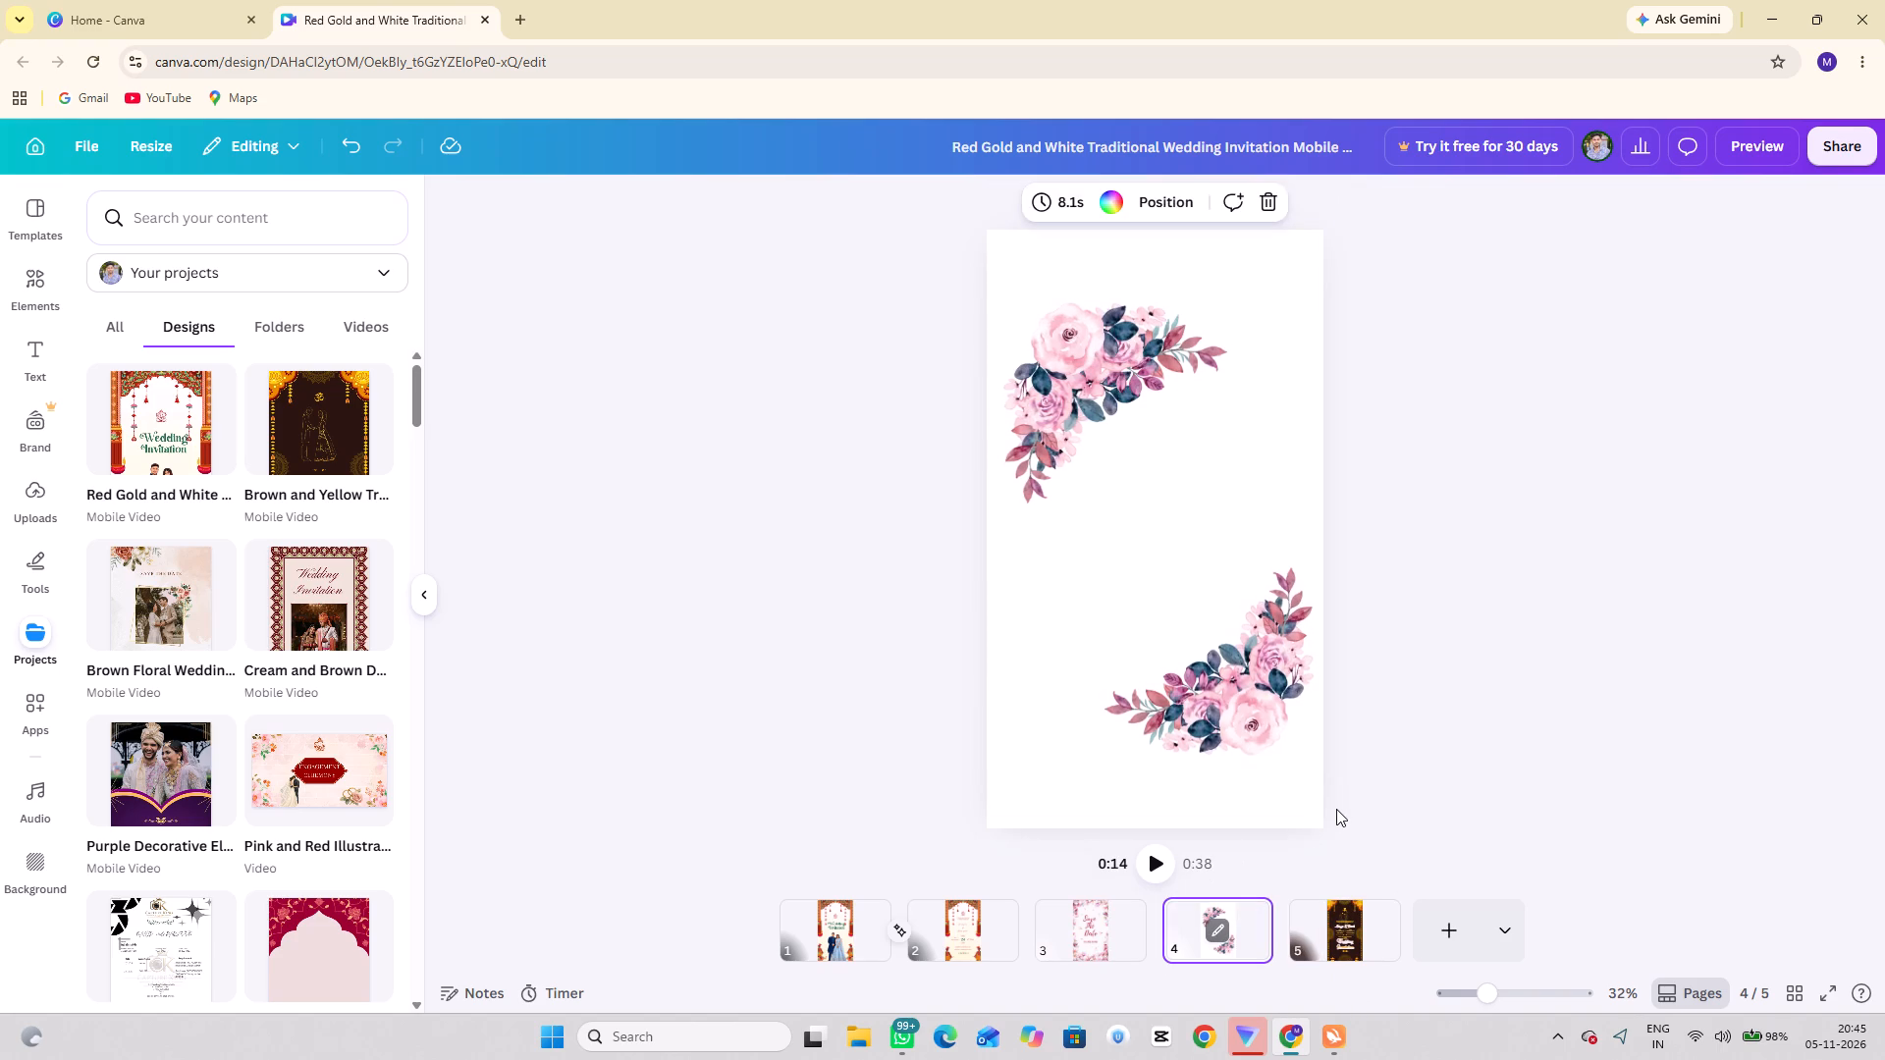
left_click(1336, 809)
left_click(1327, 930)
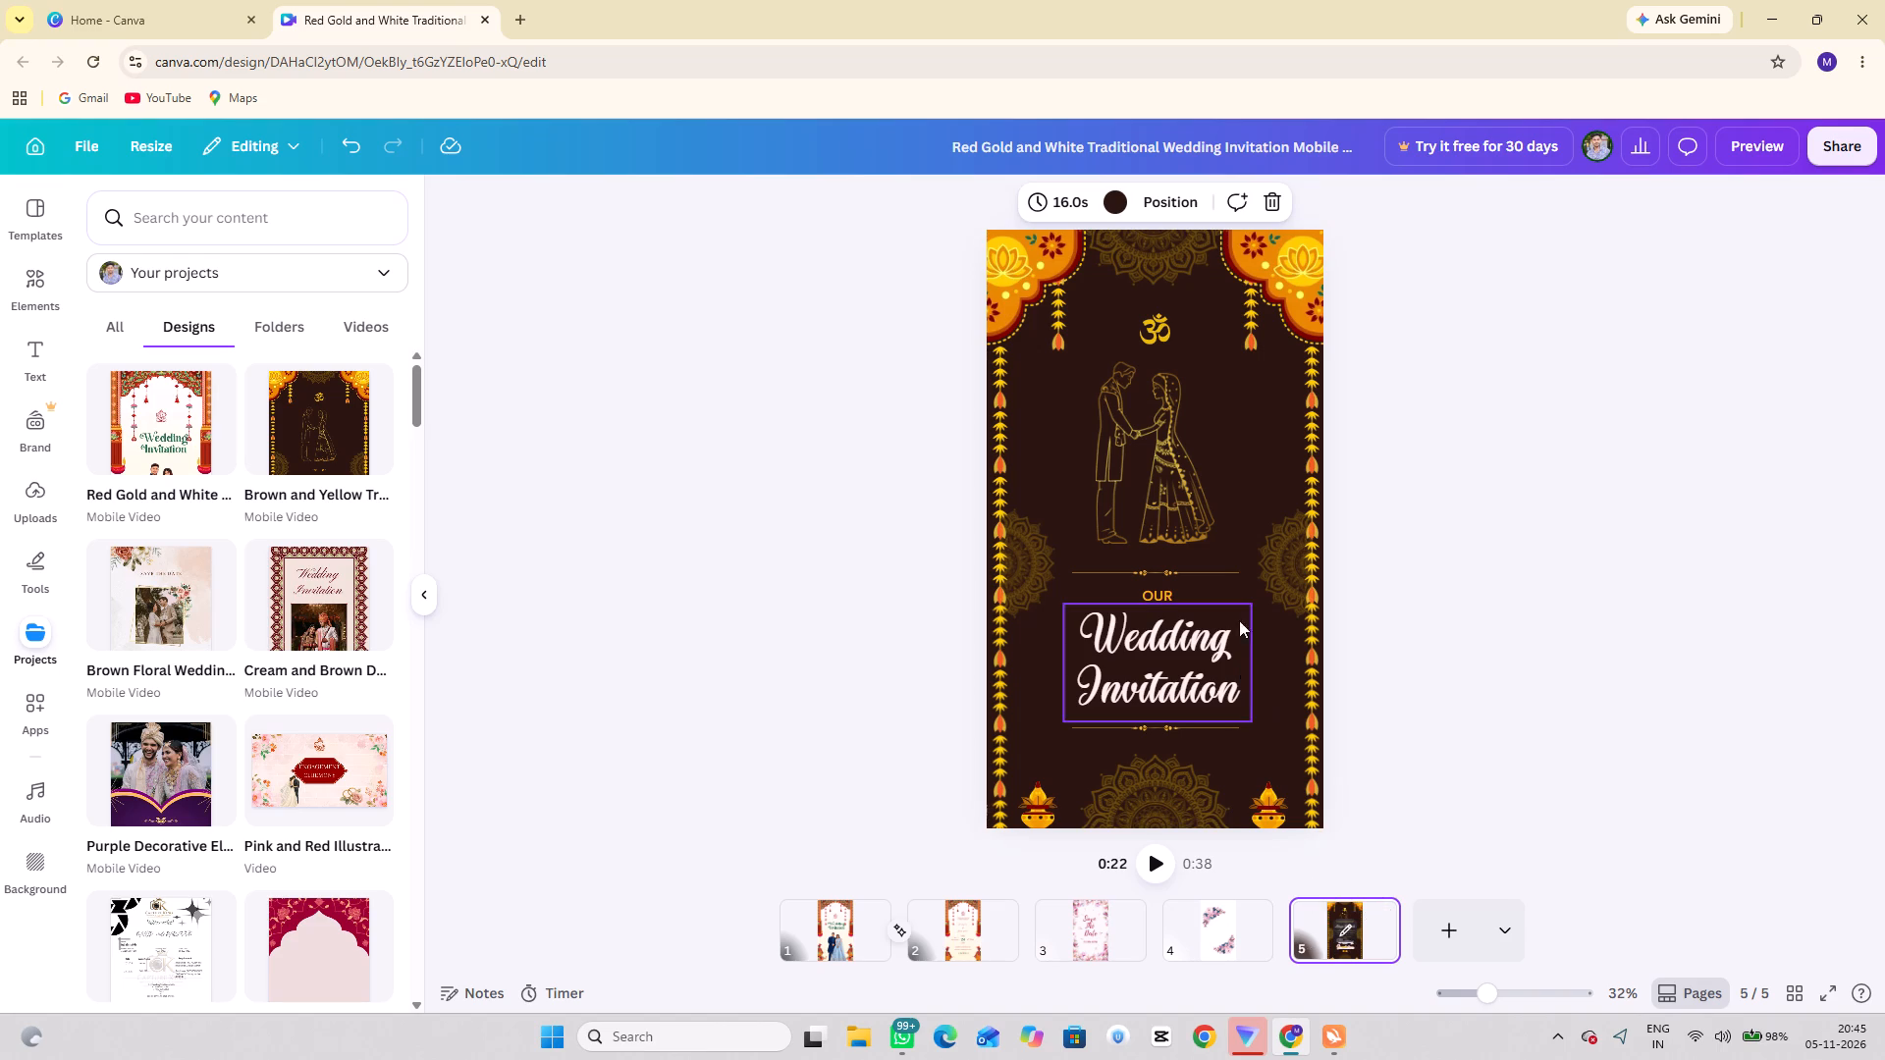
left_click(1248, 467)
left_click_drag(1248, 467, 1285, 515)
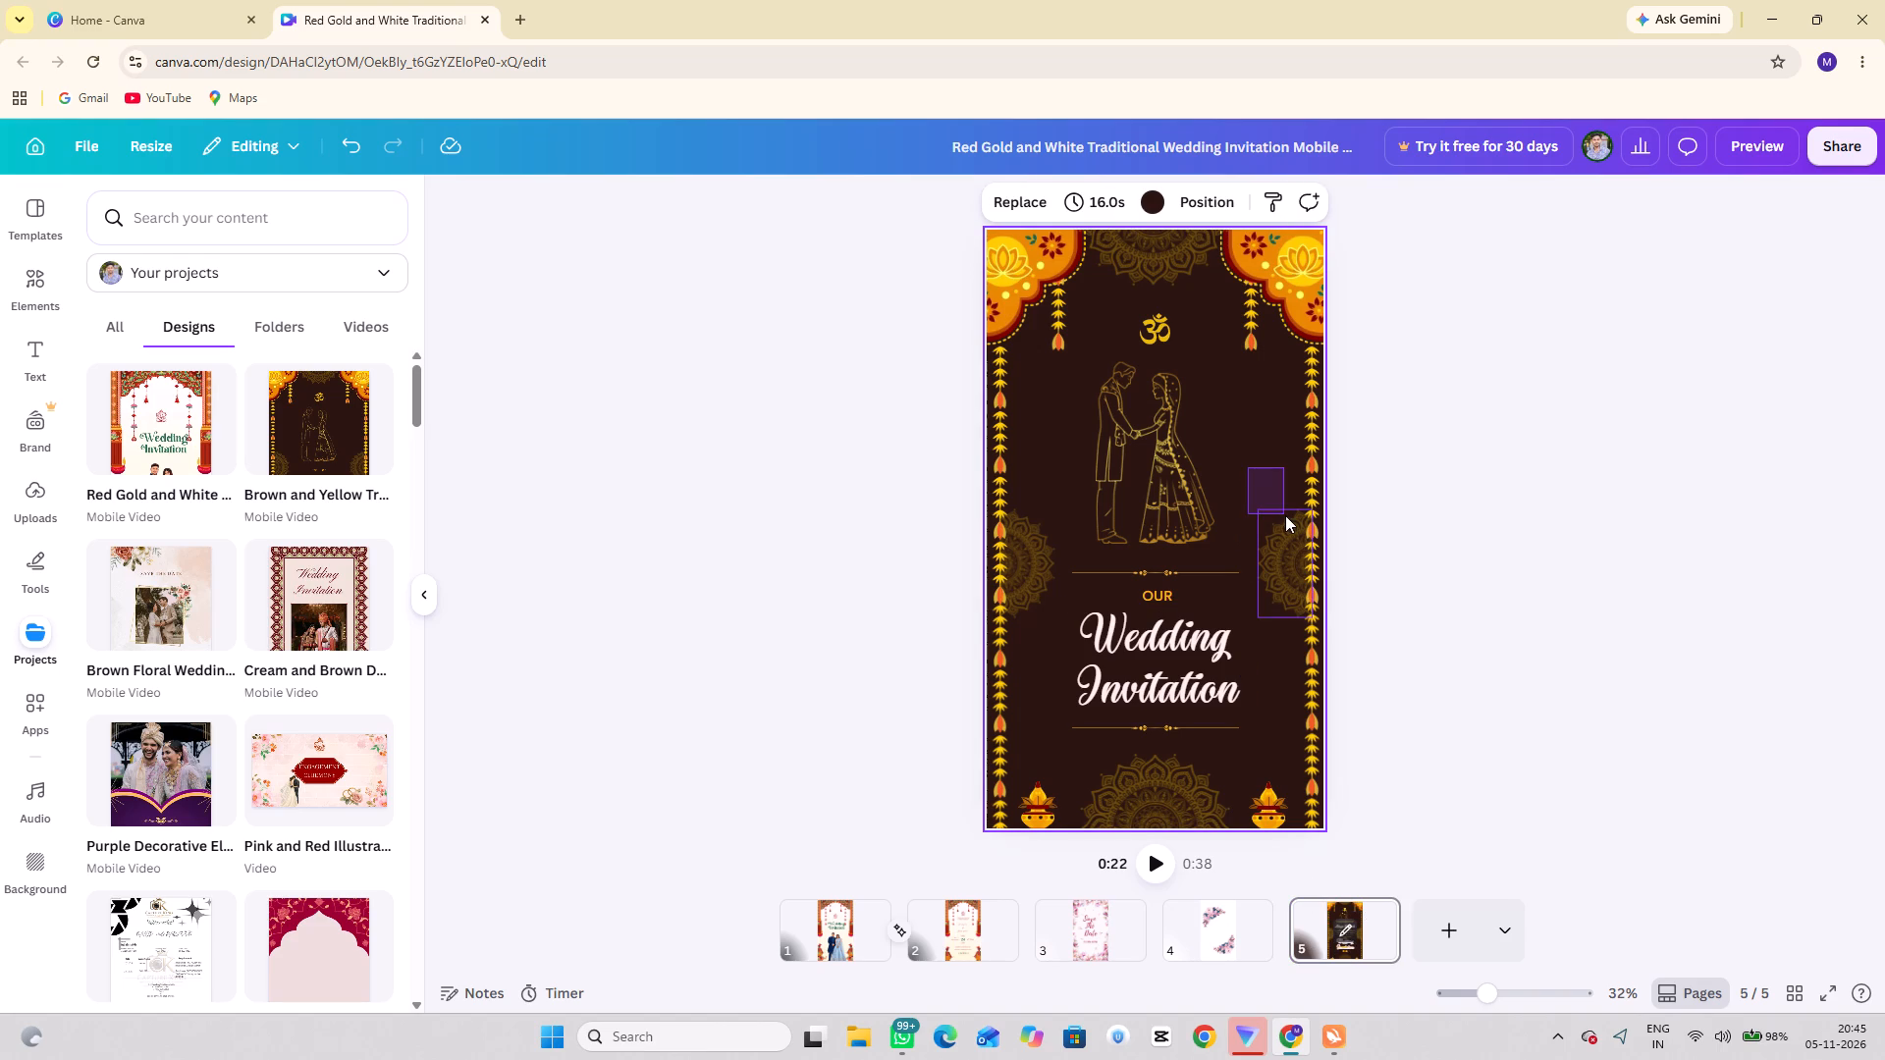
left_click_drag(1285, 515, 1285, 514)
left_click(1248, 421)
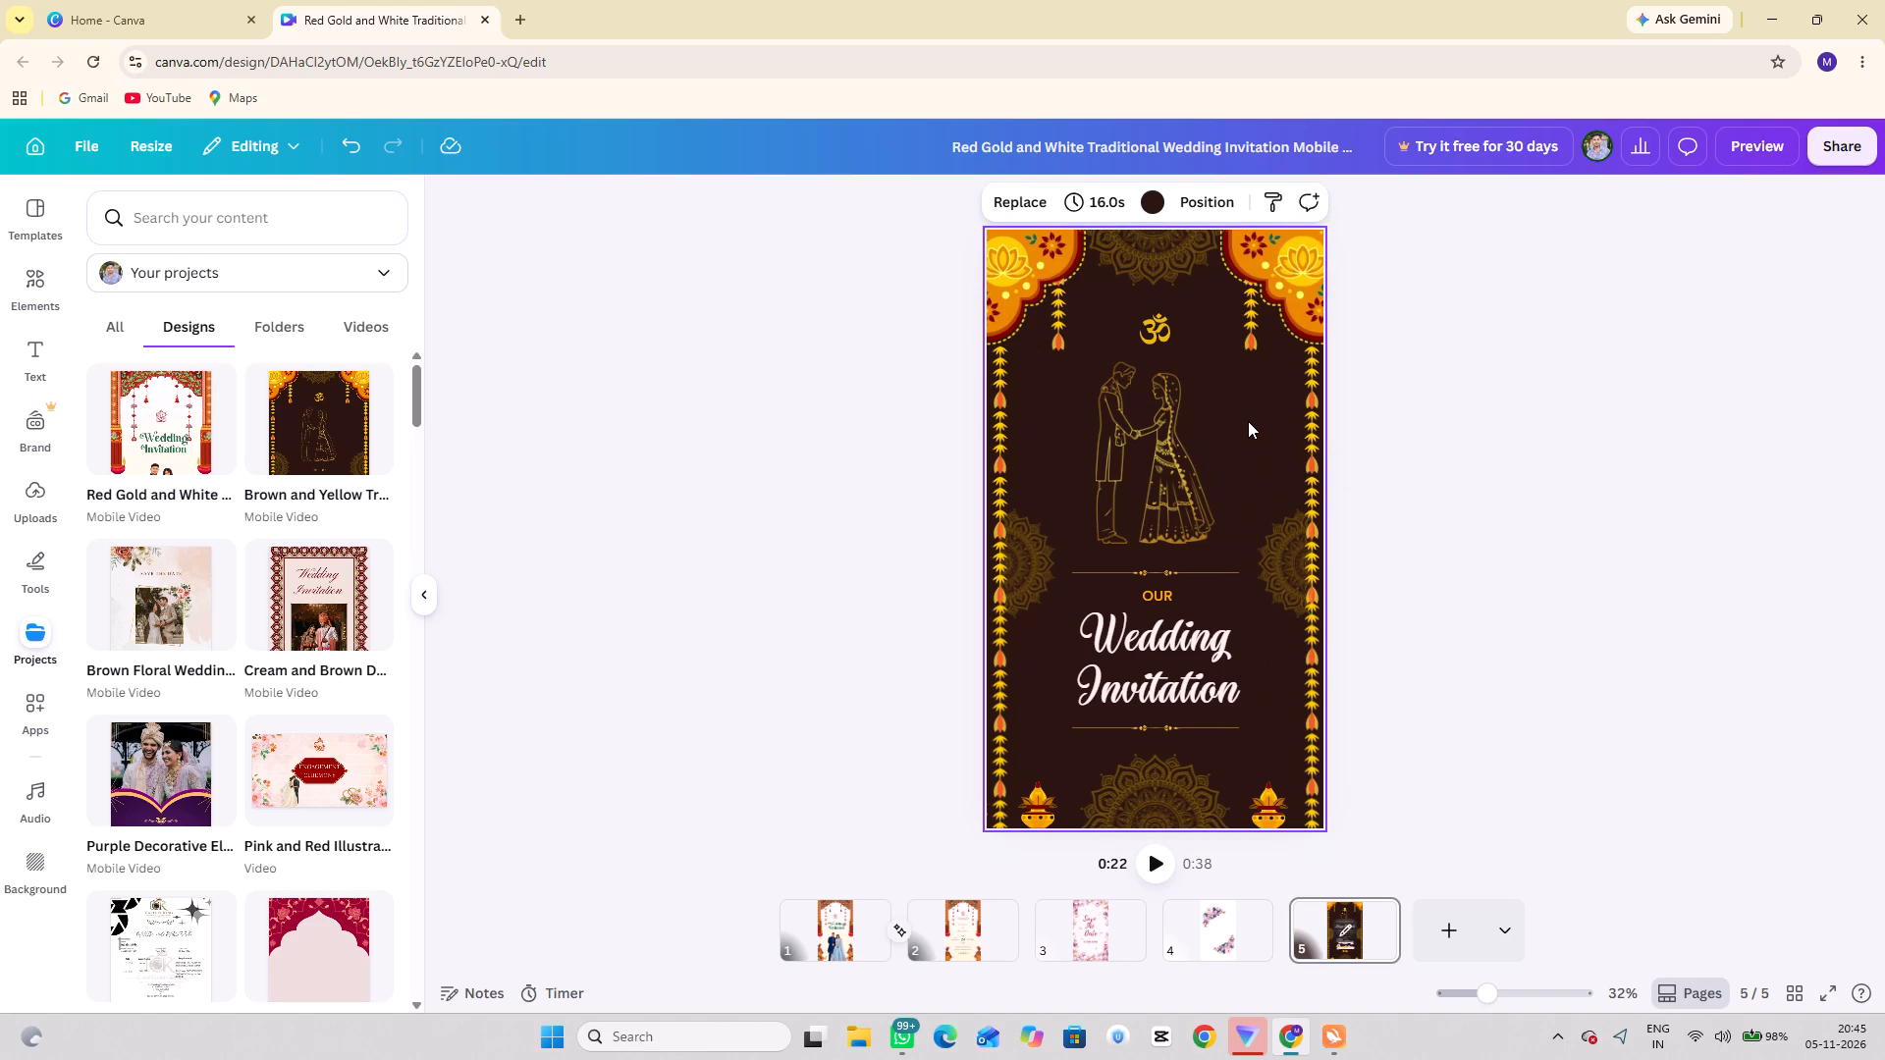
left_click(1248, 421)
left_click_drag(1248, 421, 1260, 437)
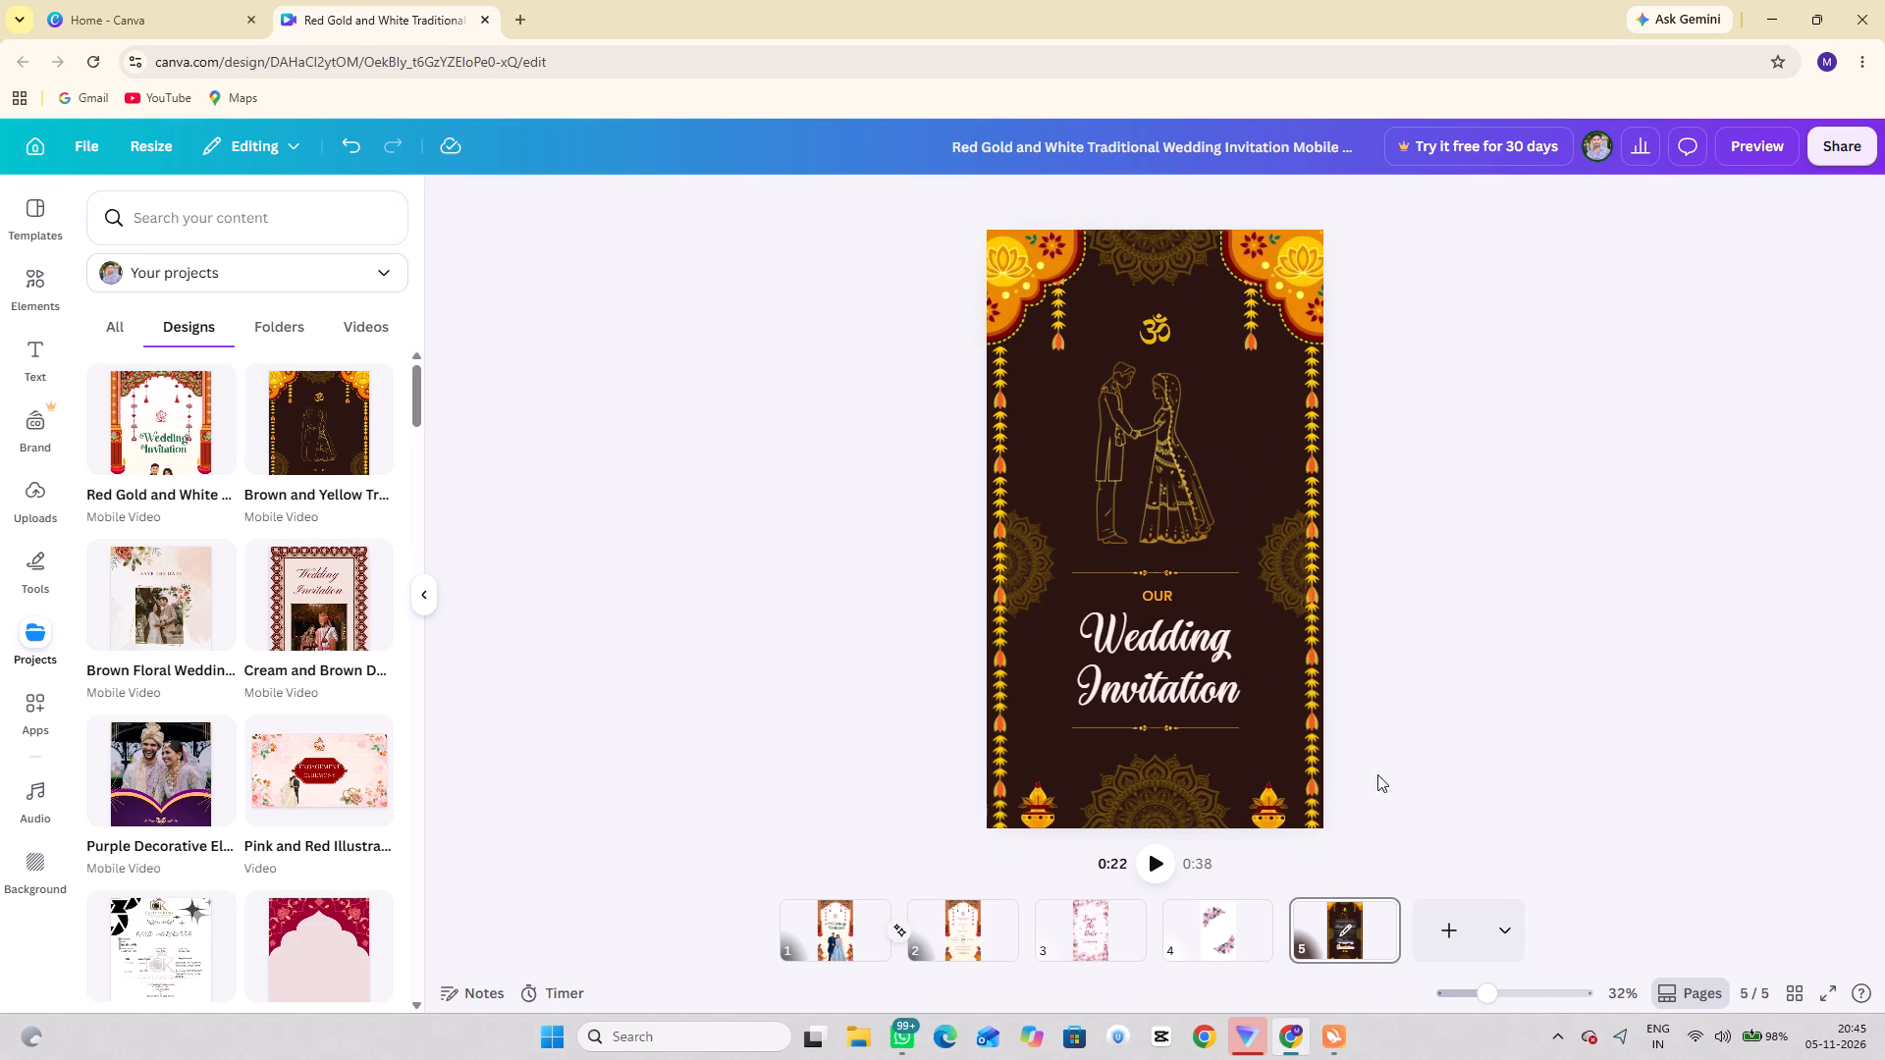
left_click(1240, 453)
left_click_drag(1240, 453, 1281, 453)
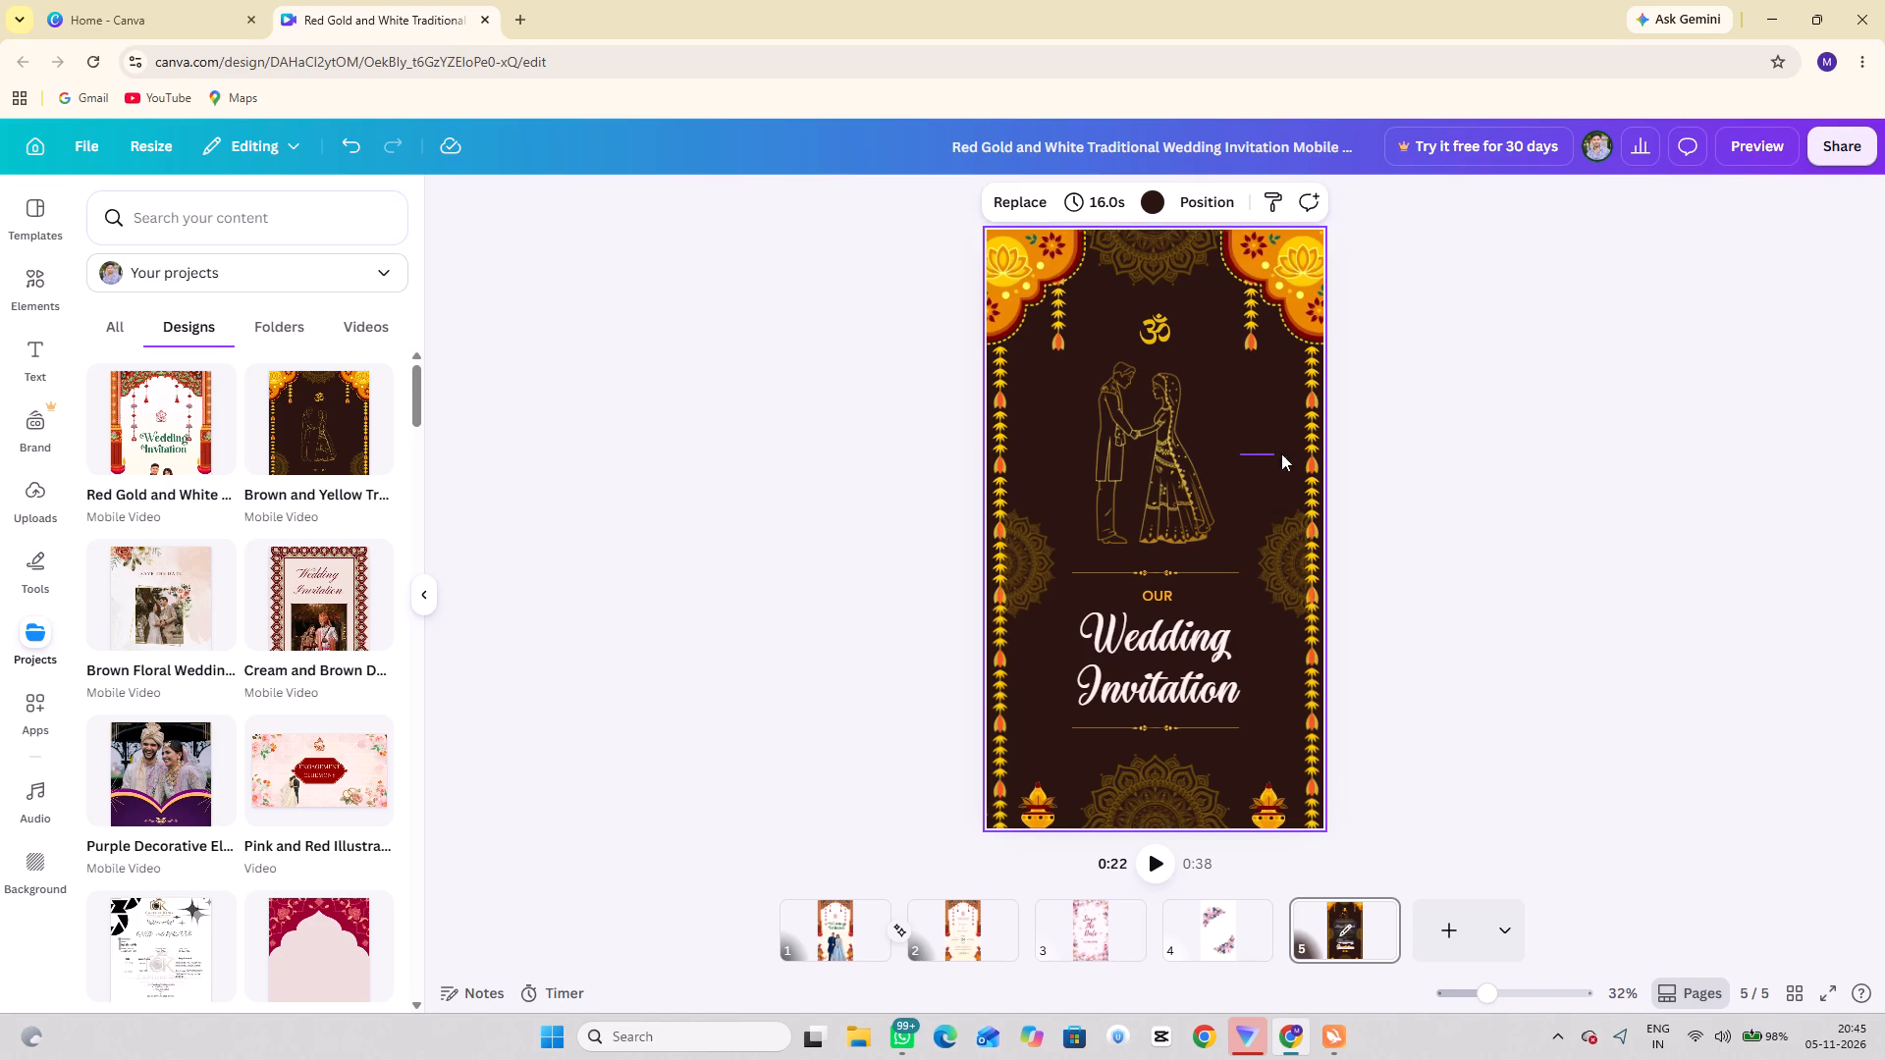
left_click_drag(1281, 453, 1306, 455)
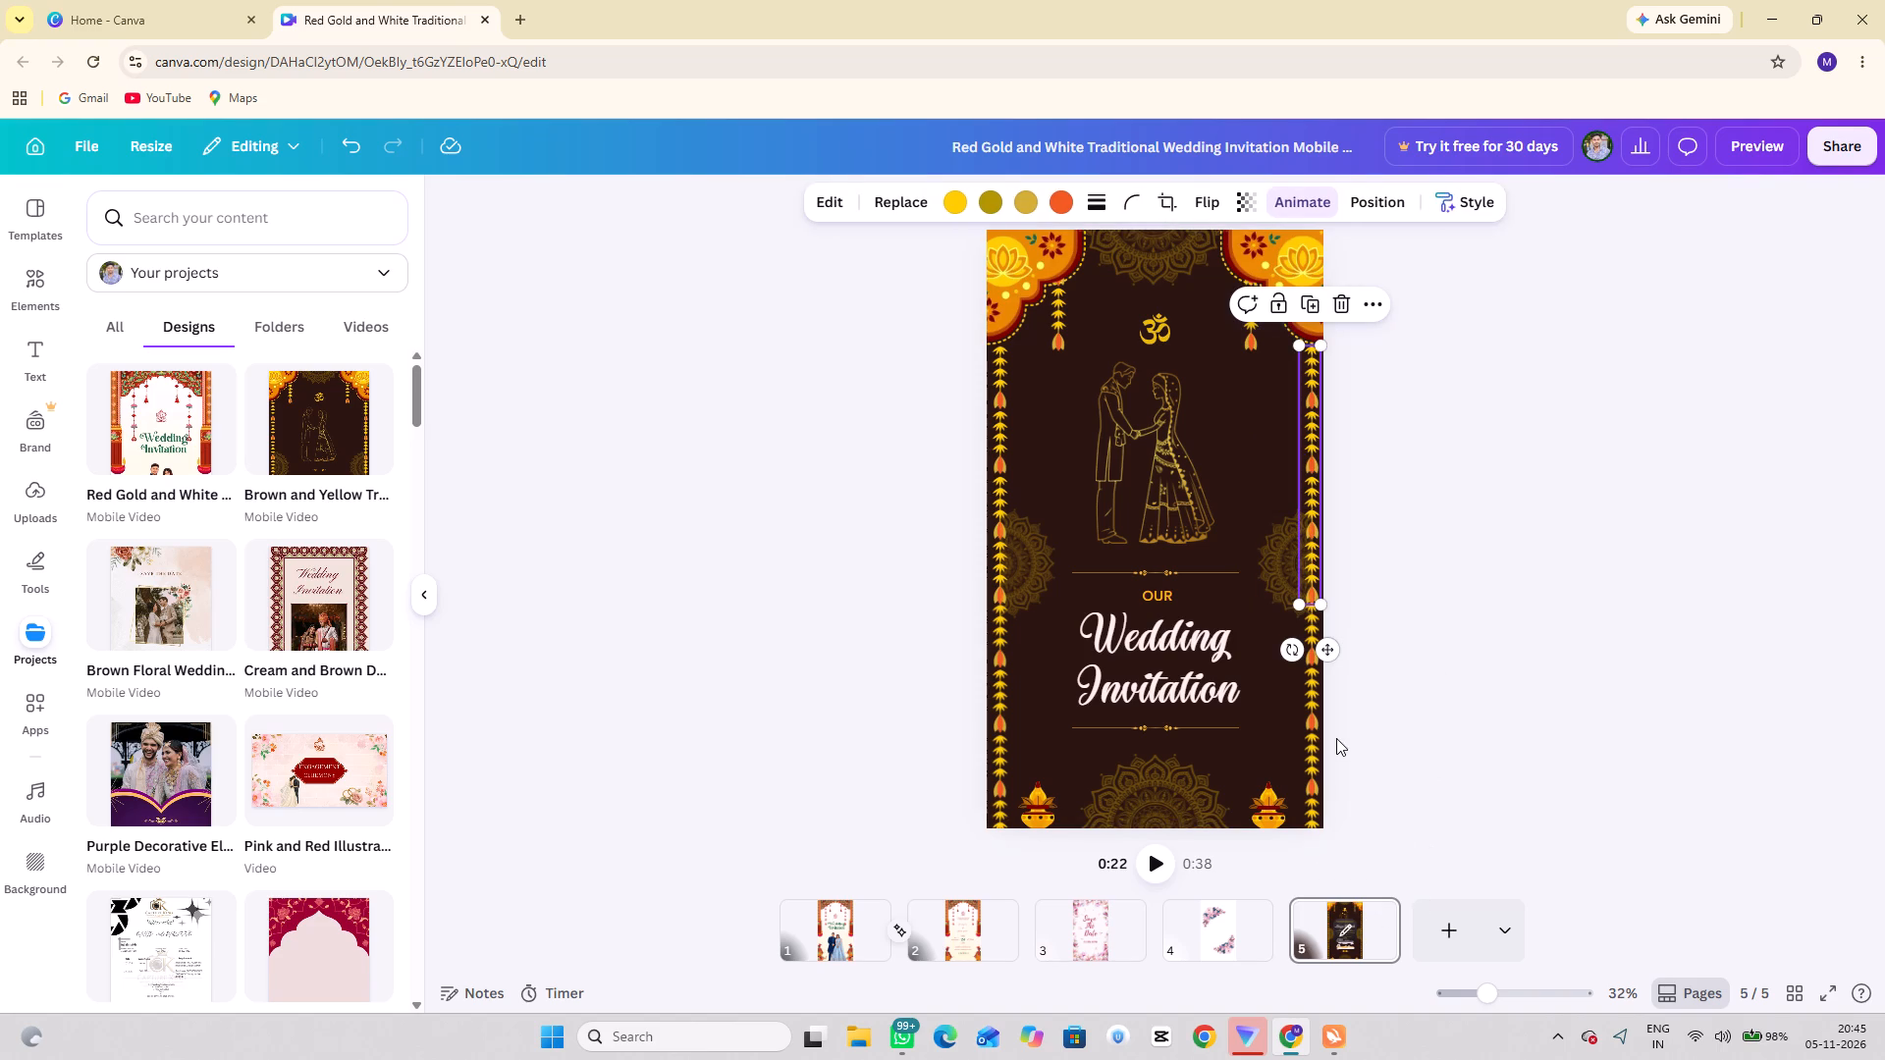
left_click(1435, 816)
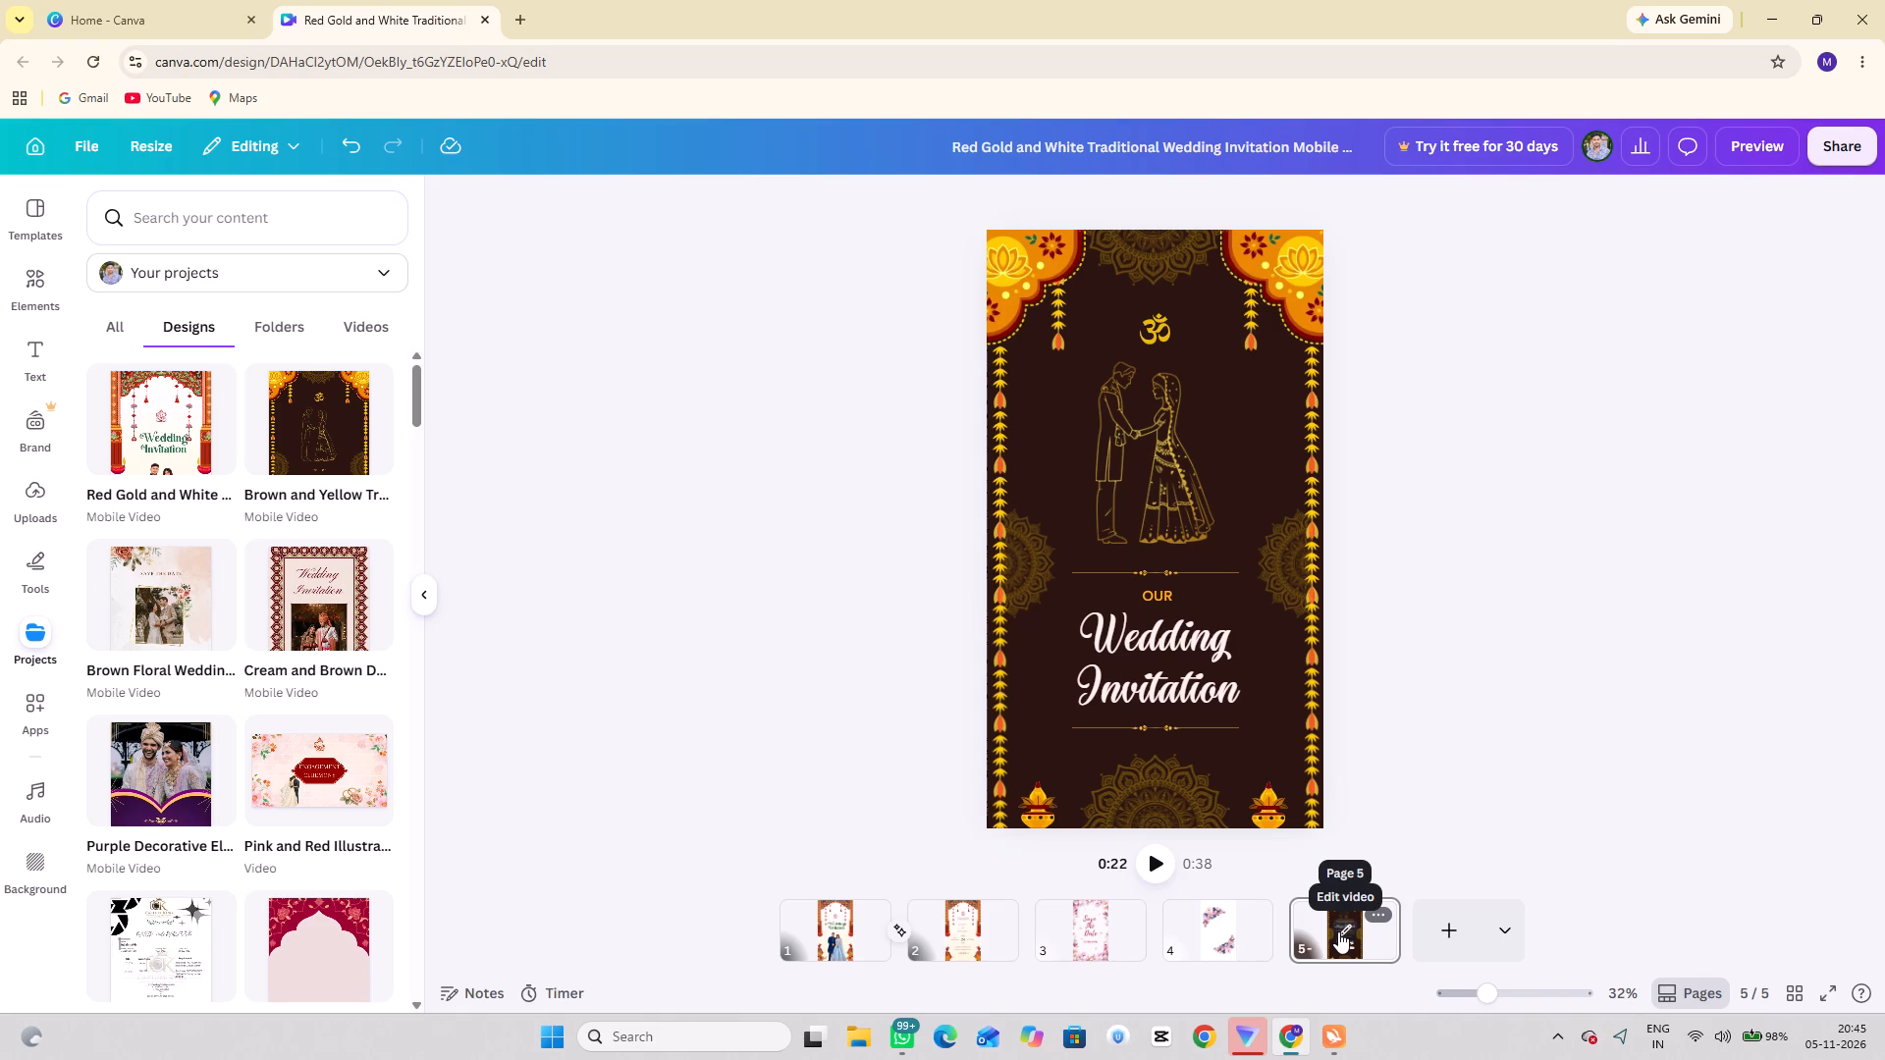
Replace the "Wedding Invitation" heading on the brown and yellow page with "SAVE THE DATE", one word per line.
double_click(1185, 665)
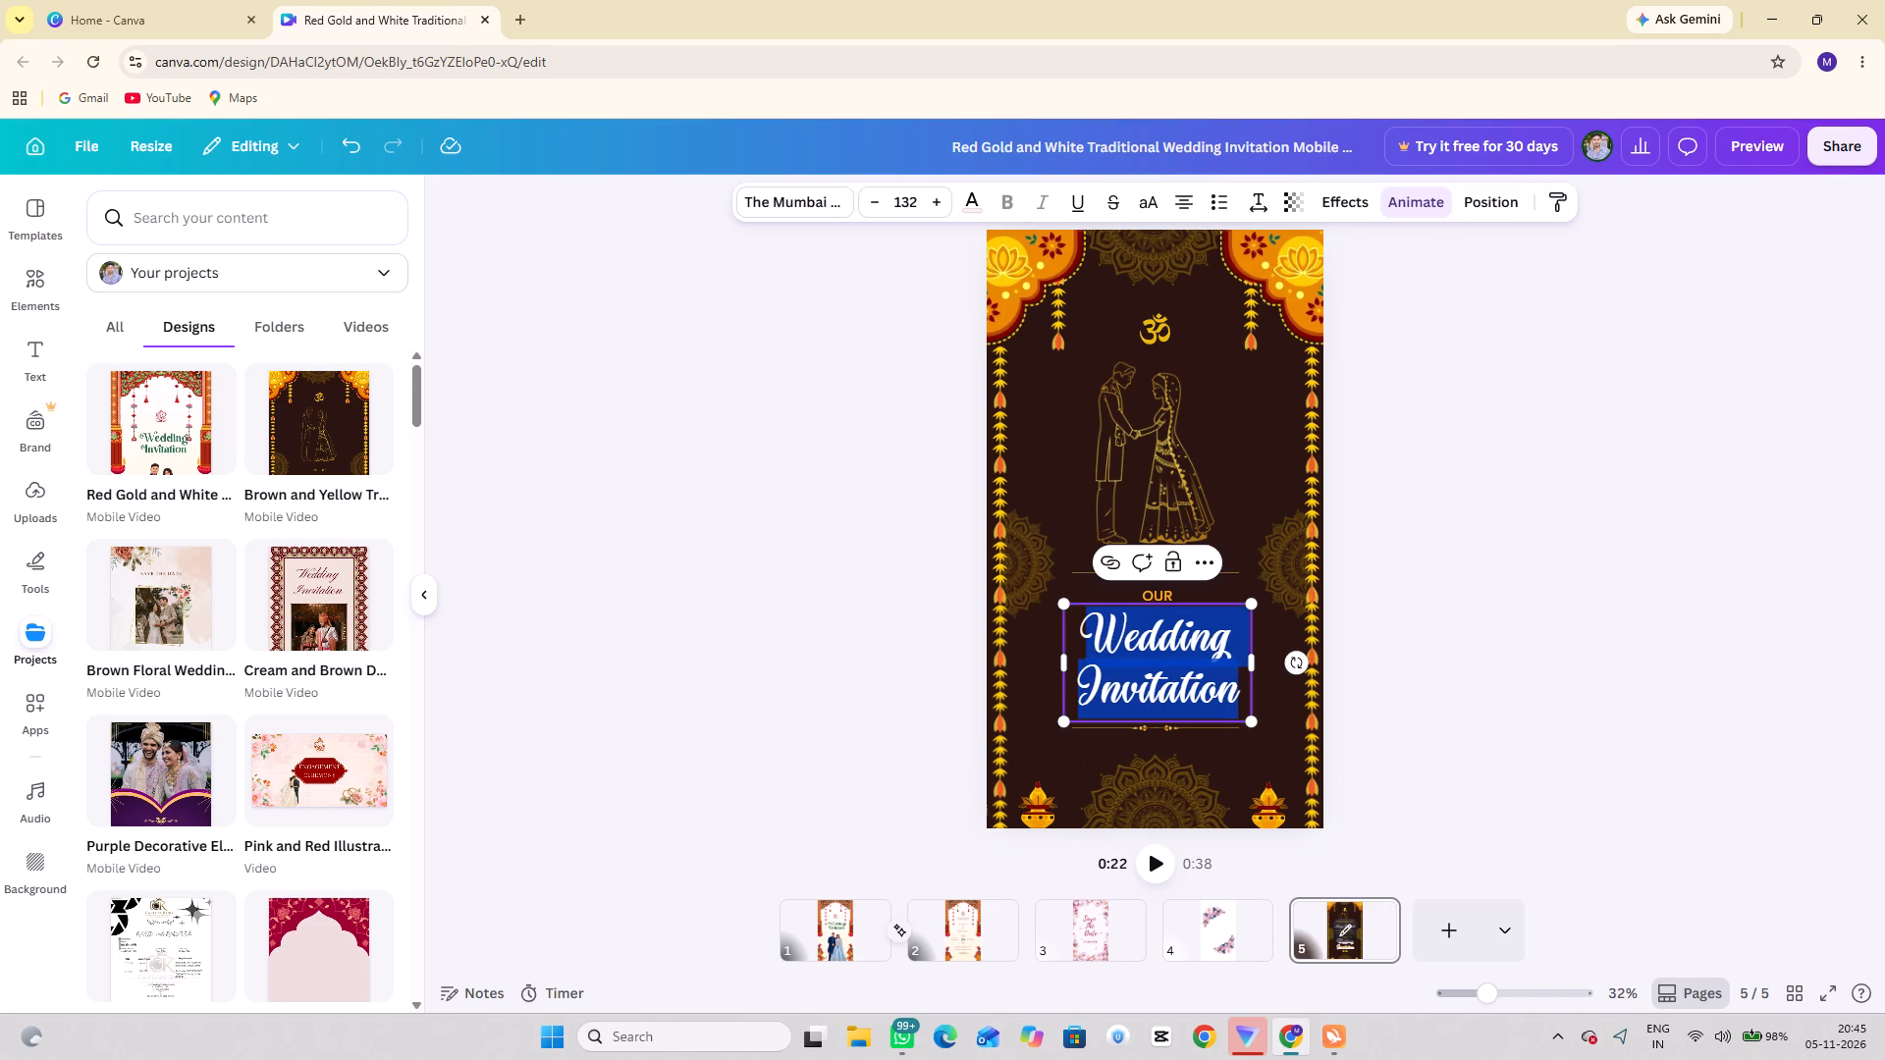
type("SAVE")
key("space")
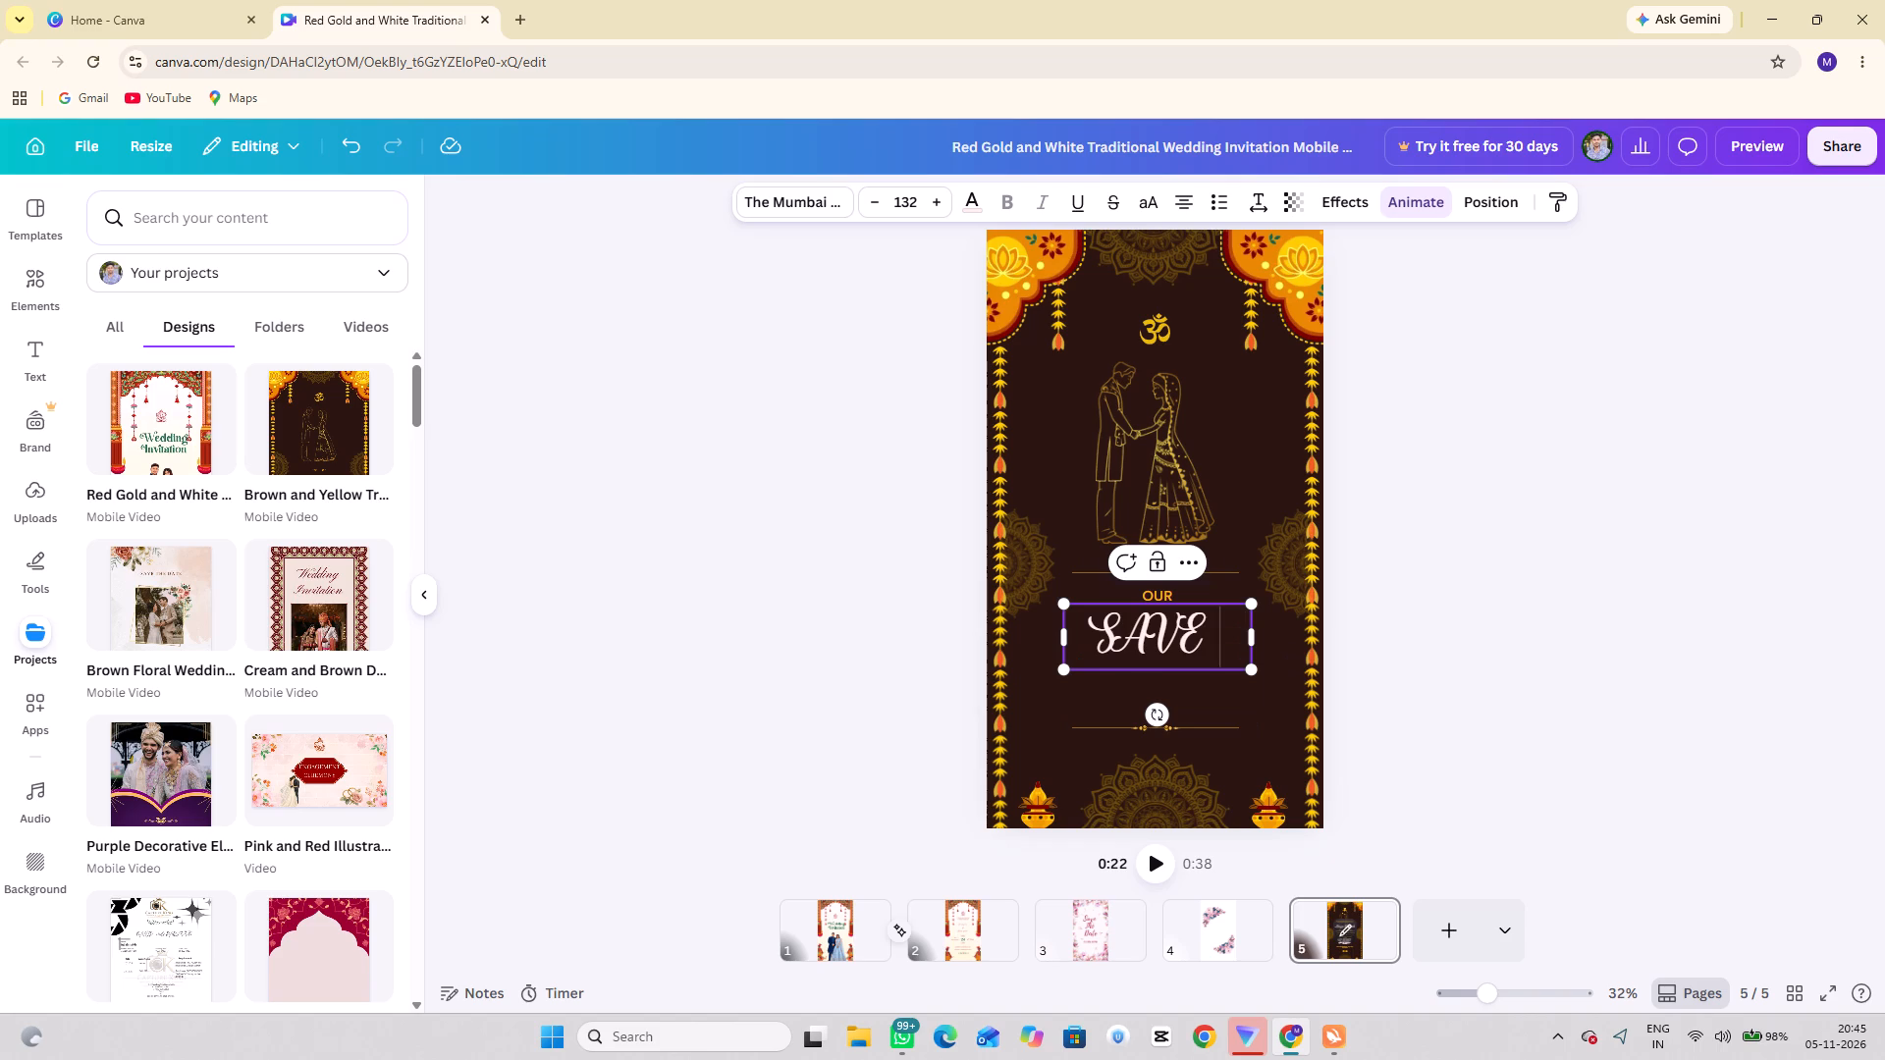
key("t")
key("BackSpace")
key("Return")
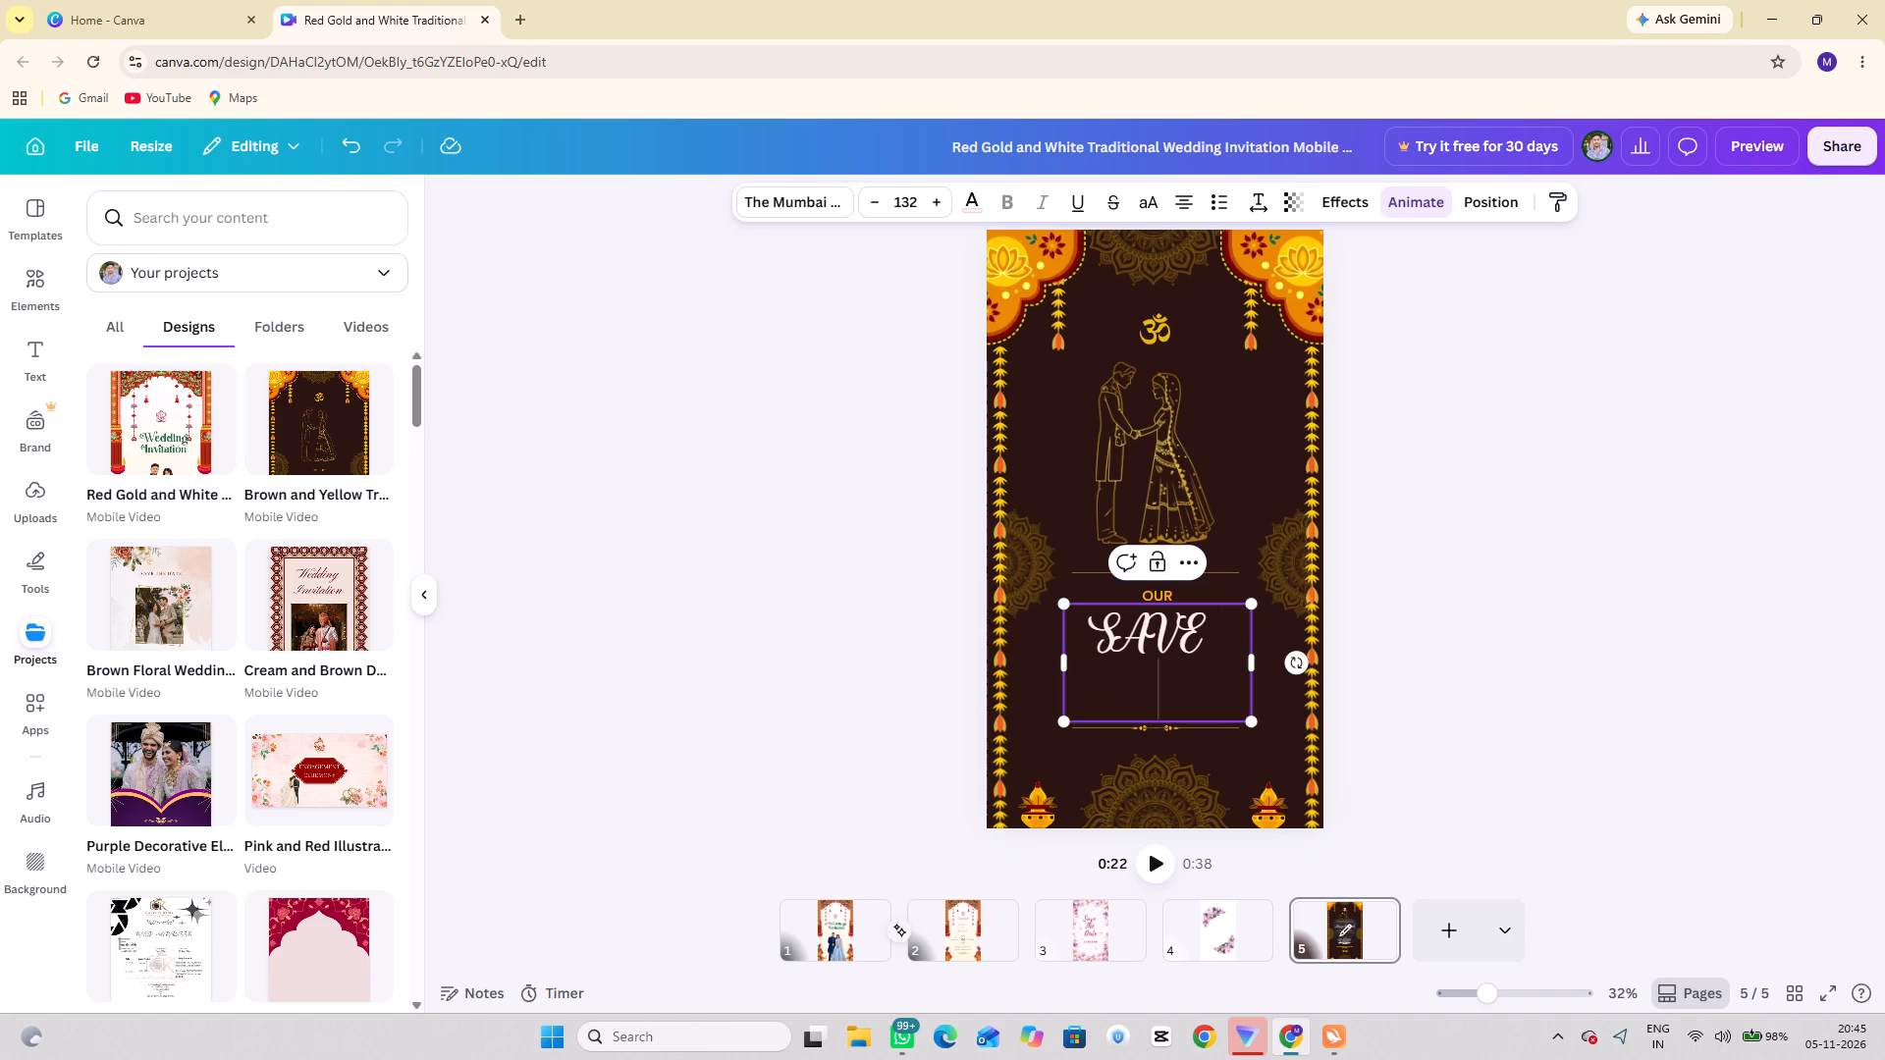
type("THE")
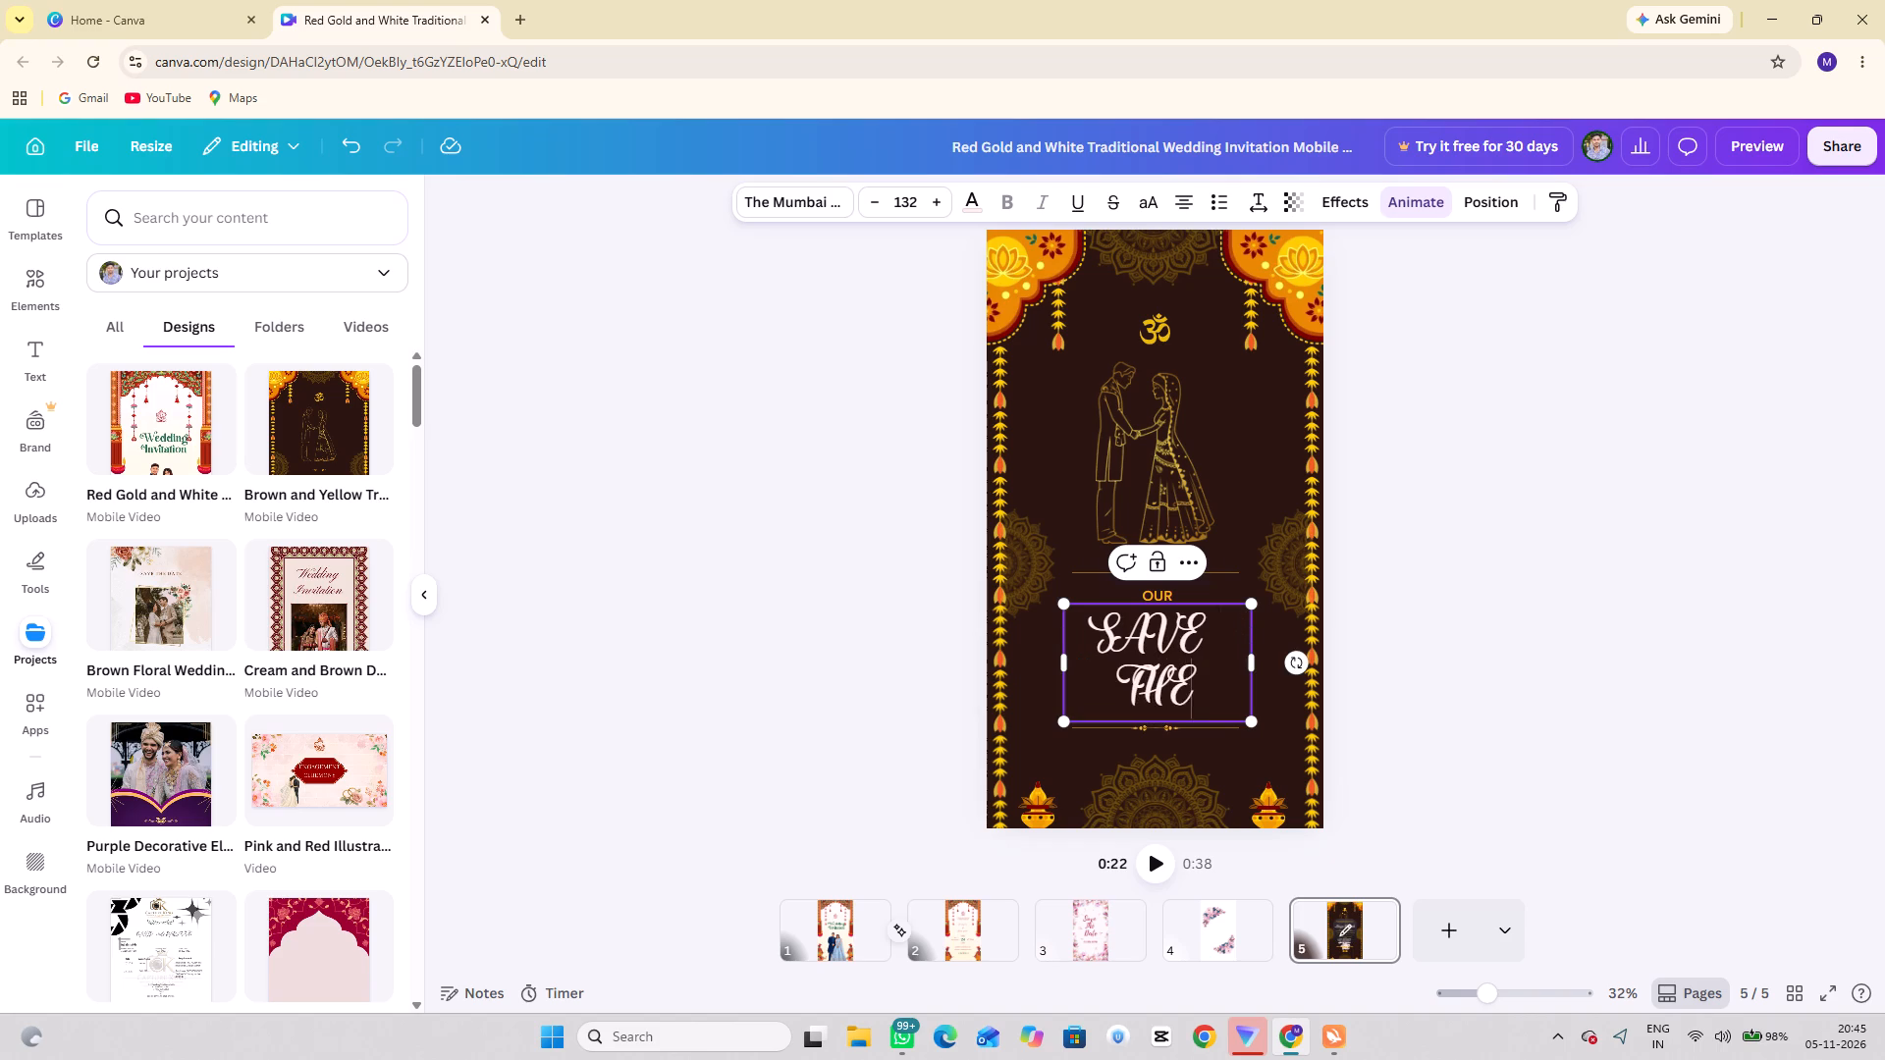
key("space")
key("Return")
type("DAT")
key("e")
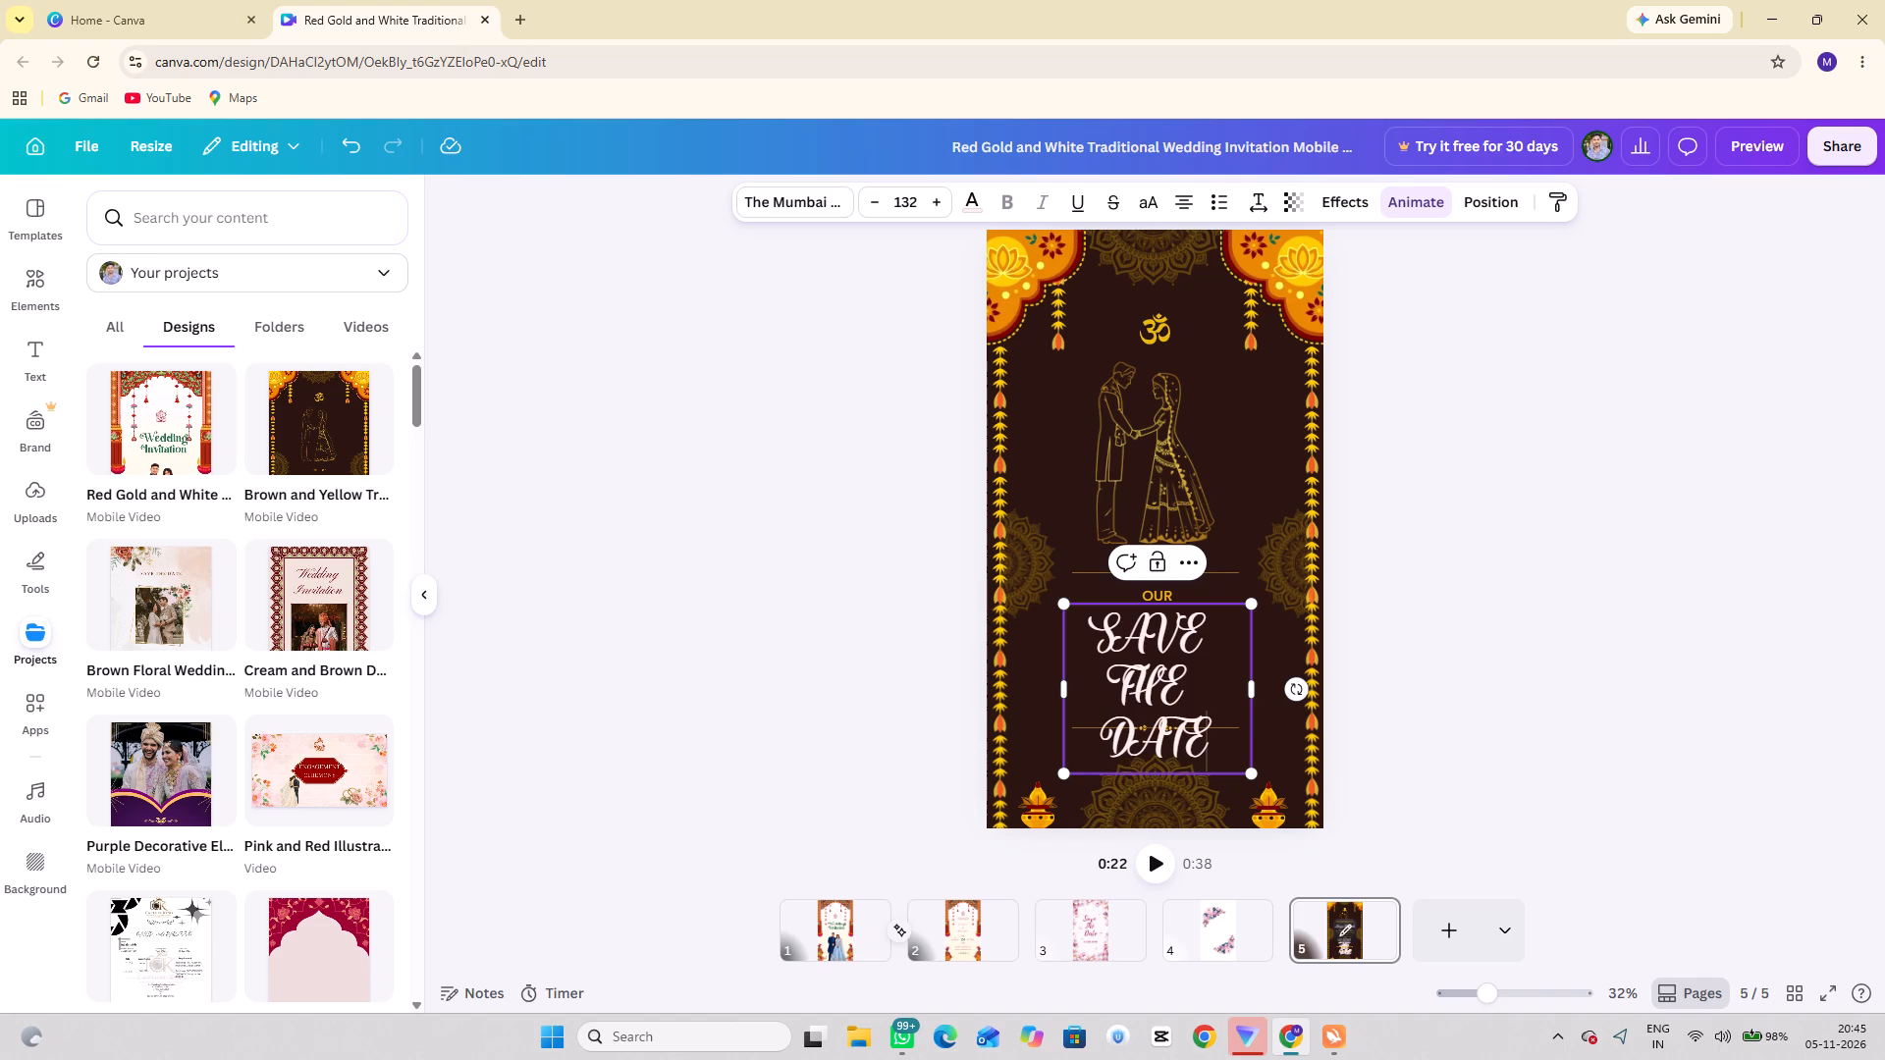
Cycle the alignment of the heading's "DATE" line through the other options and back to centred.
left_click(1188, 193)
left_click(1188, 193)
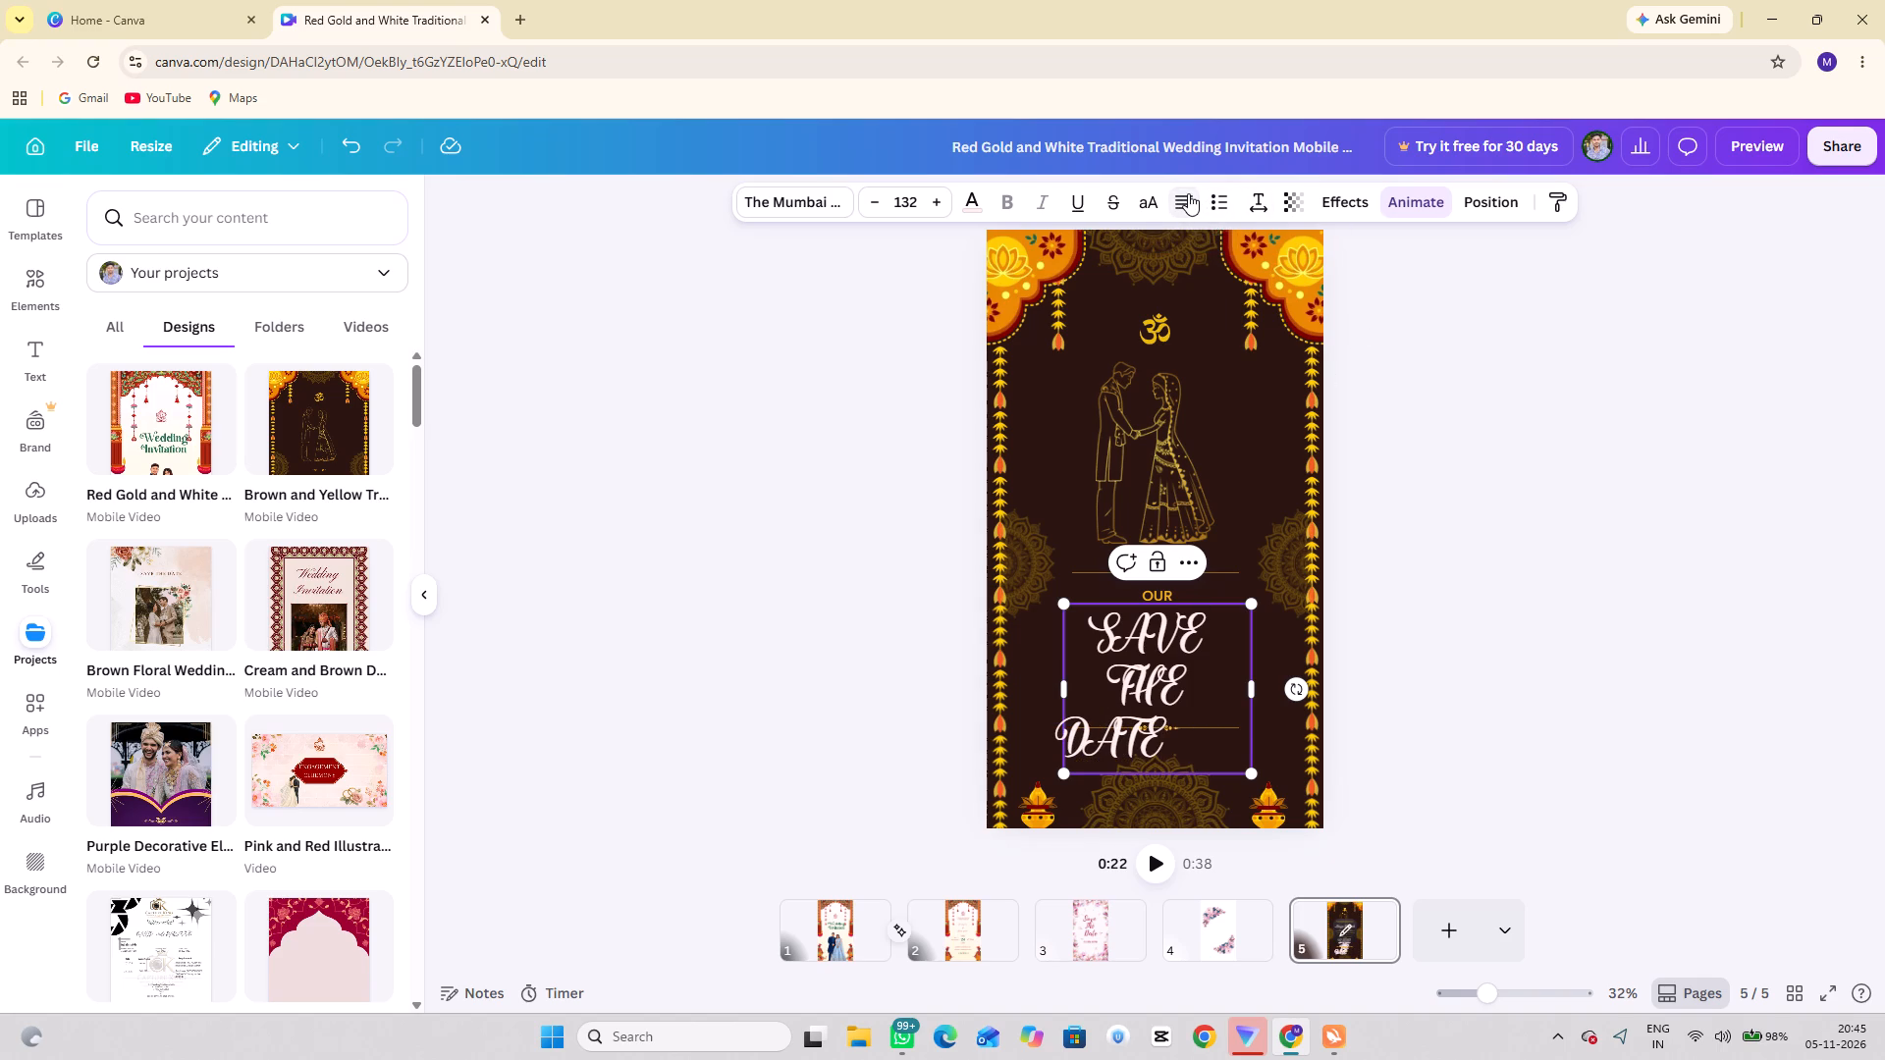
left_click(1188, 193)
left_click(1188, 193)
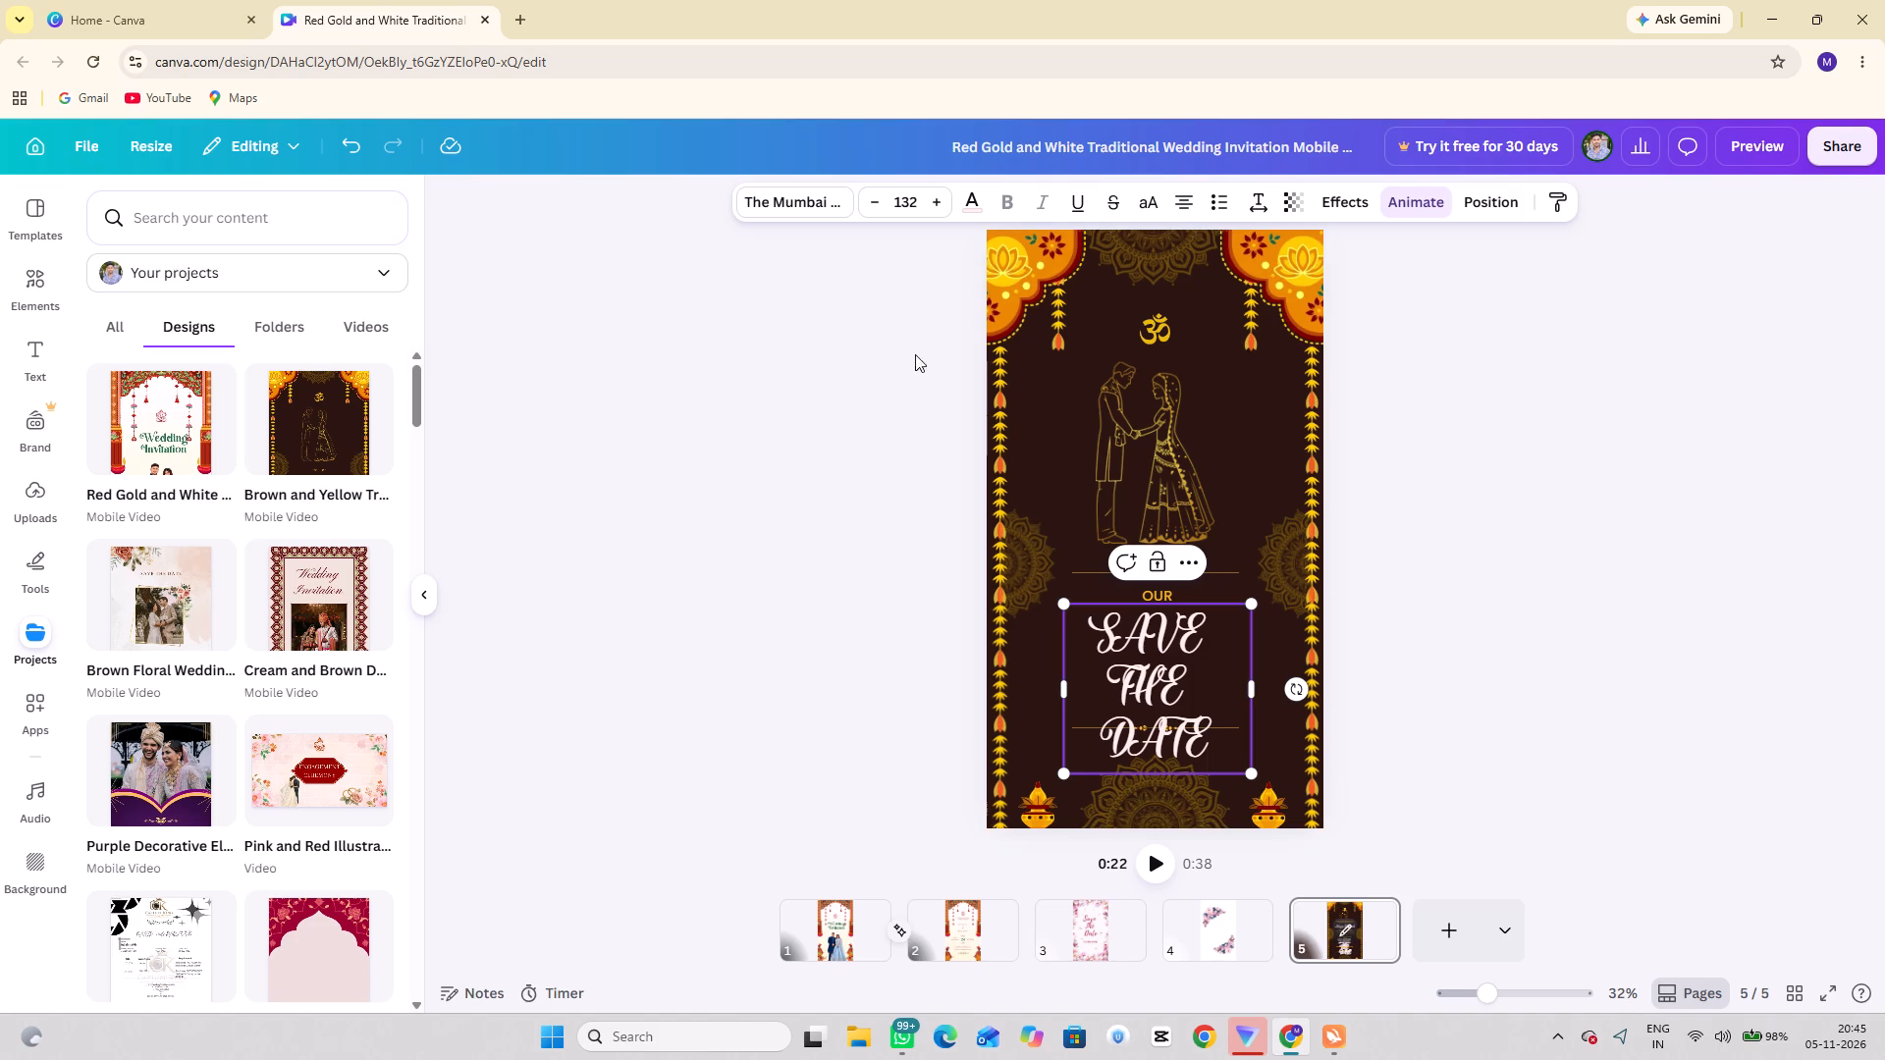
Set the whole "SAVE THE DATE" heading in the IM Fell font.
left_click(830, 196)
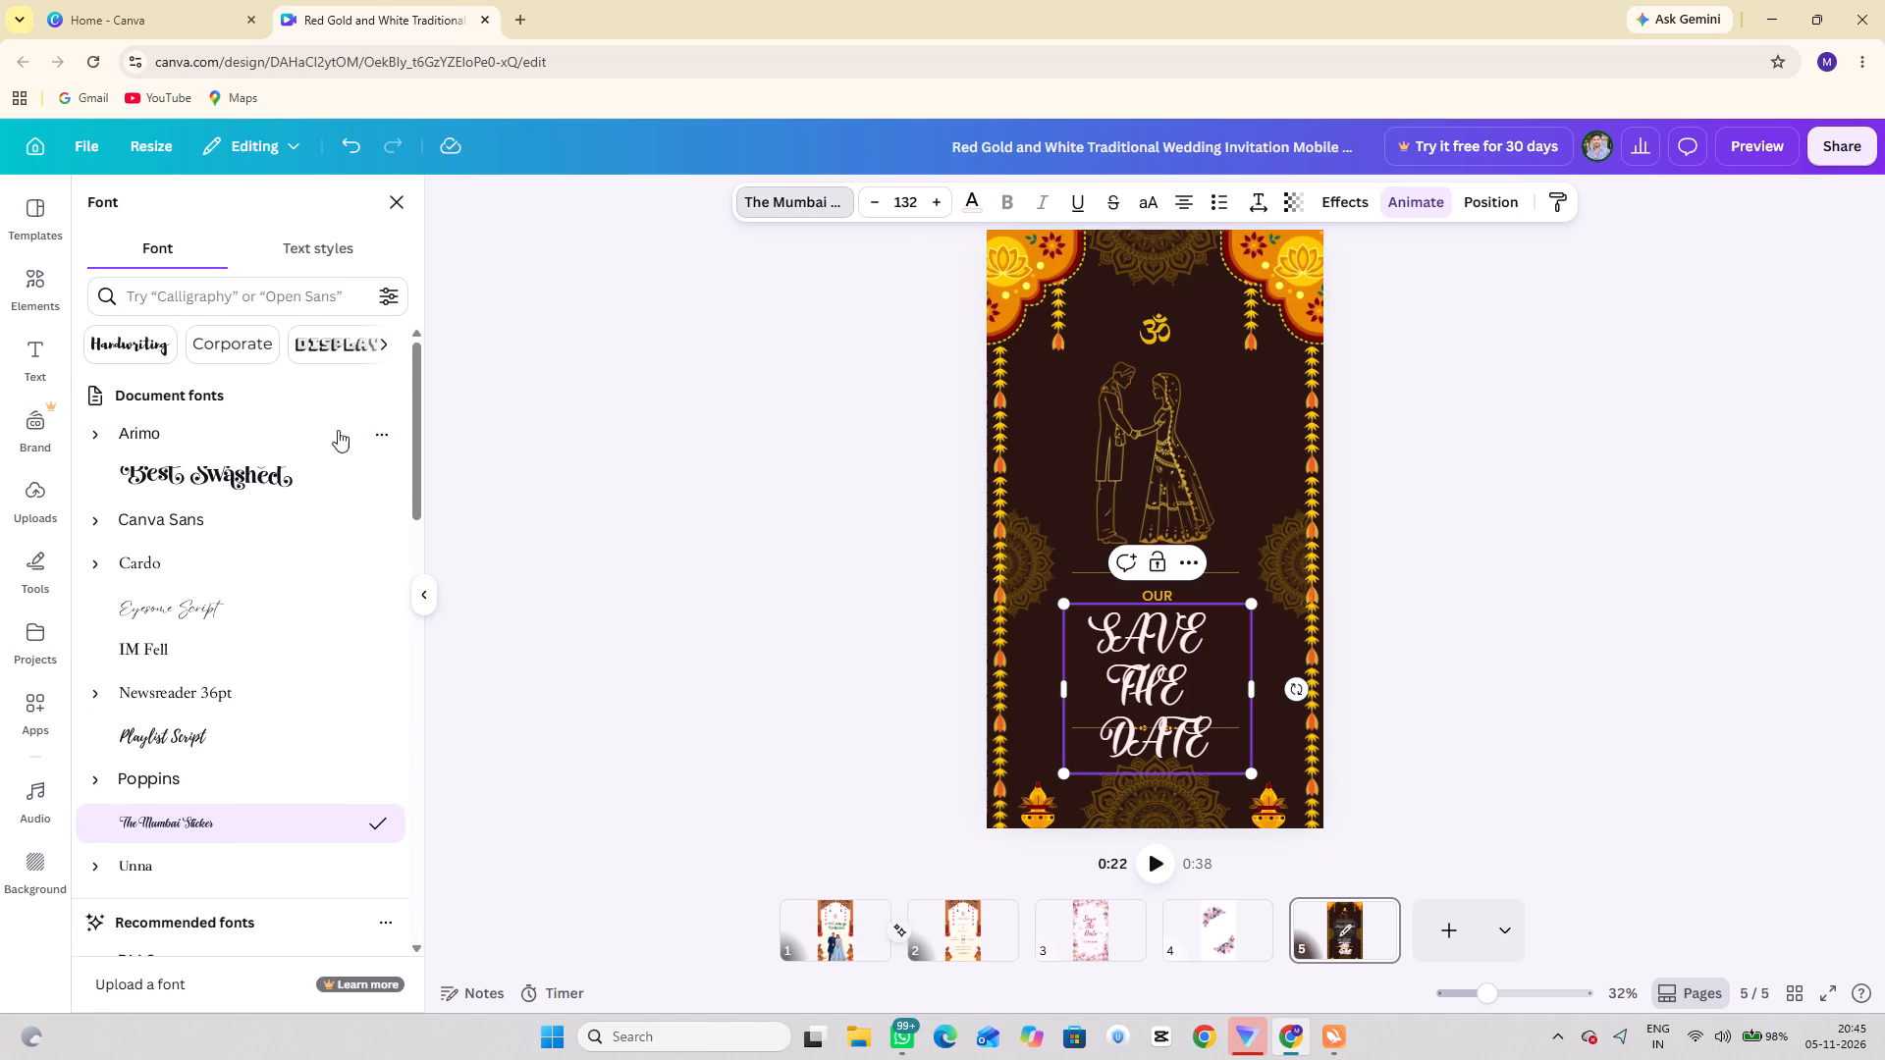
left_click(200, 517)
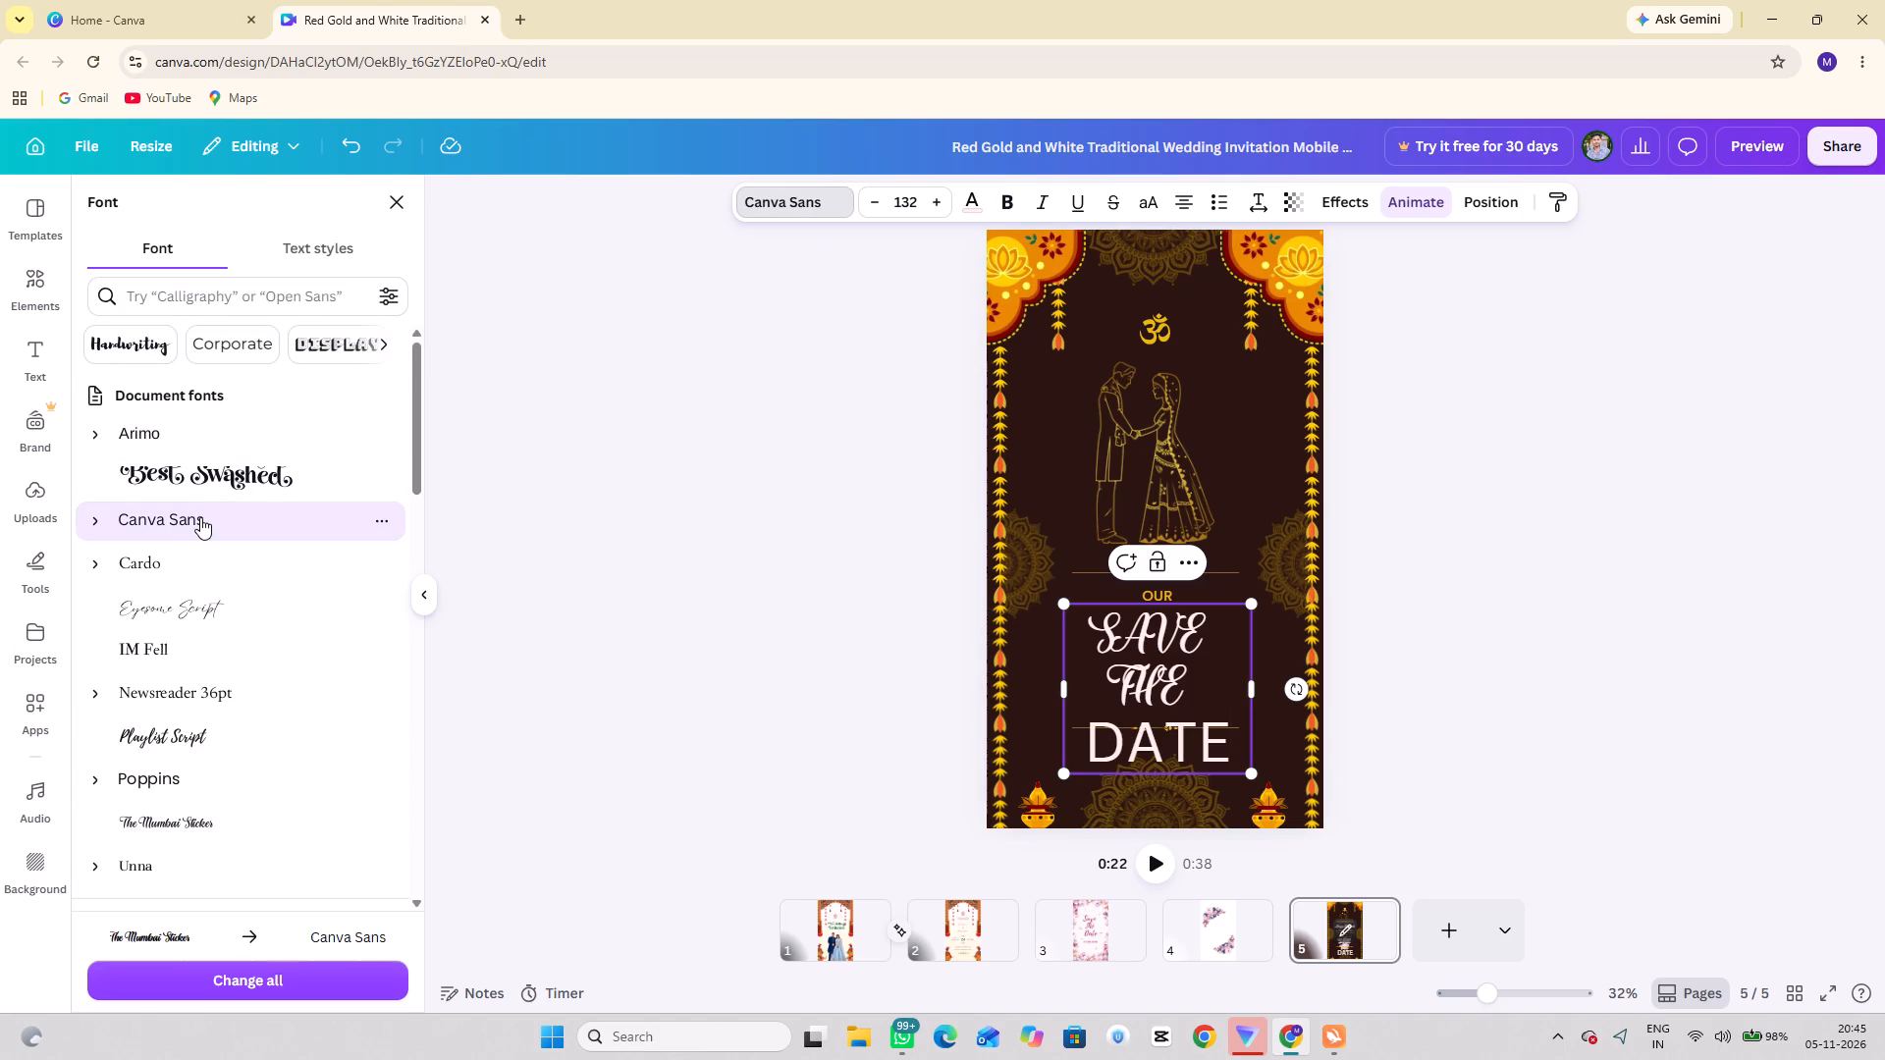
key("ctrl+a")
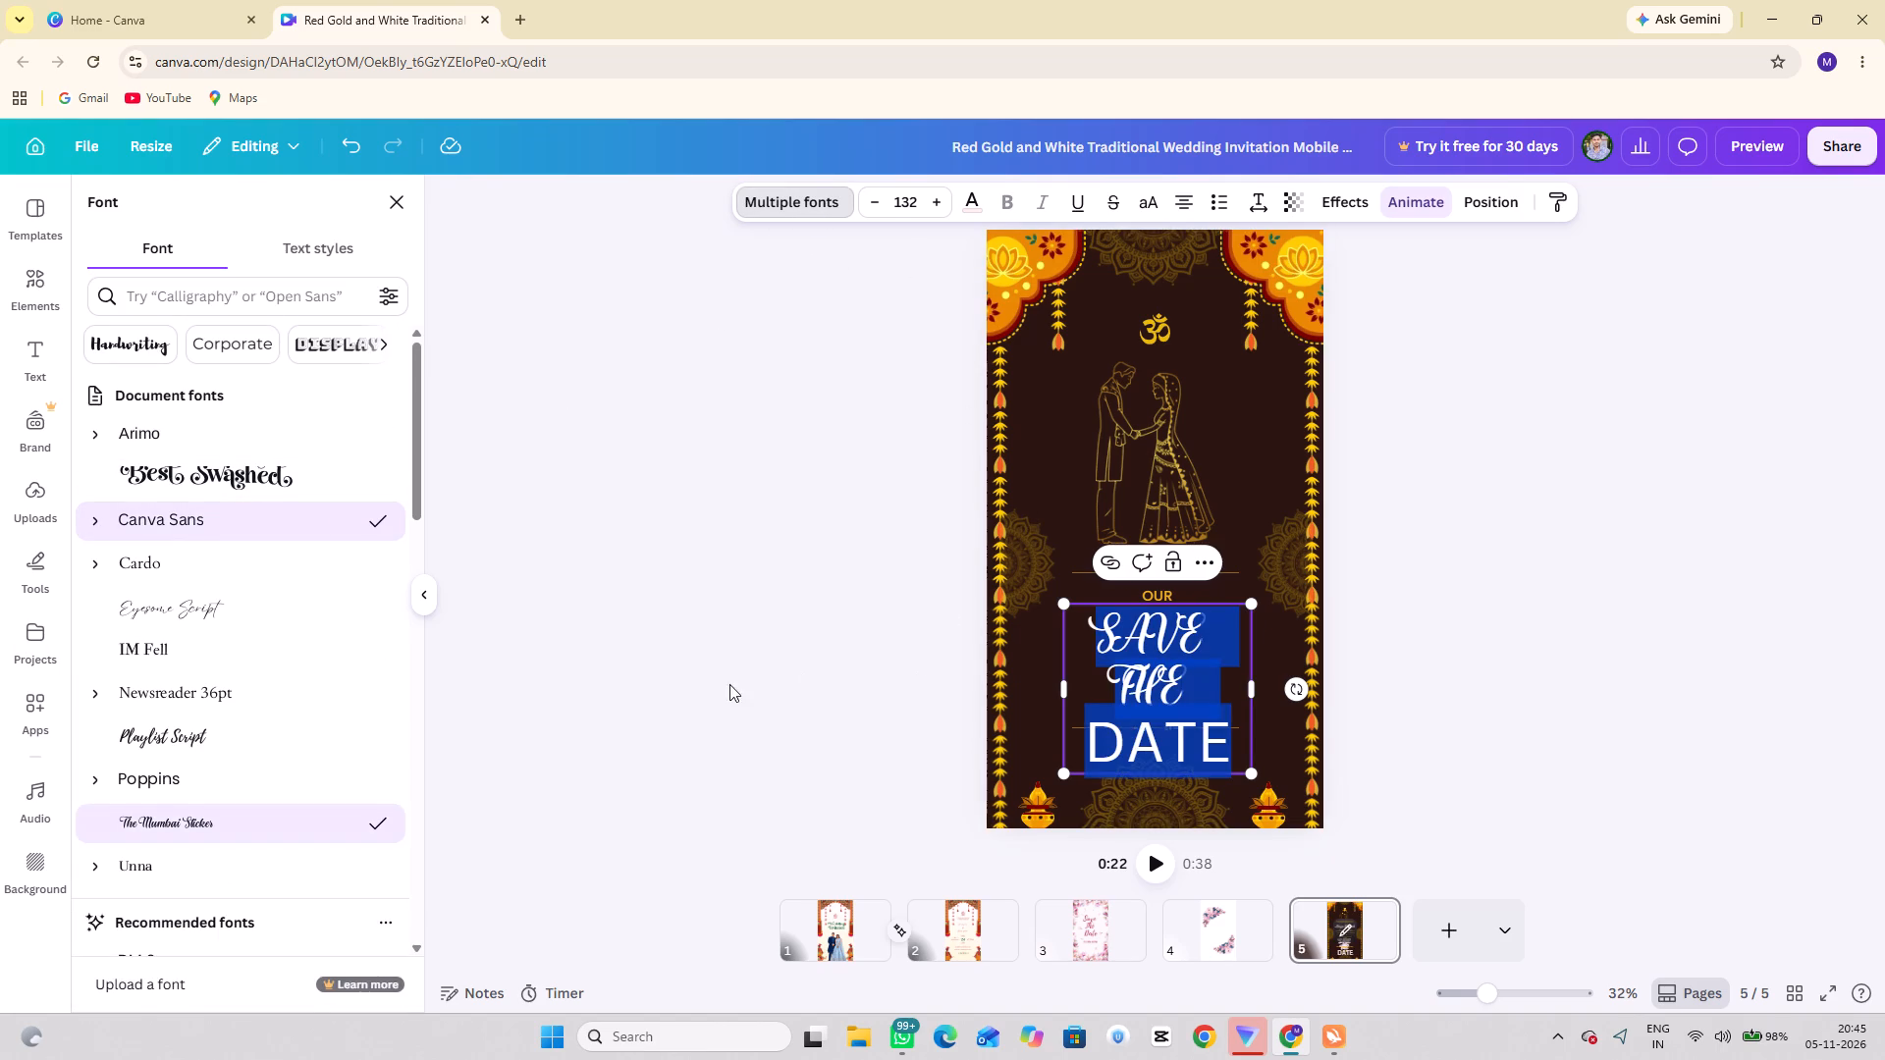
left_click(235, 653)
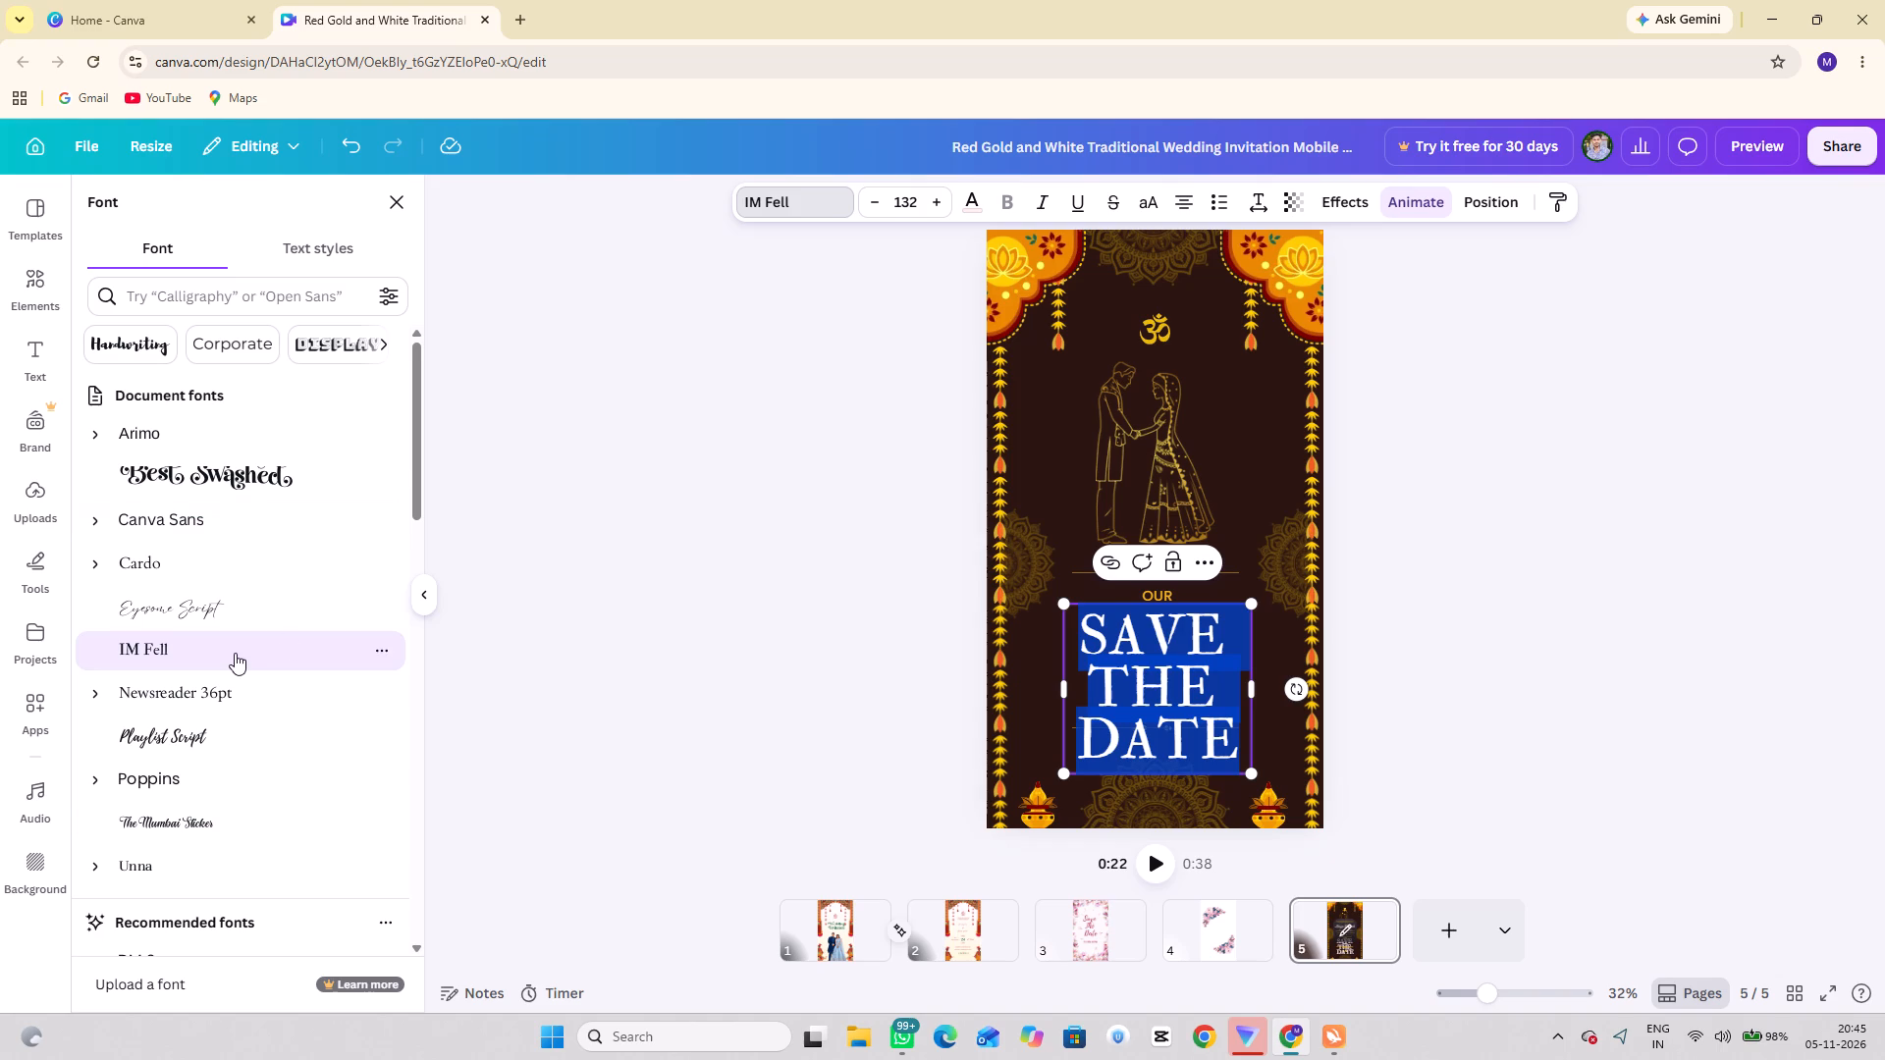
left_click(1472, 623)
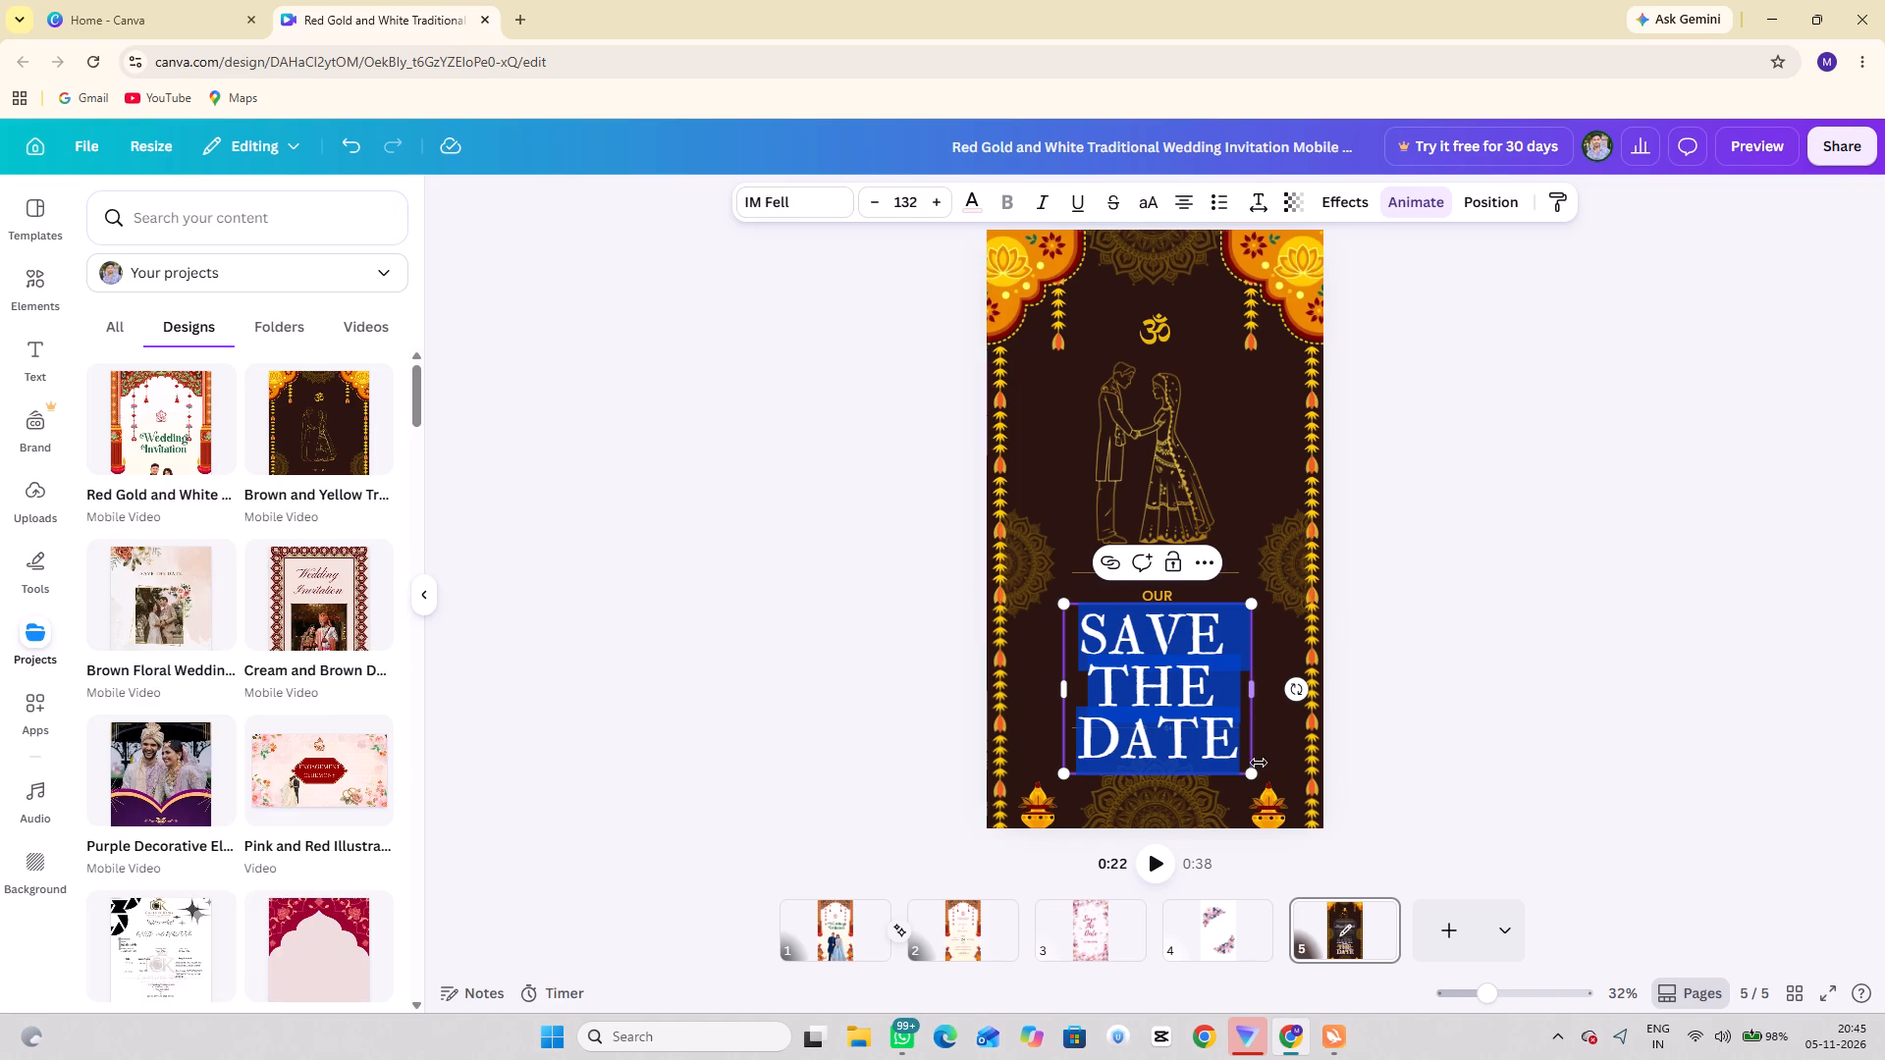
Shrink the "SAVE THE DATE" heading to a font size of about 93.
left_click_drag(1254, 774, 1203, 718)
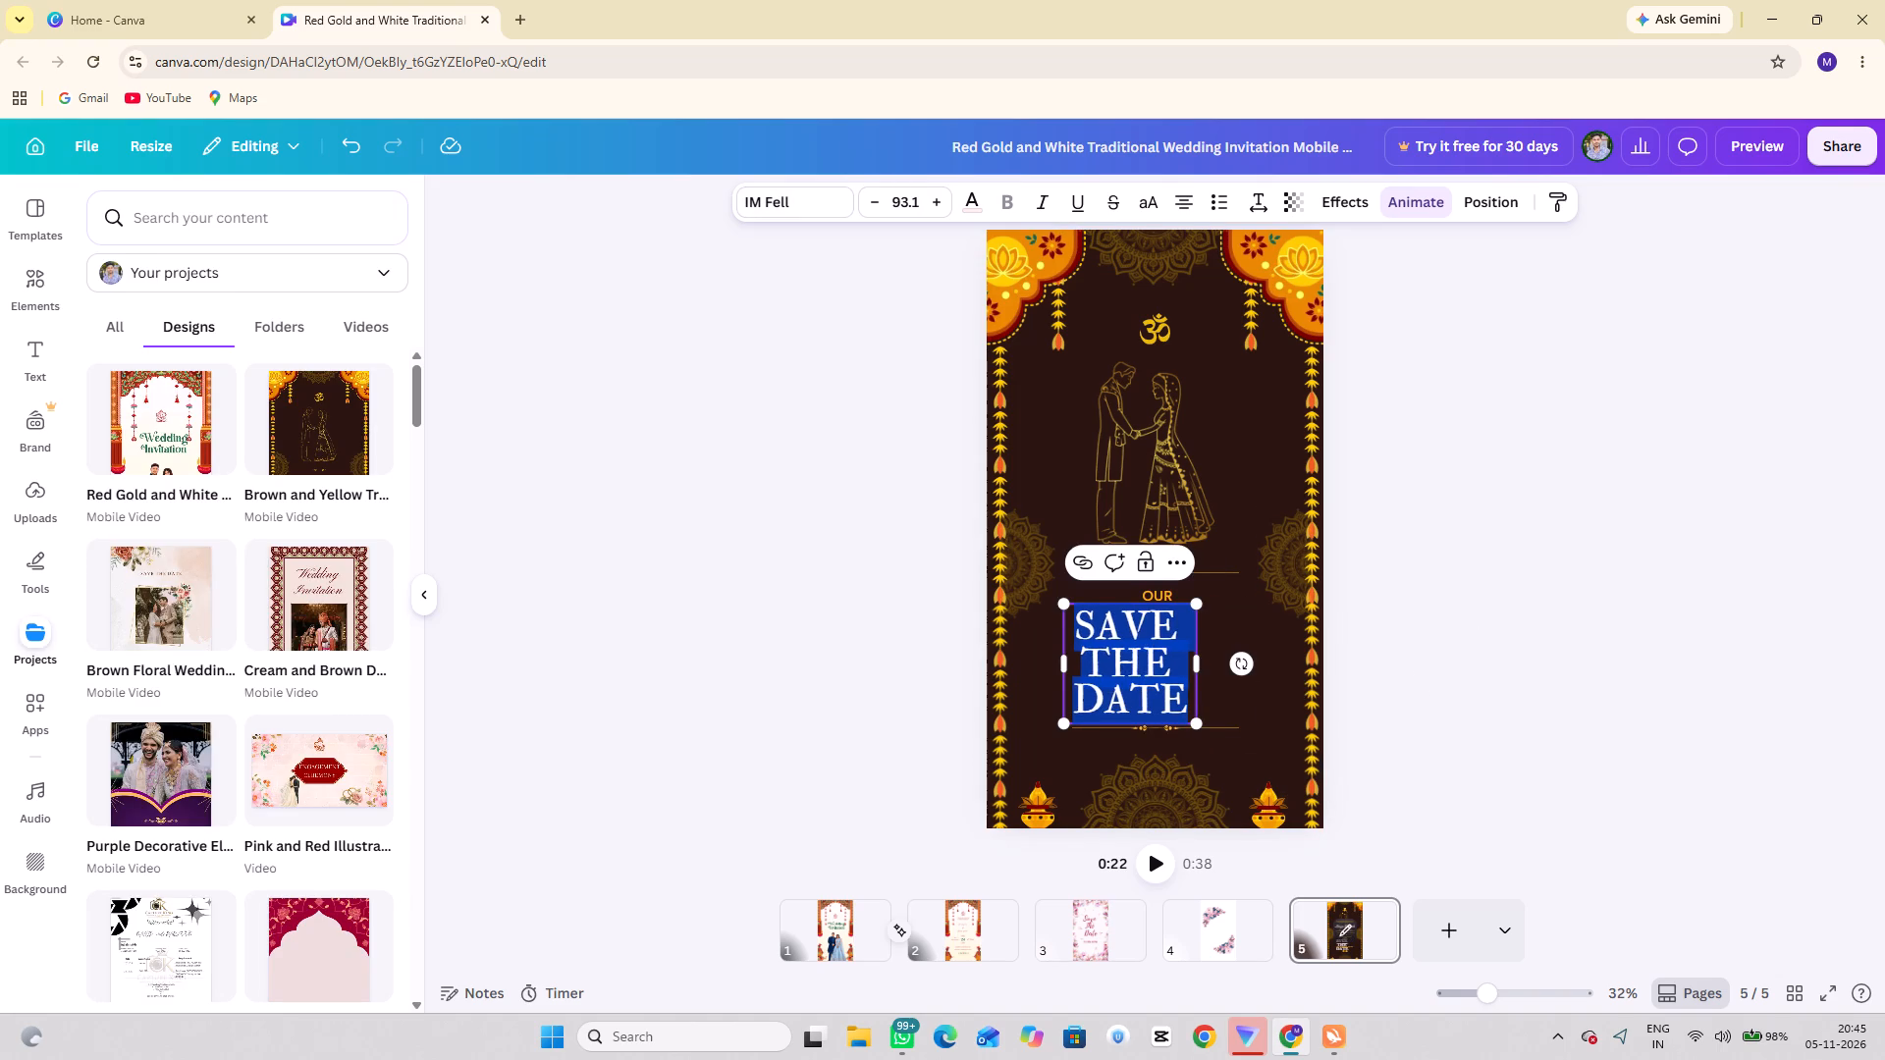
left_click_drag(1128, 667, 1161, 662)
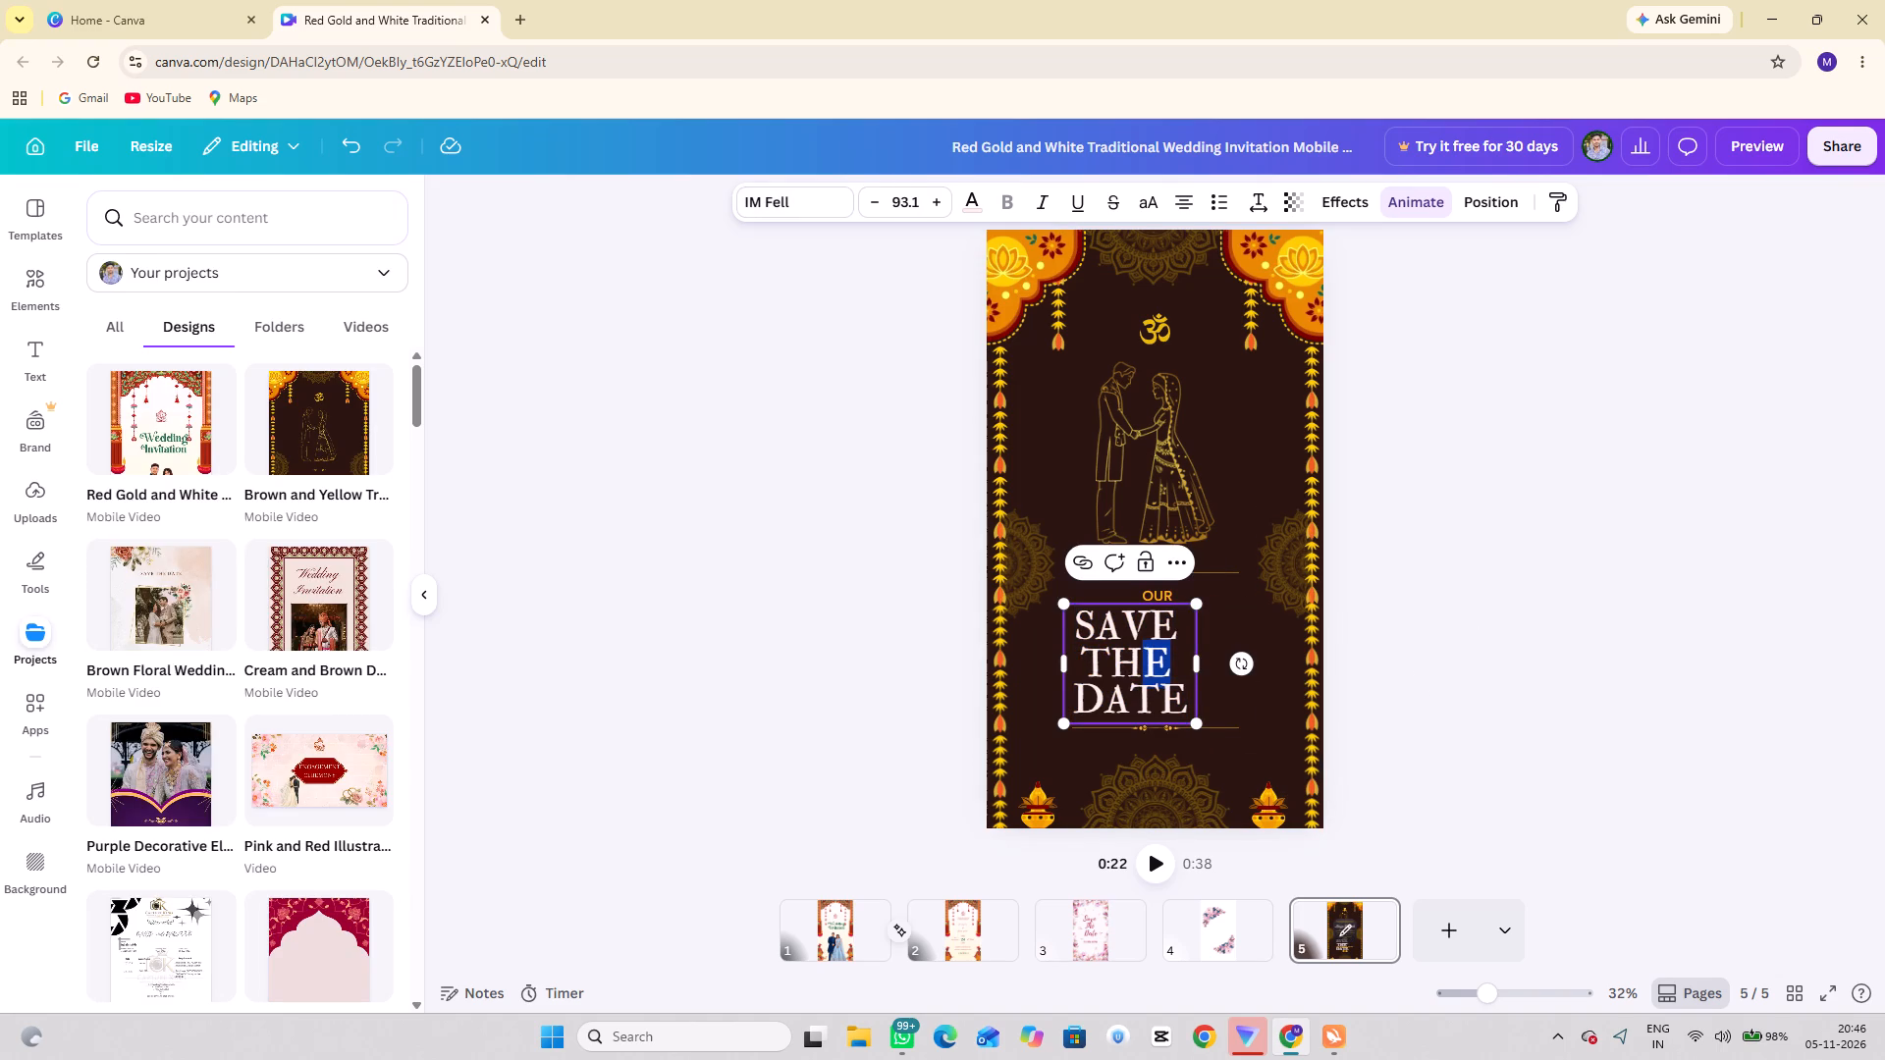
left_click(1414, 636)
Delete the line-art couple illustration between the Om symbol and the heading.
left_click(1173, 445)
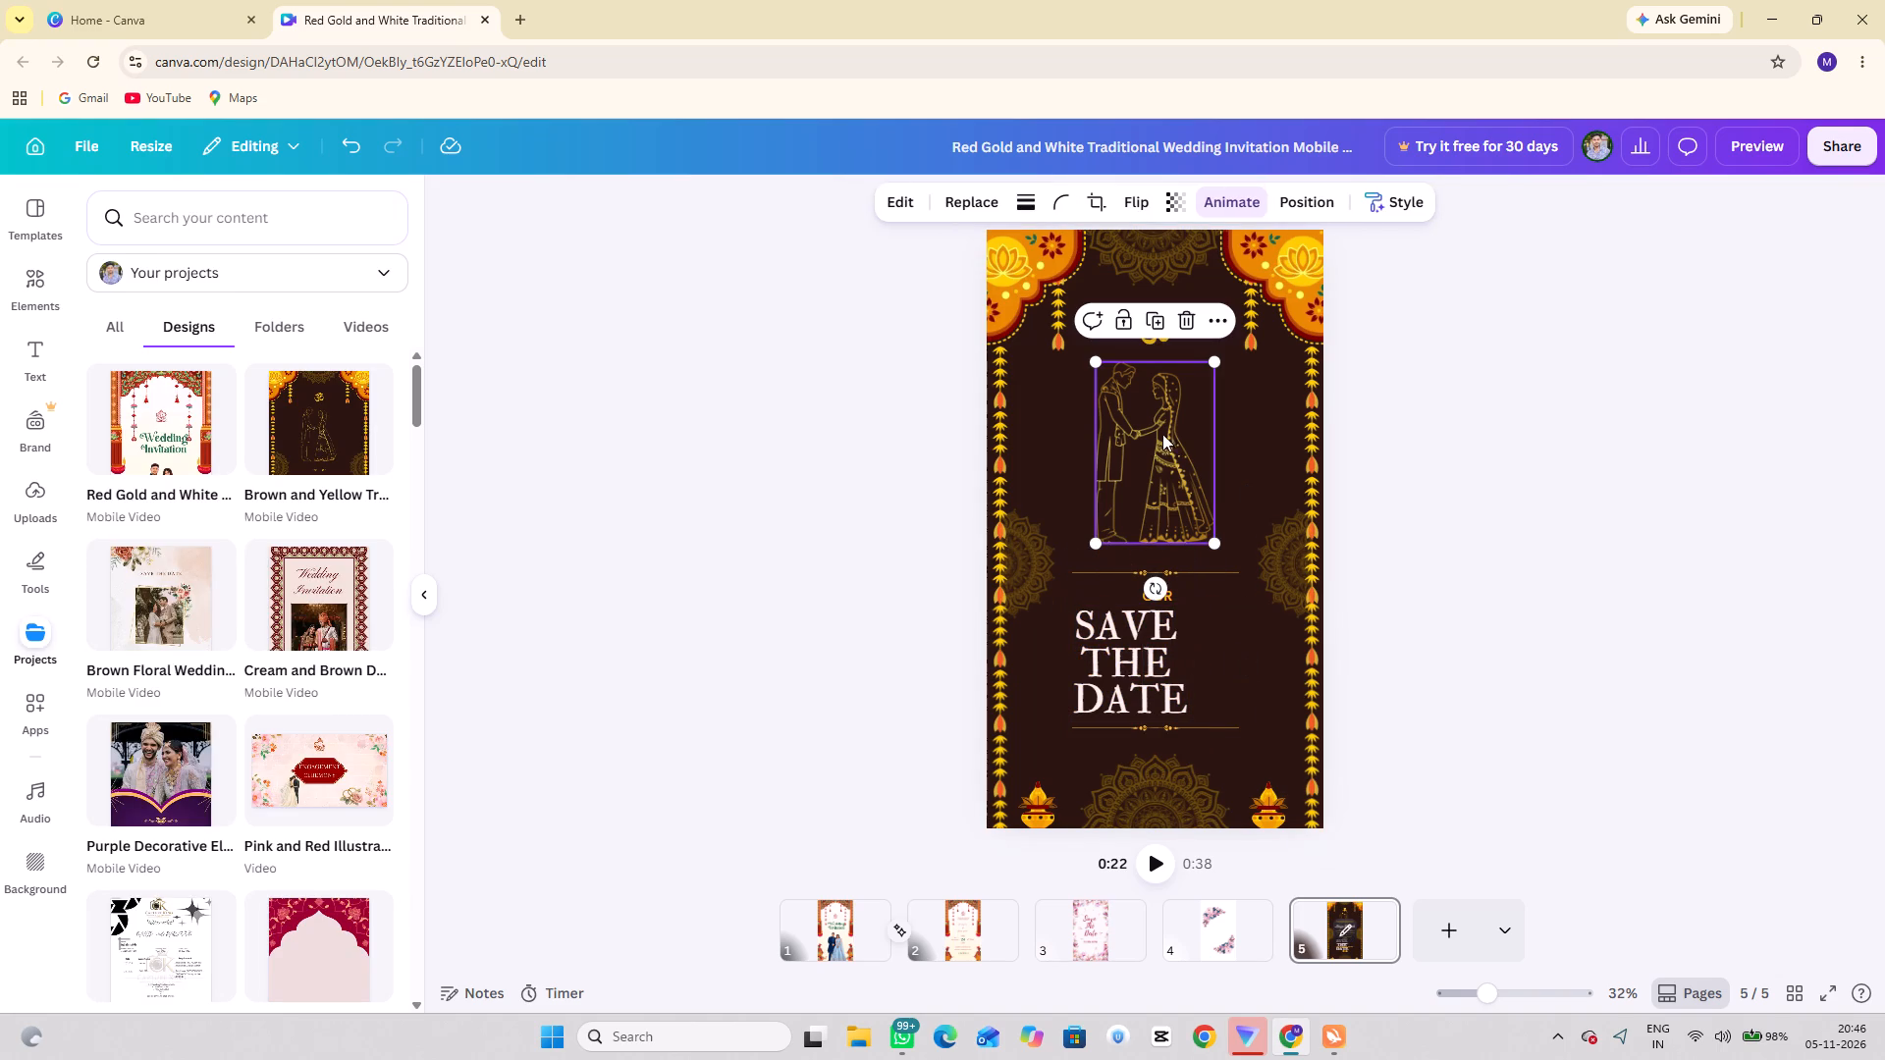
left_click_drag(1095, 358, 1126, 391)
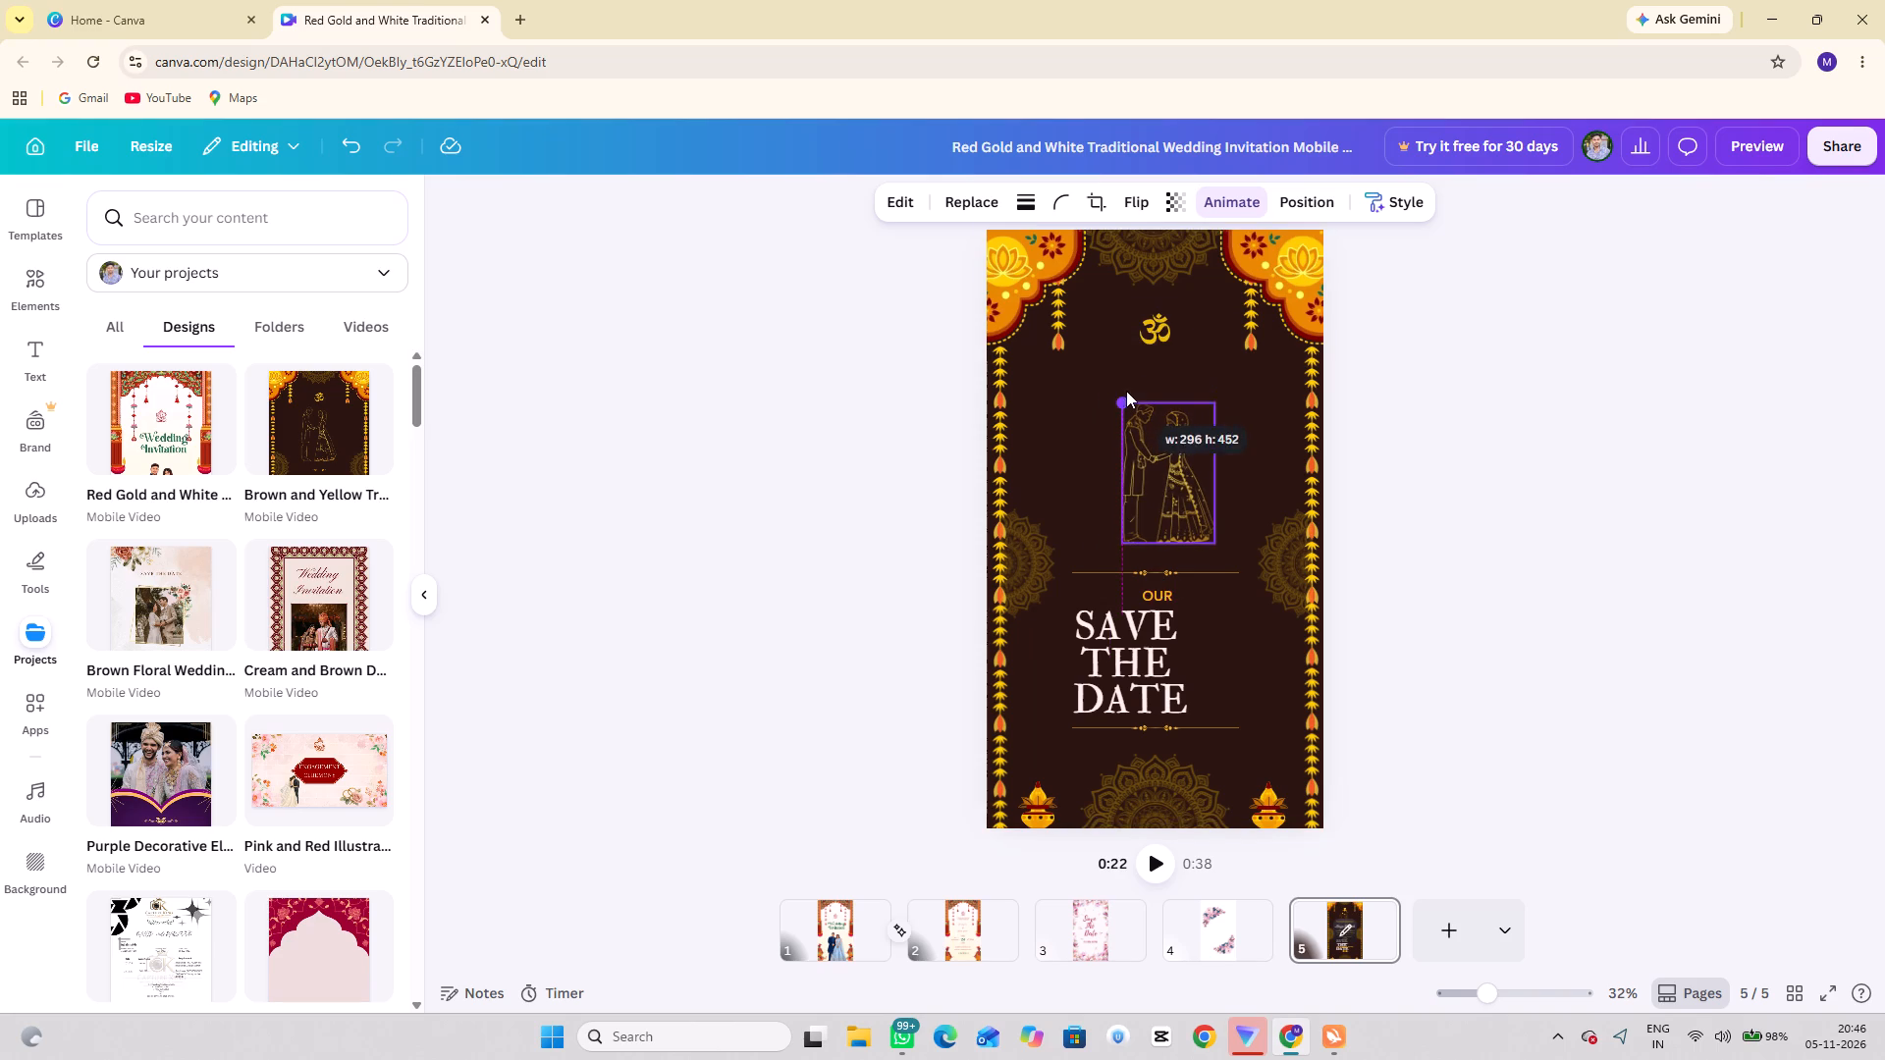
left_click(1166, 458)
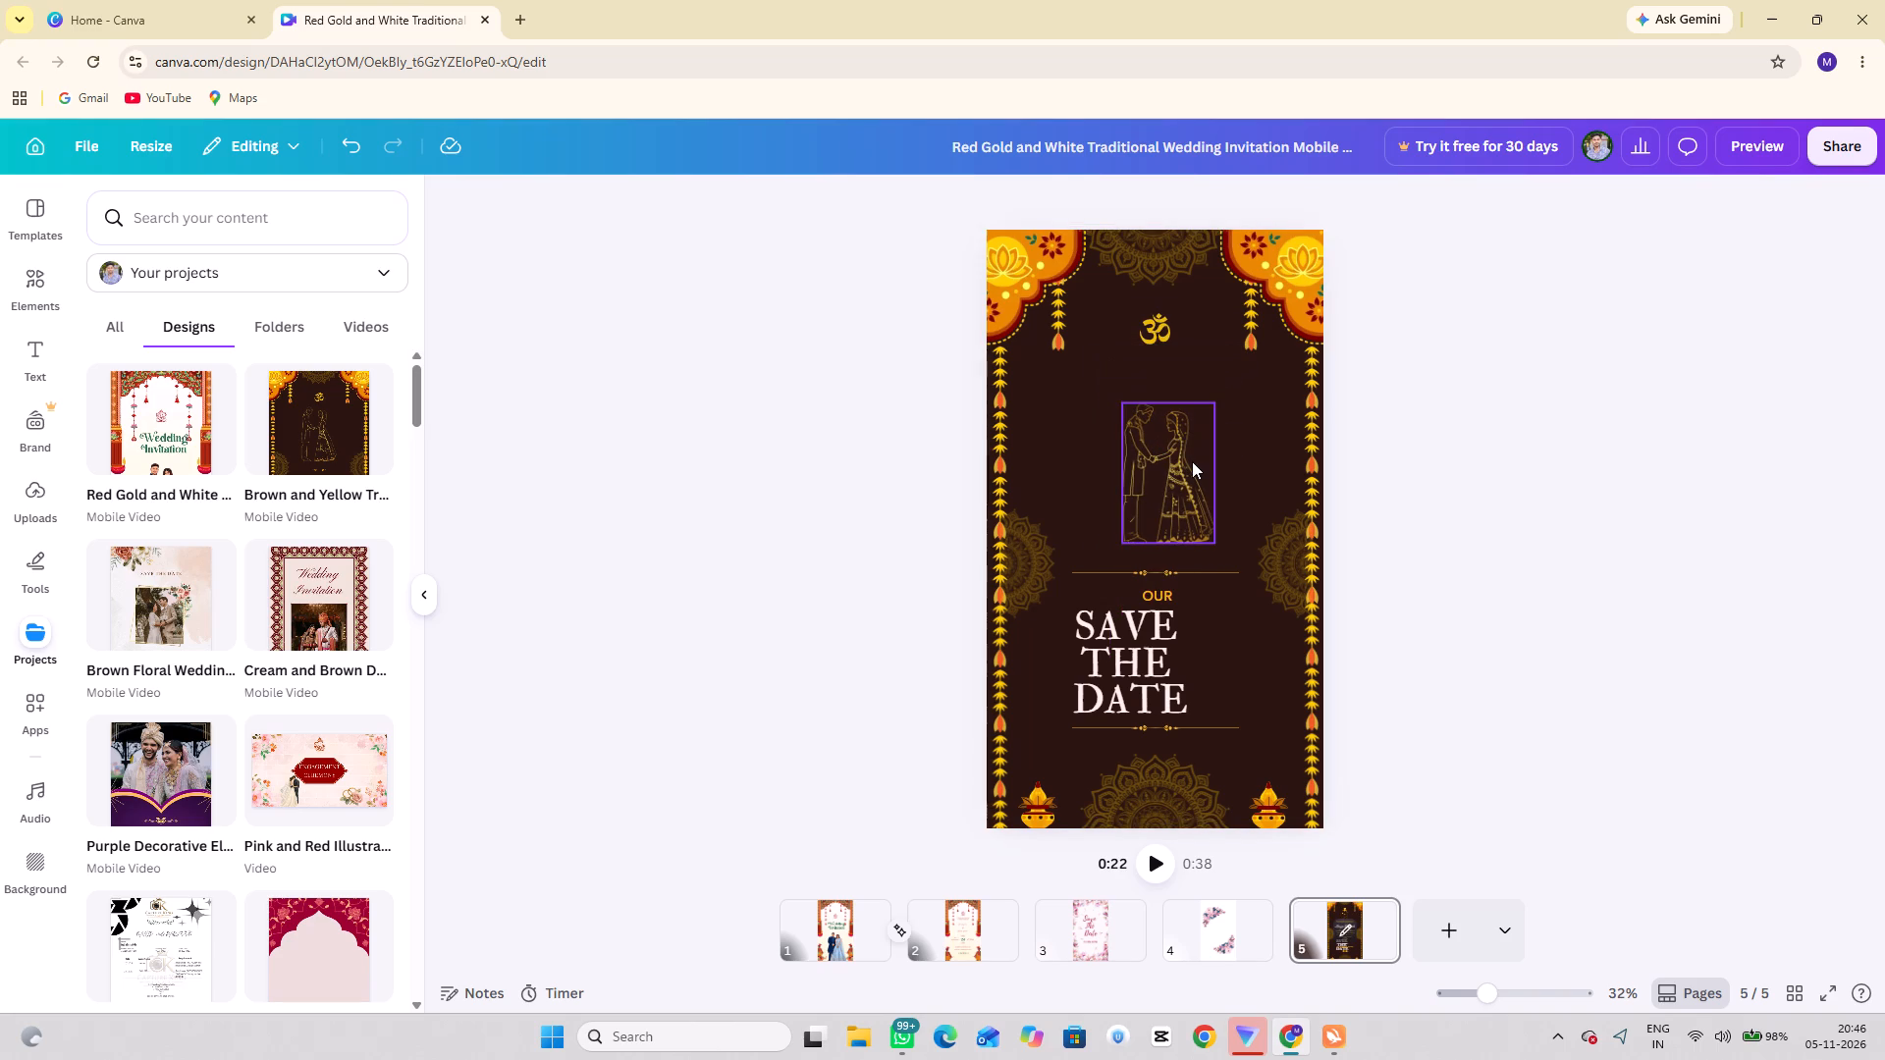
left_click(1192, 461)
left_click(1204, 357)
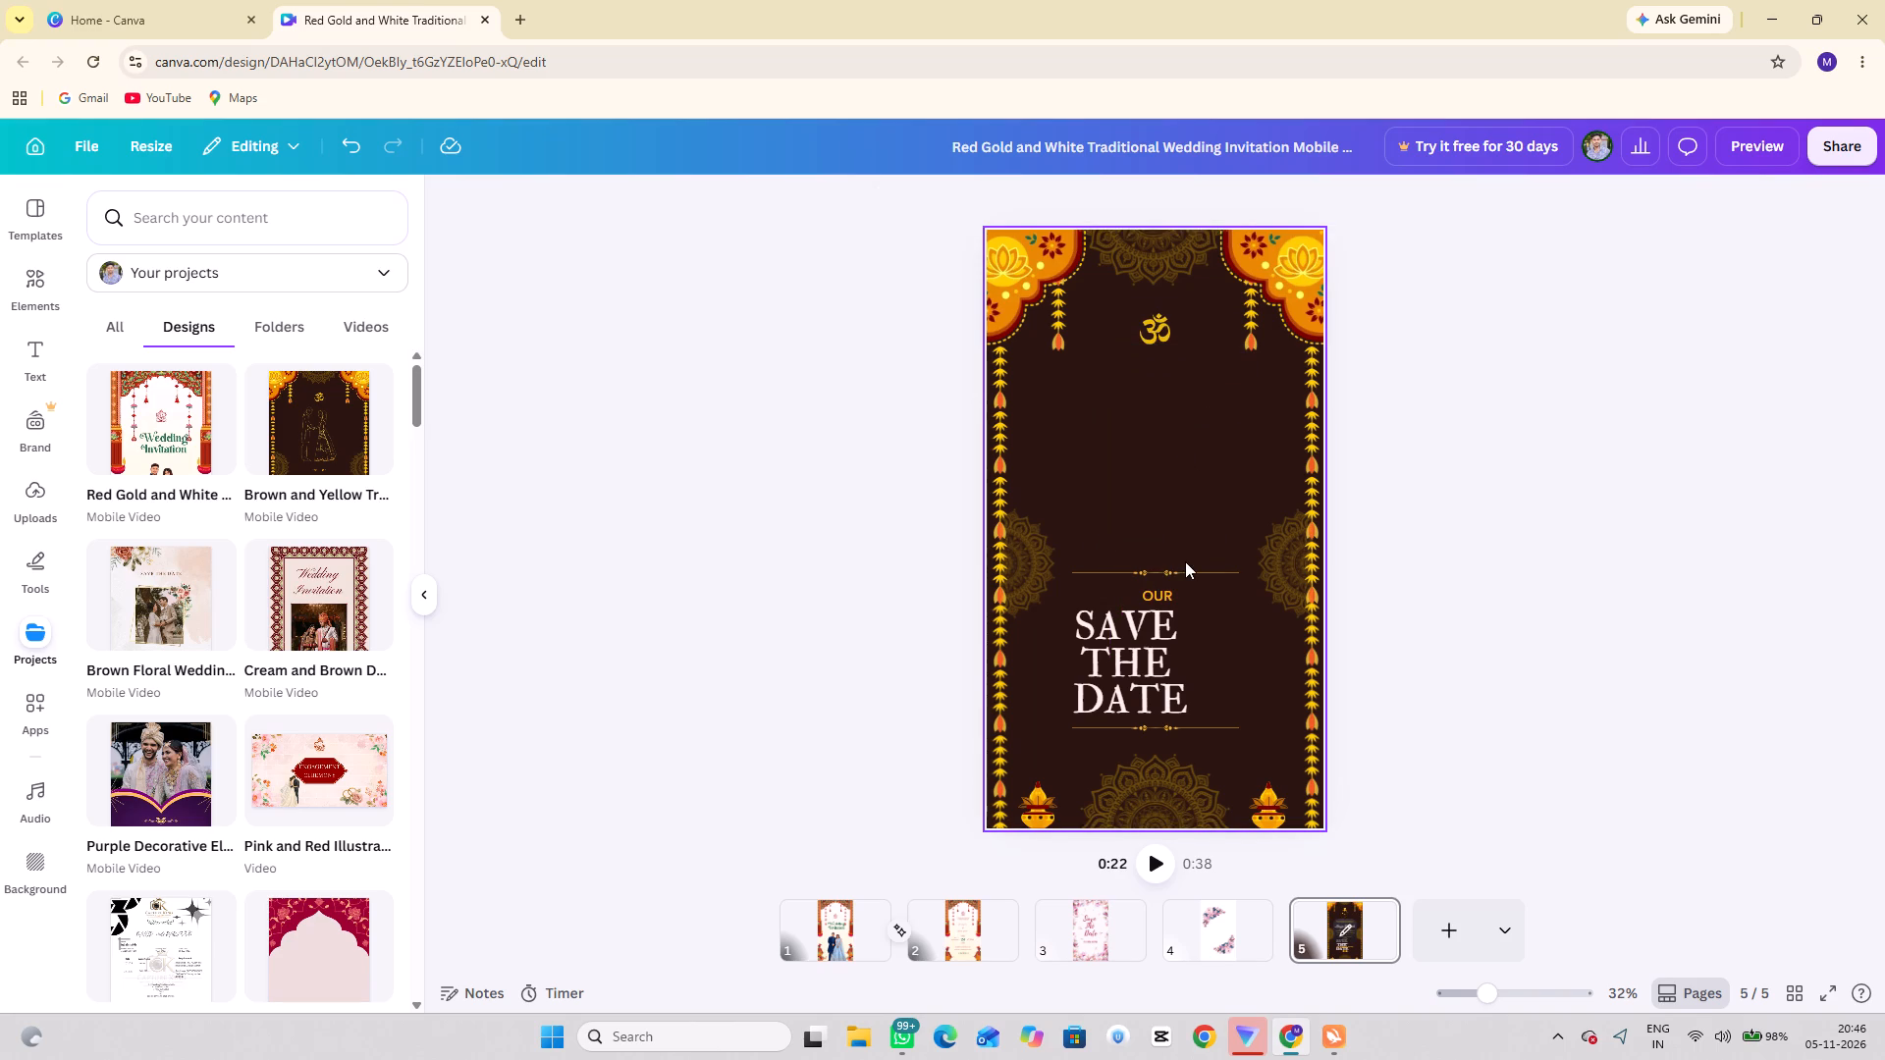
Move the ornamental divider above the heading up to just below the Om symbol.
left_click(1177, 568)
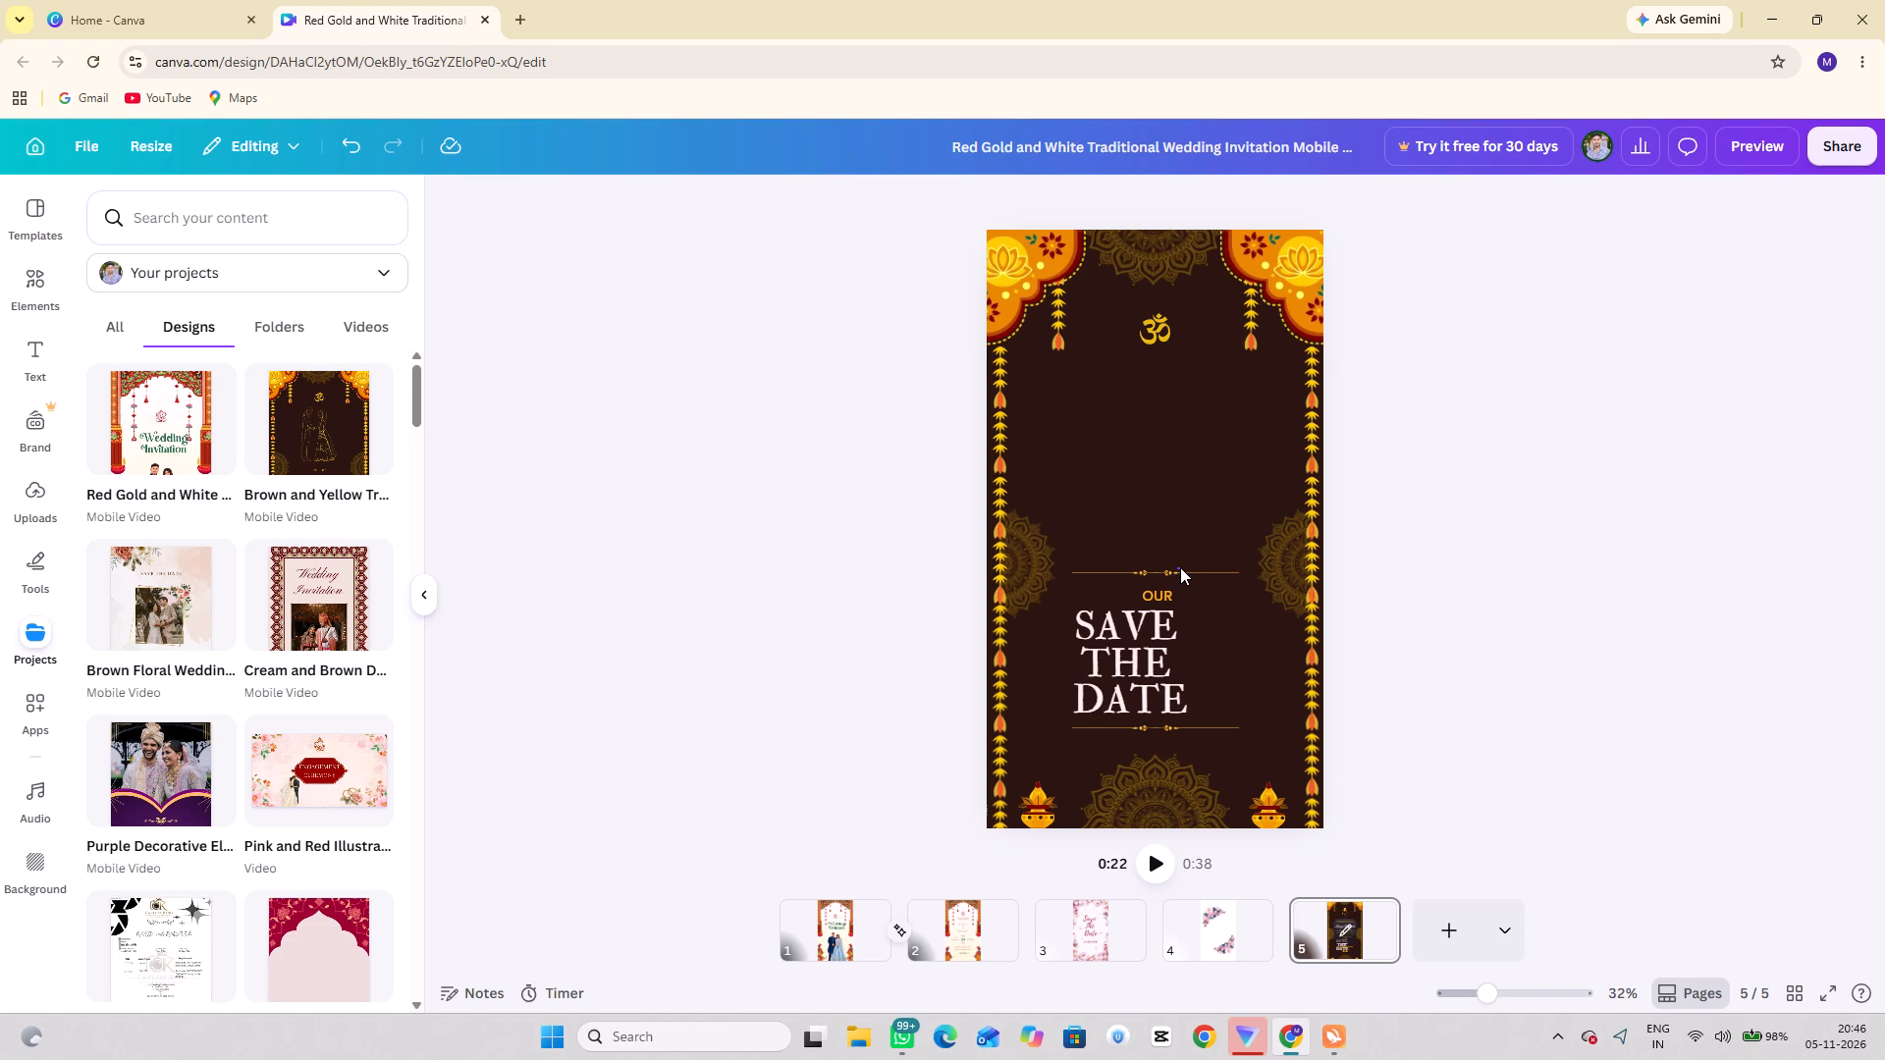
left_click(1171, 571)
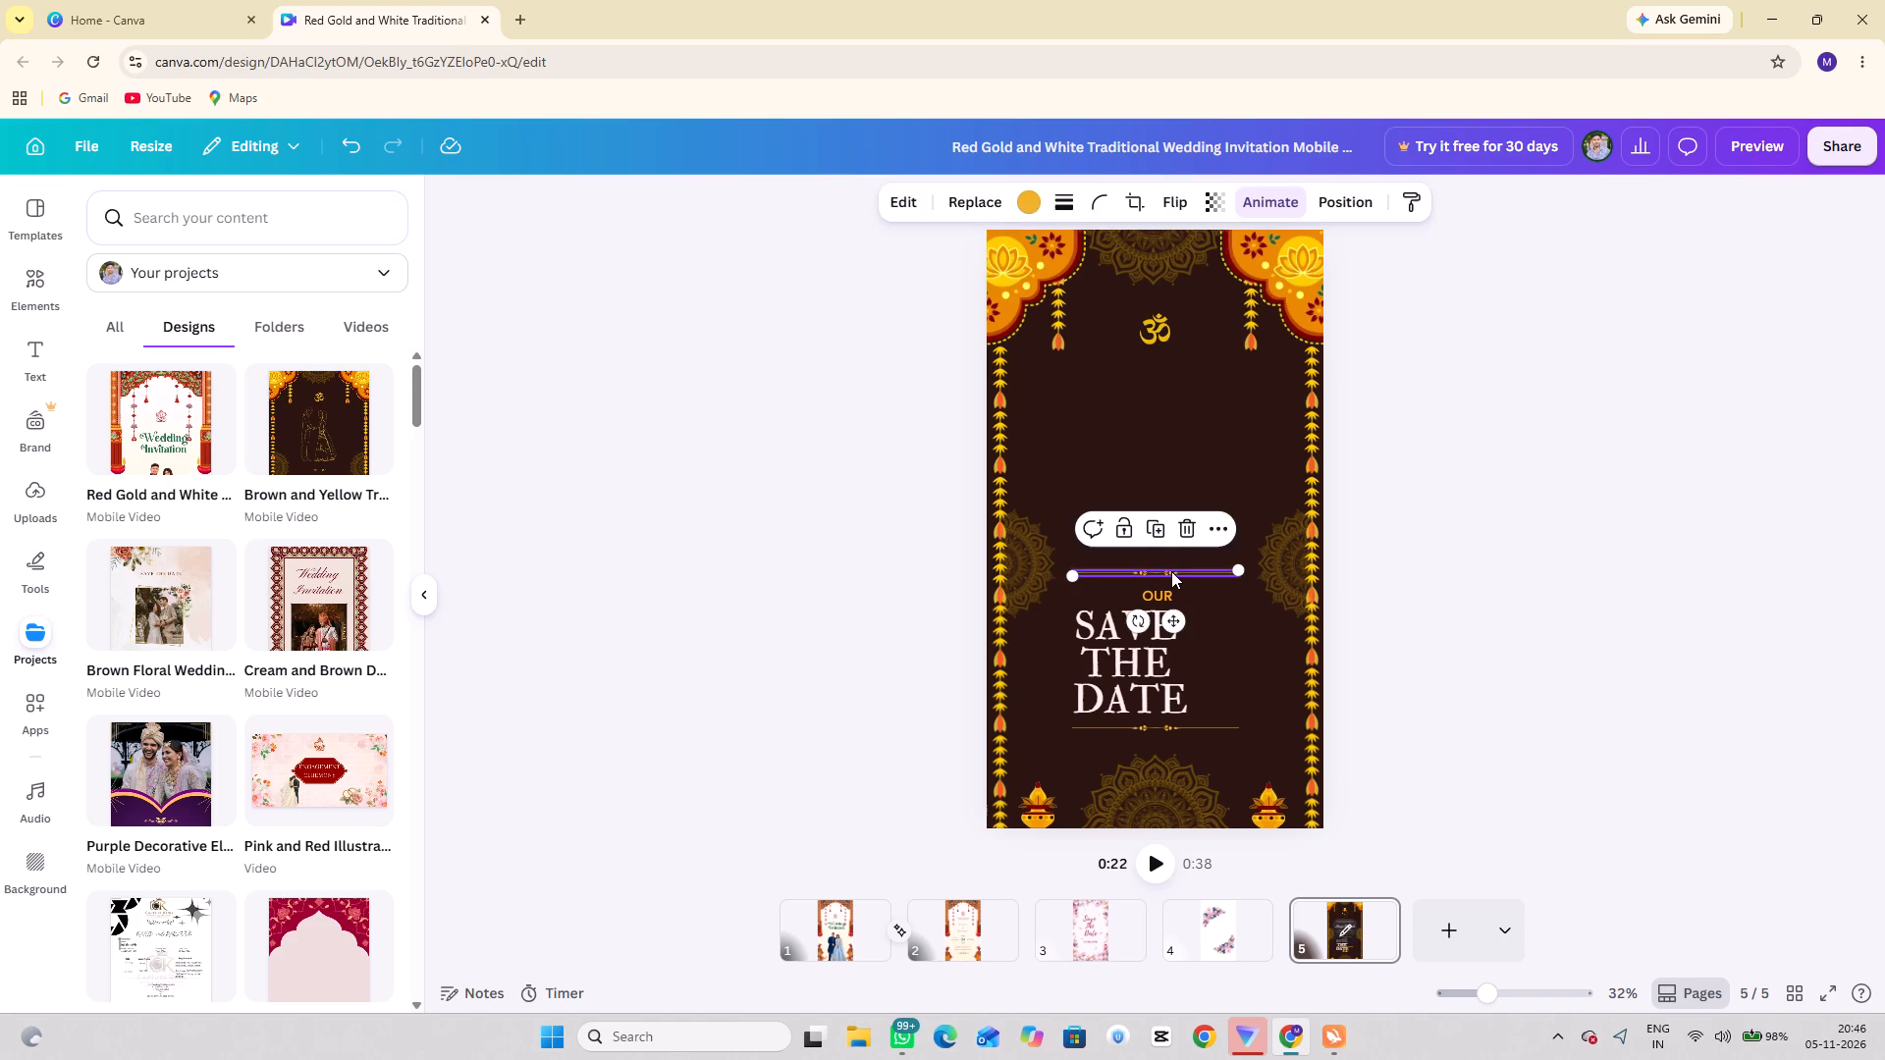
left_click_drag(1171, 571, 1170, 398)
Delete the small yellow "OUR" label above the heading.
left_click_drag(1153, 597, 1159, 547)
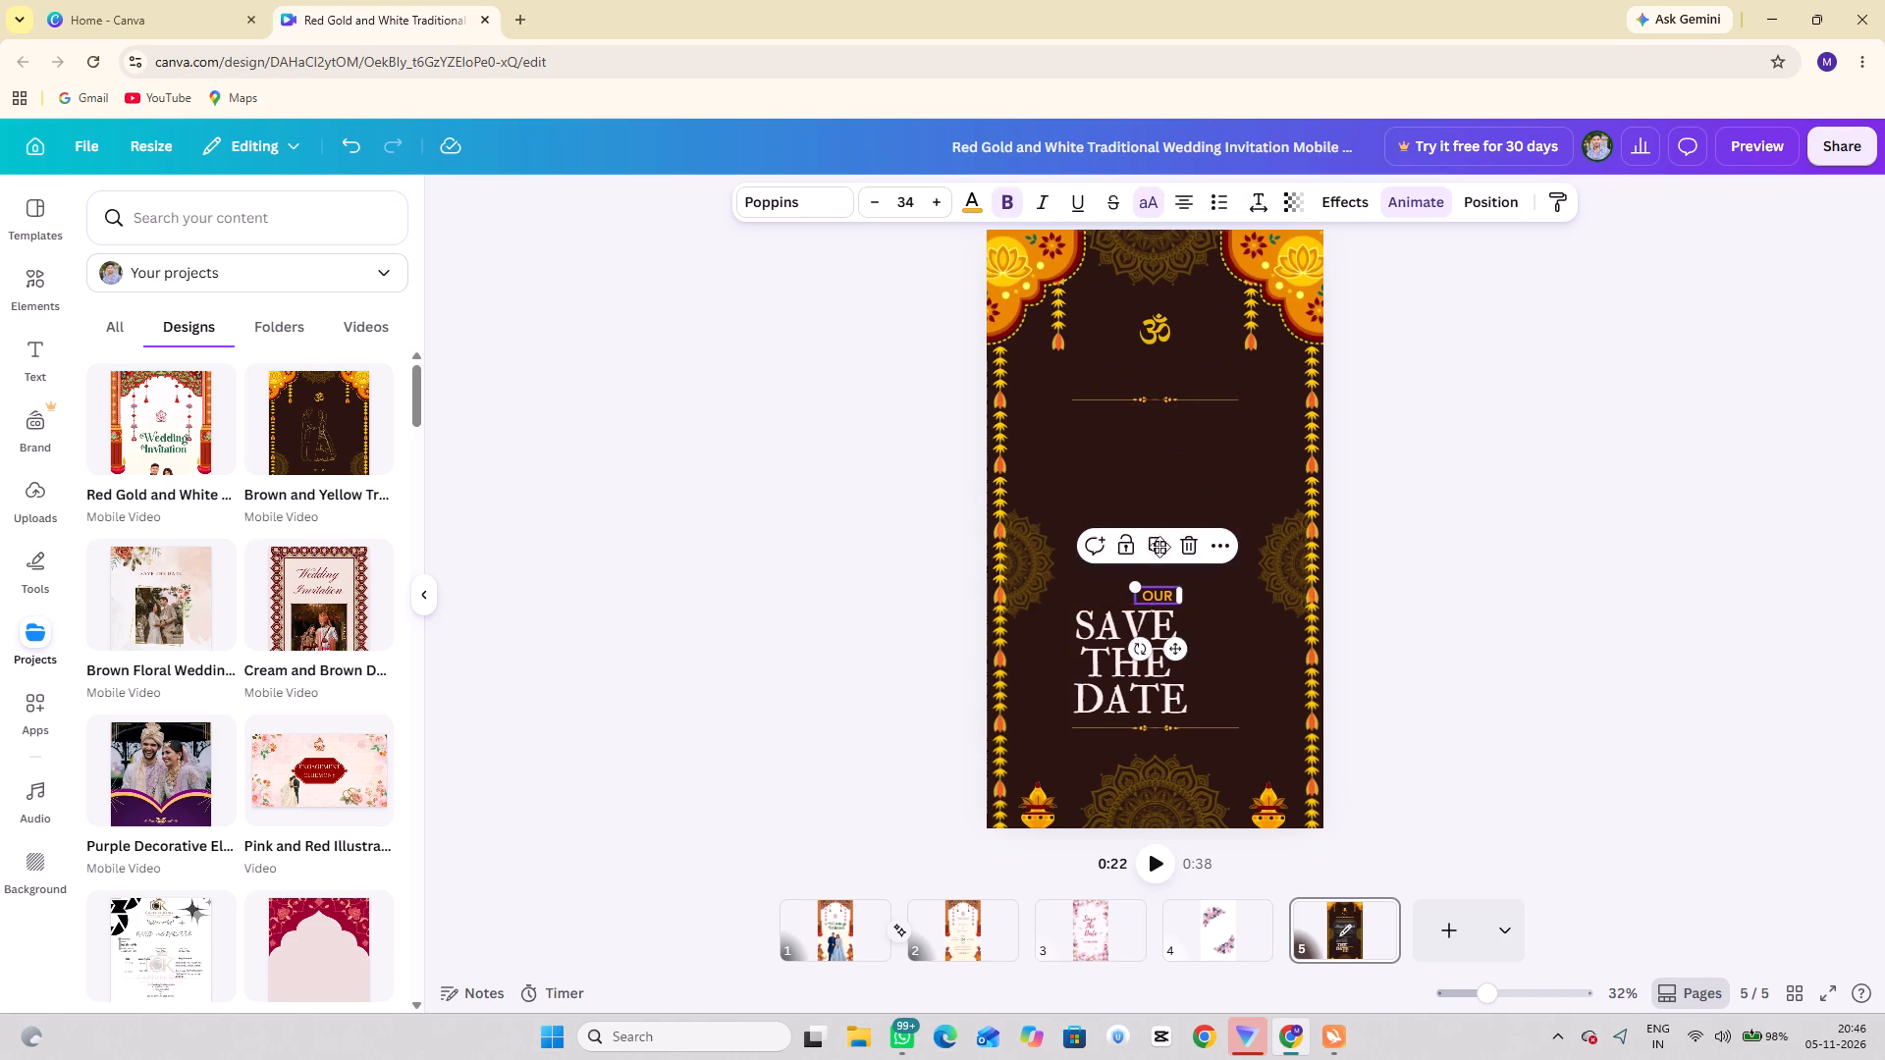
left_click_drag(1159, 547, 1158, 452)
key("Pause")
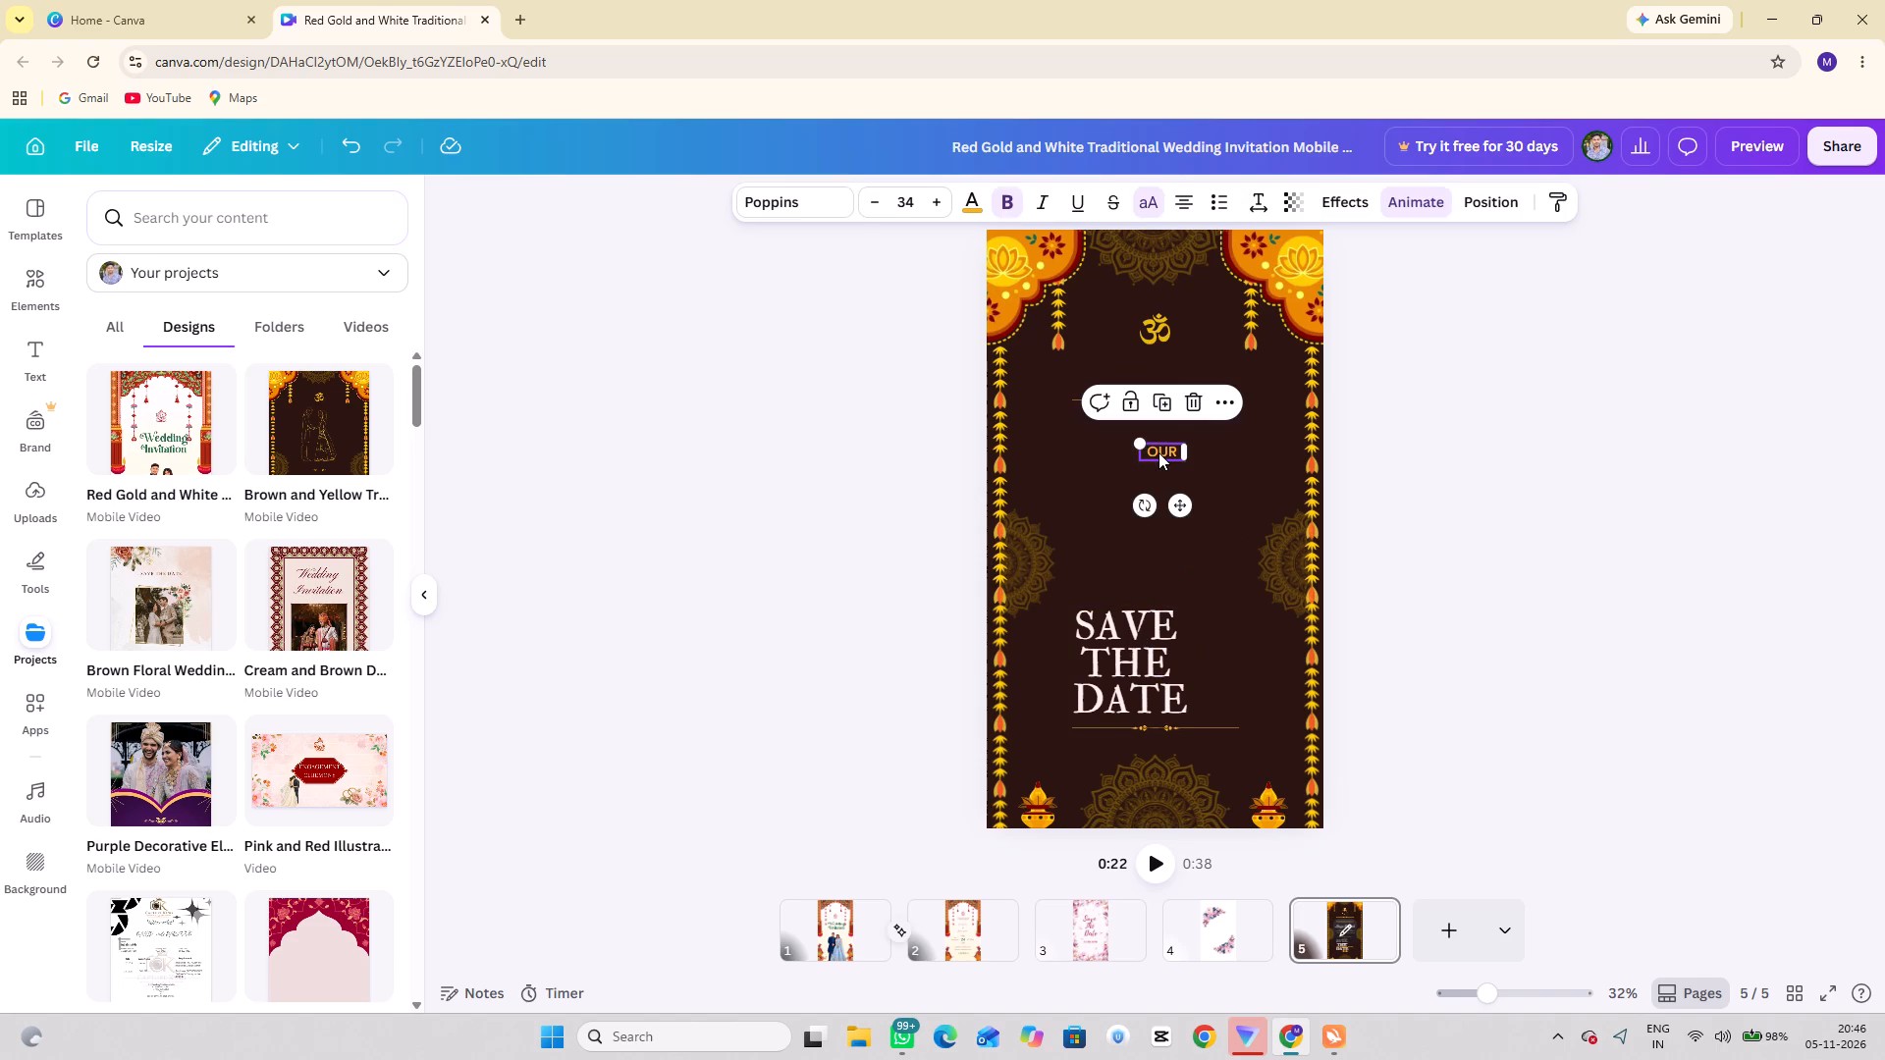
left_click(1190, 403)
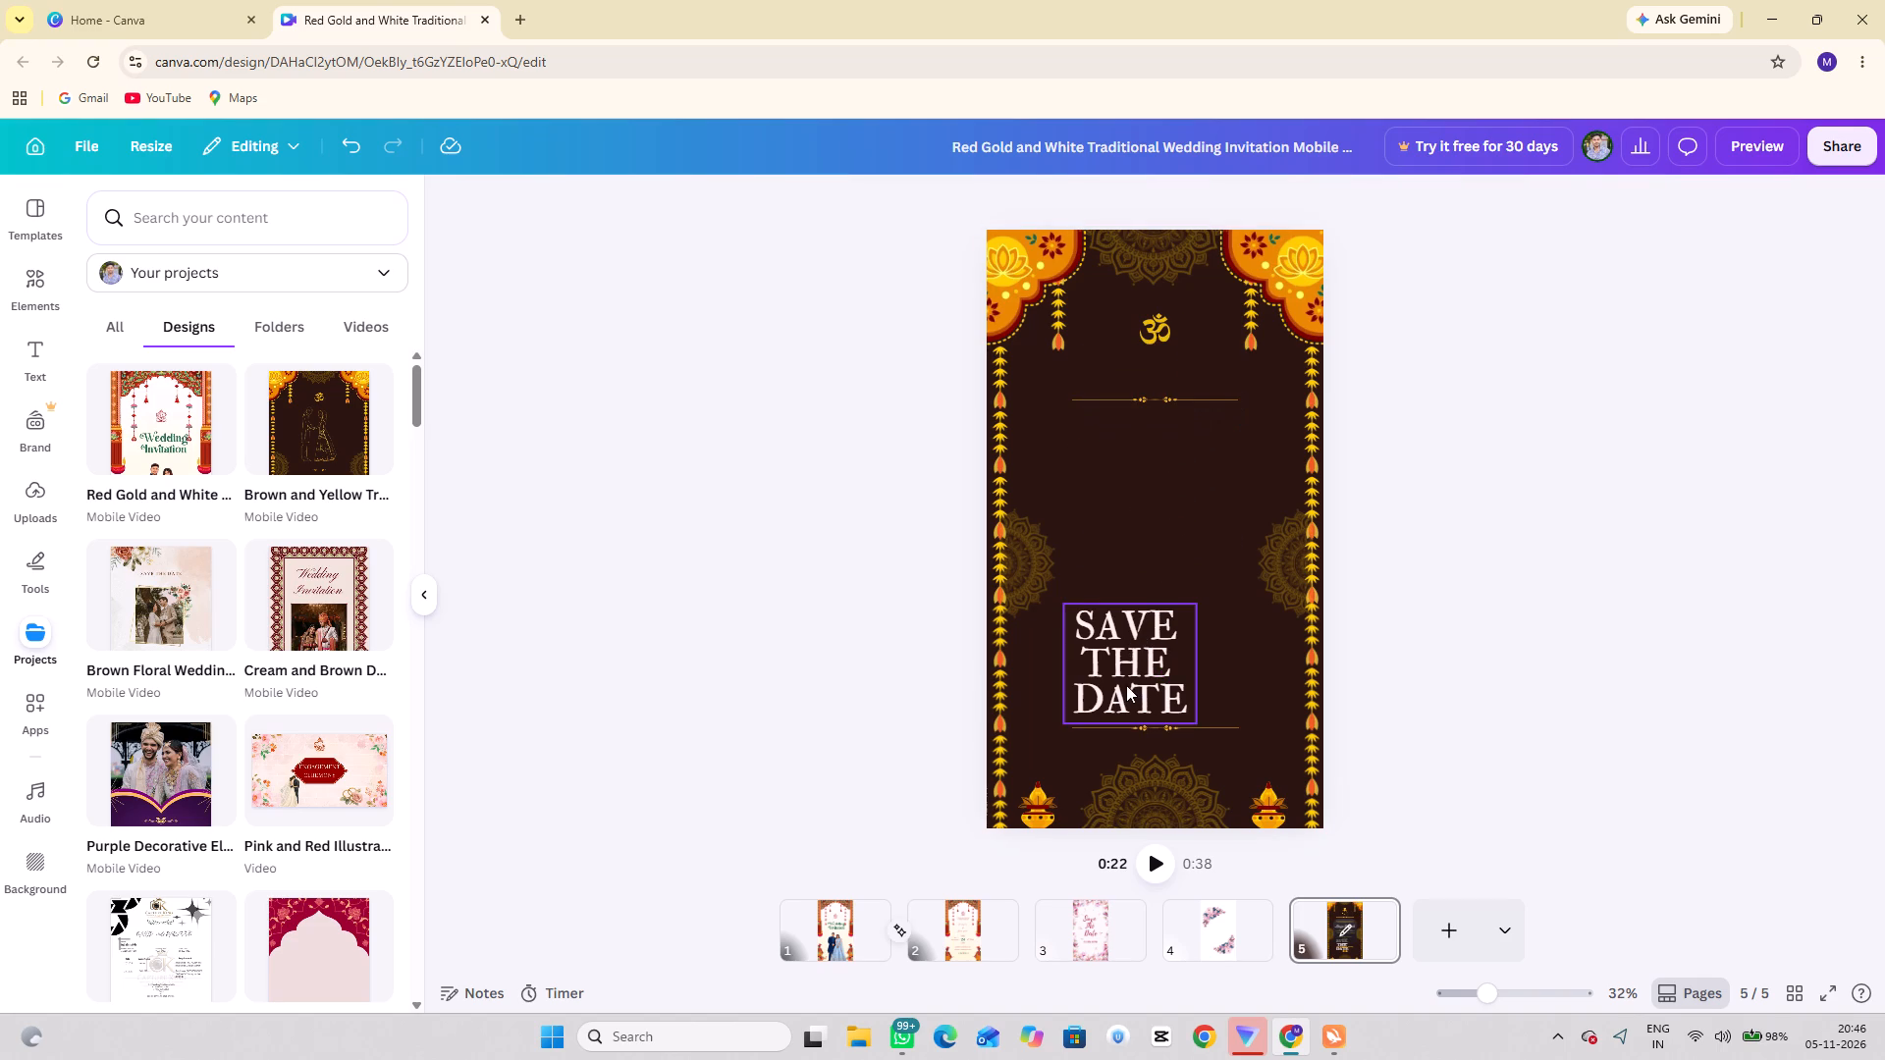
Move the "SAVE THE DATE" heading to the middle of the page and enlarge it to a font size of about 131.
left_click_drag(1126, 683, 1151, 542)
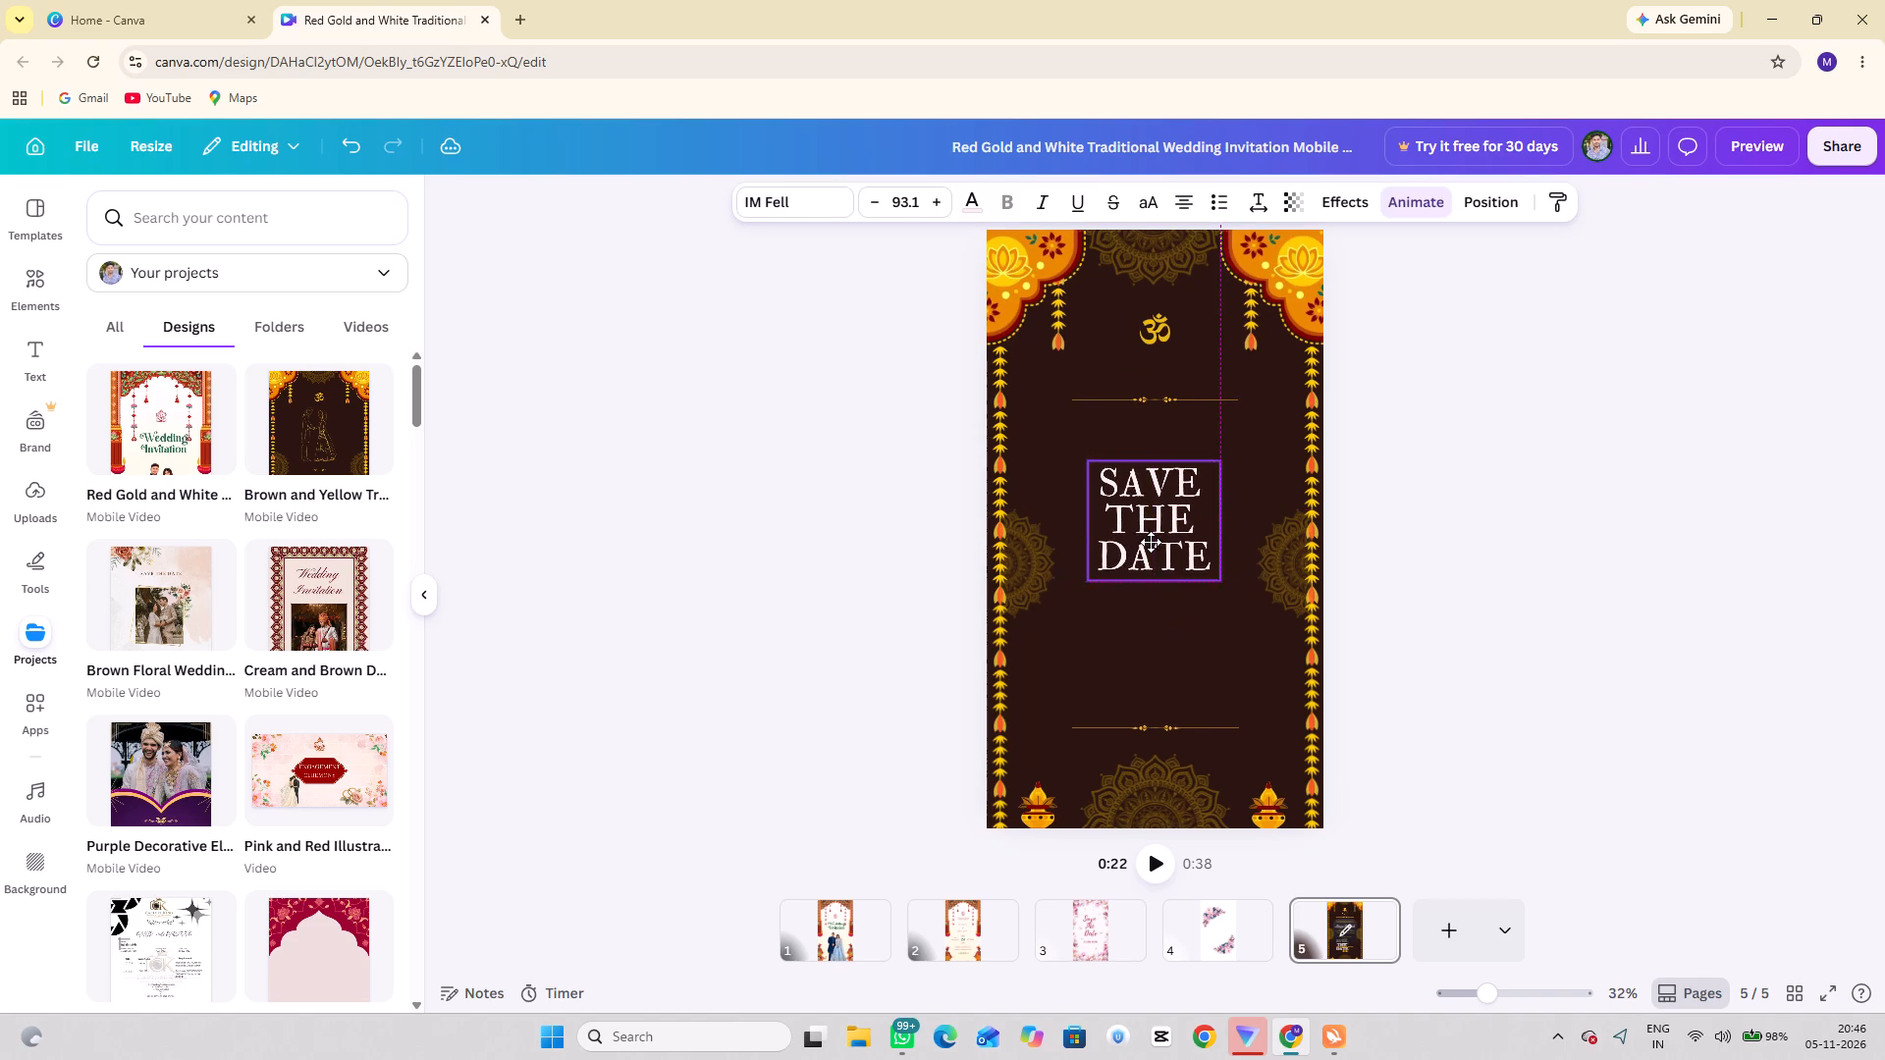
left_click_drag(1151, 542, 1156, 555)
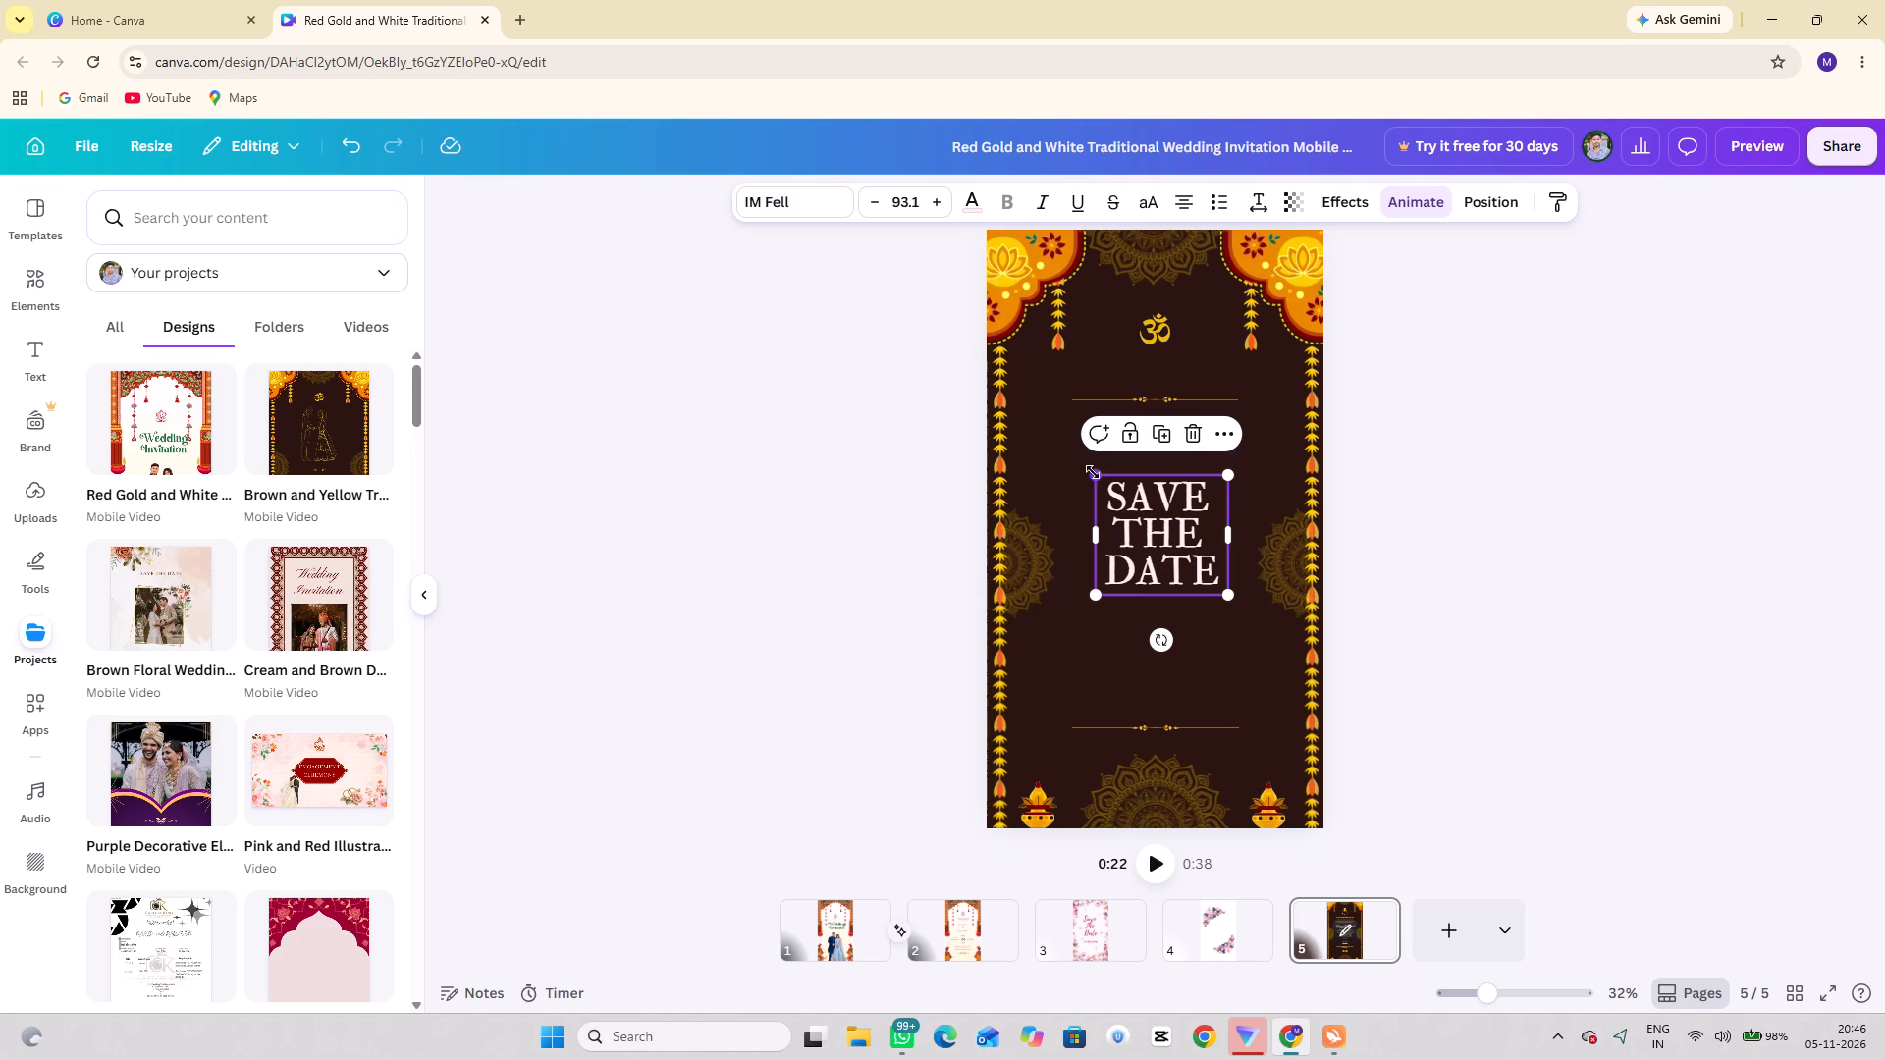
left_click_drag(1096, 476, 1064, 450)
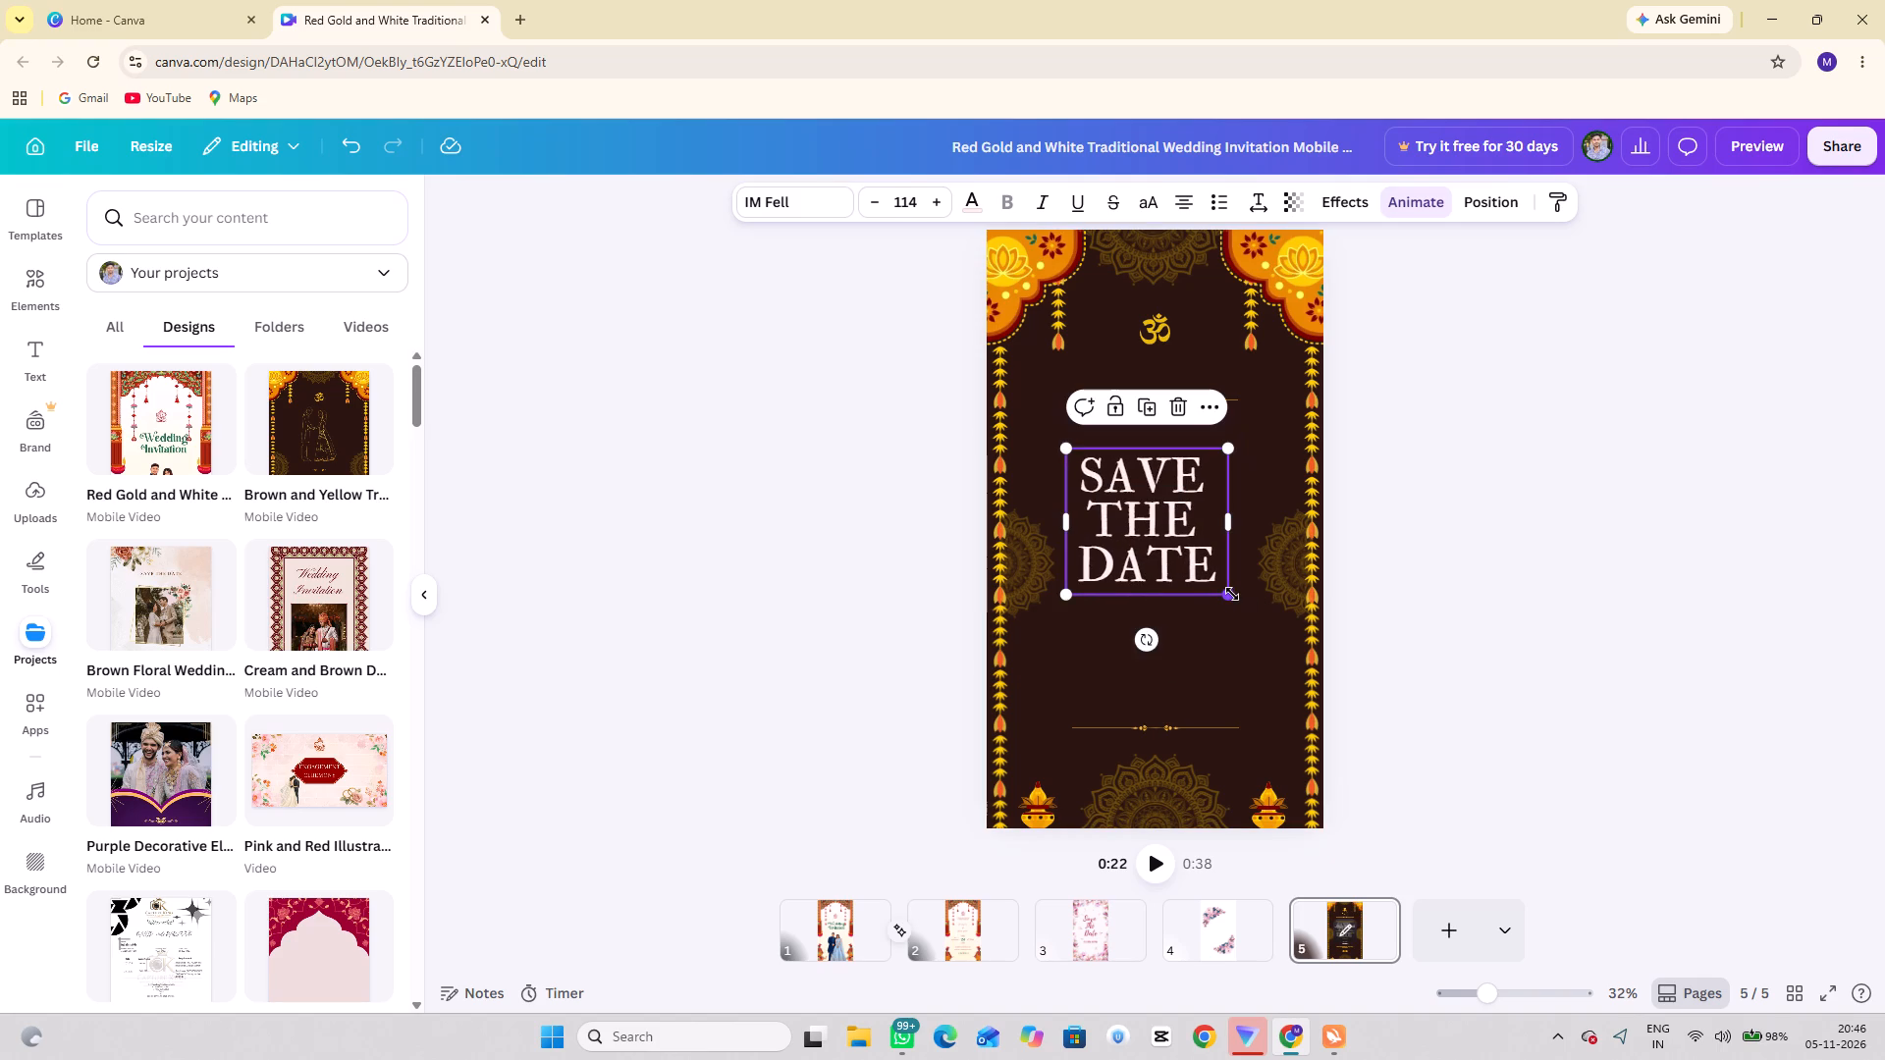
left_click_drag(1232, 594, 1255, 617)
left_click_drag(1164, 557, 1176, 570)
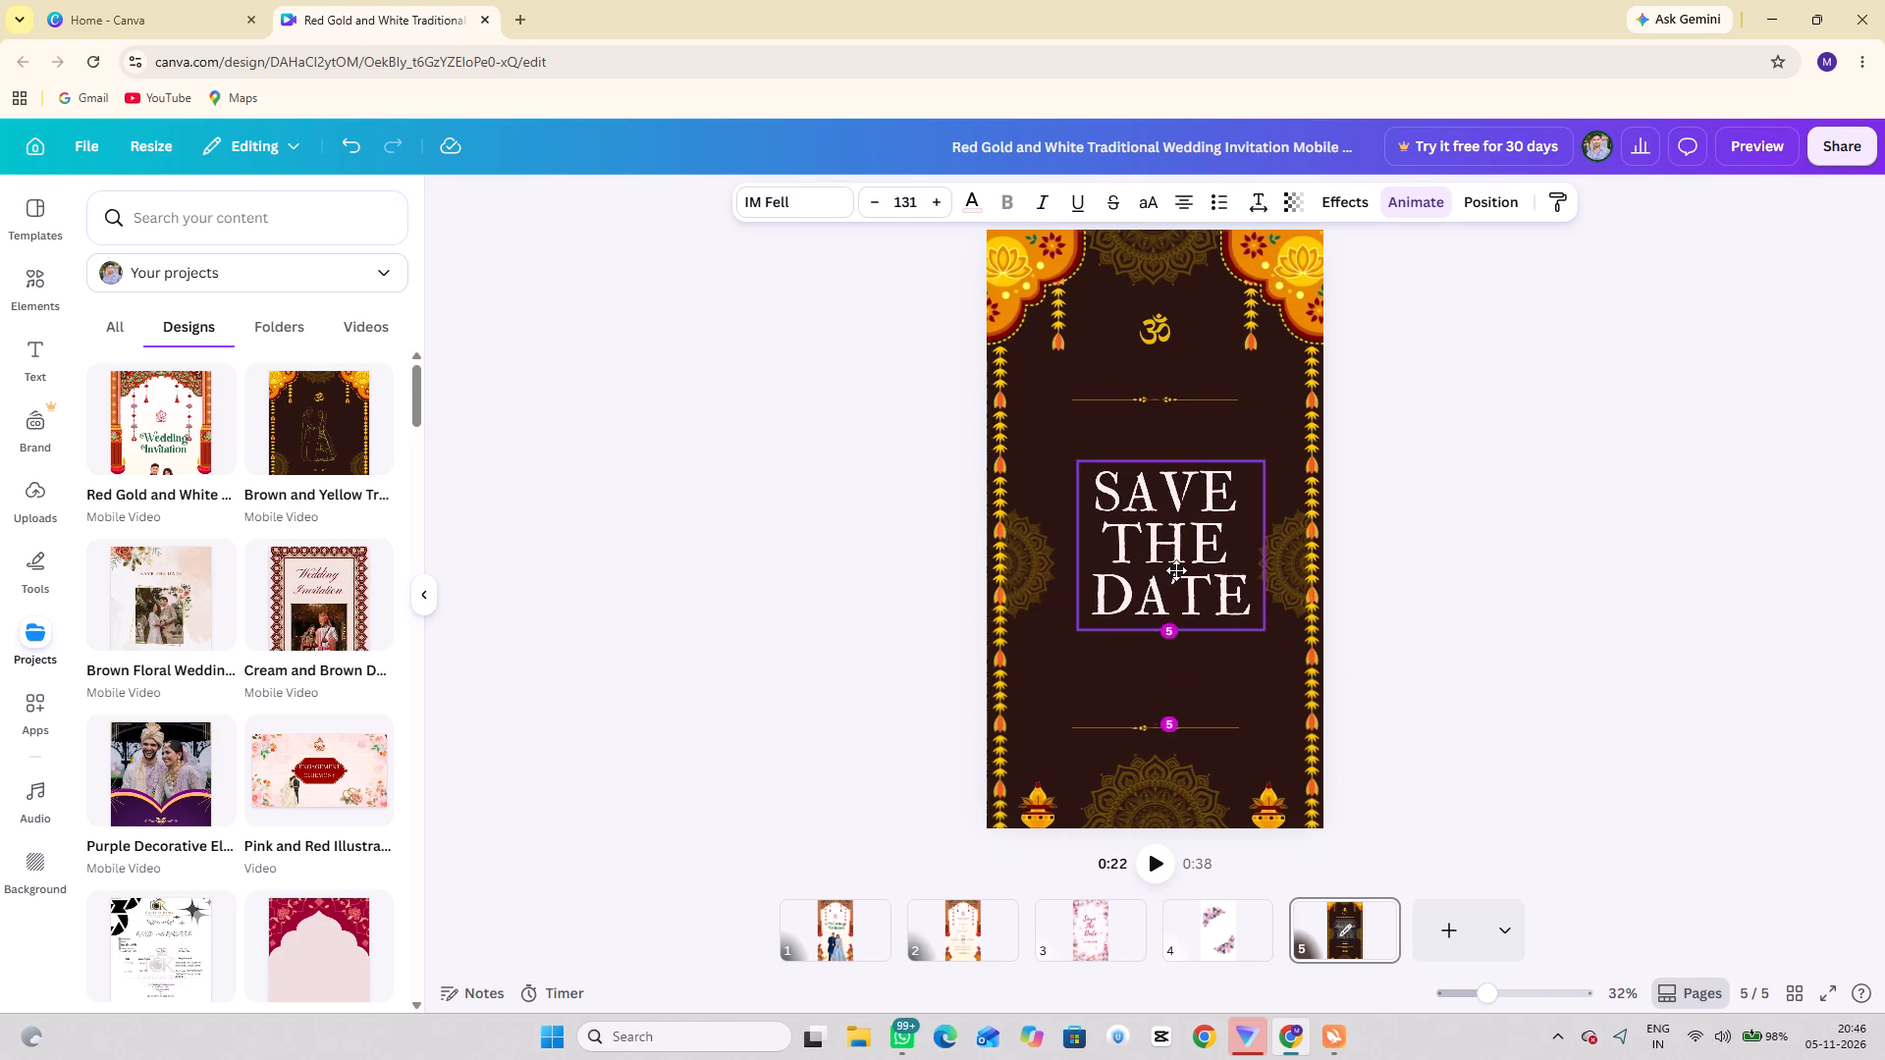
left_click_drag(1176, 570, 1171, 573)
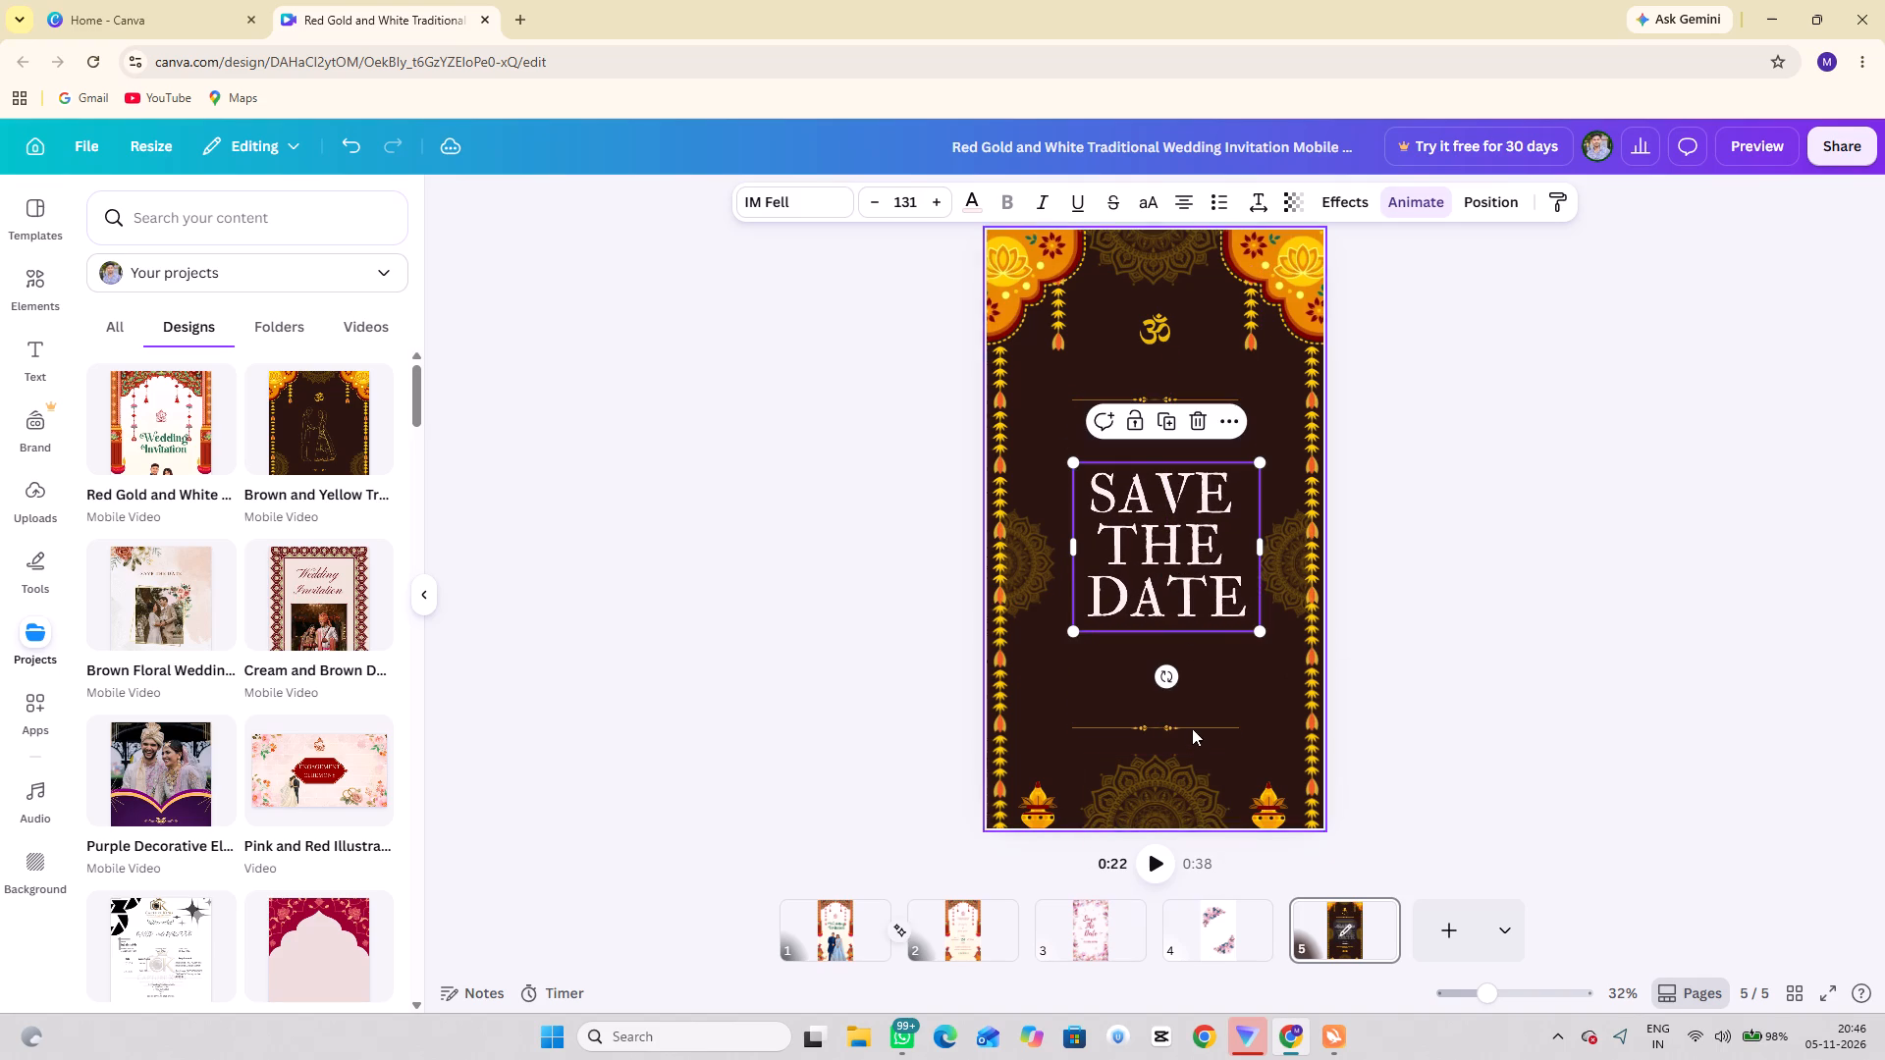
Bring the two ornamental dividers in close above and below the "SAVE THE DATE" heading.
left_click(1190, 723)
left_click_drag(1190, 728, 1205, 679)
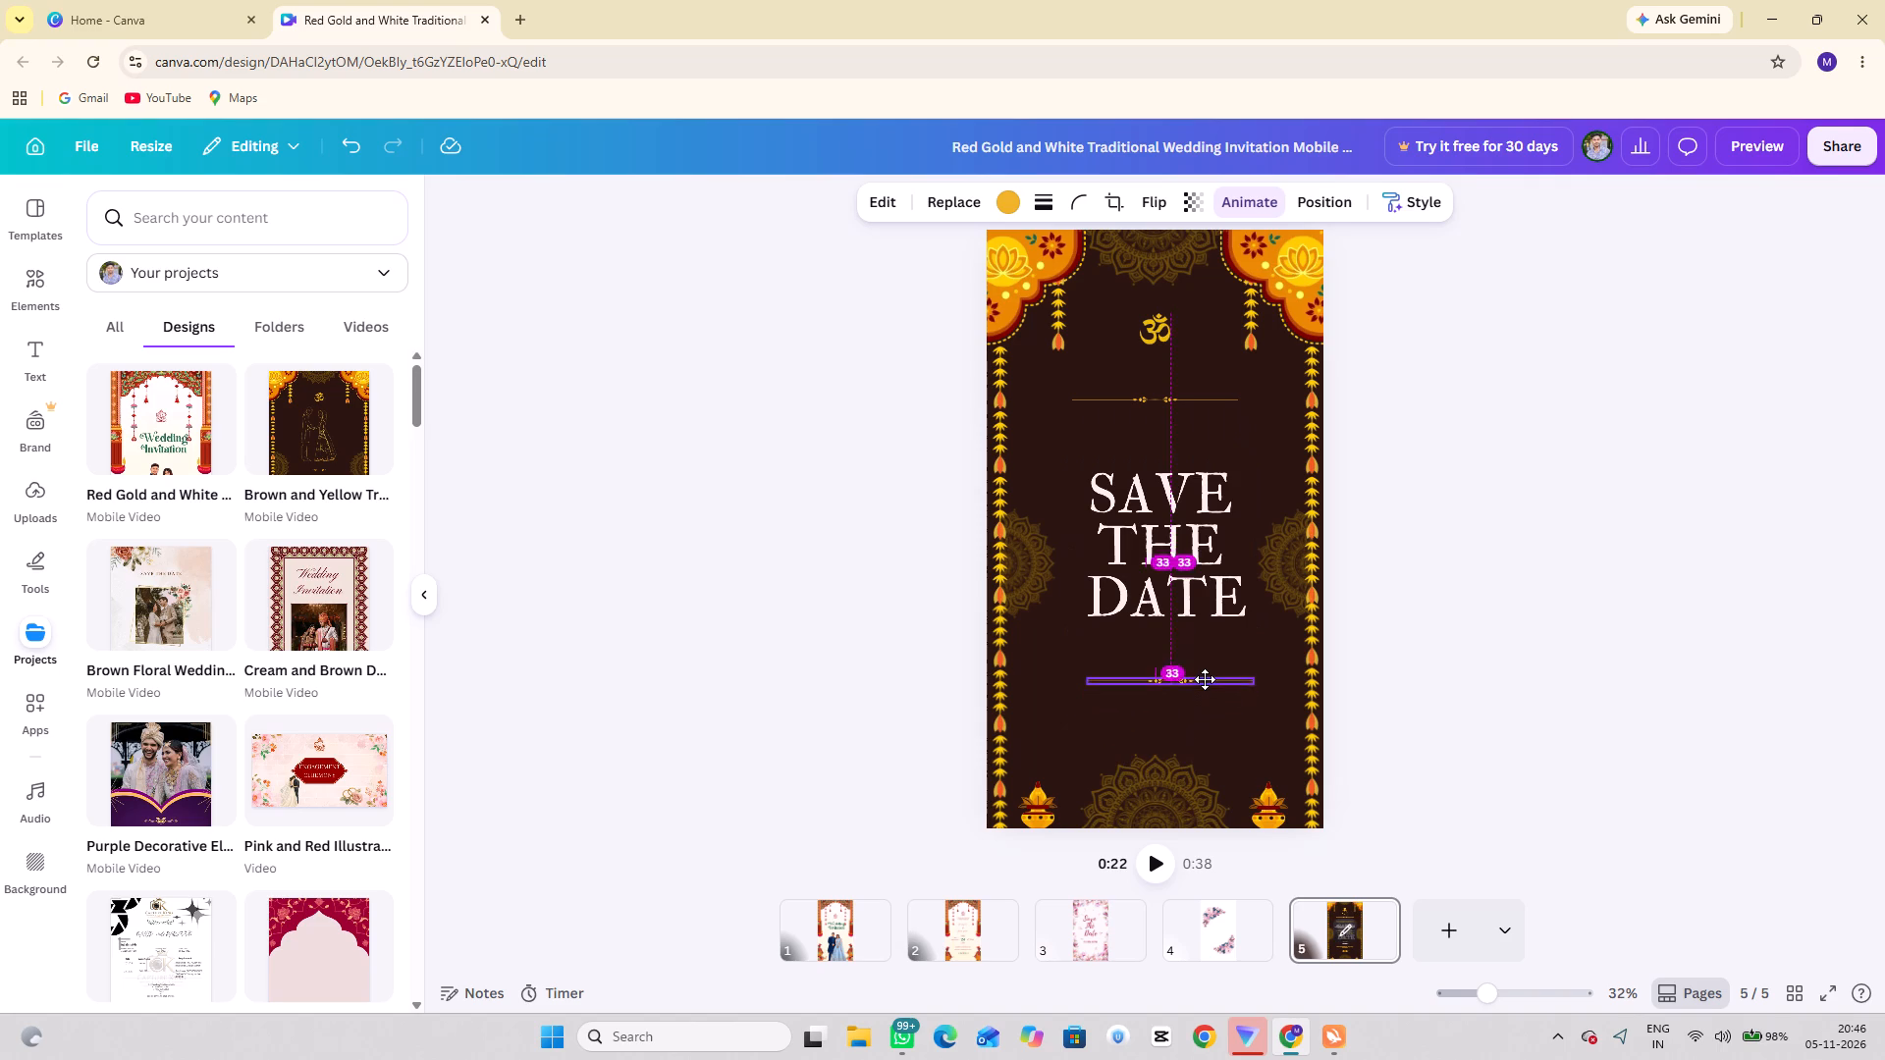
left_click_drag(1205, 679, 1205, 652)
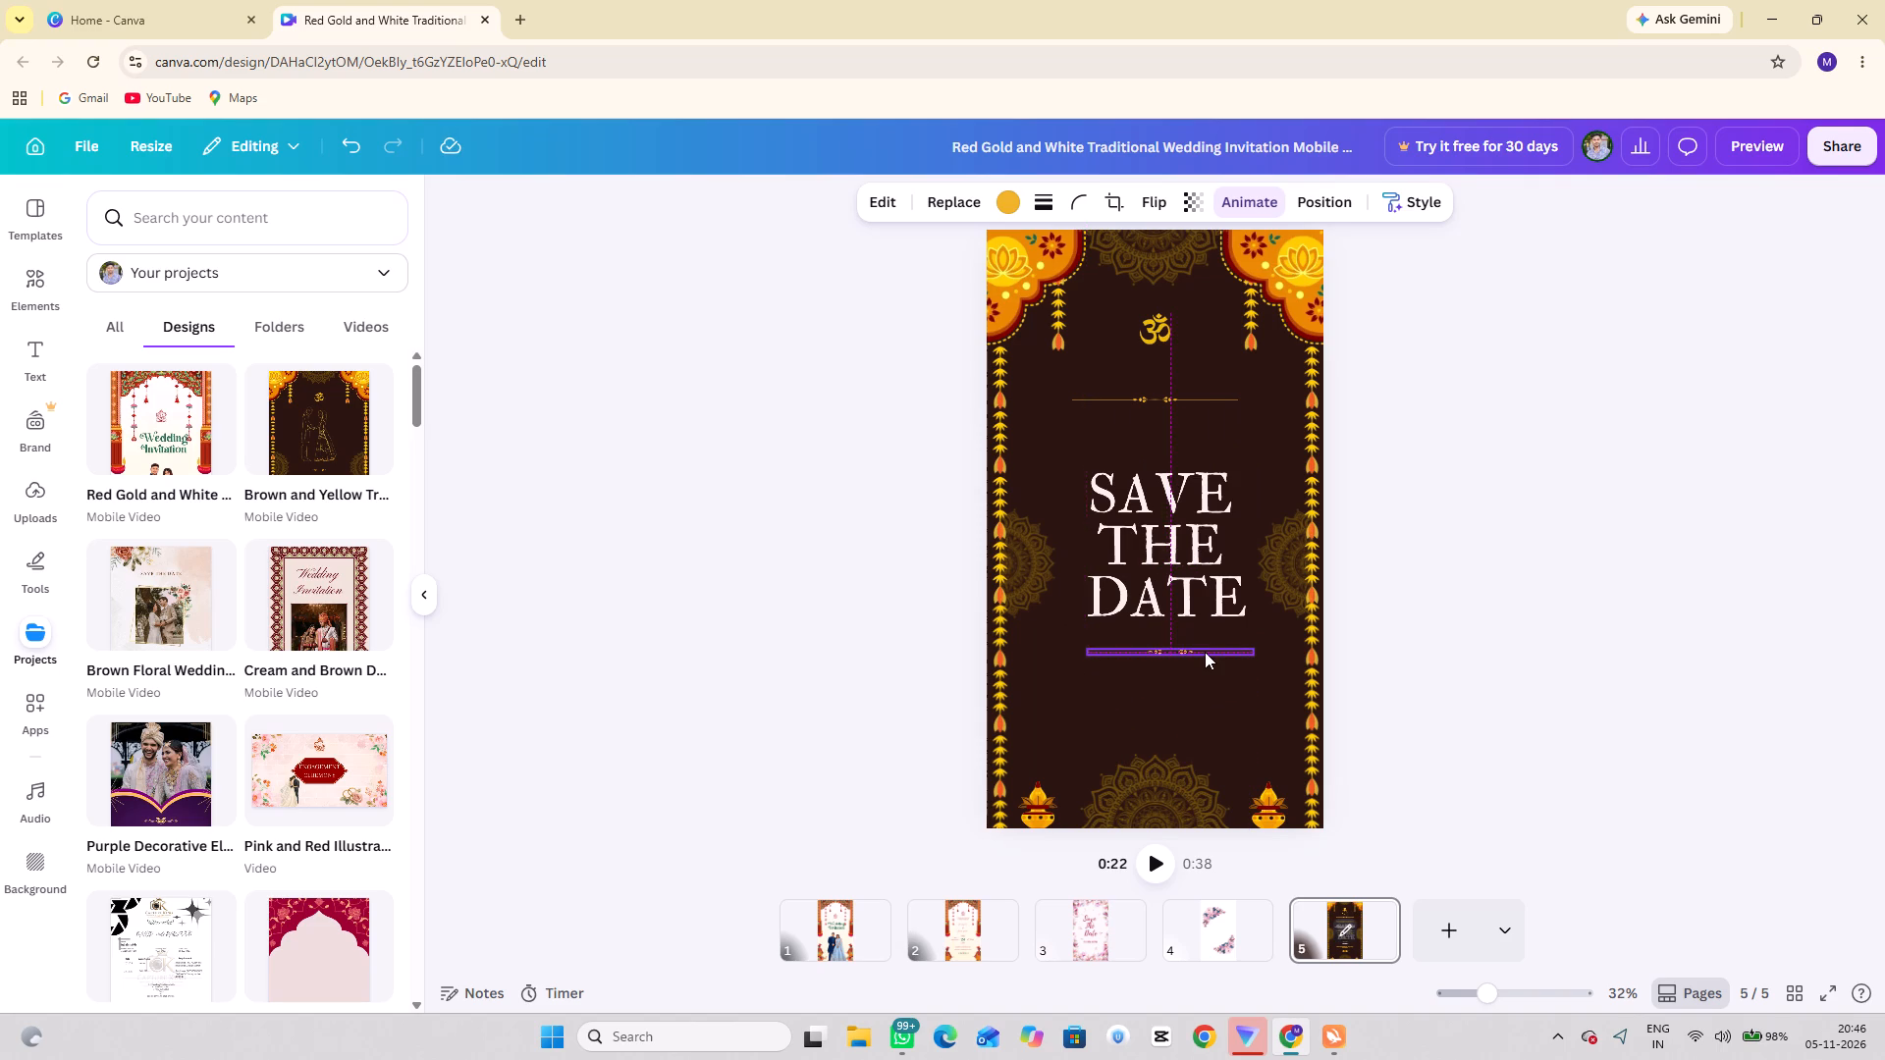
left_click_drag(1186, 400, 1193, 446)
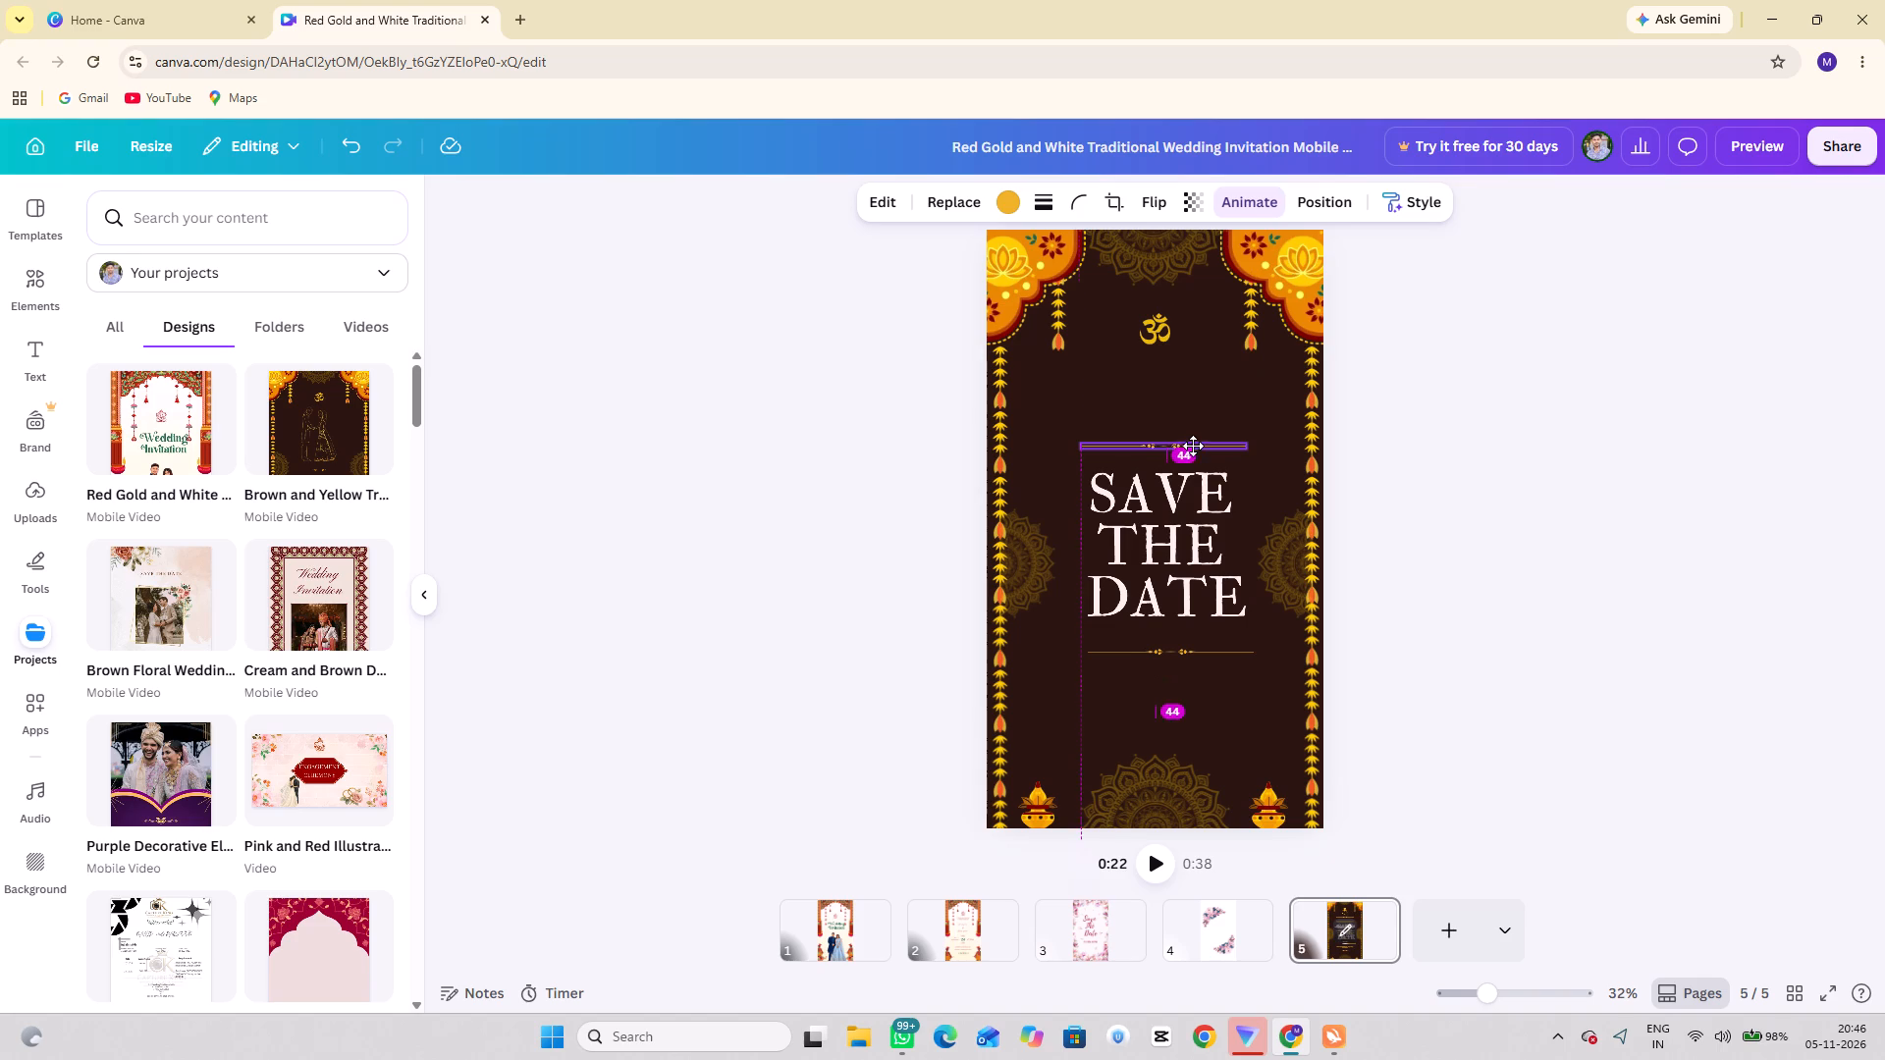
left_click_drag(1193, 446, 1193, 444)
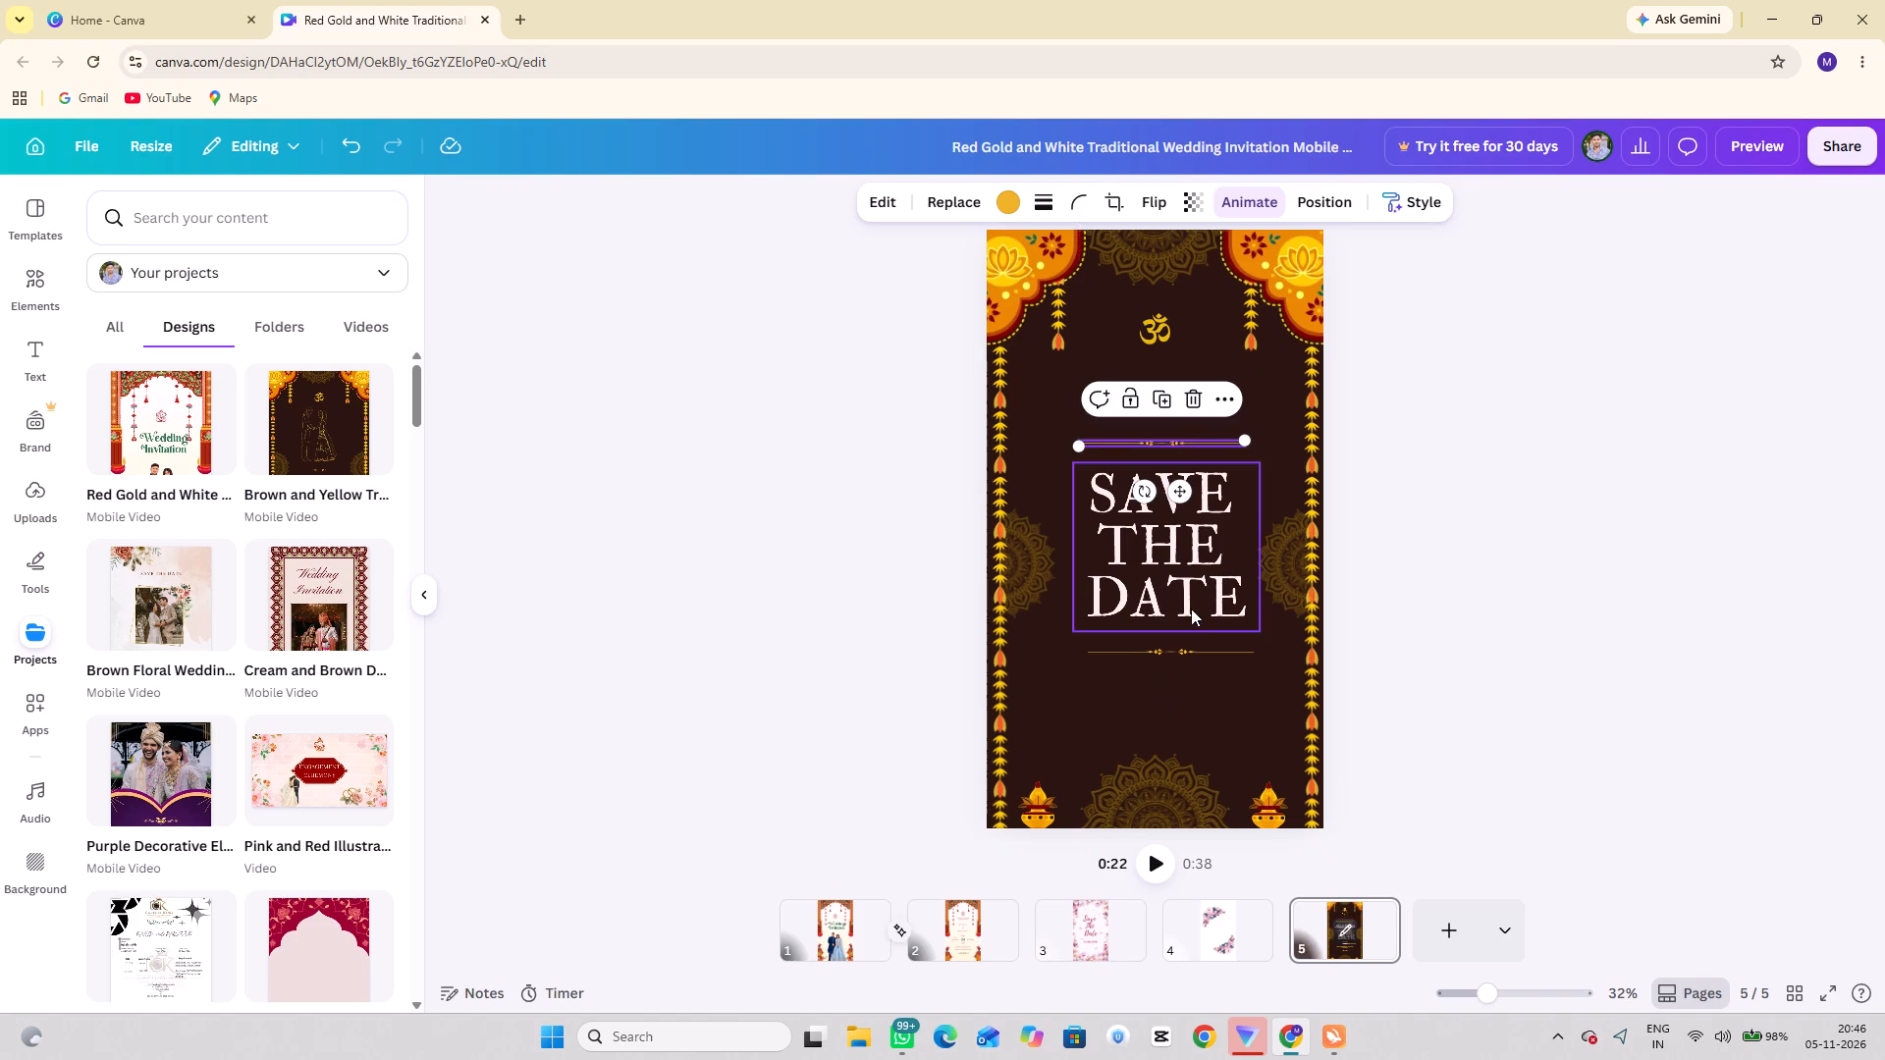
left_click(1188, 647)
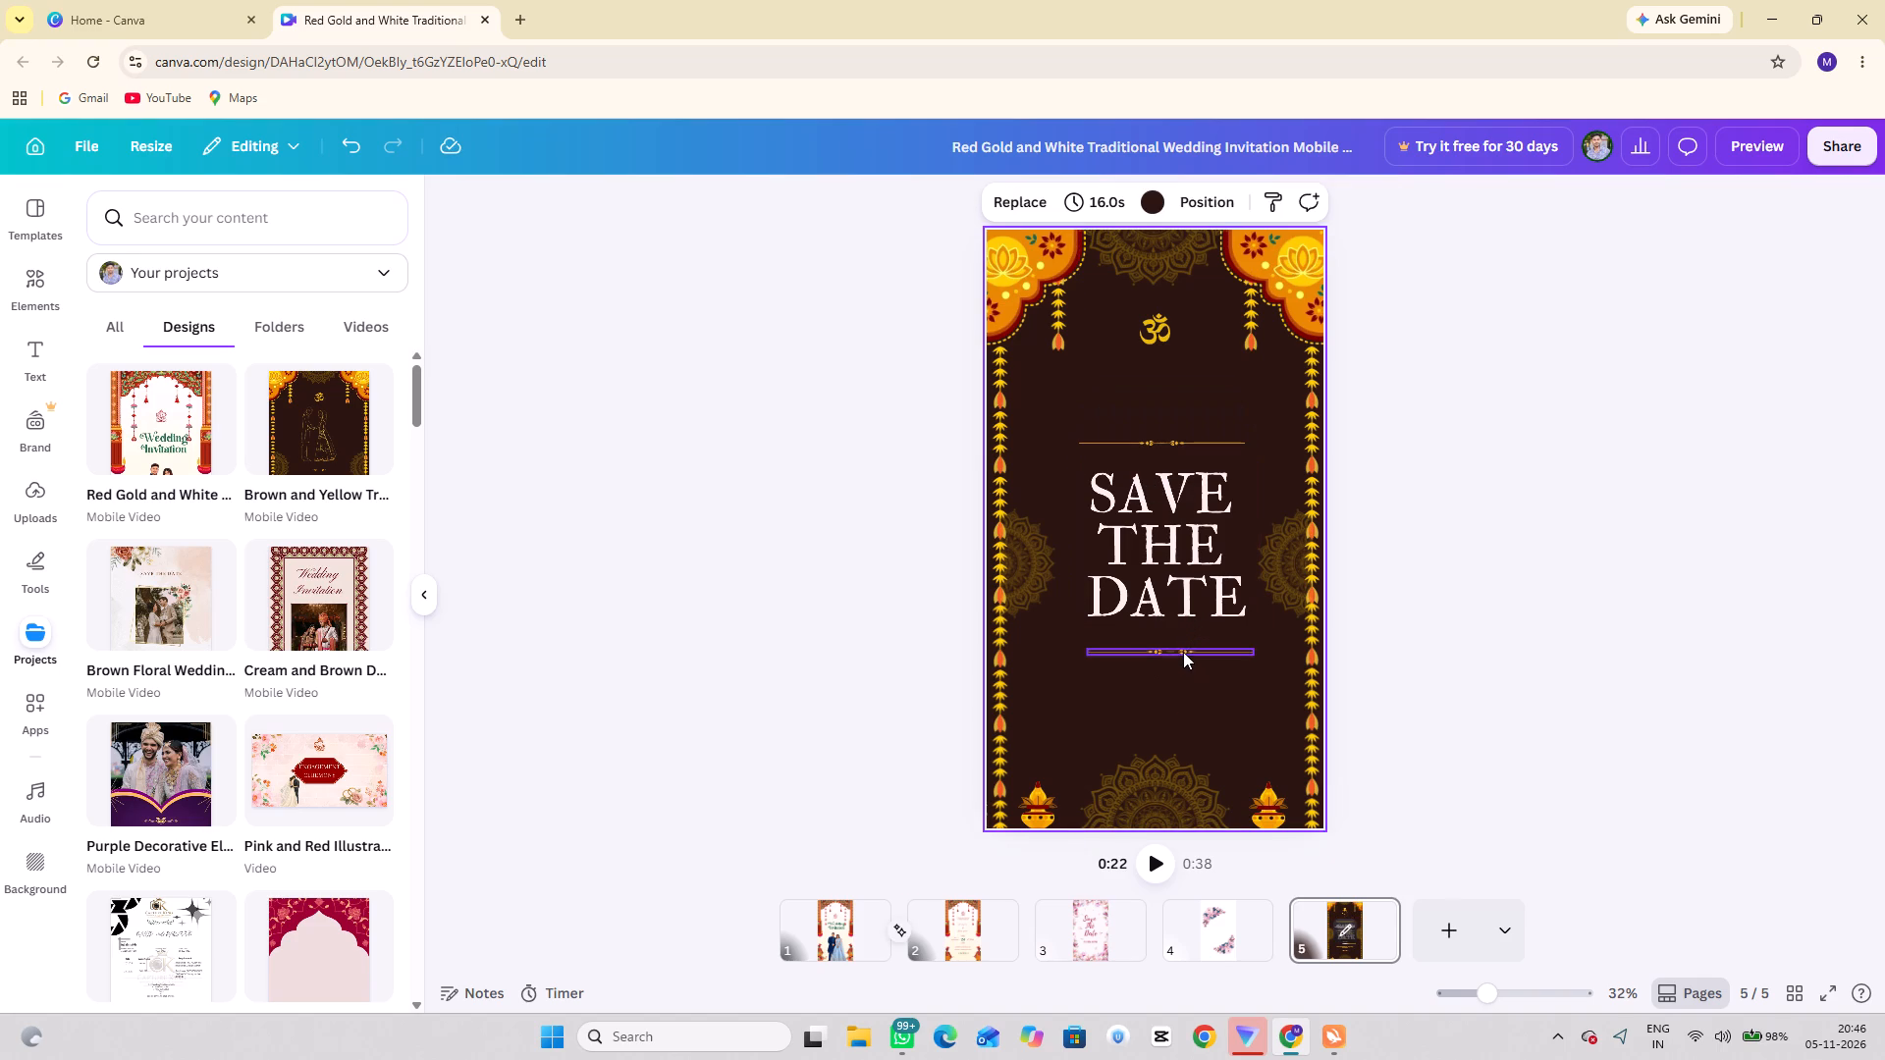
left_click_drag(1181, 653, 1182, 644)
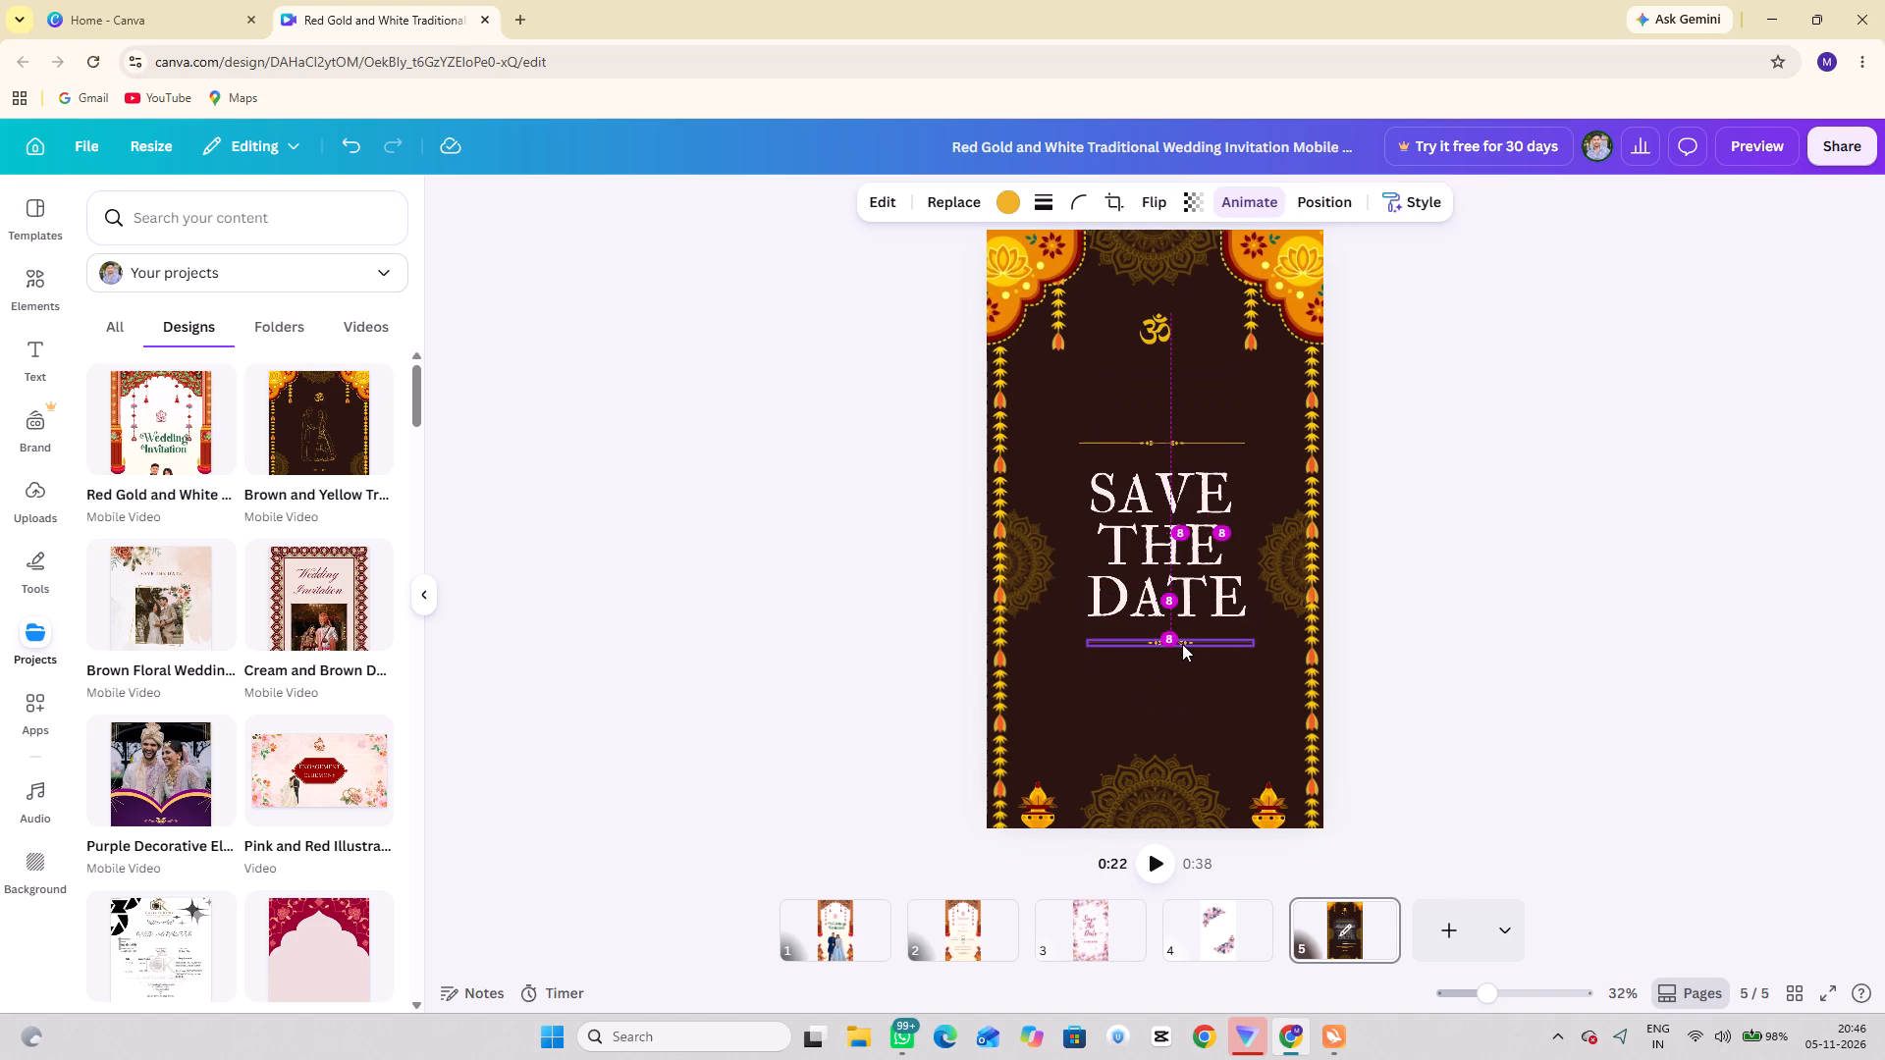
left_click(1161, 442)
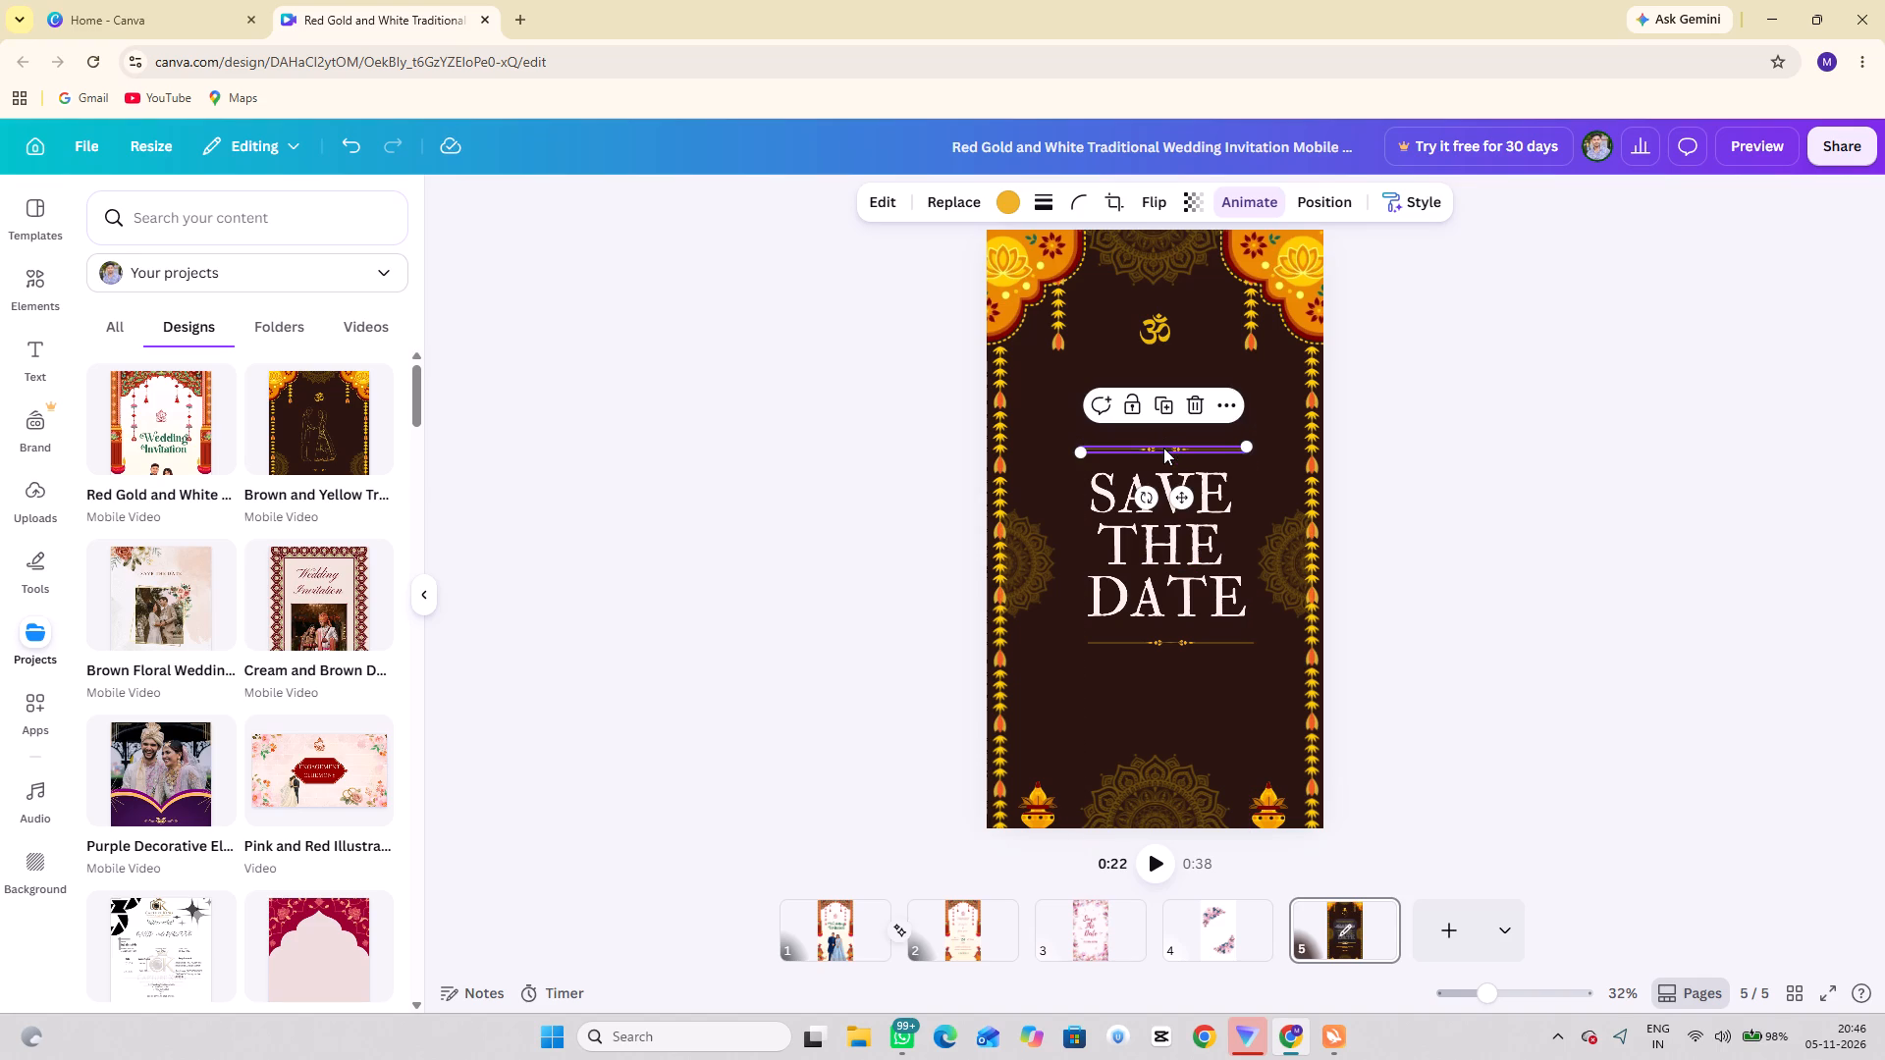
Play the fifth page to review its scenes, including the opening in its timeline view.
key("space")
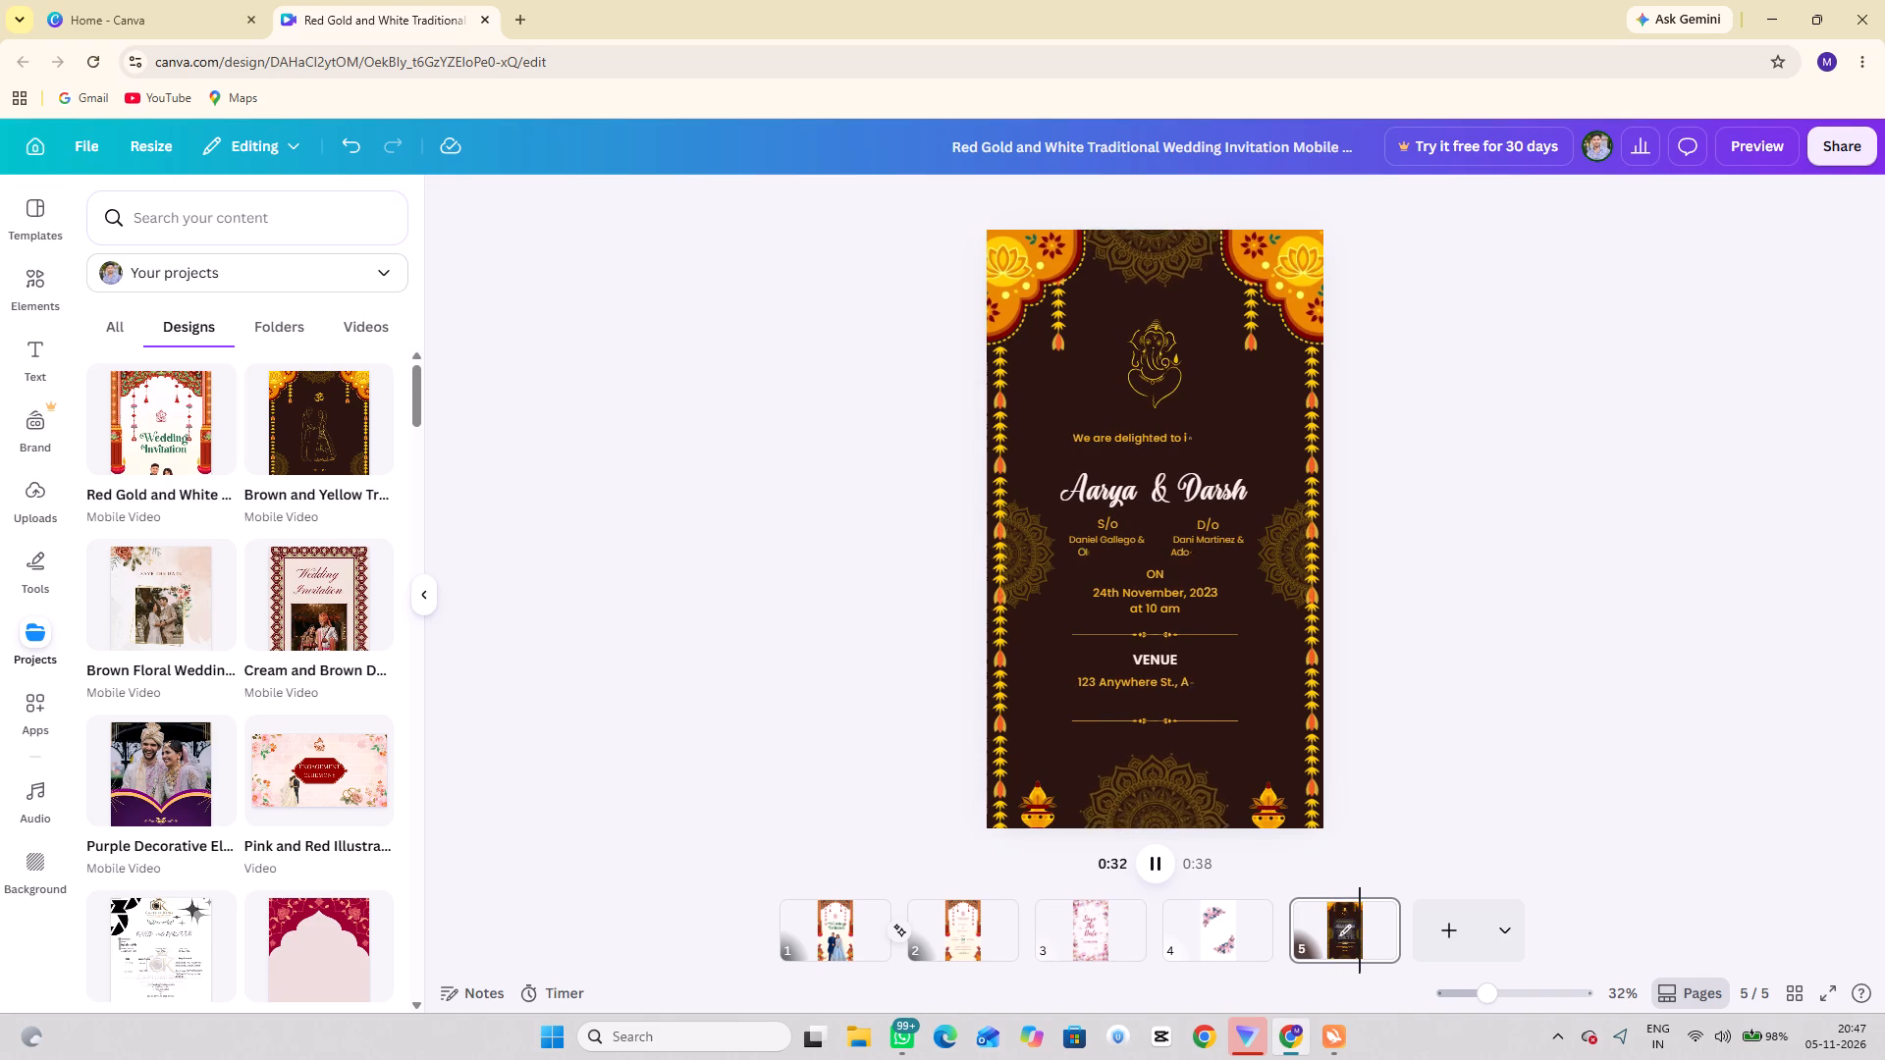
key("space")
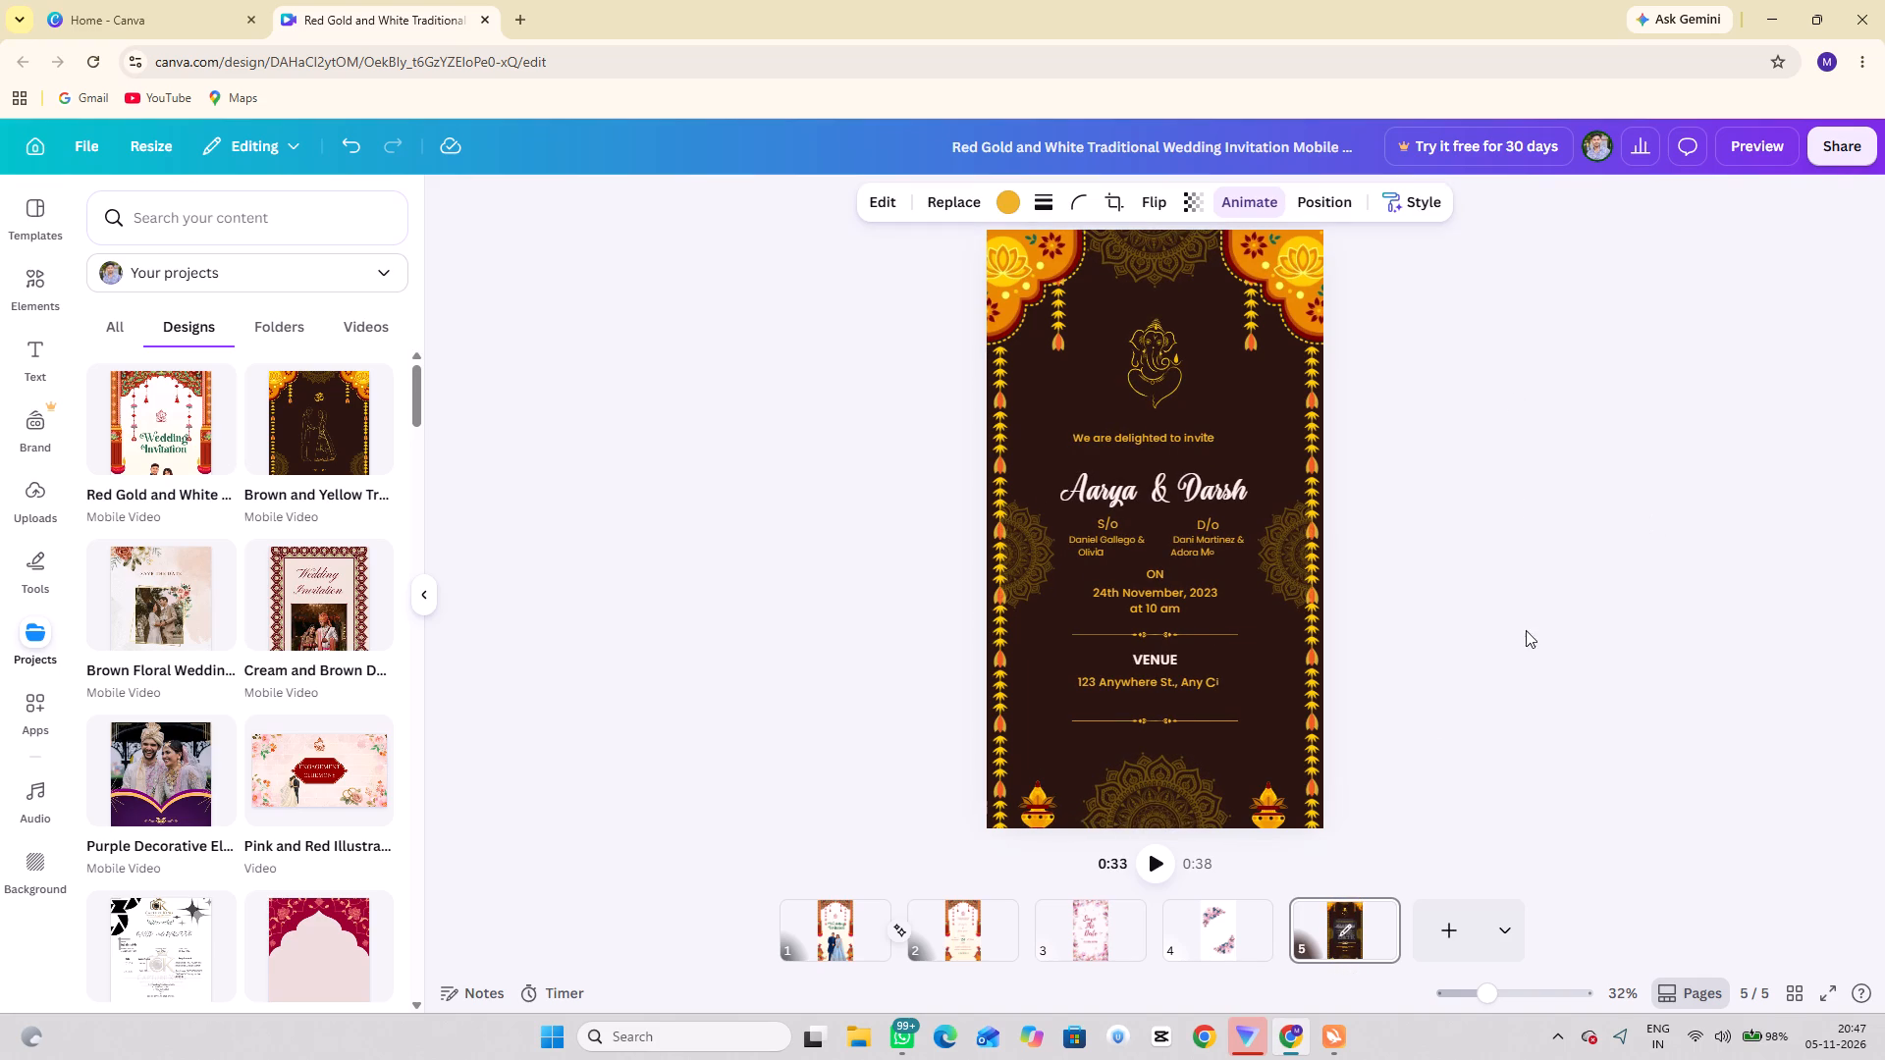
left_click(1336, 921)
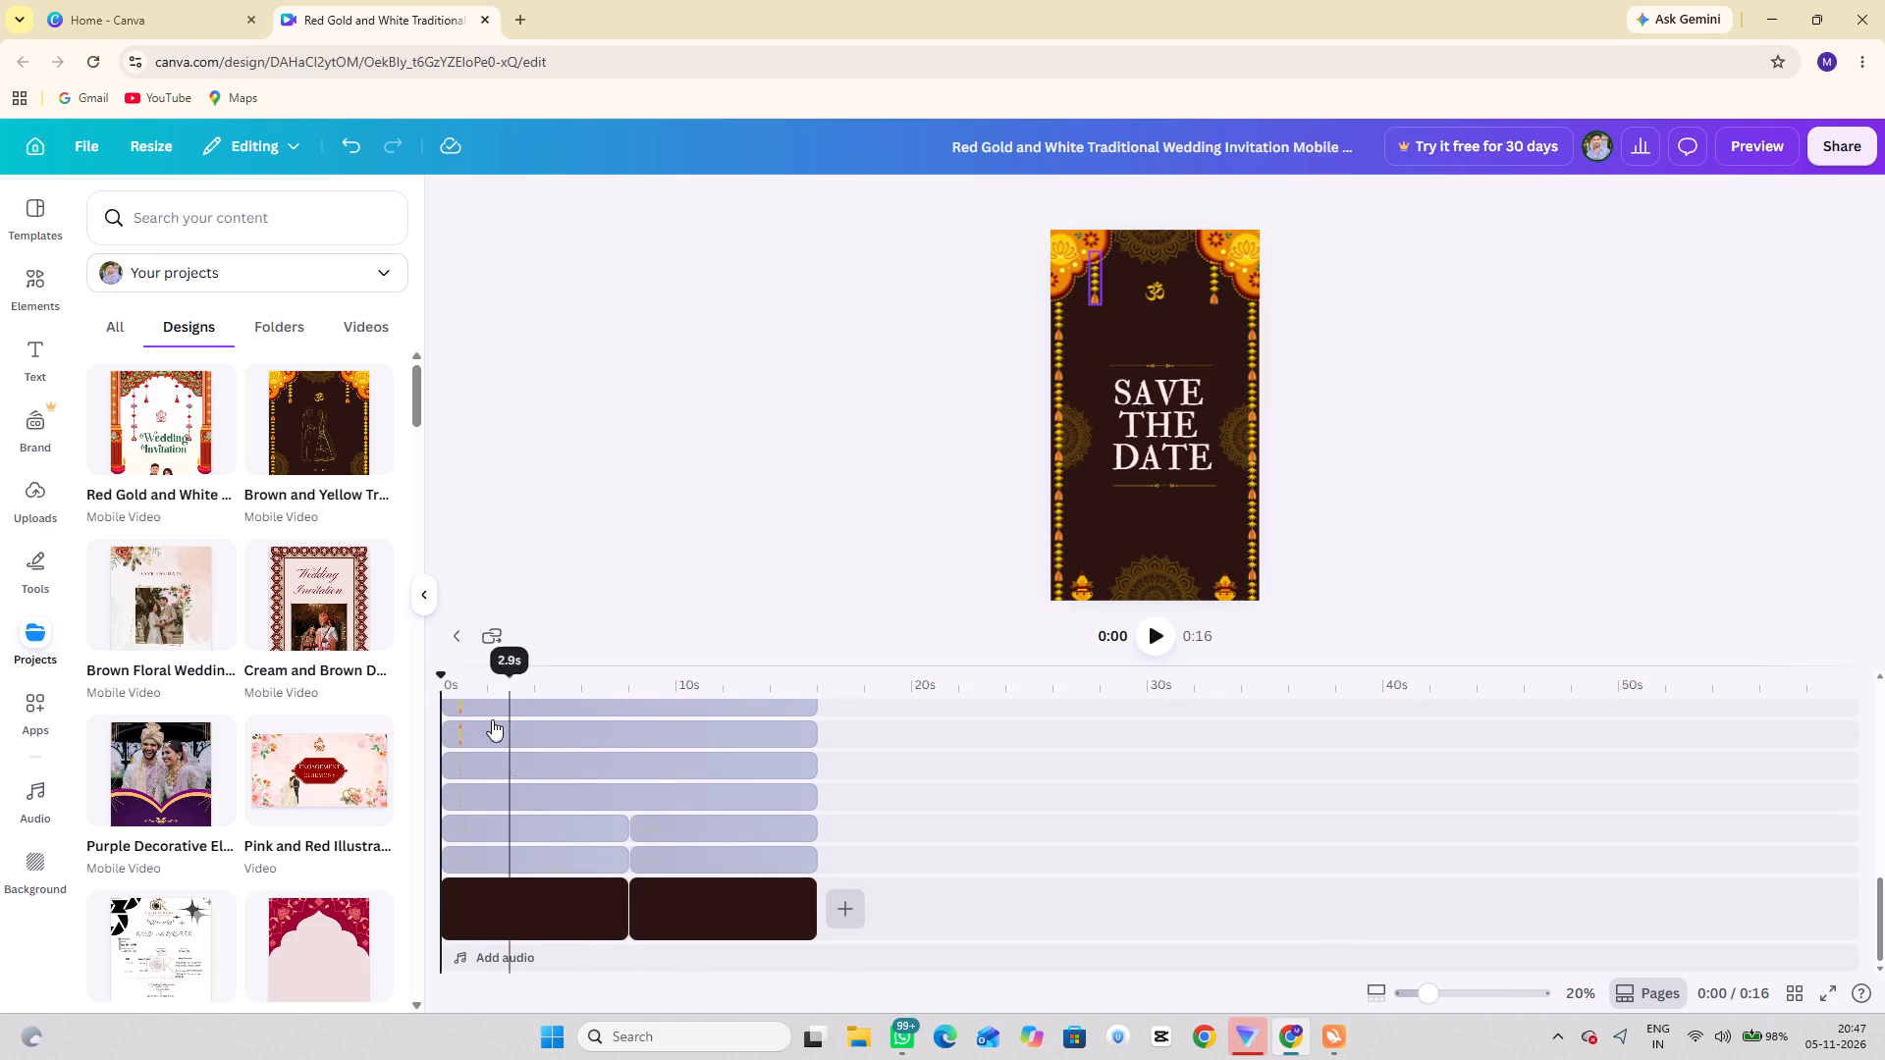
left_click(1162, 644)
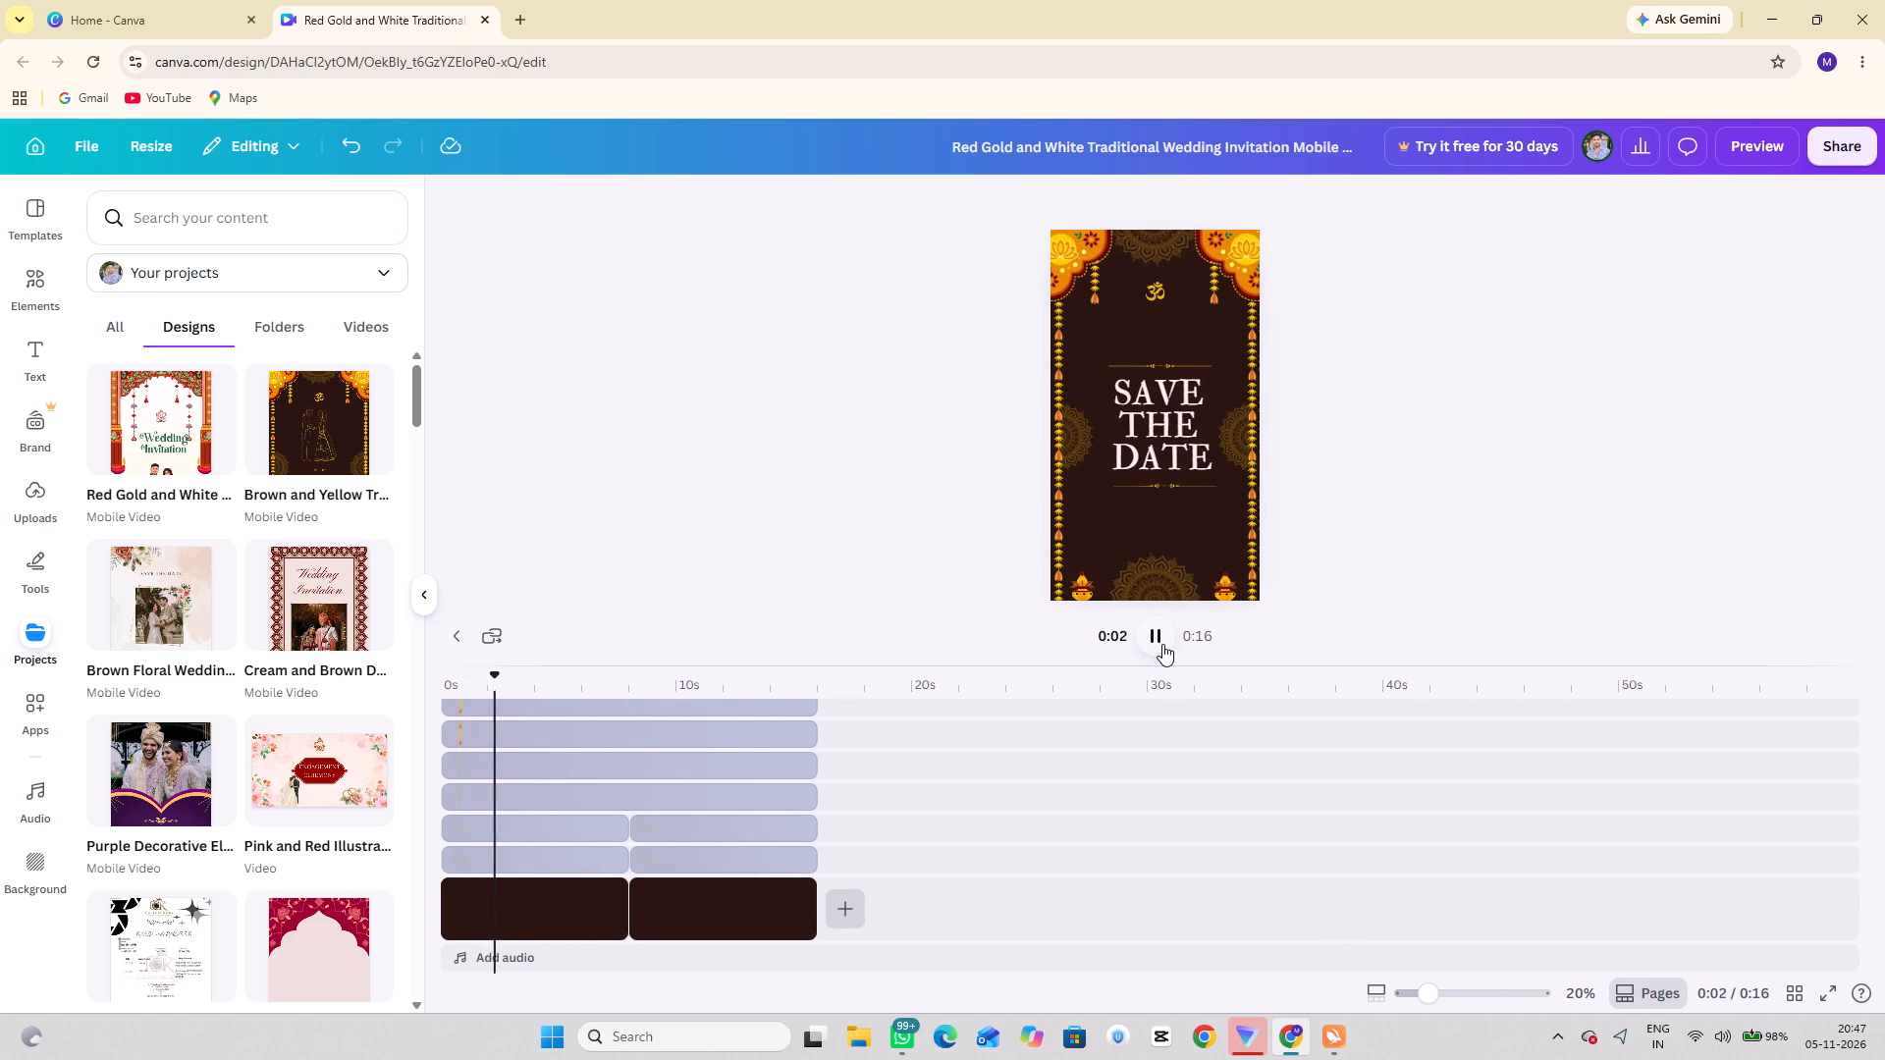
key("space")
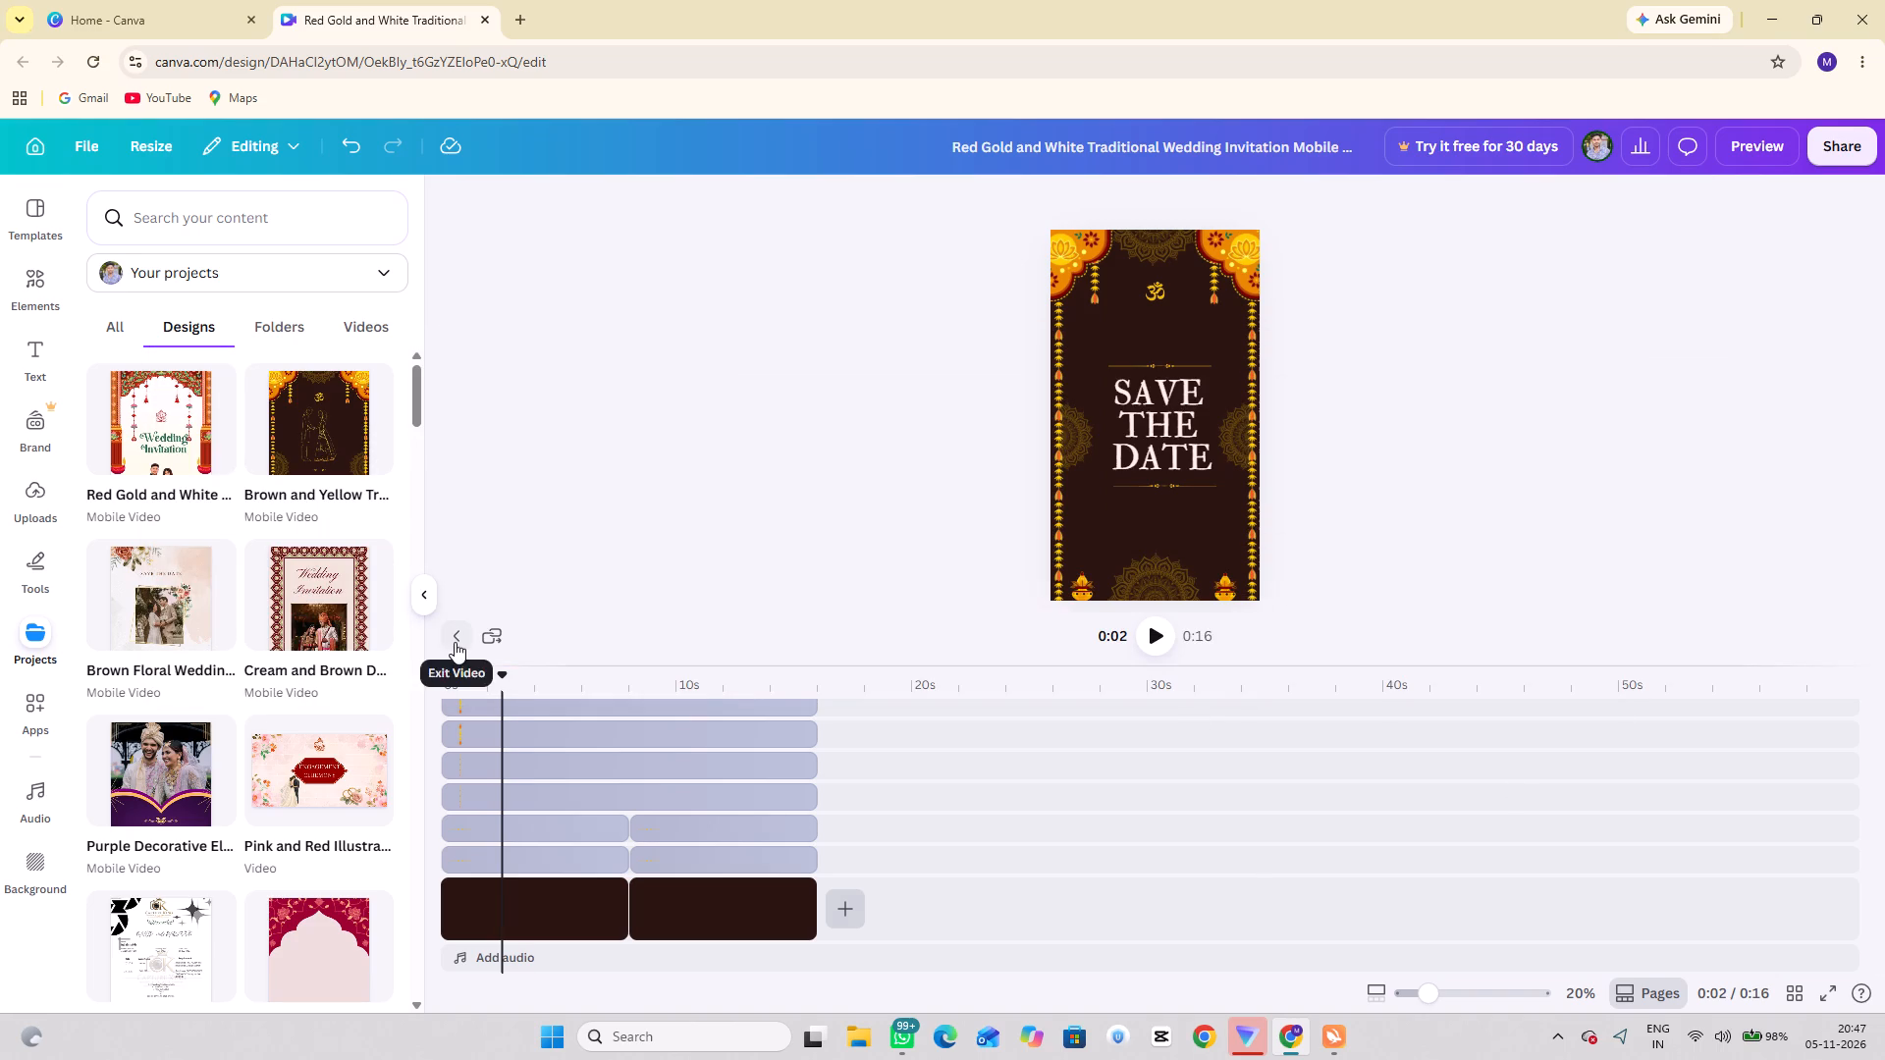
Play the fourth page to review its floral invitation scene and inspect its text and border images.
left_click(455, 642)
left_click(1229, 924)
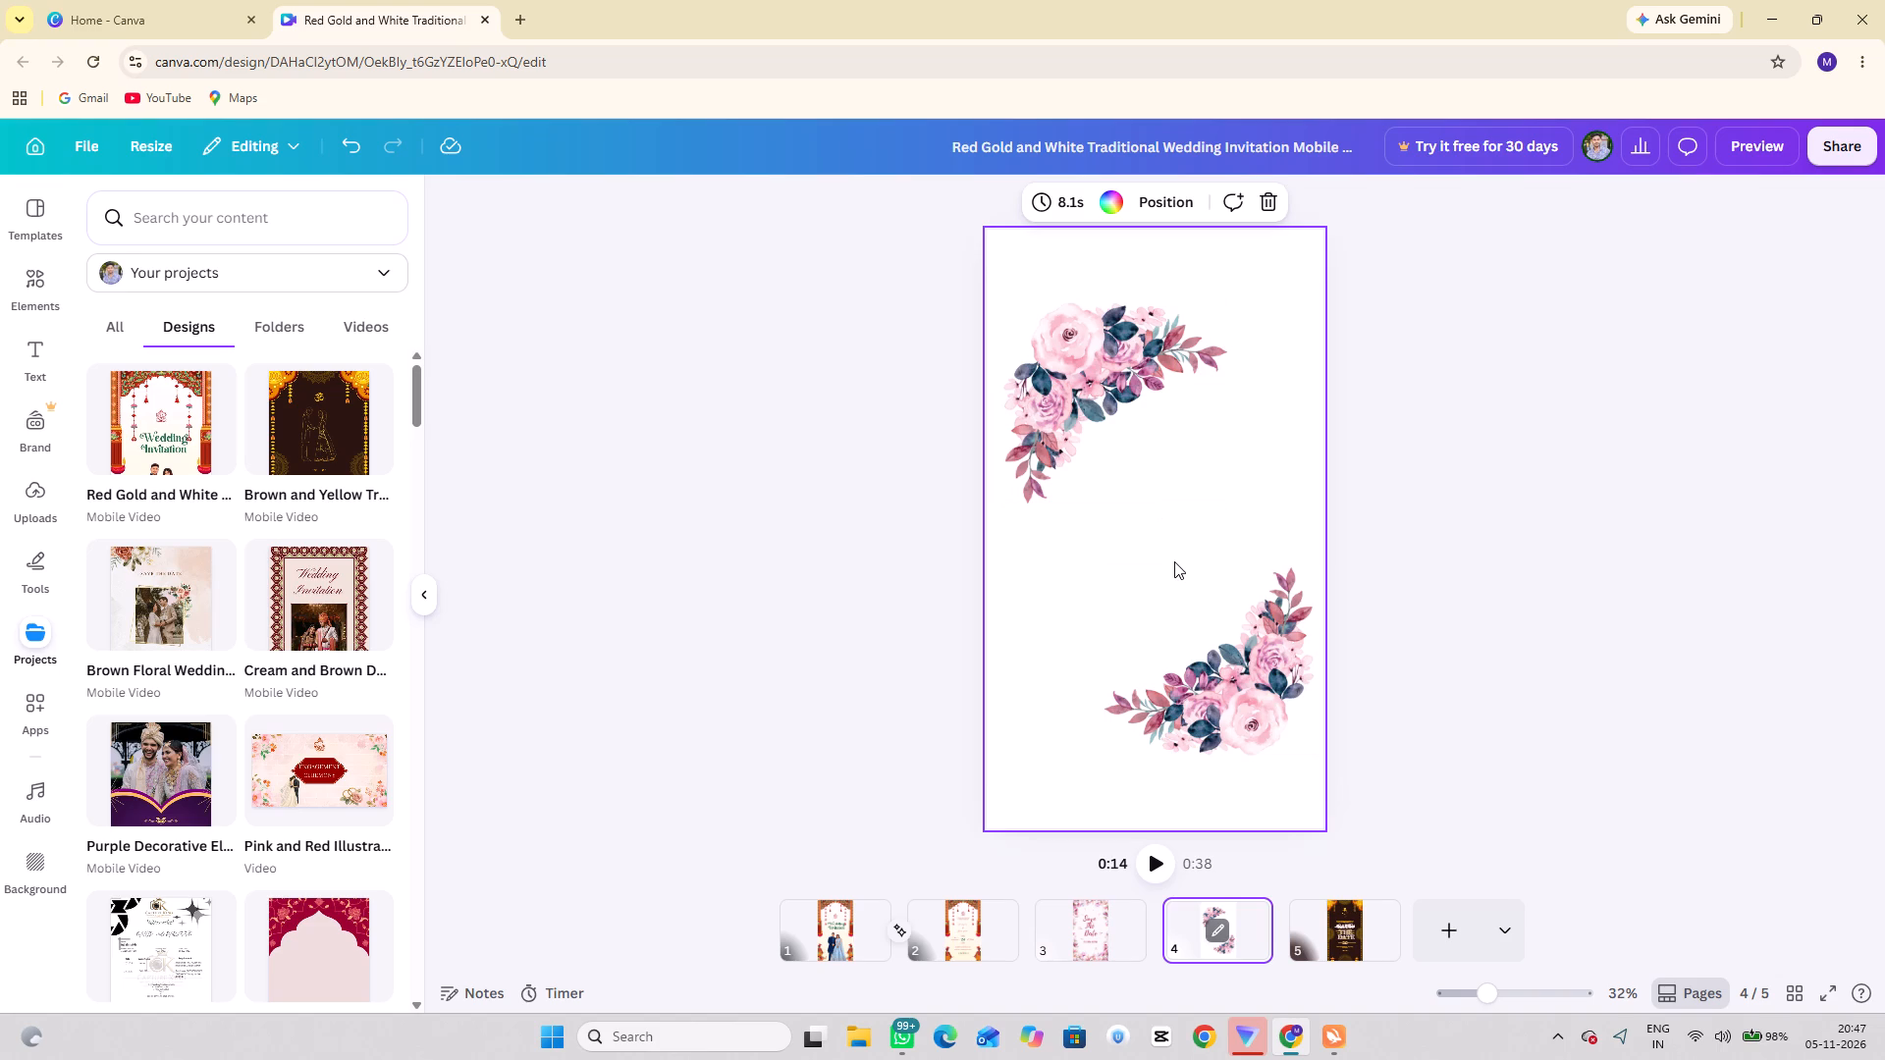
left_click(1150, 864)
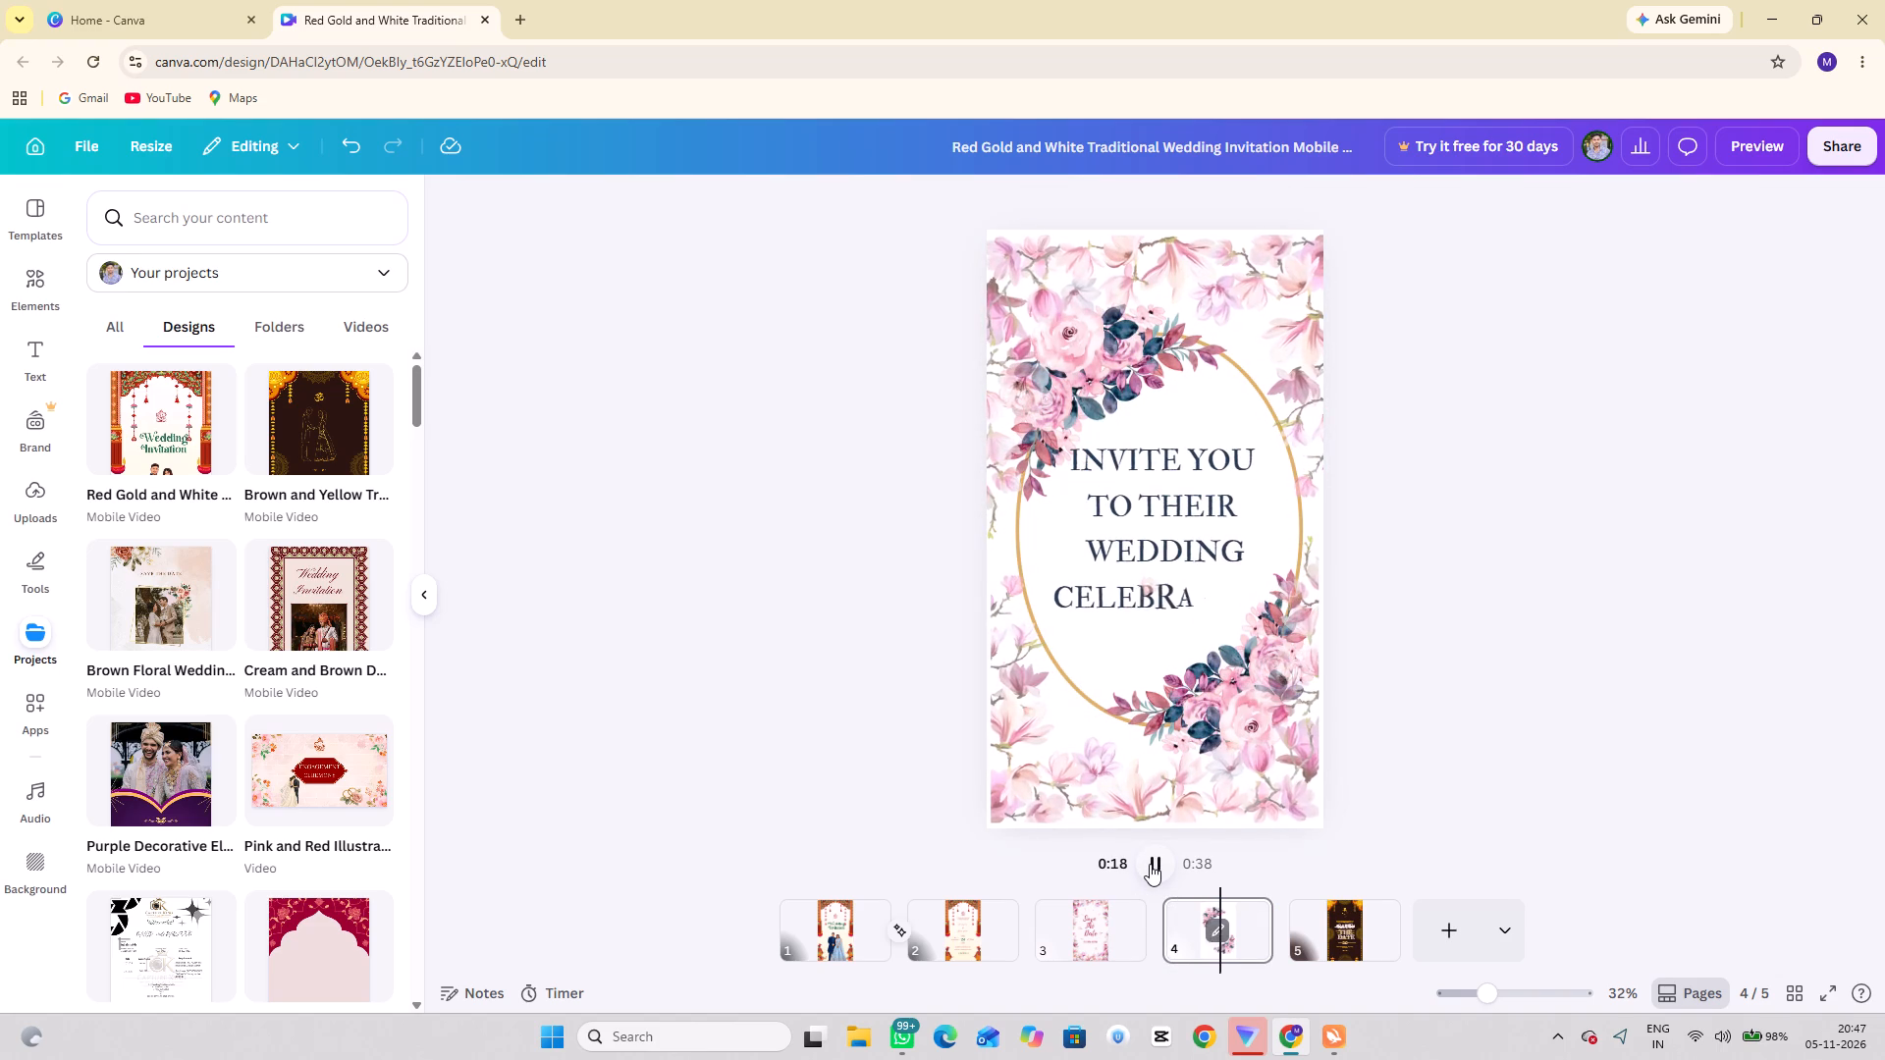
left_click(1077, 463)
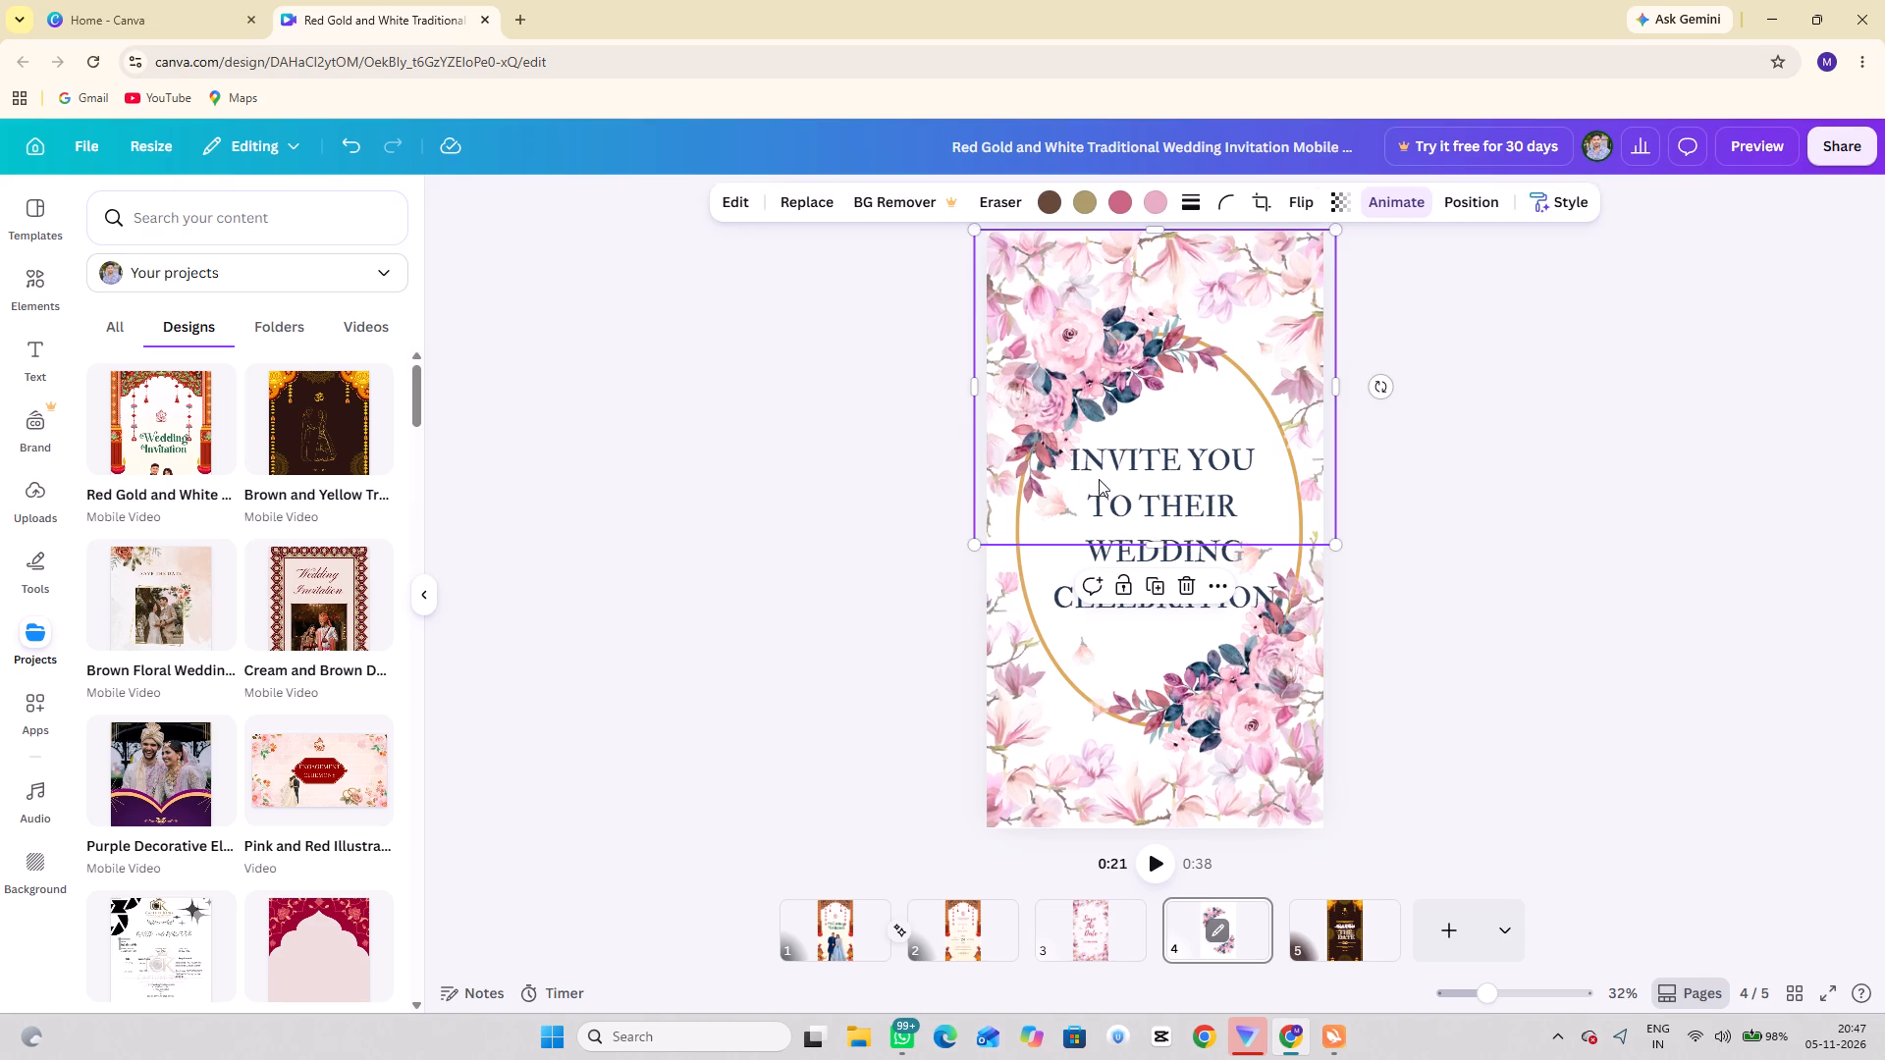
left_click(1128, 507)
left_click(1158, 565)
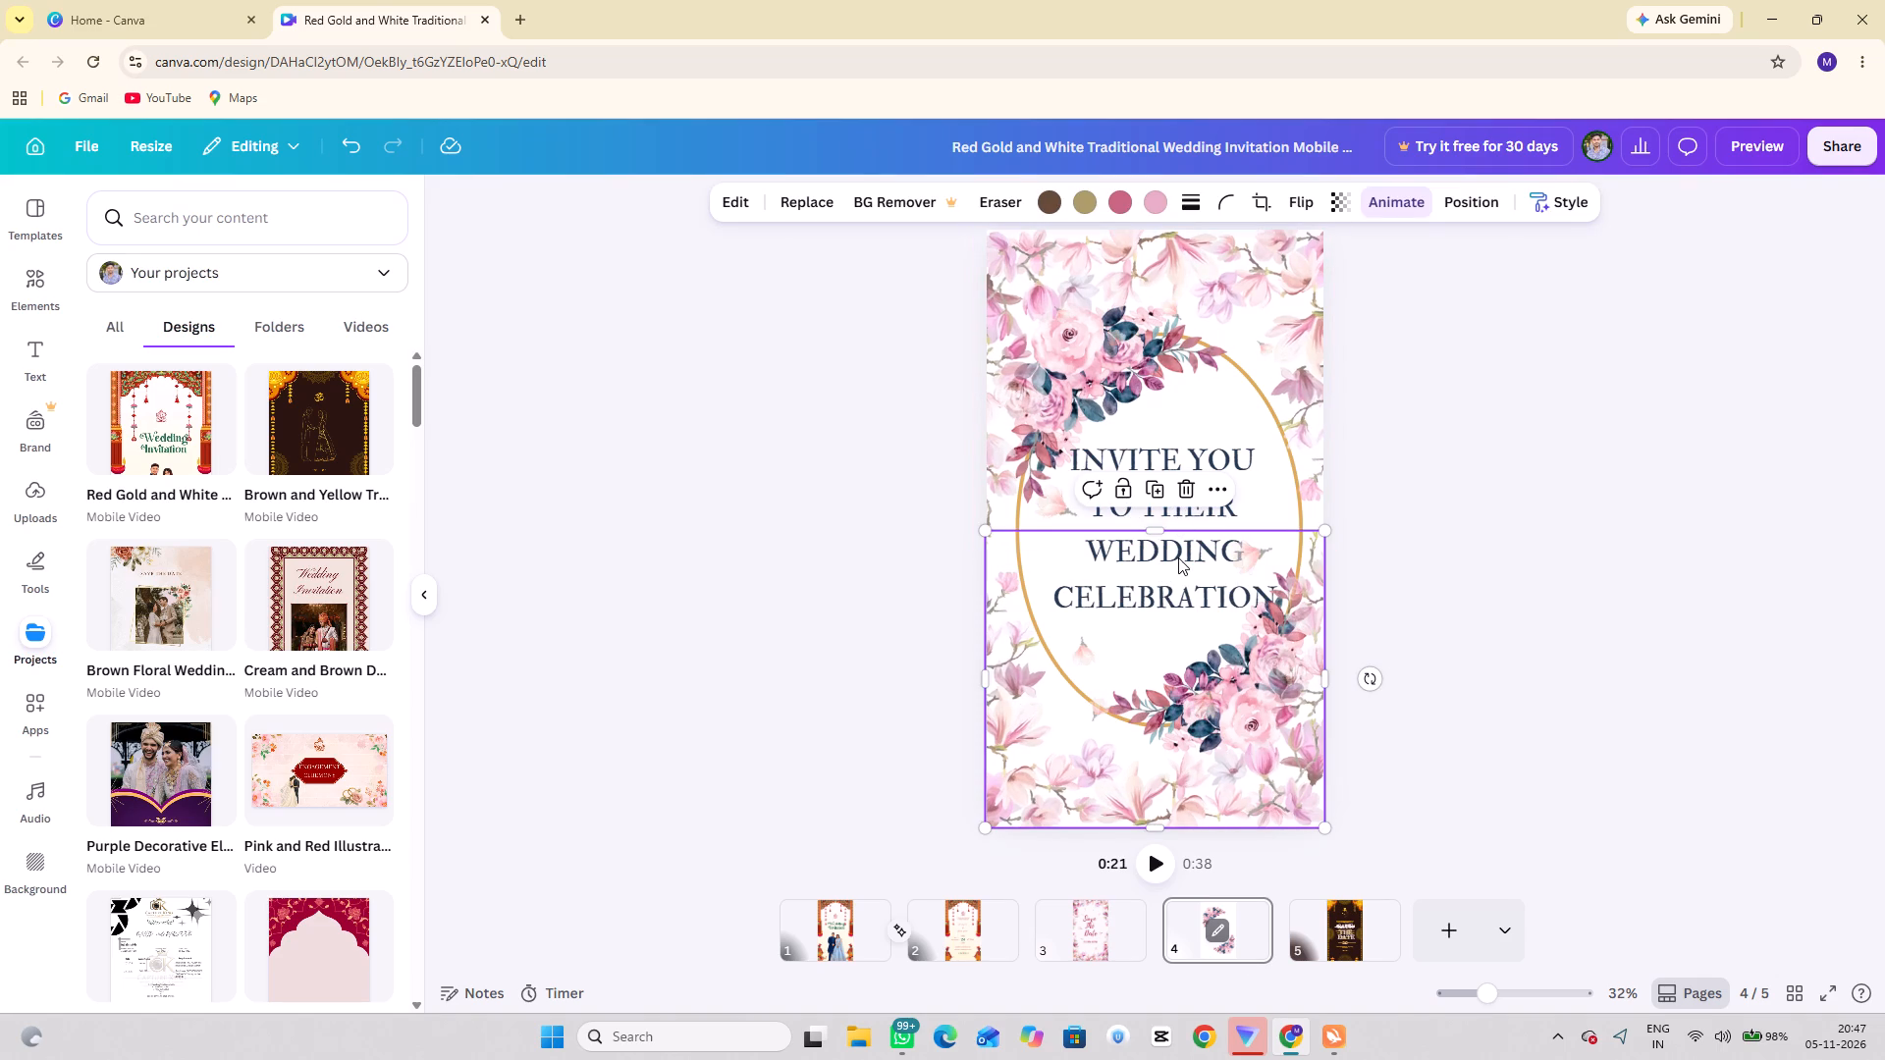
Tilt the fourth page's "INVITE YOU TO THEIR WEDDING CELEBRATION" text counter-clockwise and keep it within the gold oval.
left_click(1221, 931)
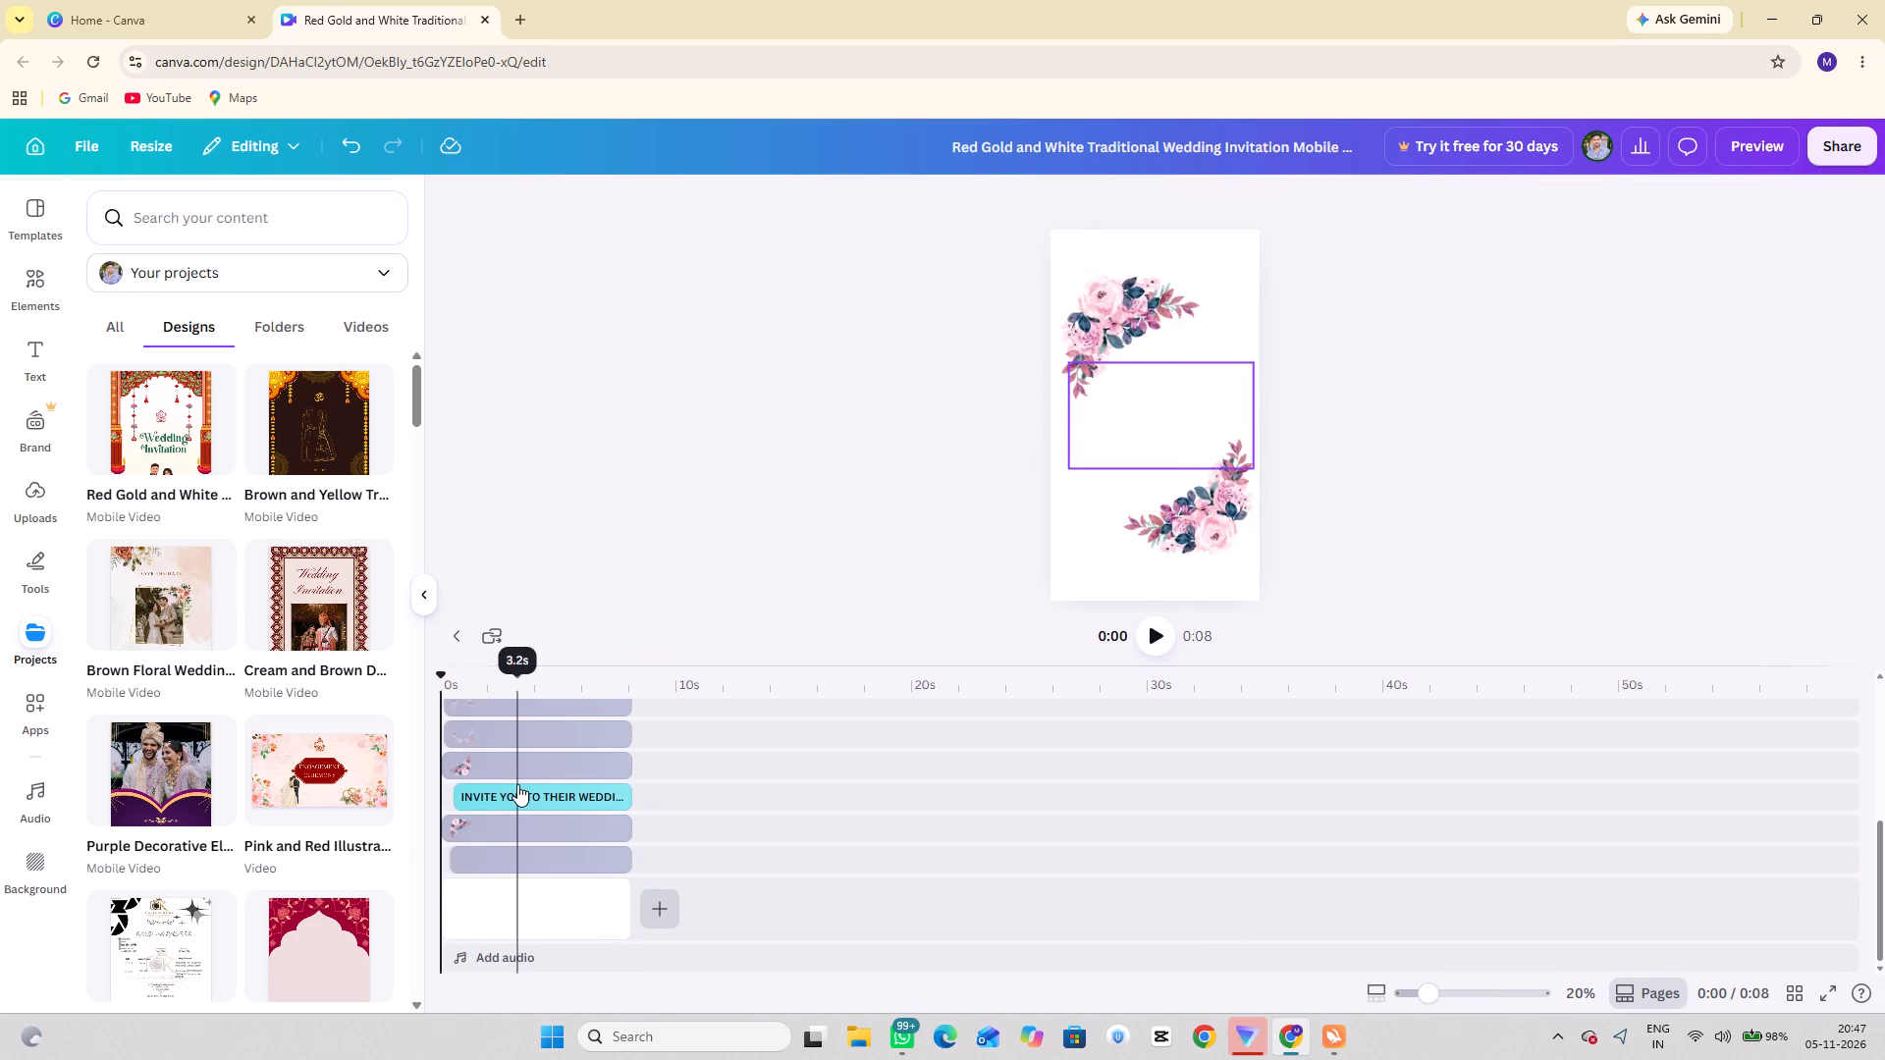
left_click(517, 784)
key("ctrl+a")
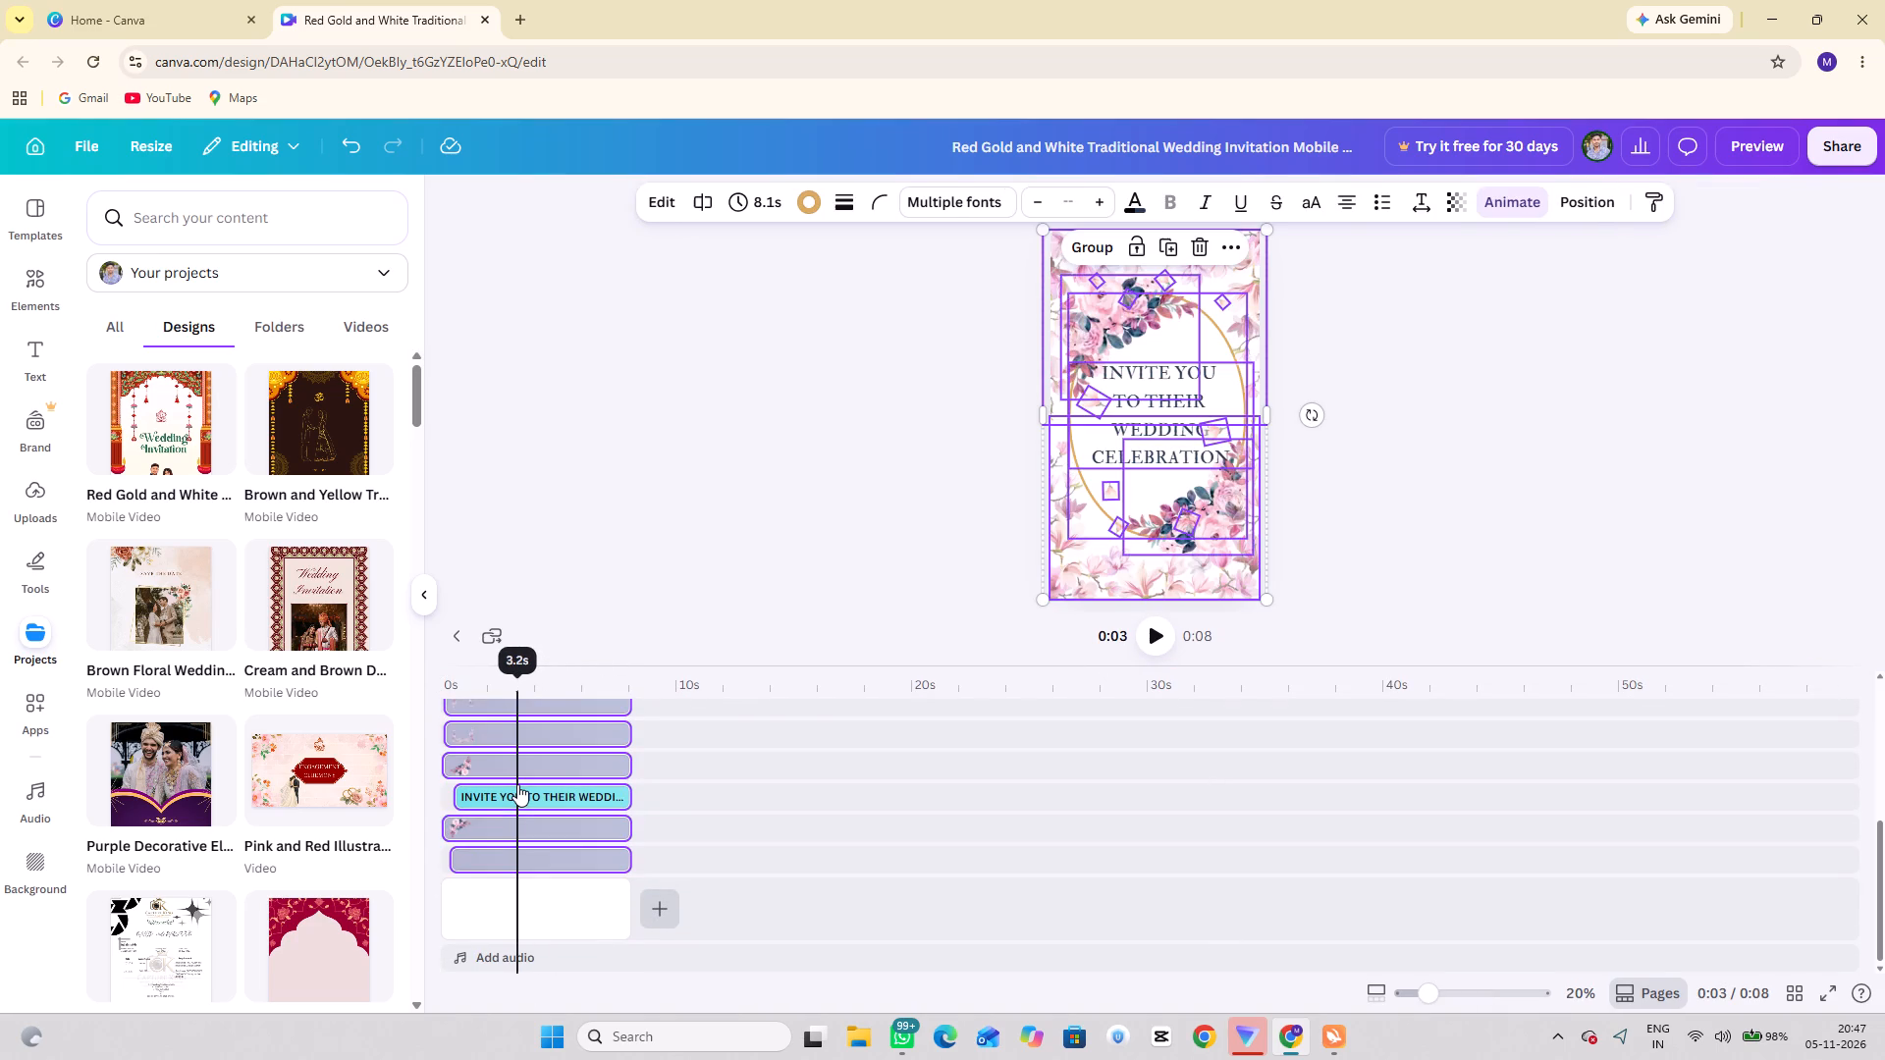
left_click(1319, 414)
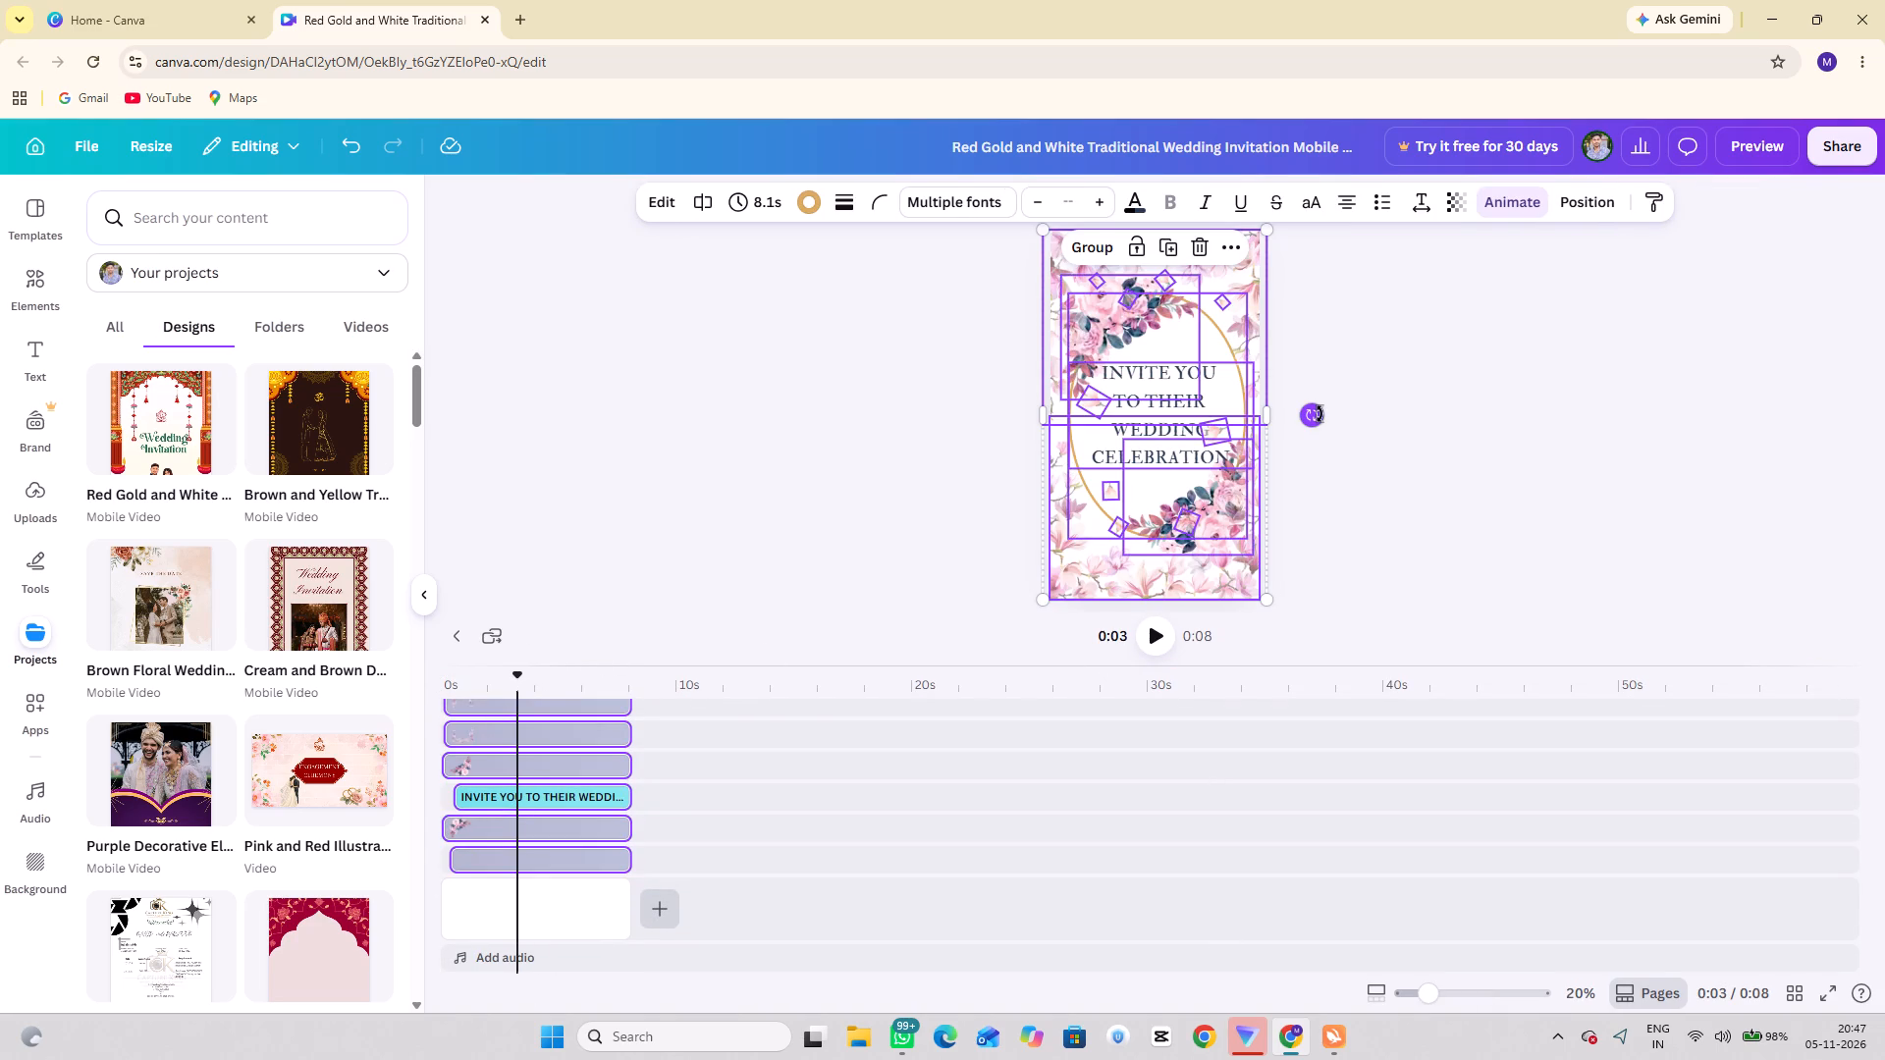
left_click(1435, 428)
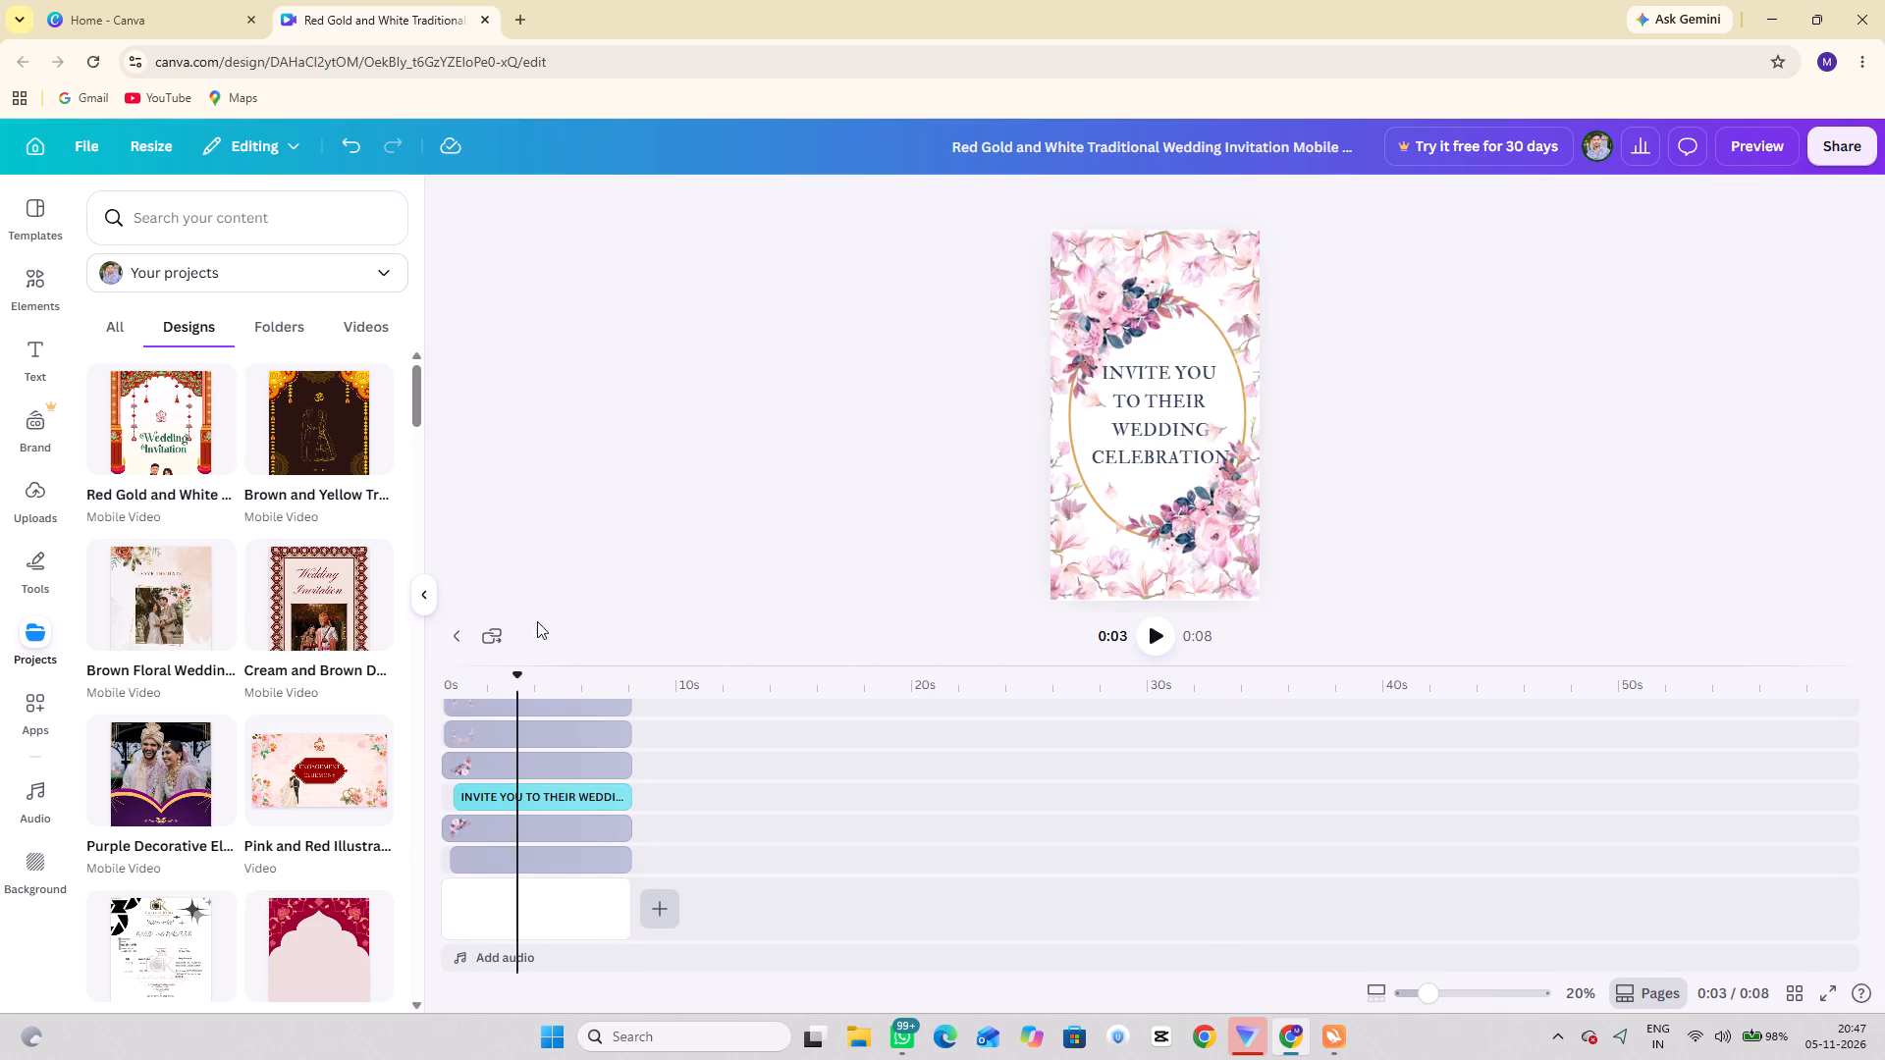
left_click(557, 797)
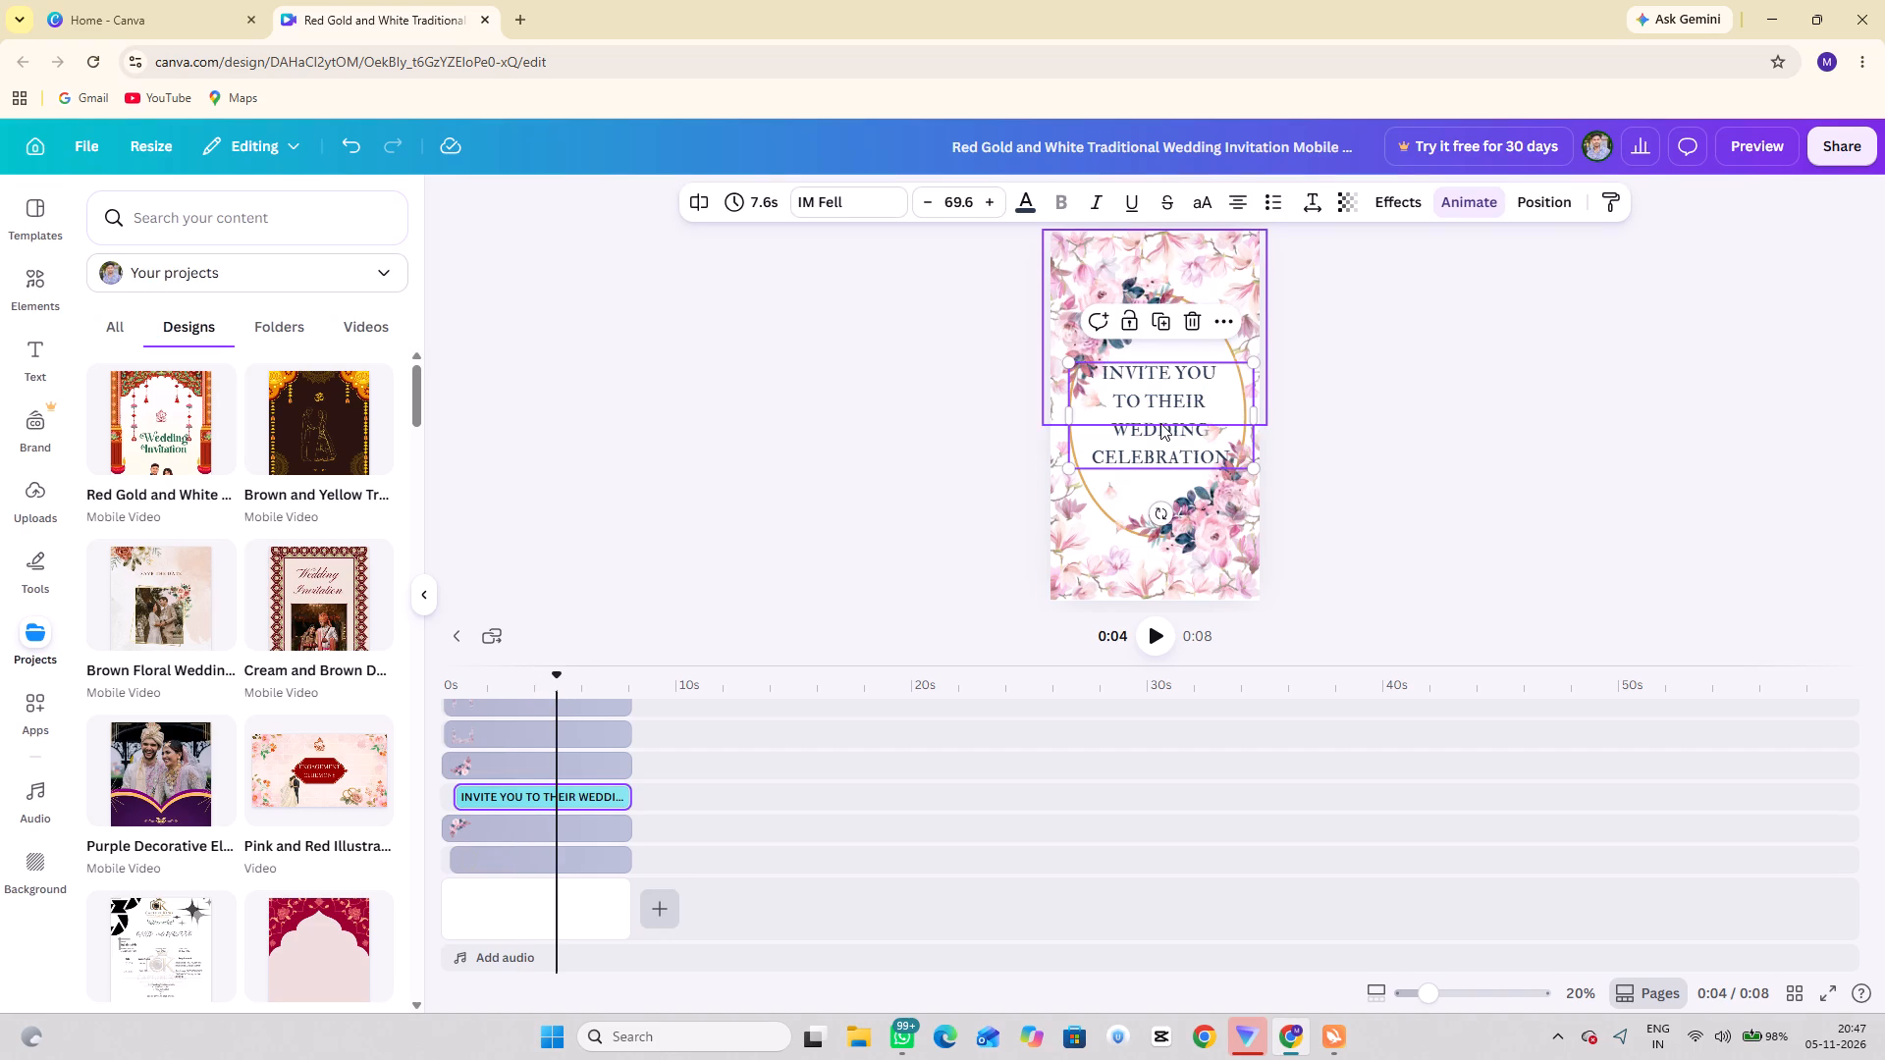
left_click(1159, 422)
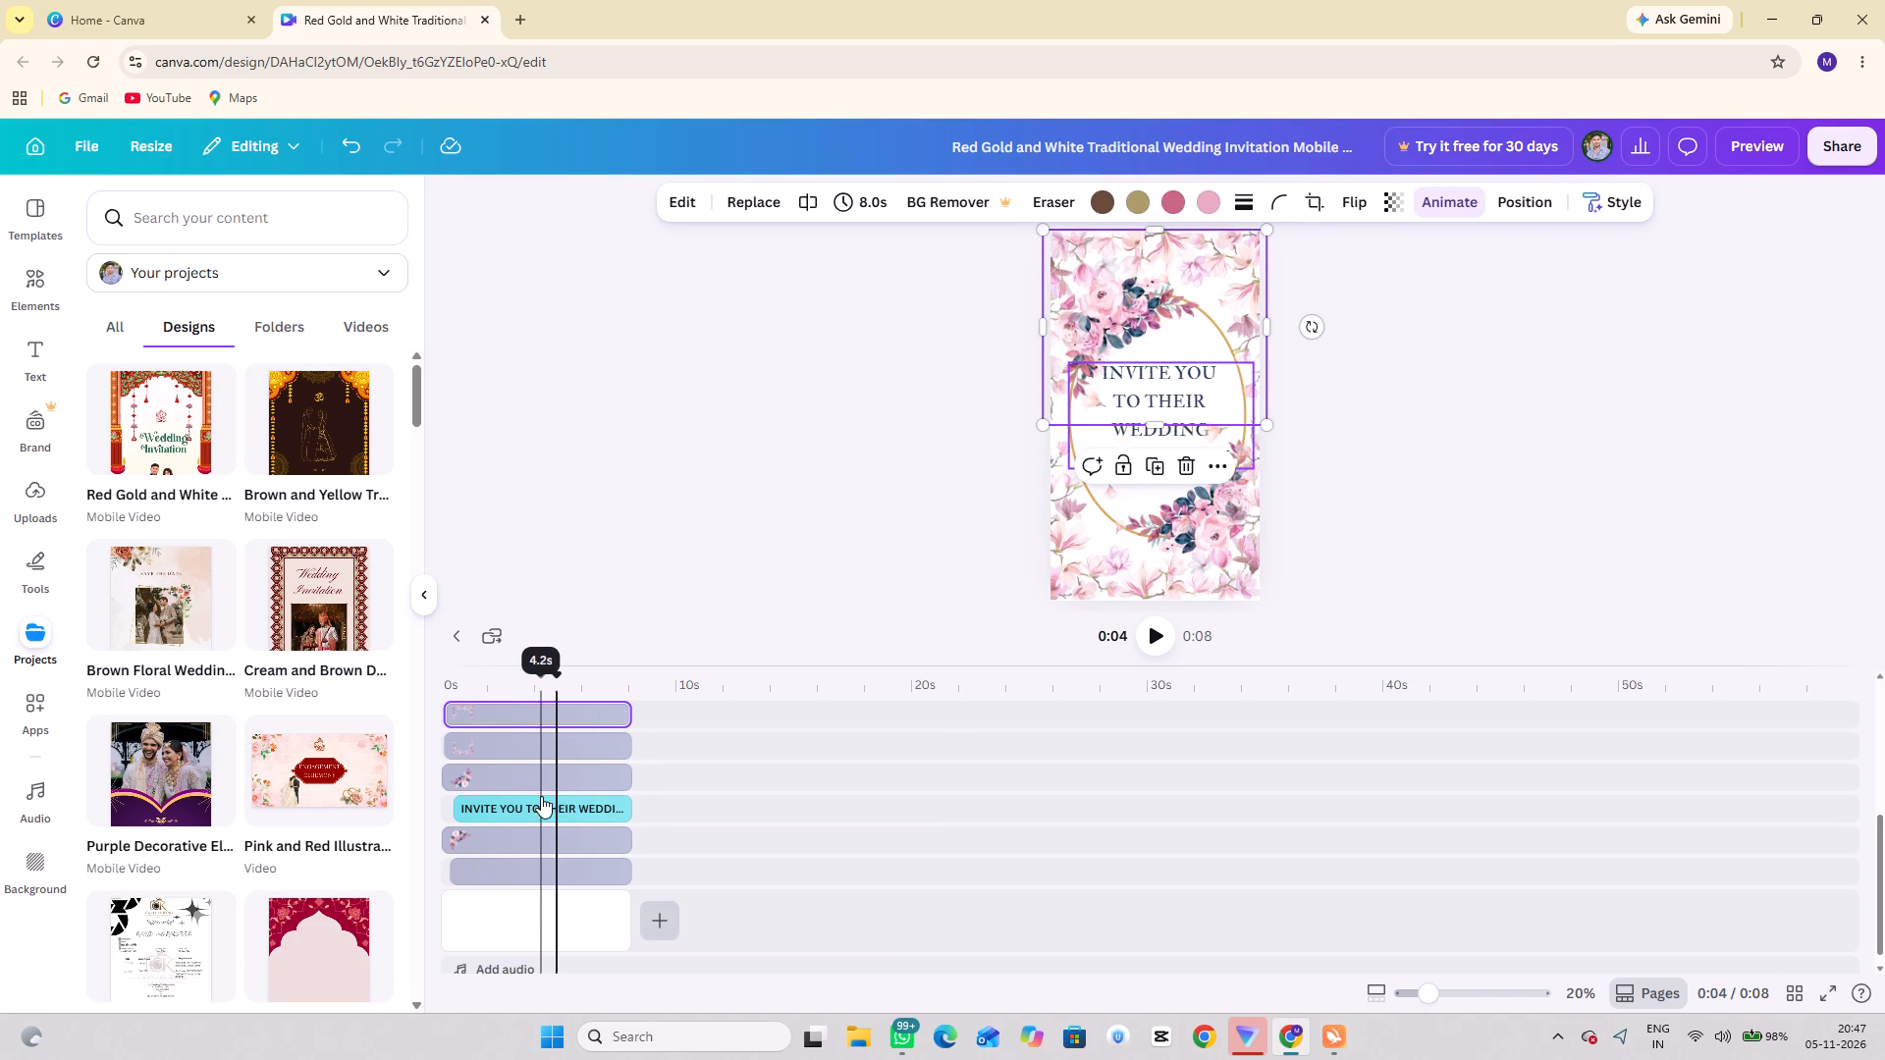
left_click(540, 801)
double_click(540, 801)
triple_click(540, 801)
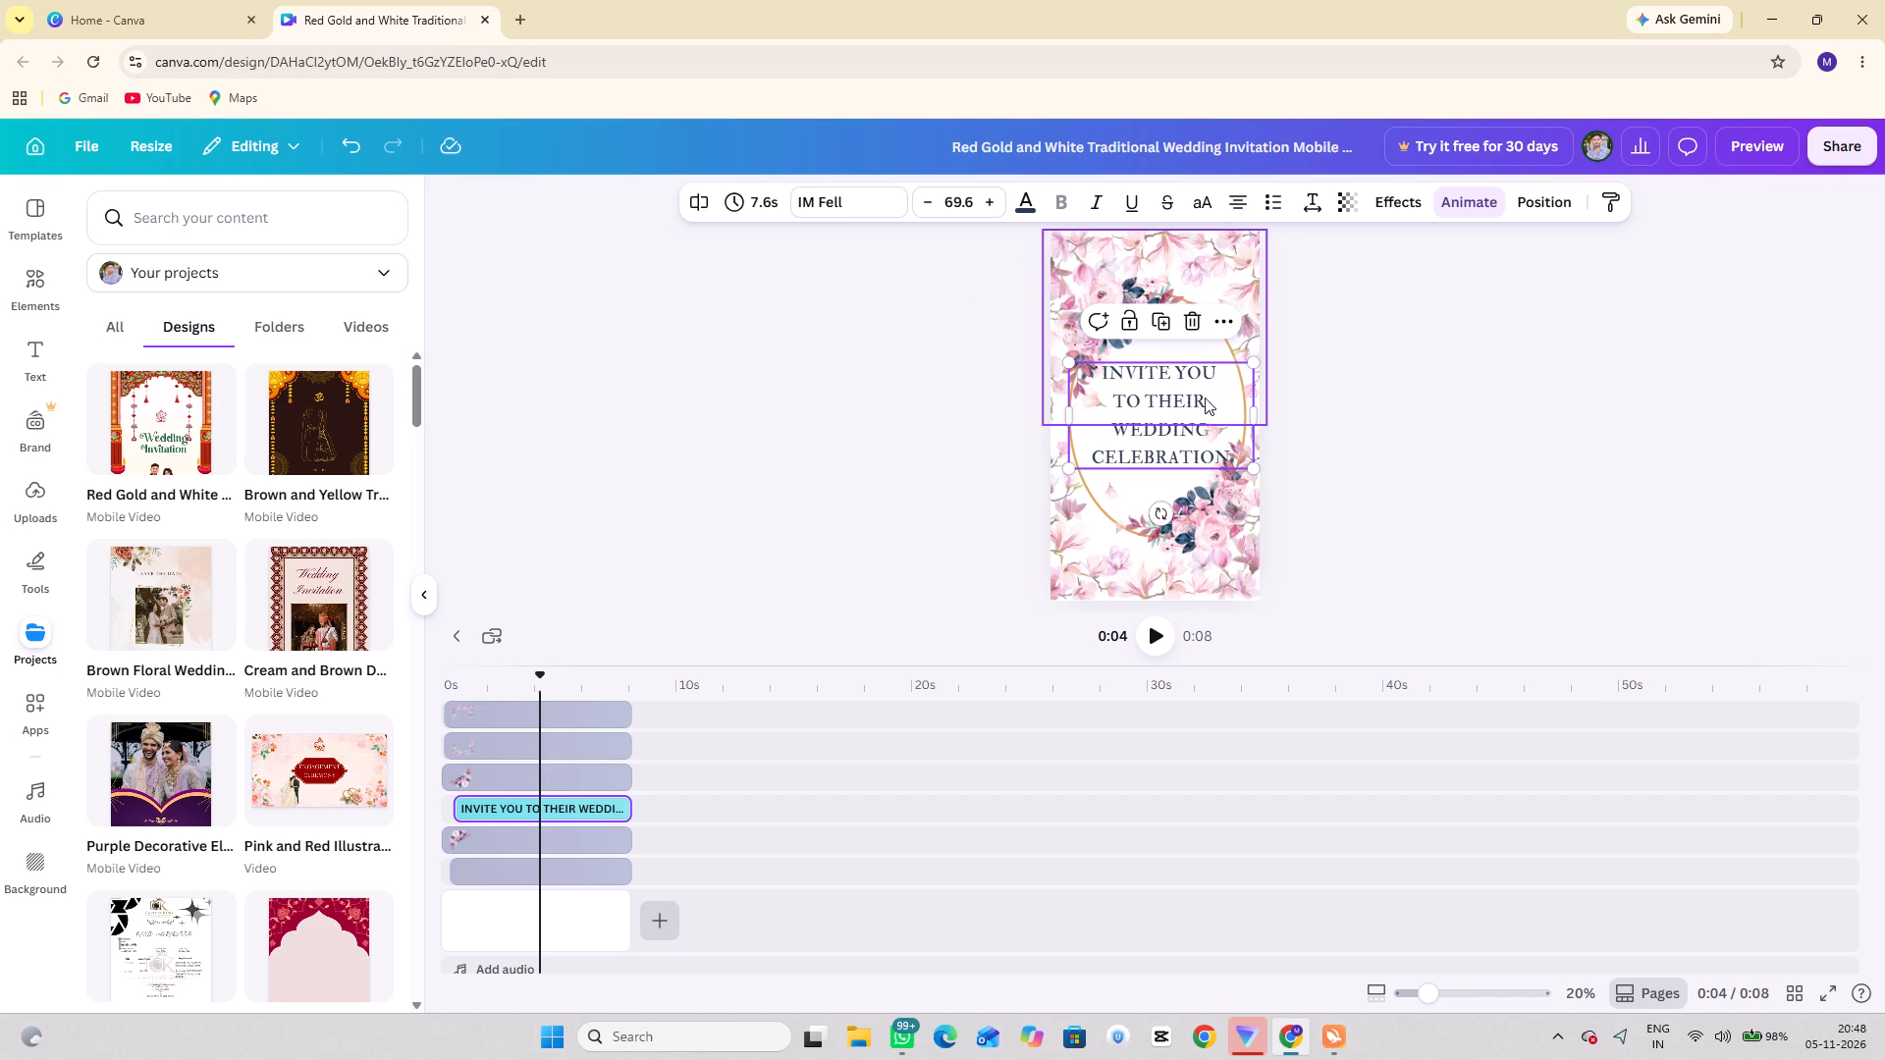
left_click_drag(1164, 518, 1202, 521)
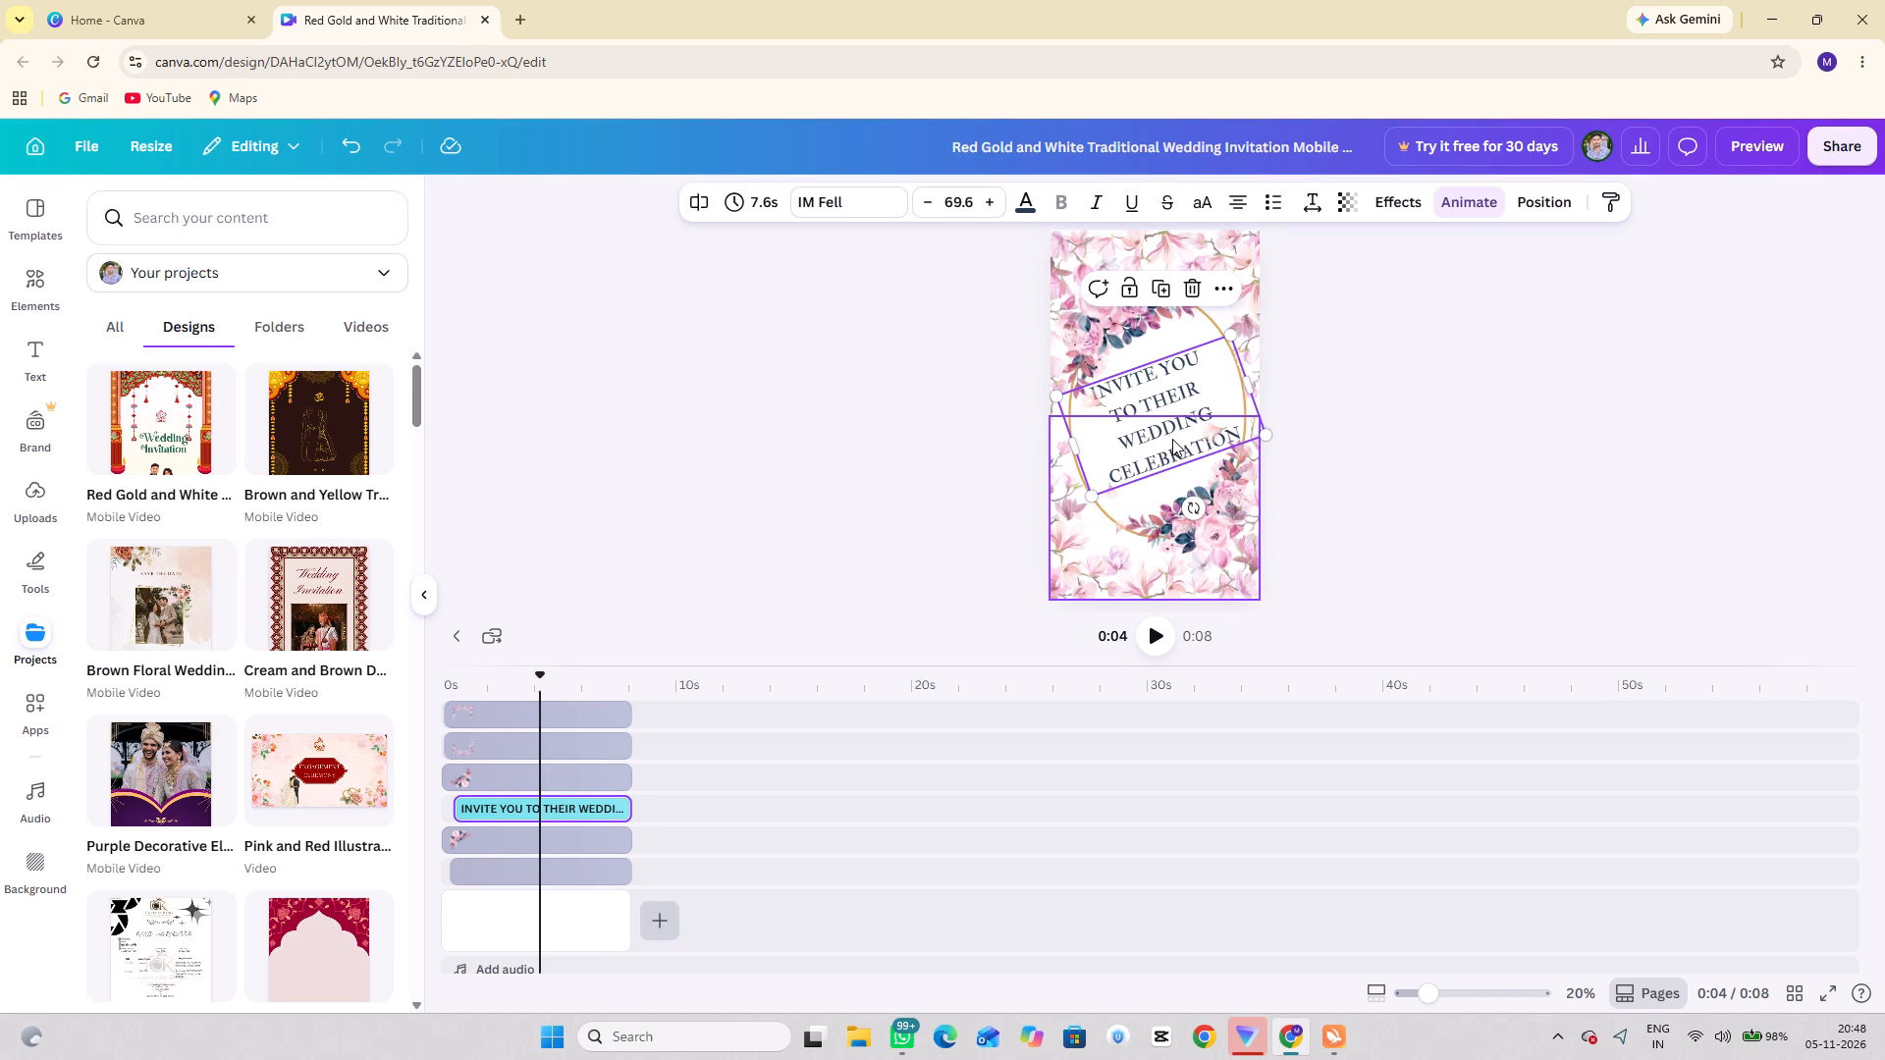
left_click_drag(1176, 436, 1179, 481)
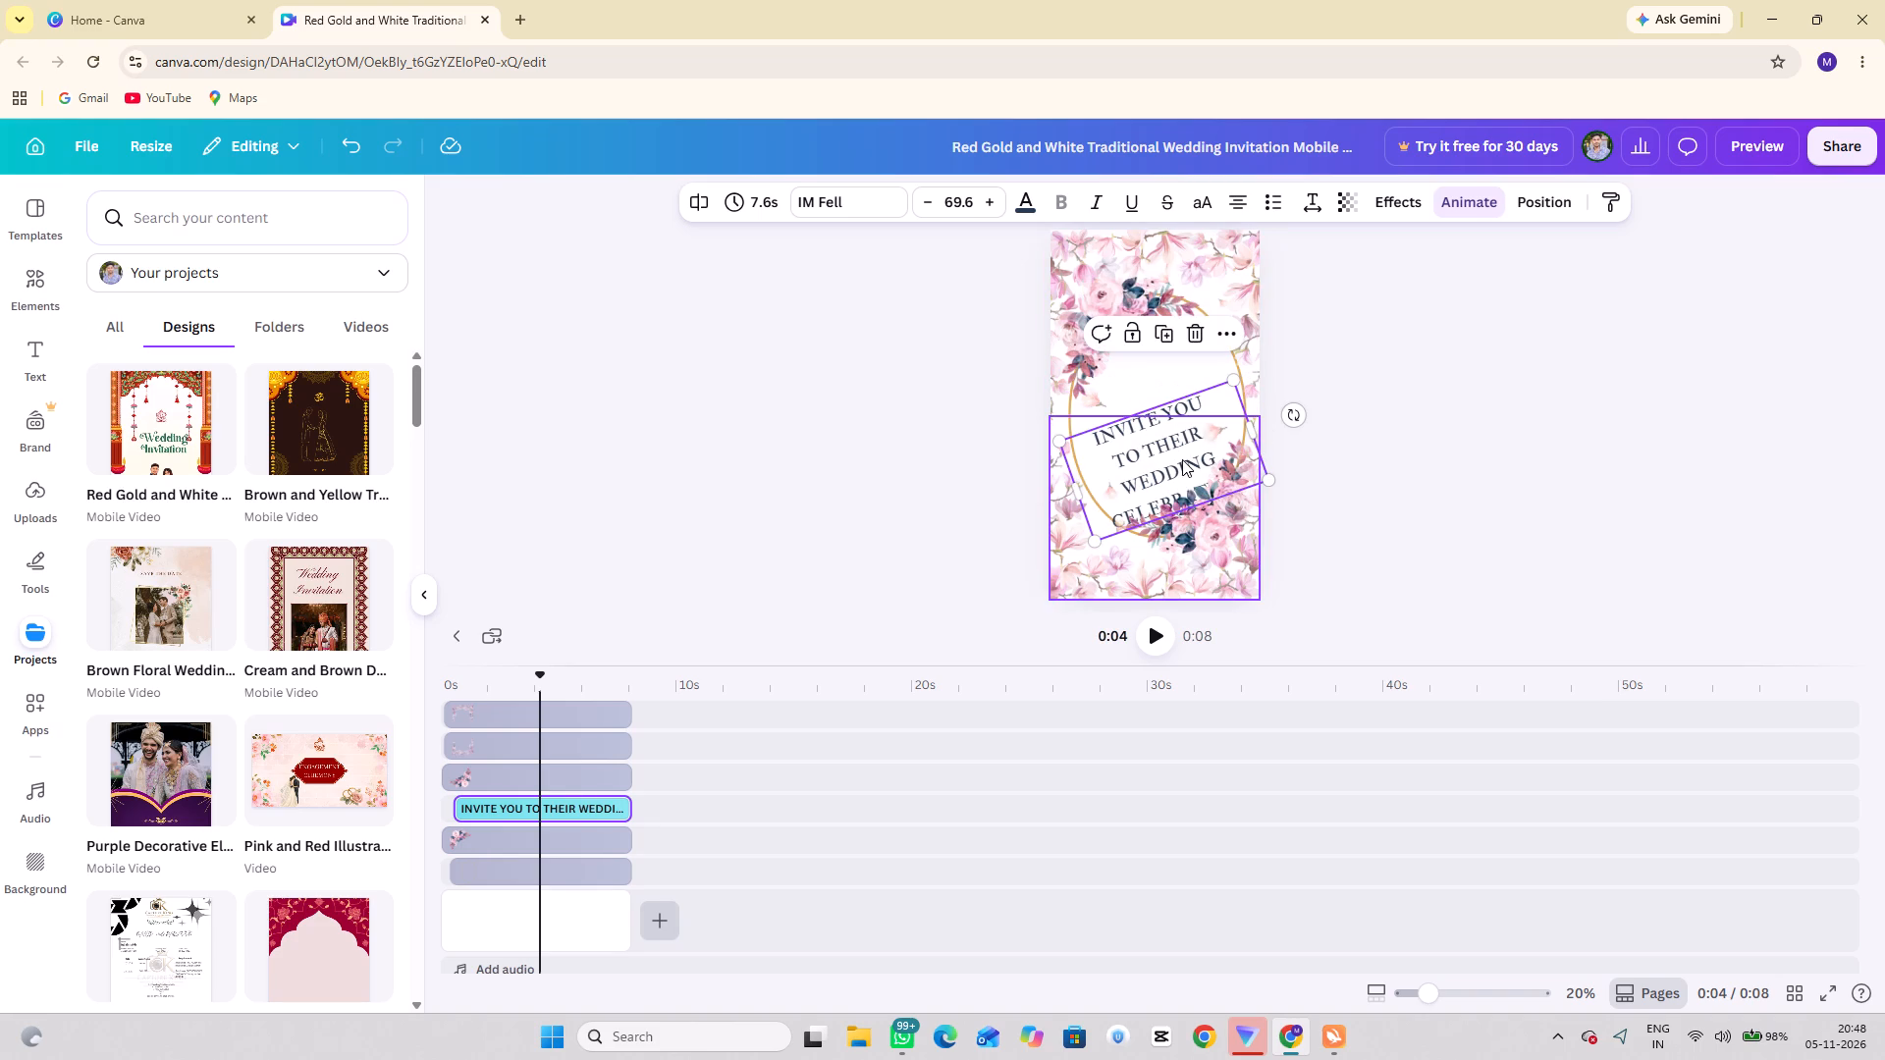
left_click_drag(1182, 459, 1179, 422)
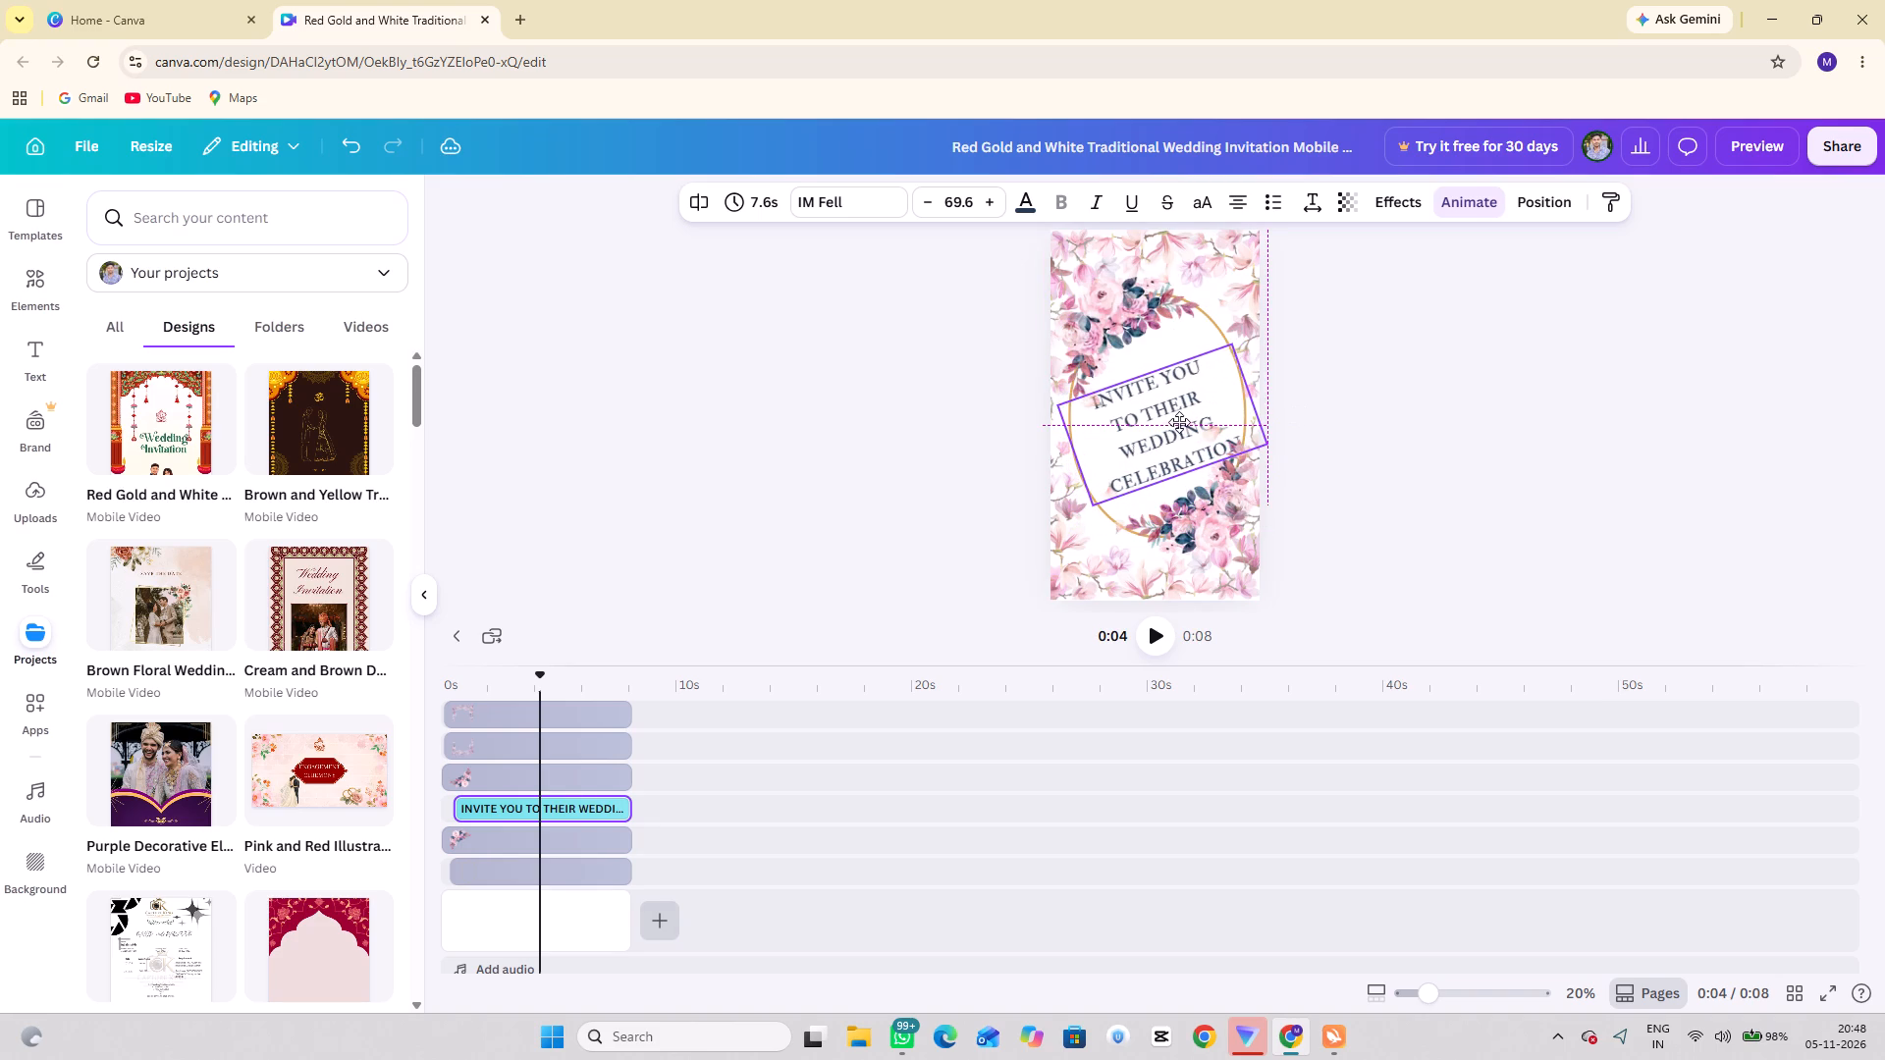
left_click_drag(1179, 422, 1179, 420)
double_click(1179, 420)
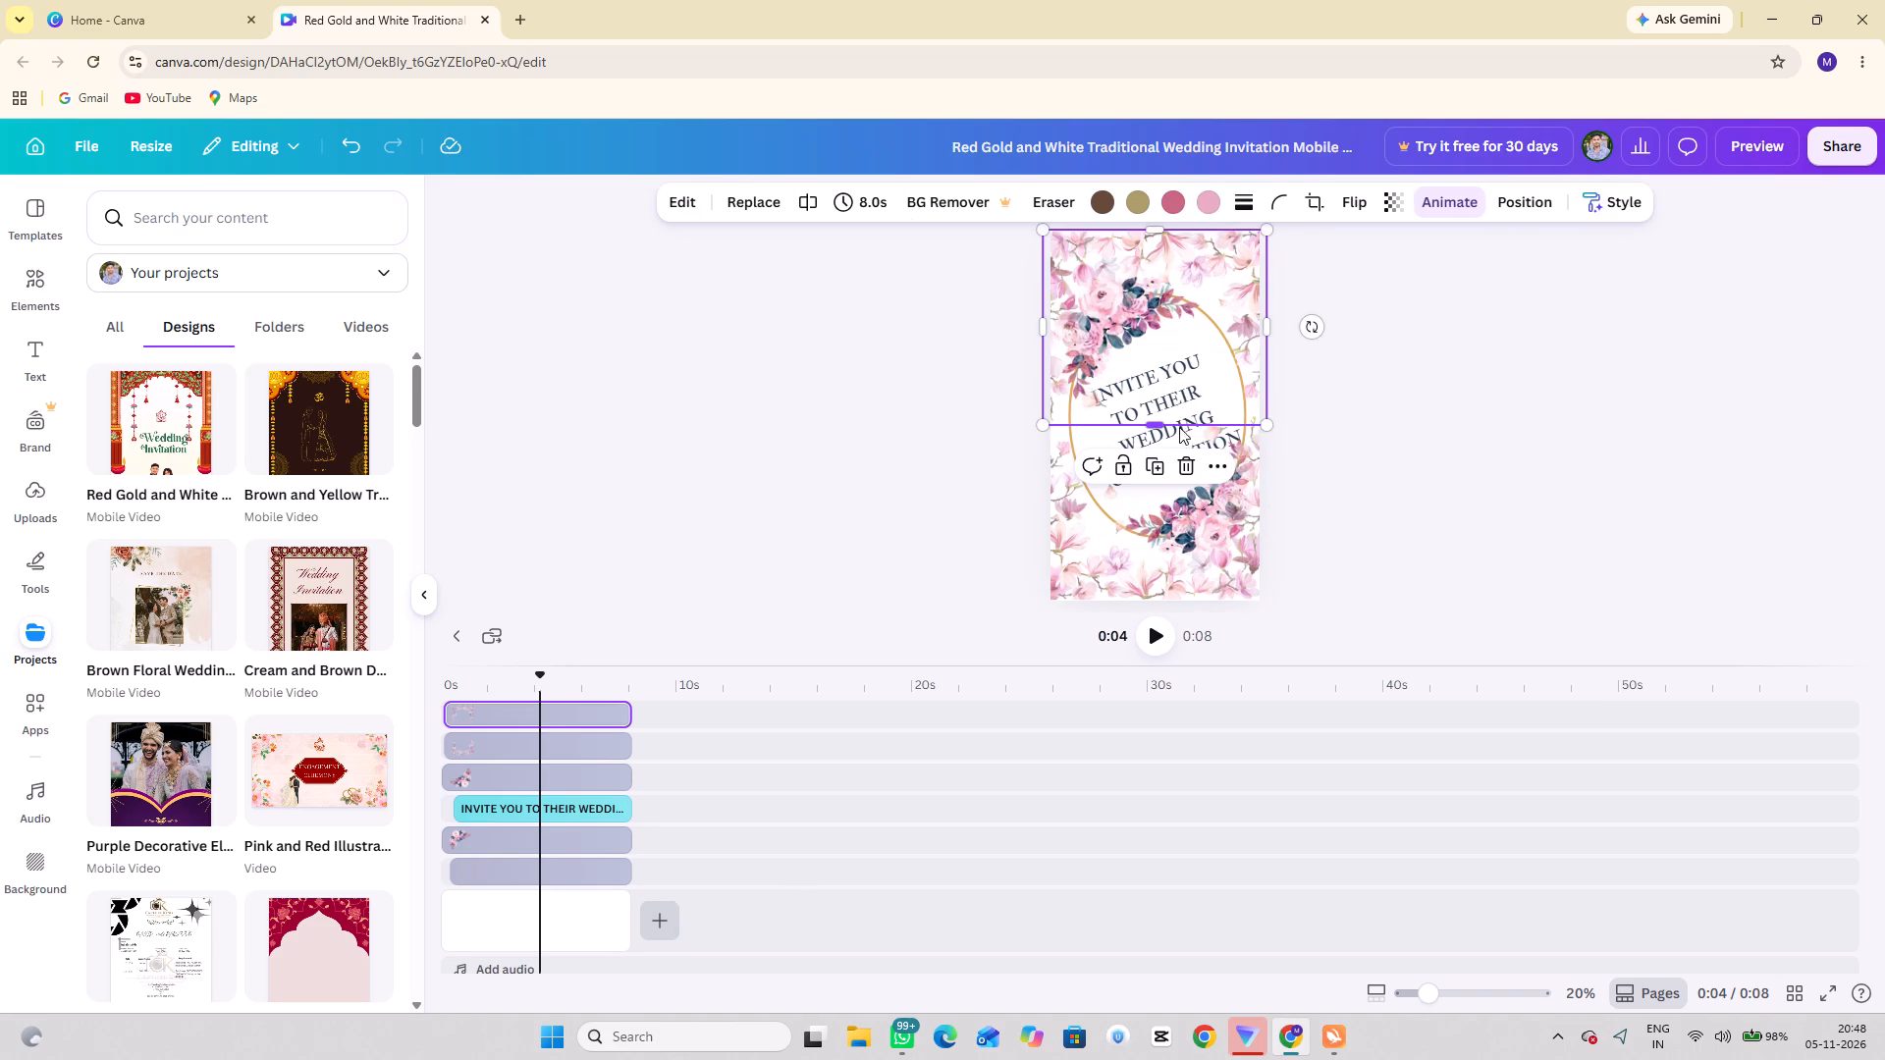
Move the fourth page's upper floral border image upward so it extends past the page's top edge.
left_click_drag(1193, 372, 1190, 266)
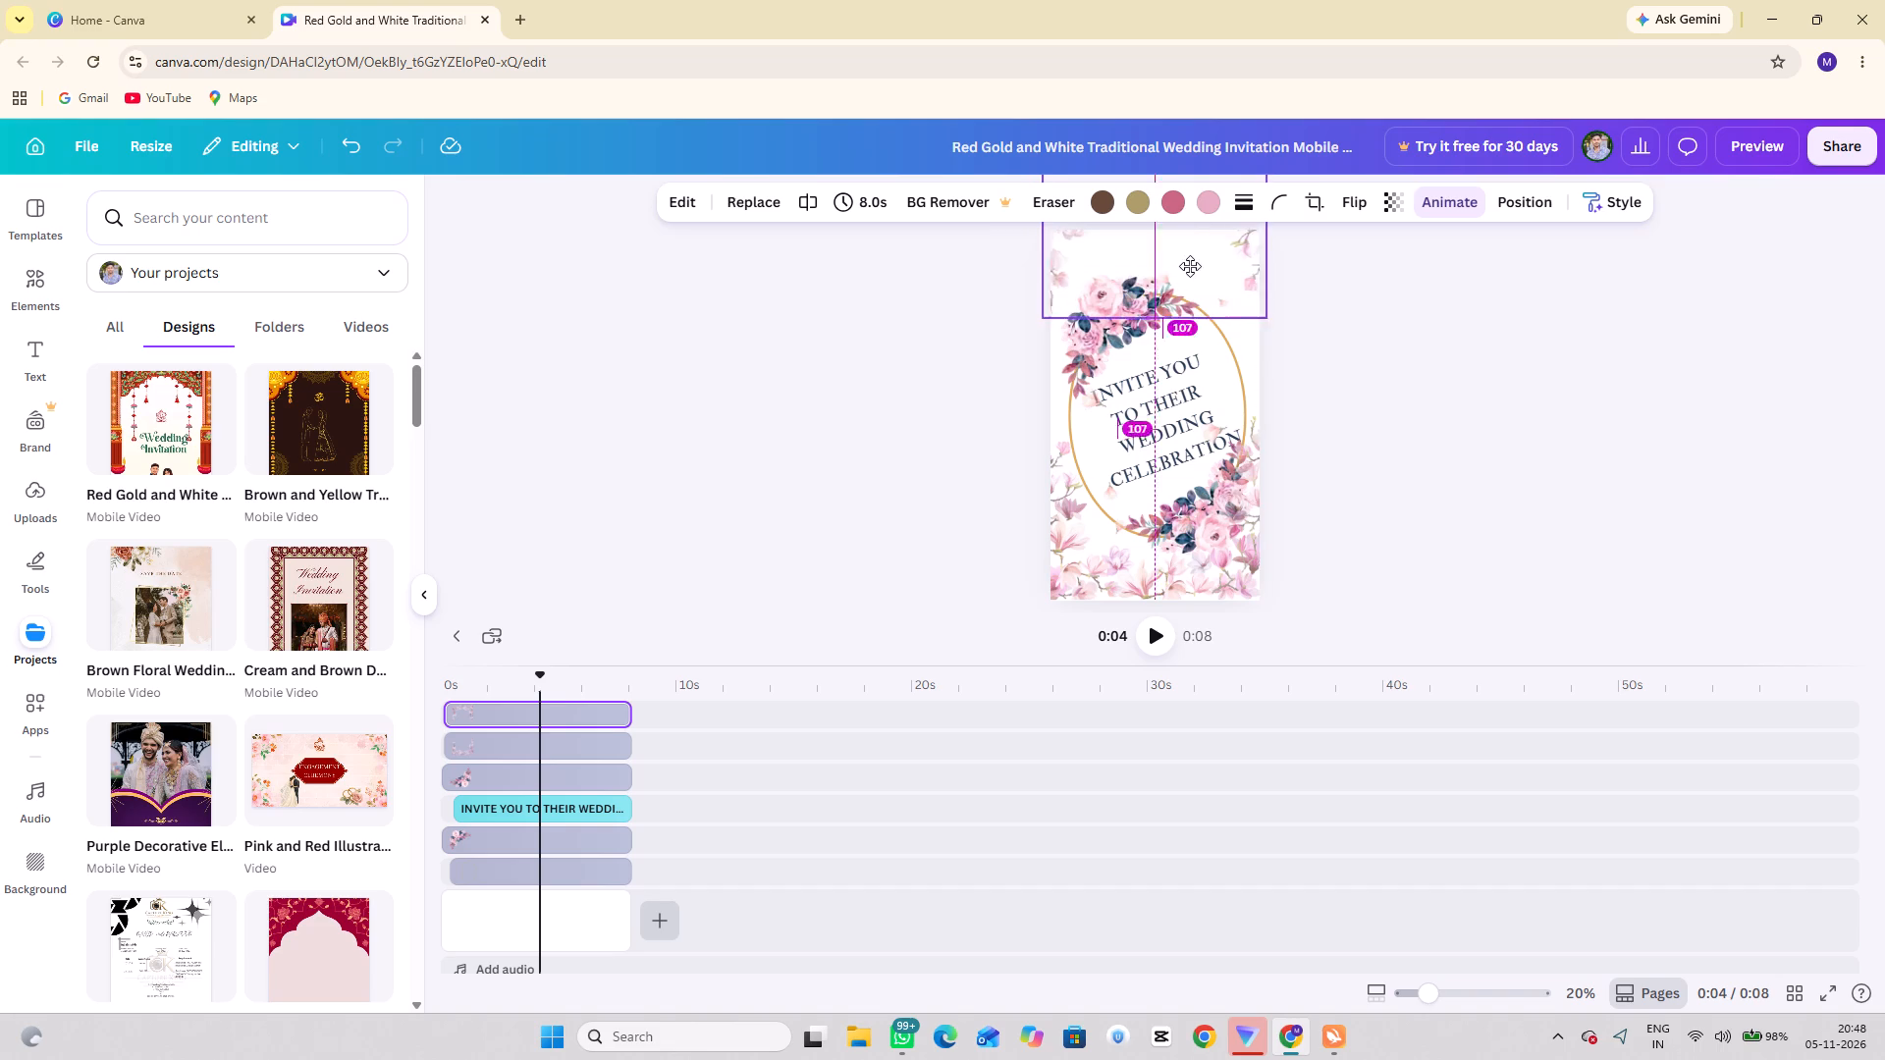
left_click_drag(1190, 266, 1187, 299)
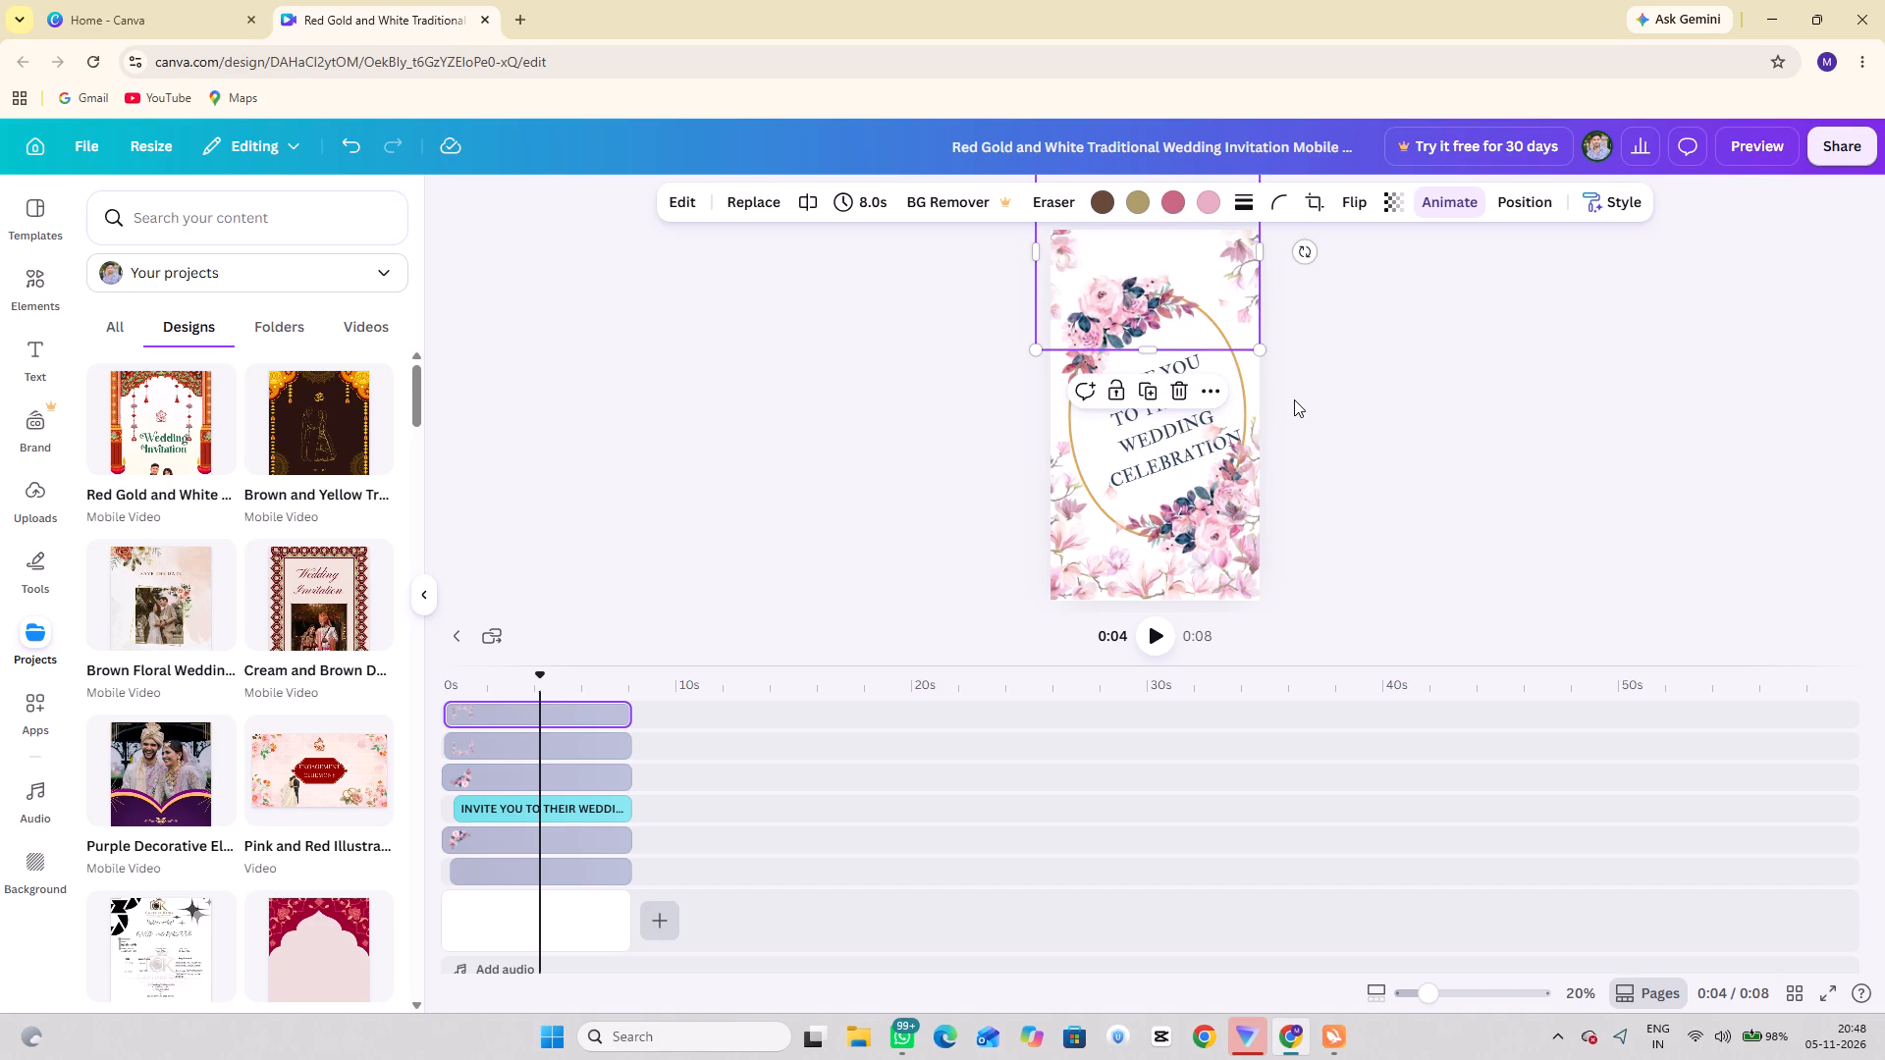
left_click(1294, 399)
left_click(1294, 399)
Copy the full "INVITE YOU TO THEIR WEDDING CELEBRATION" text from the fourth page.
double_click(1190, 375)
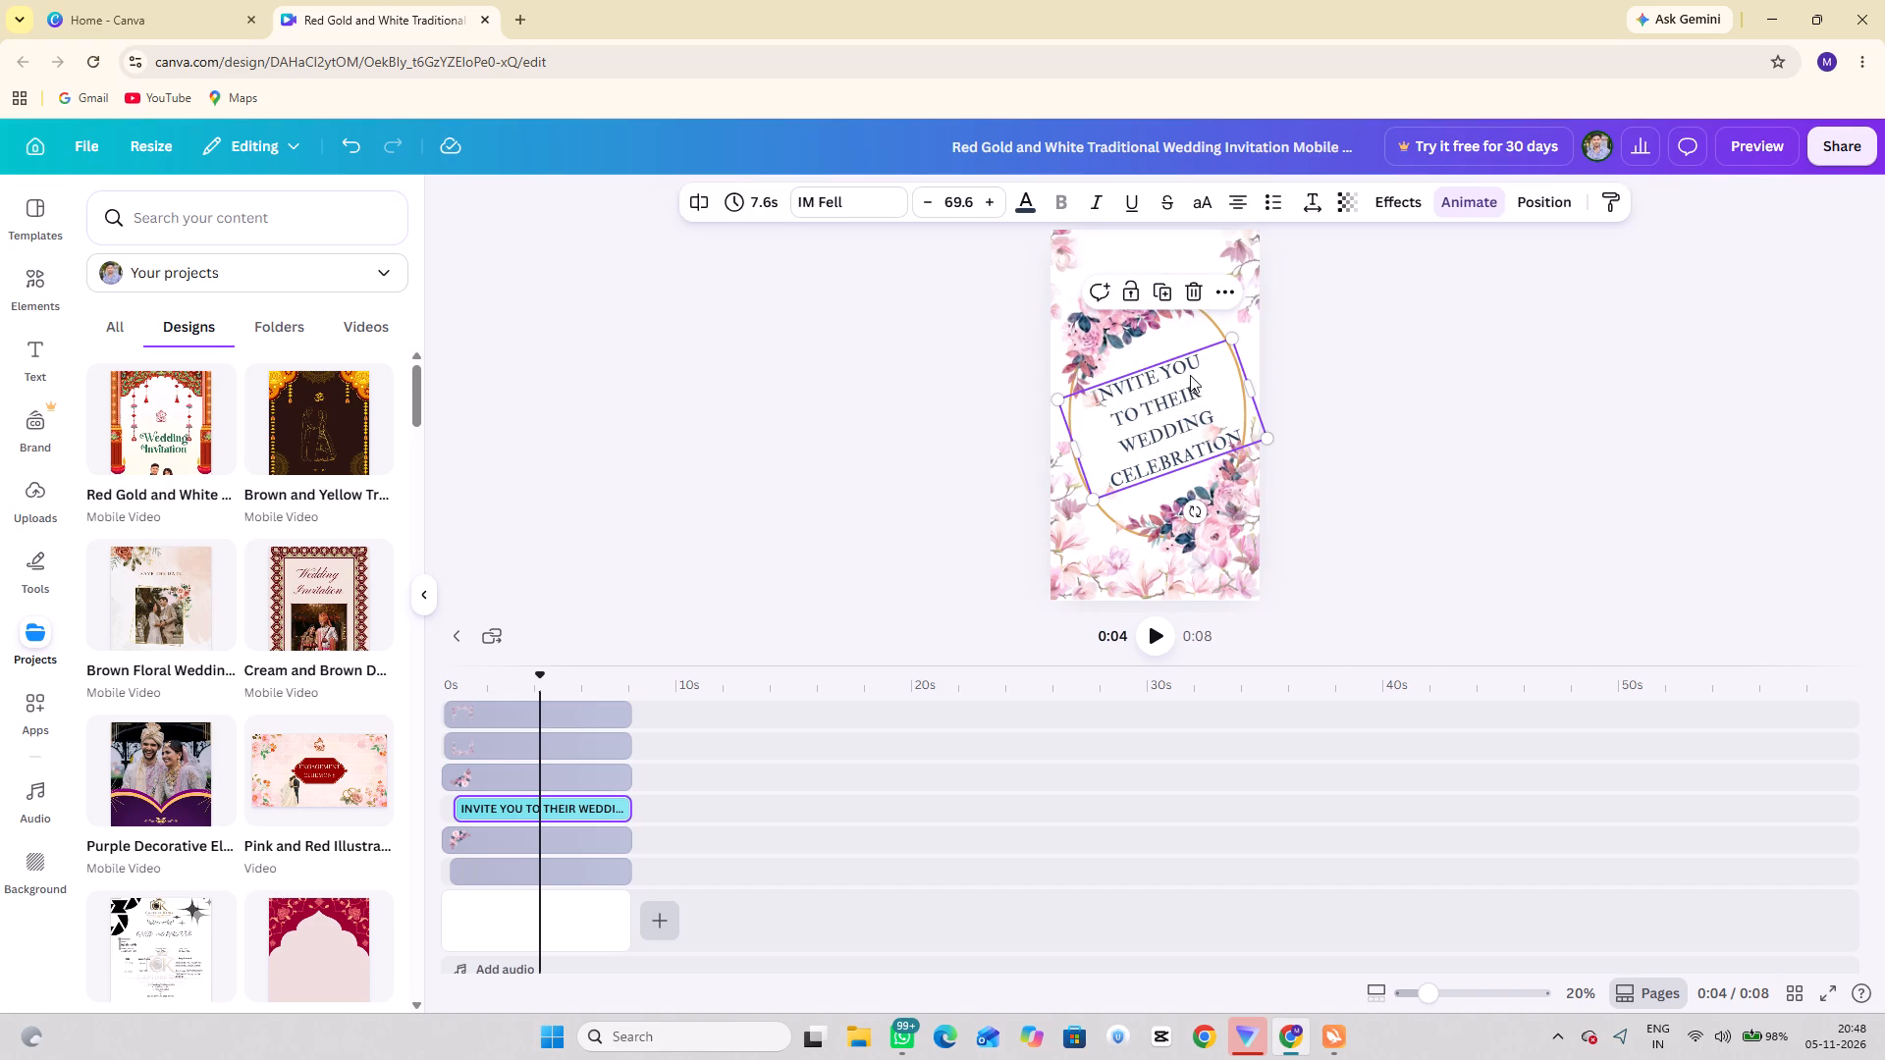
key("ctrl+a")
key("ctrl+c")
key("ctrl+c")
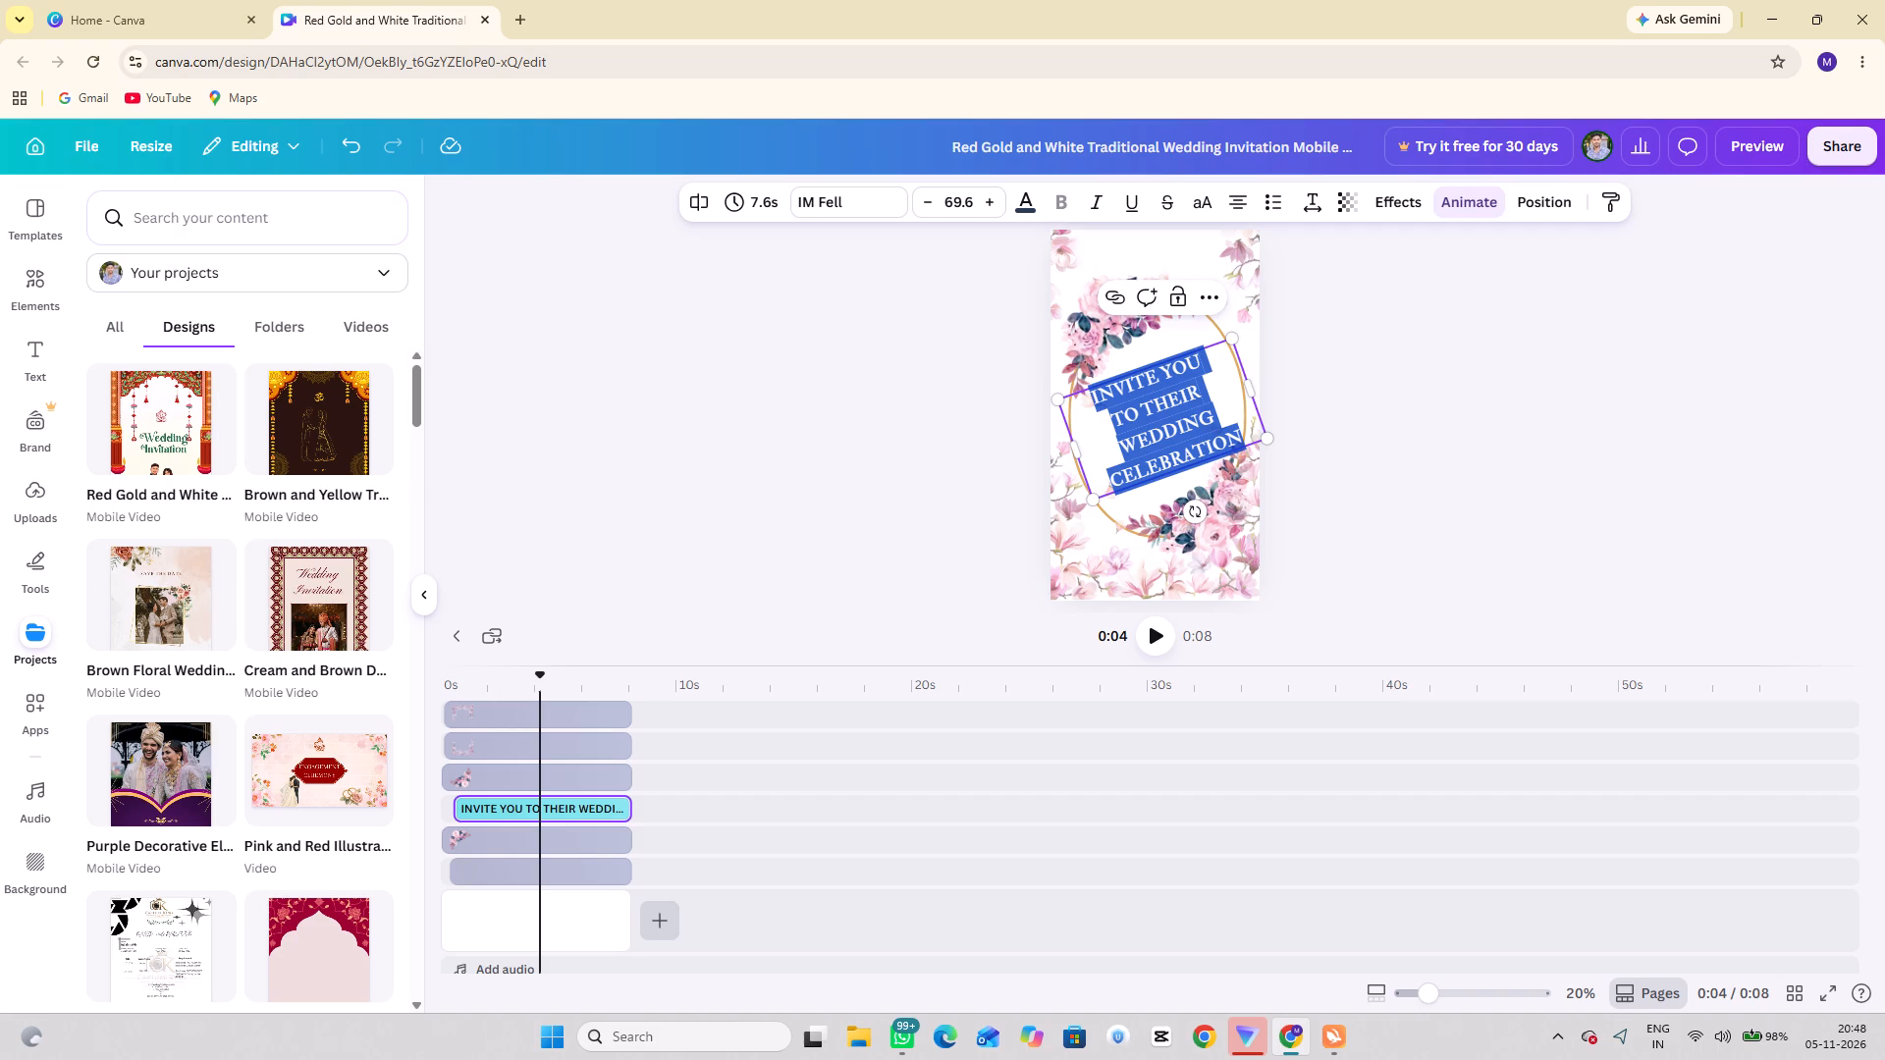
Delete the "We are delighted to invite you to the wedding ceremony of" text from the fifth page's second scene.
left_click(460, 629)
left_click(1359, 932)
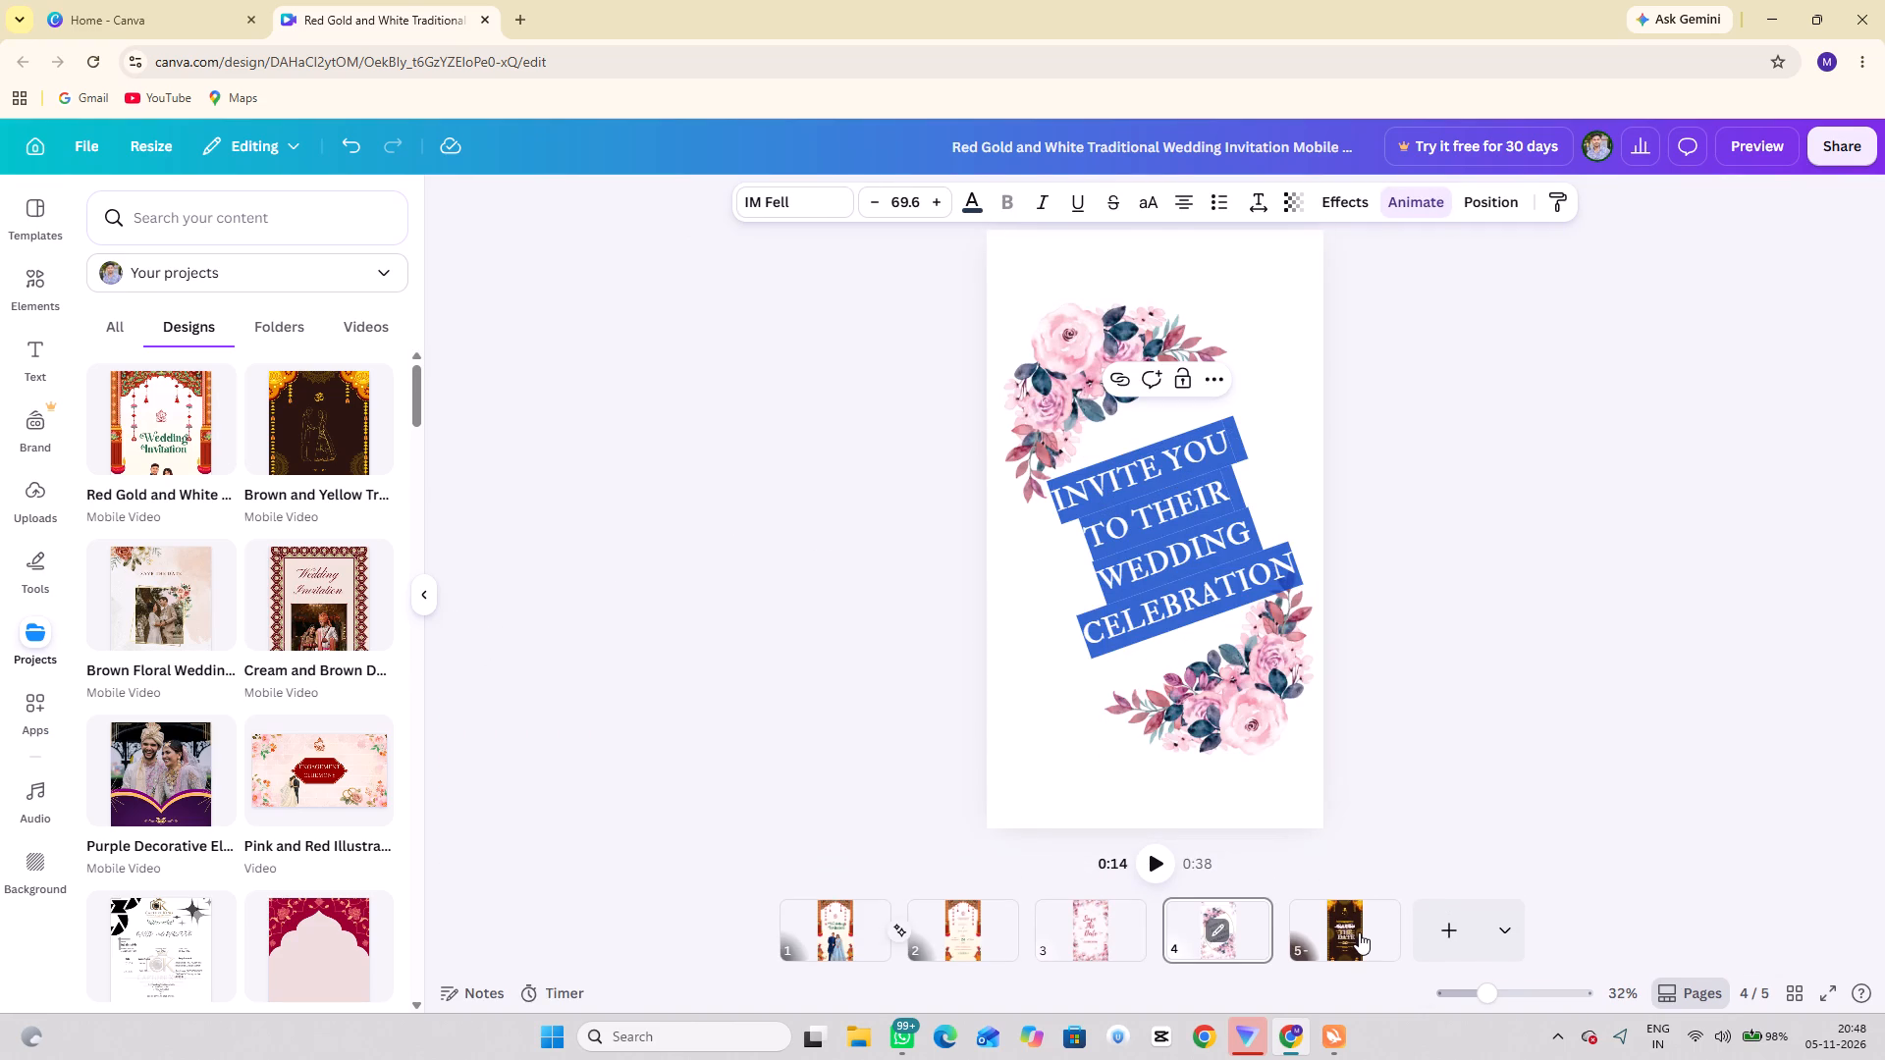
left_click(1155, 864)
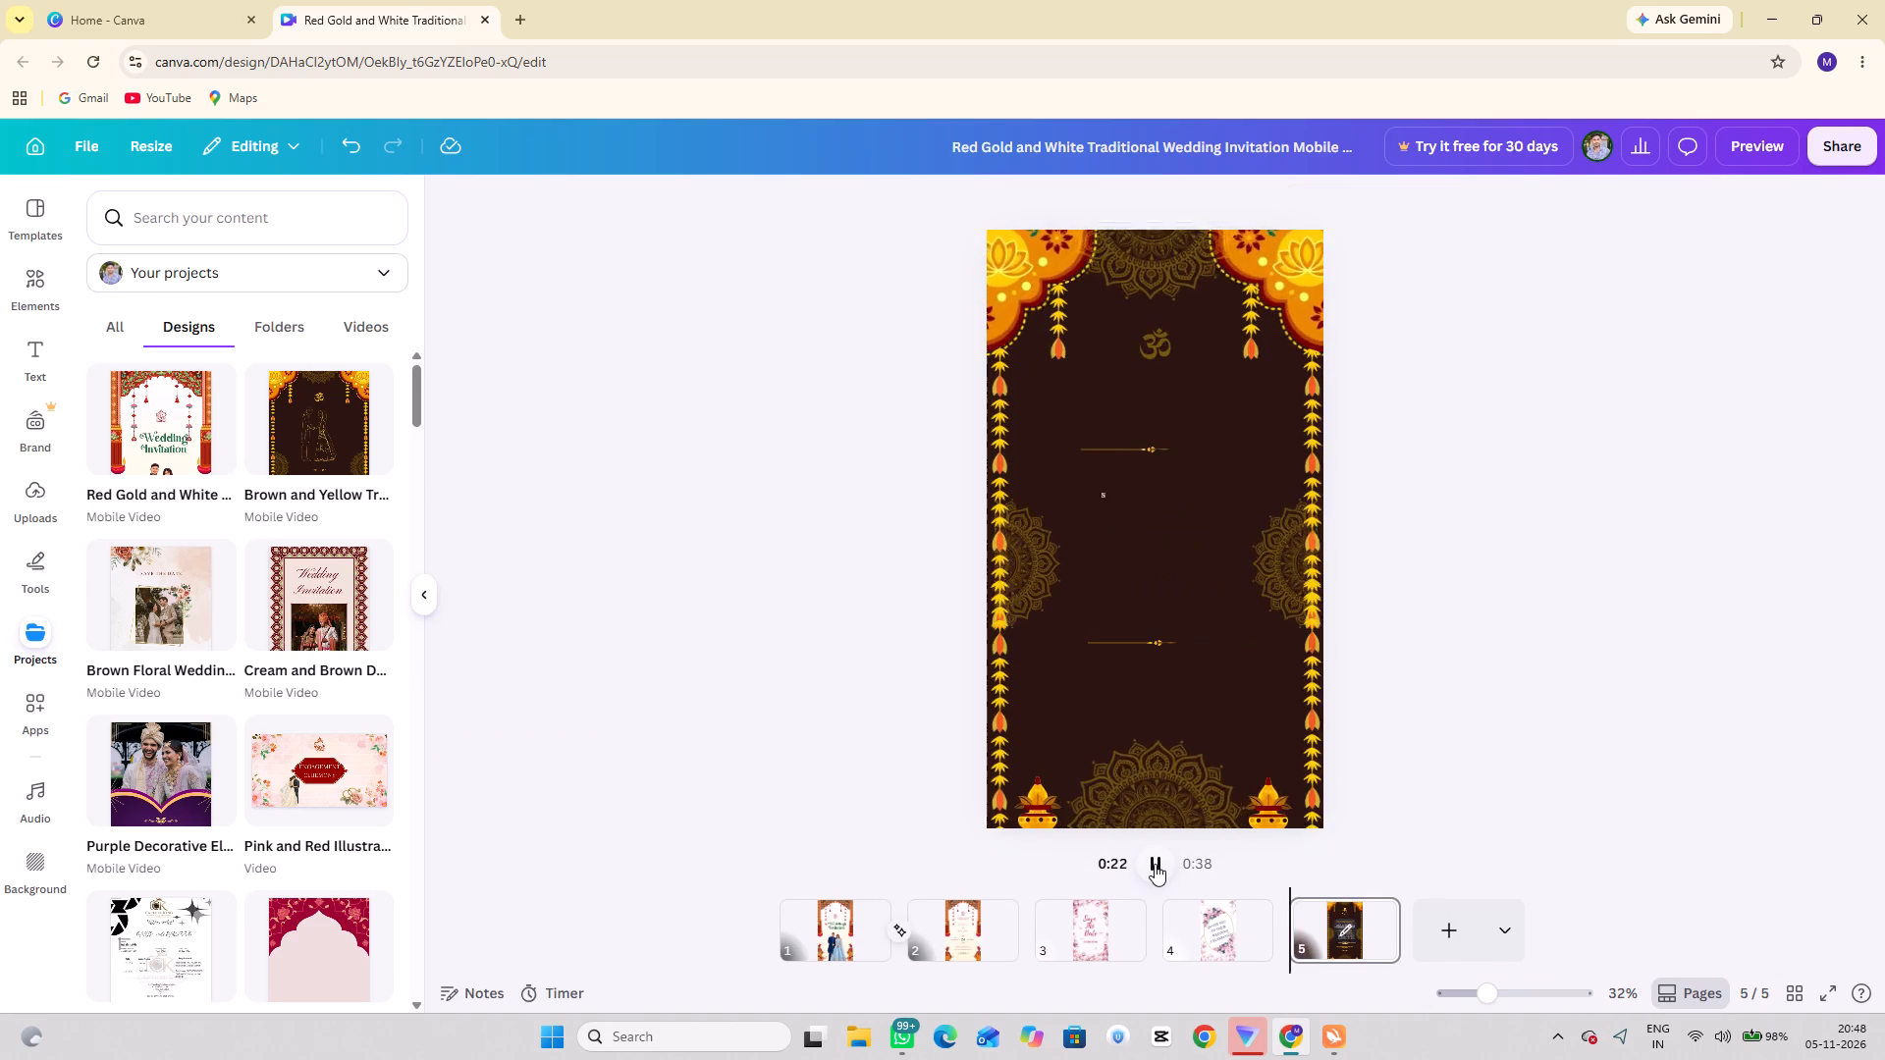
left_click(1155, 864)
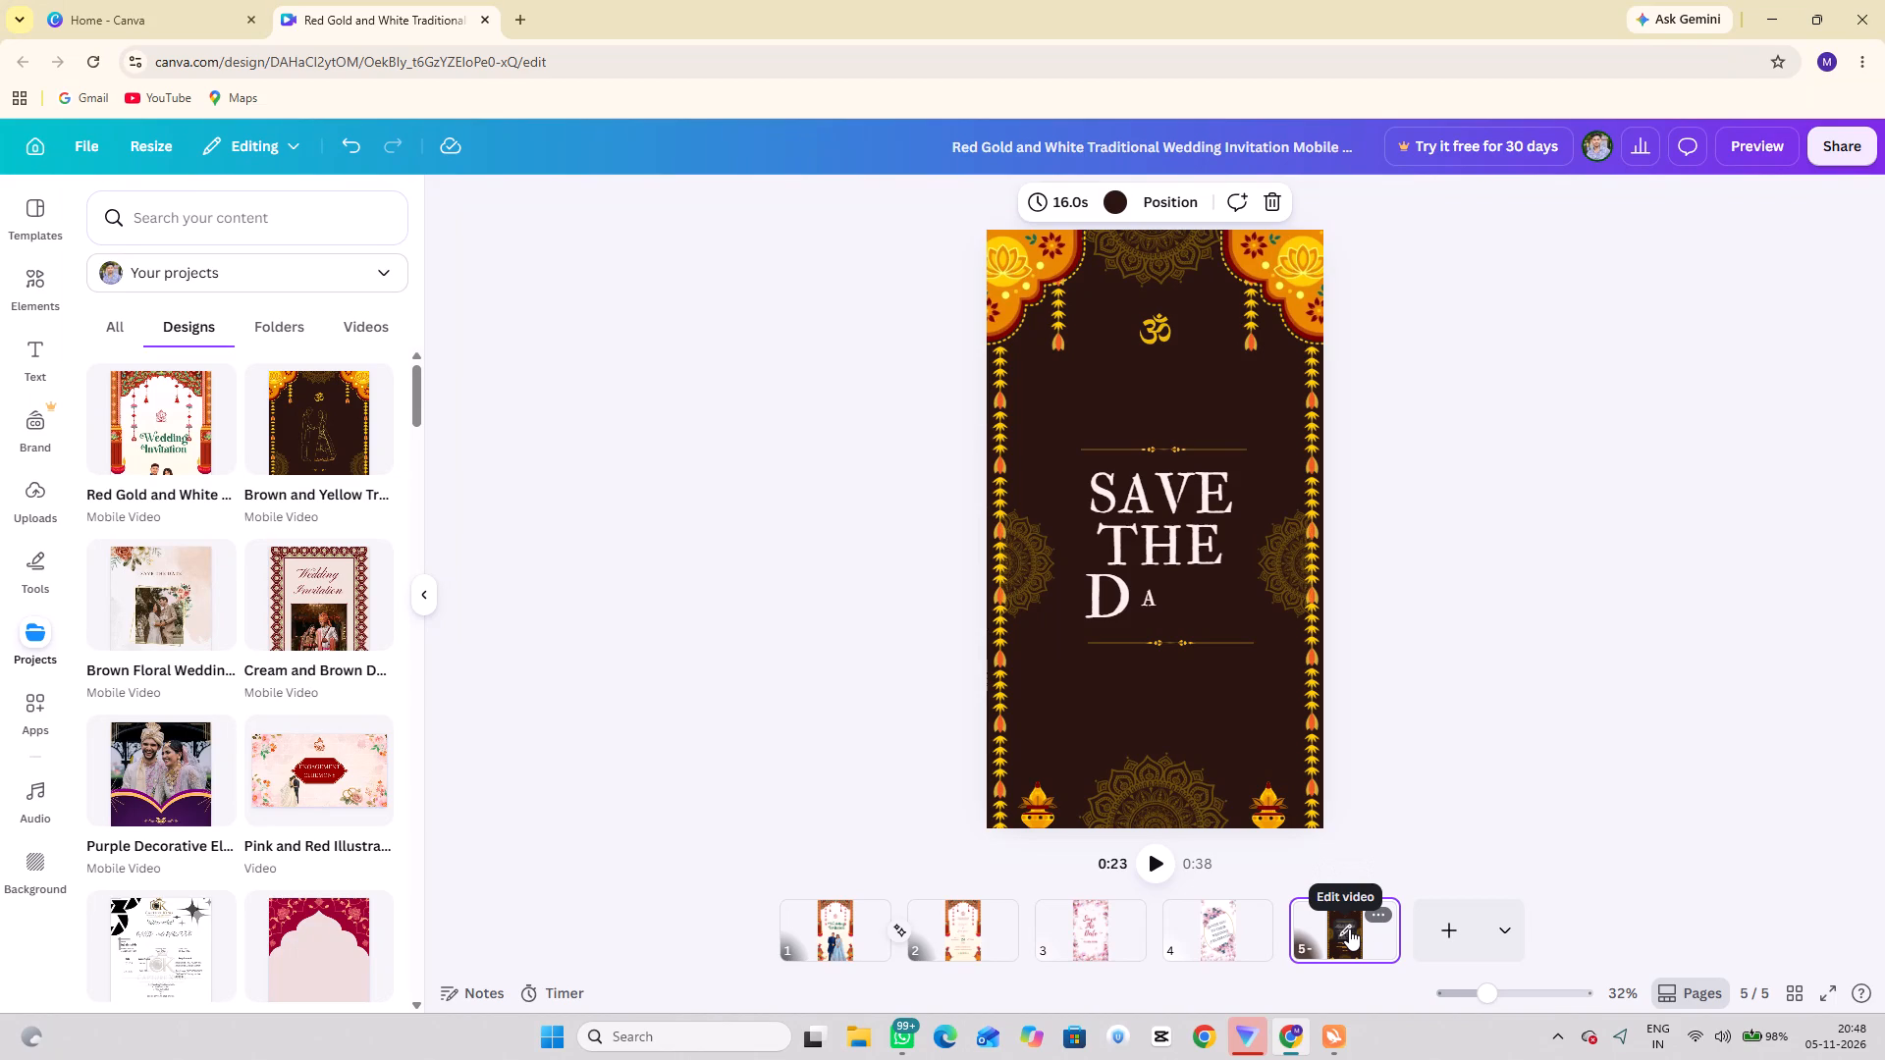
left_click(1349, 928)
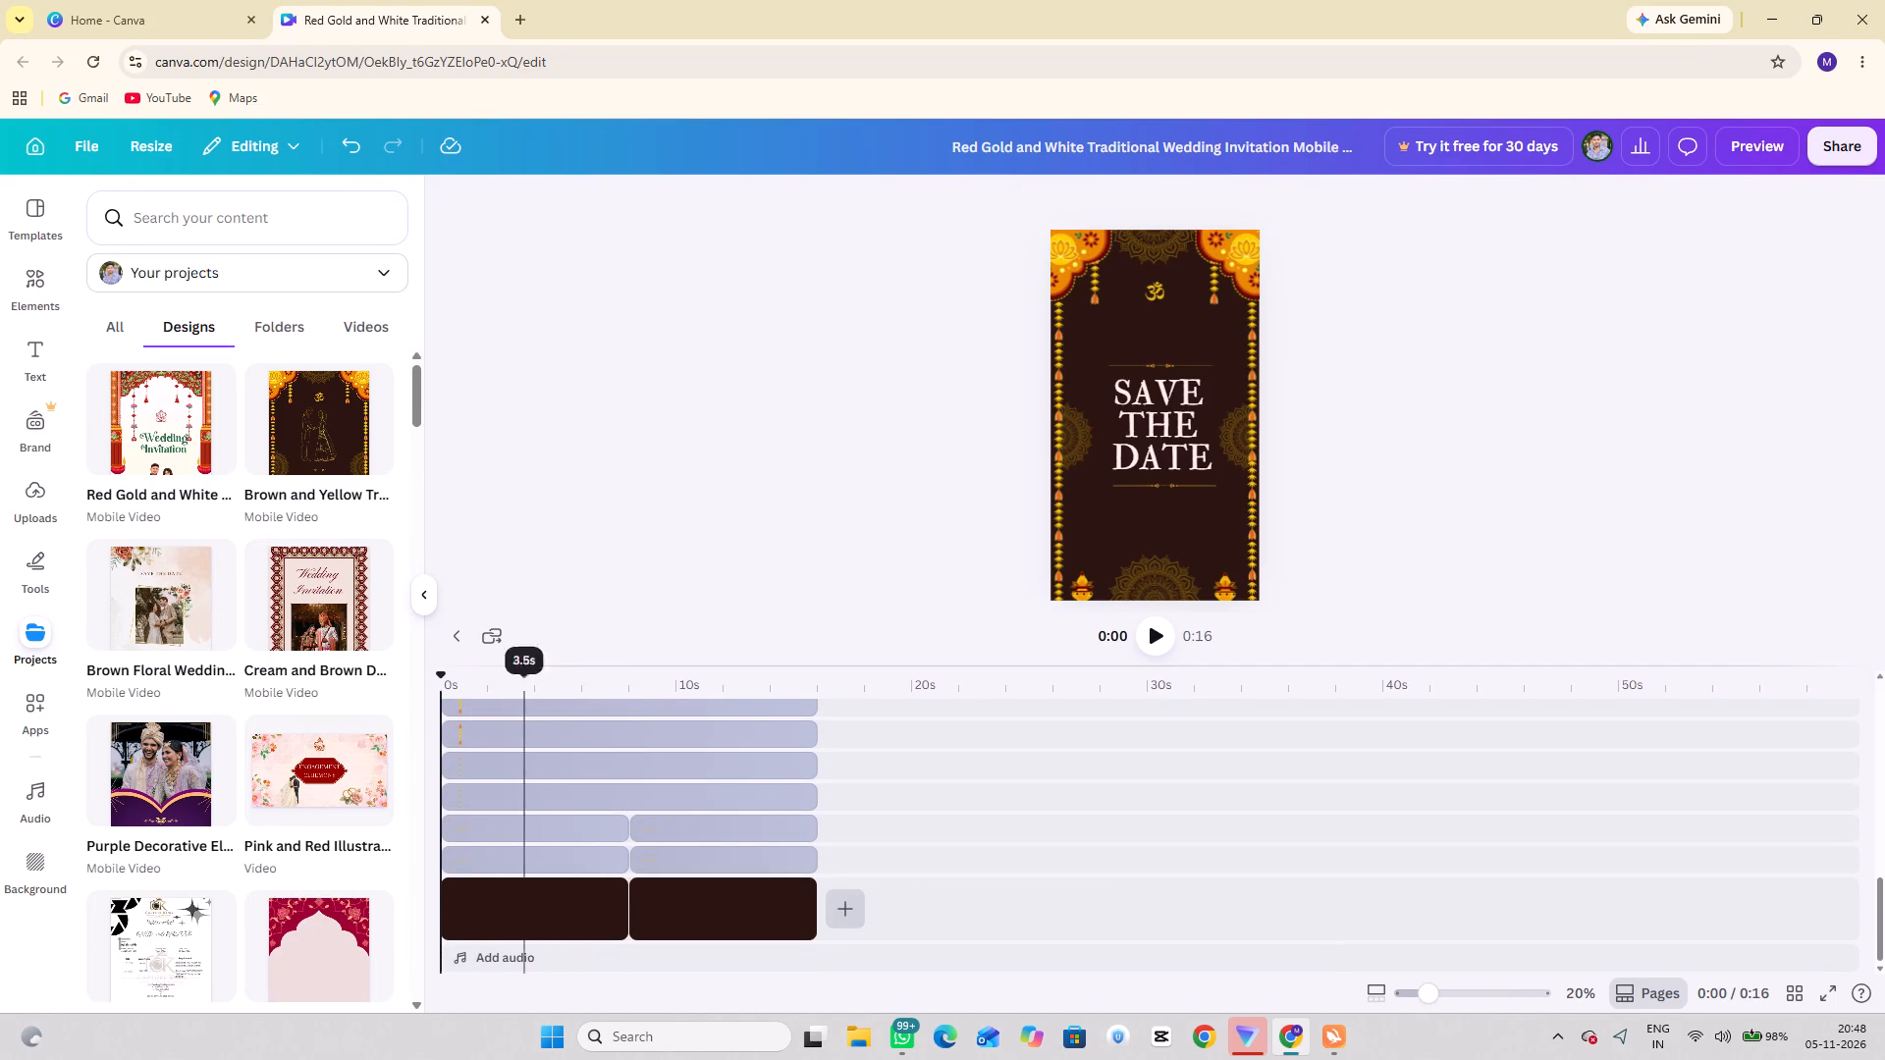
key("space")
left_click(648, 684)
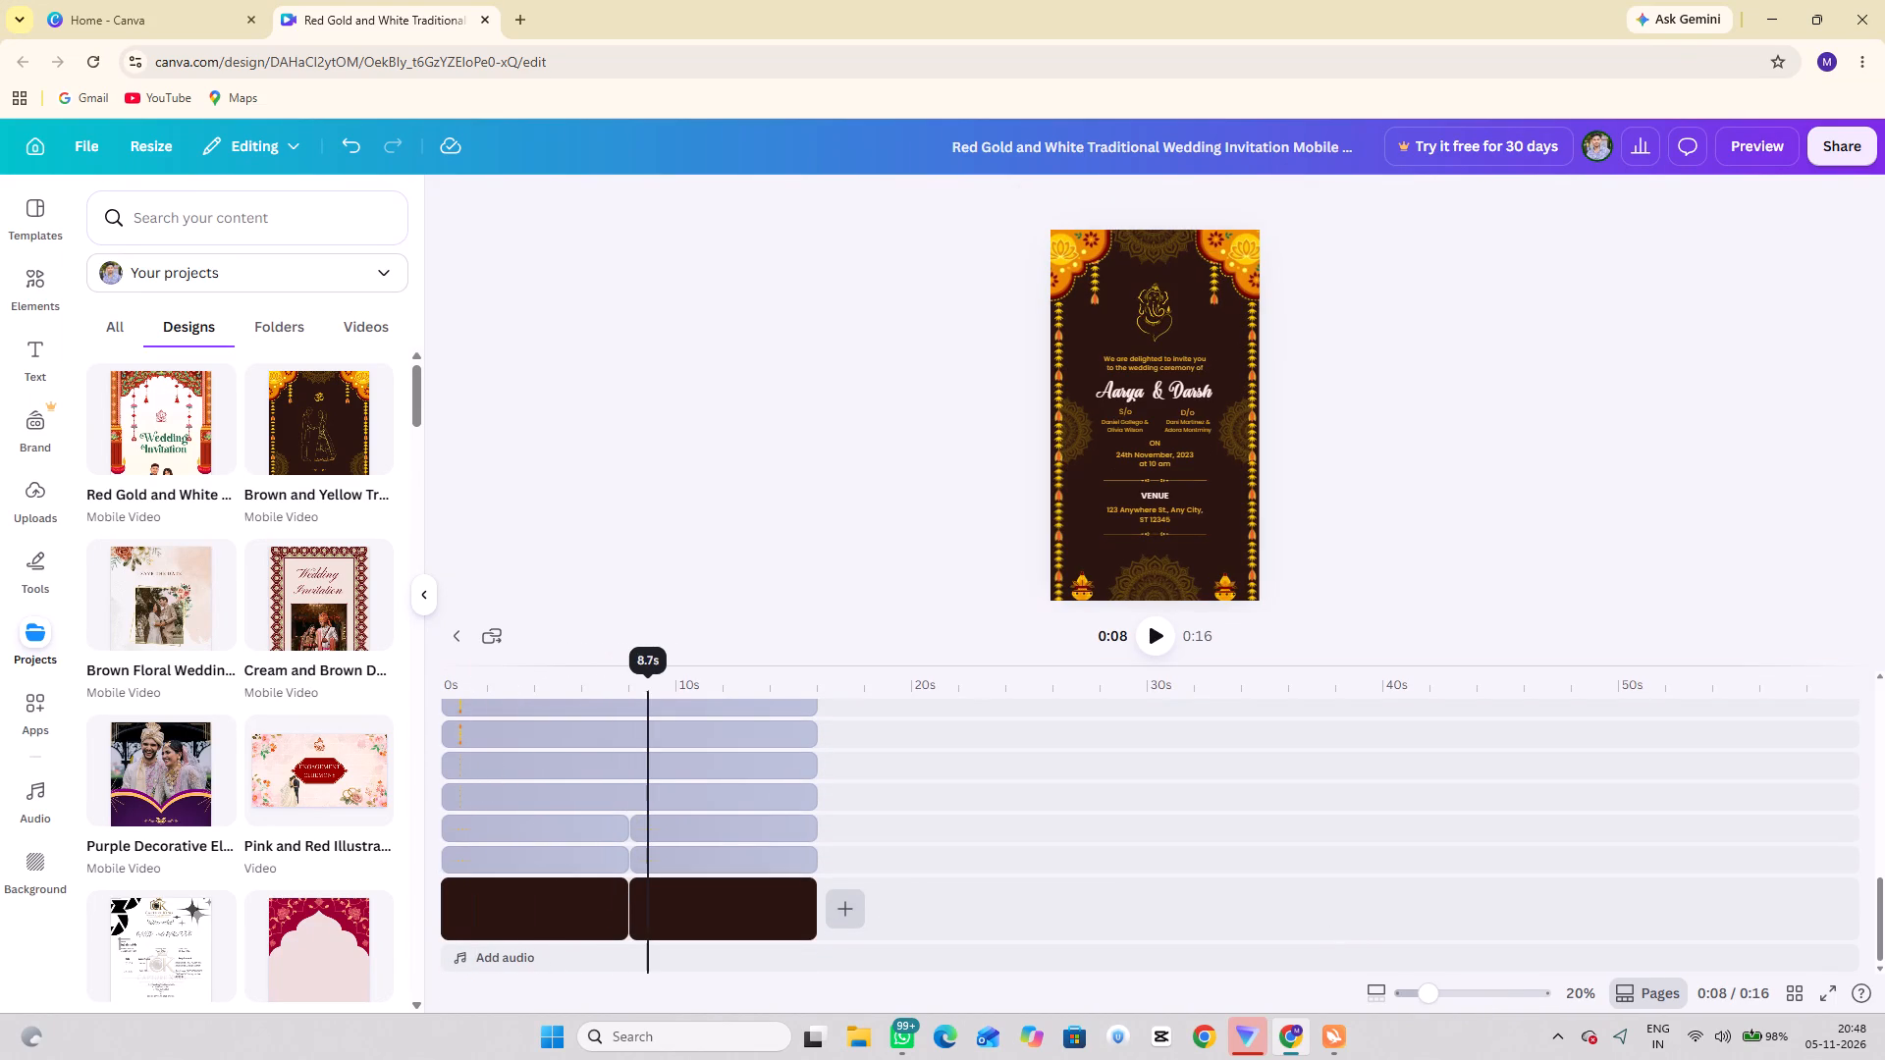
left_click(1158, 368)
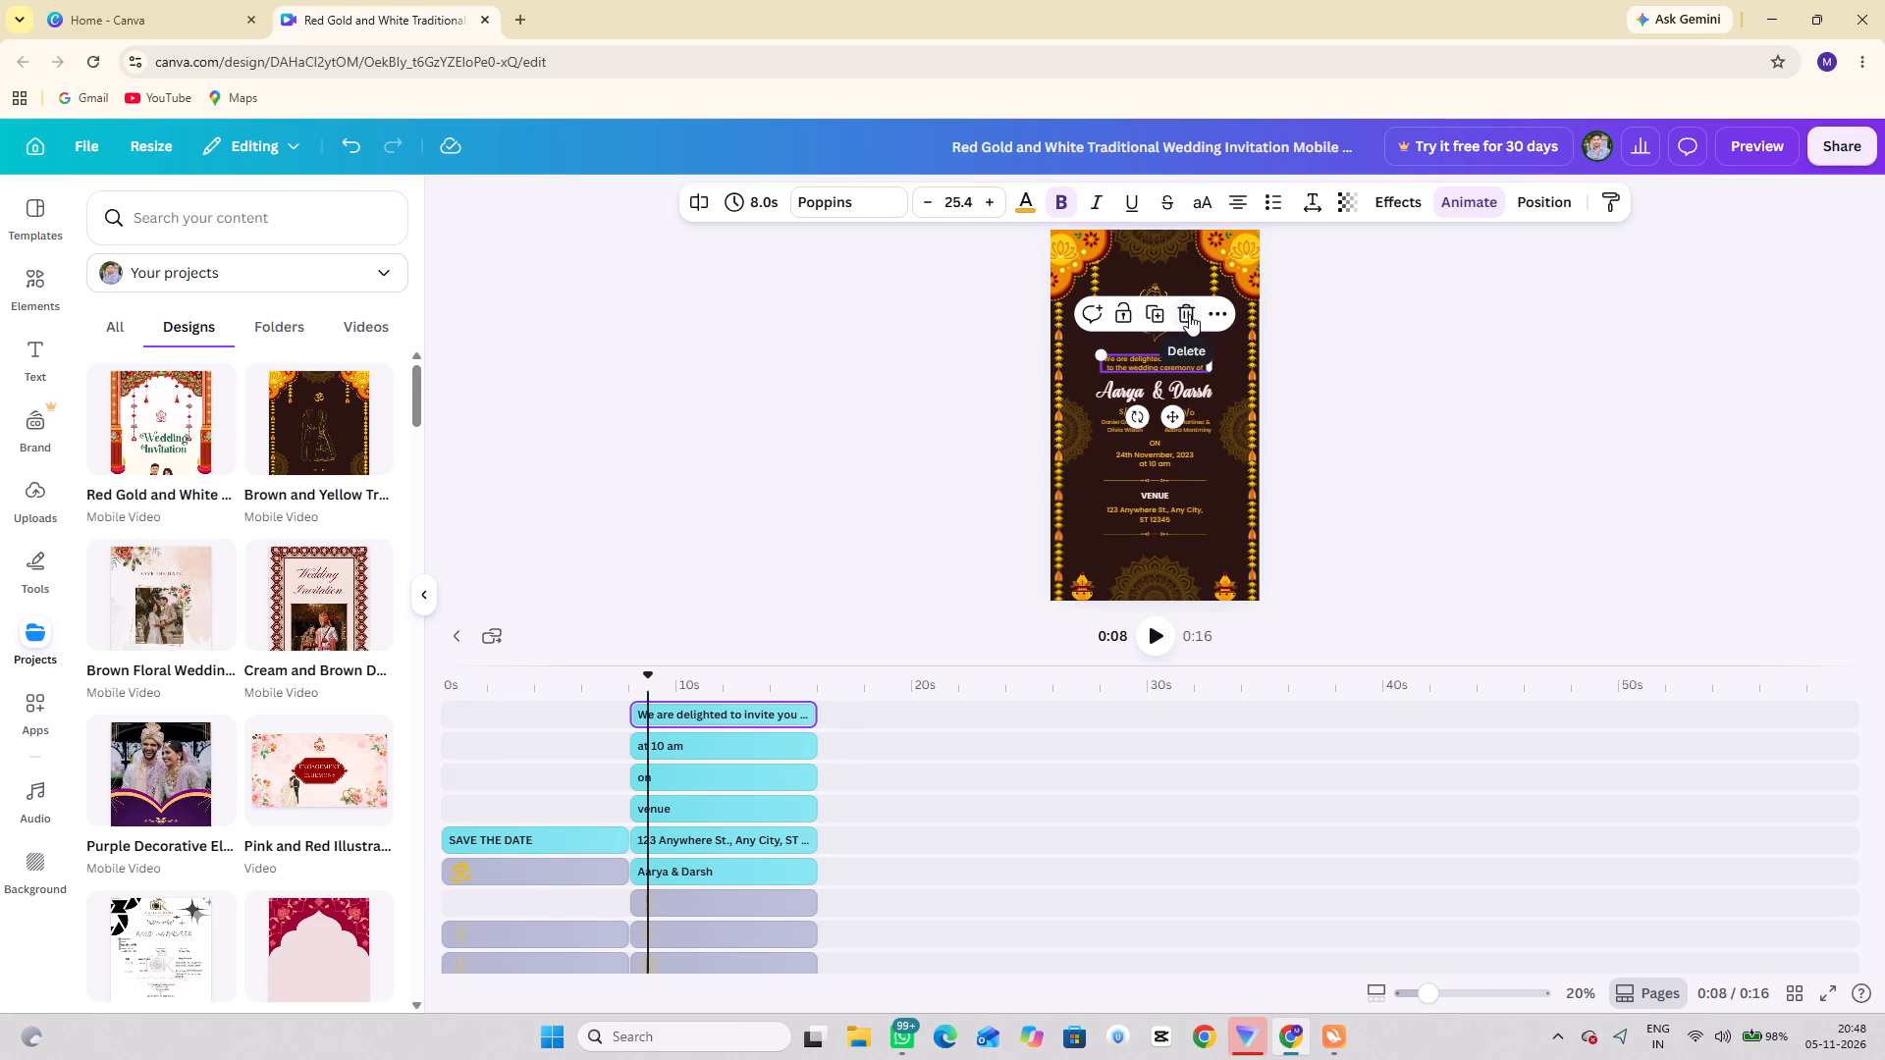
left_click(1189, 314)
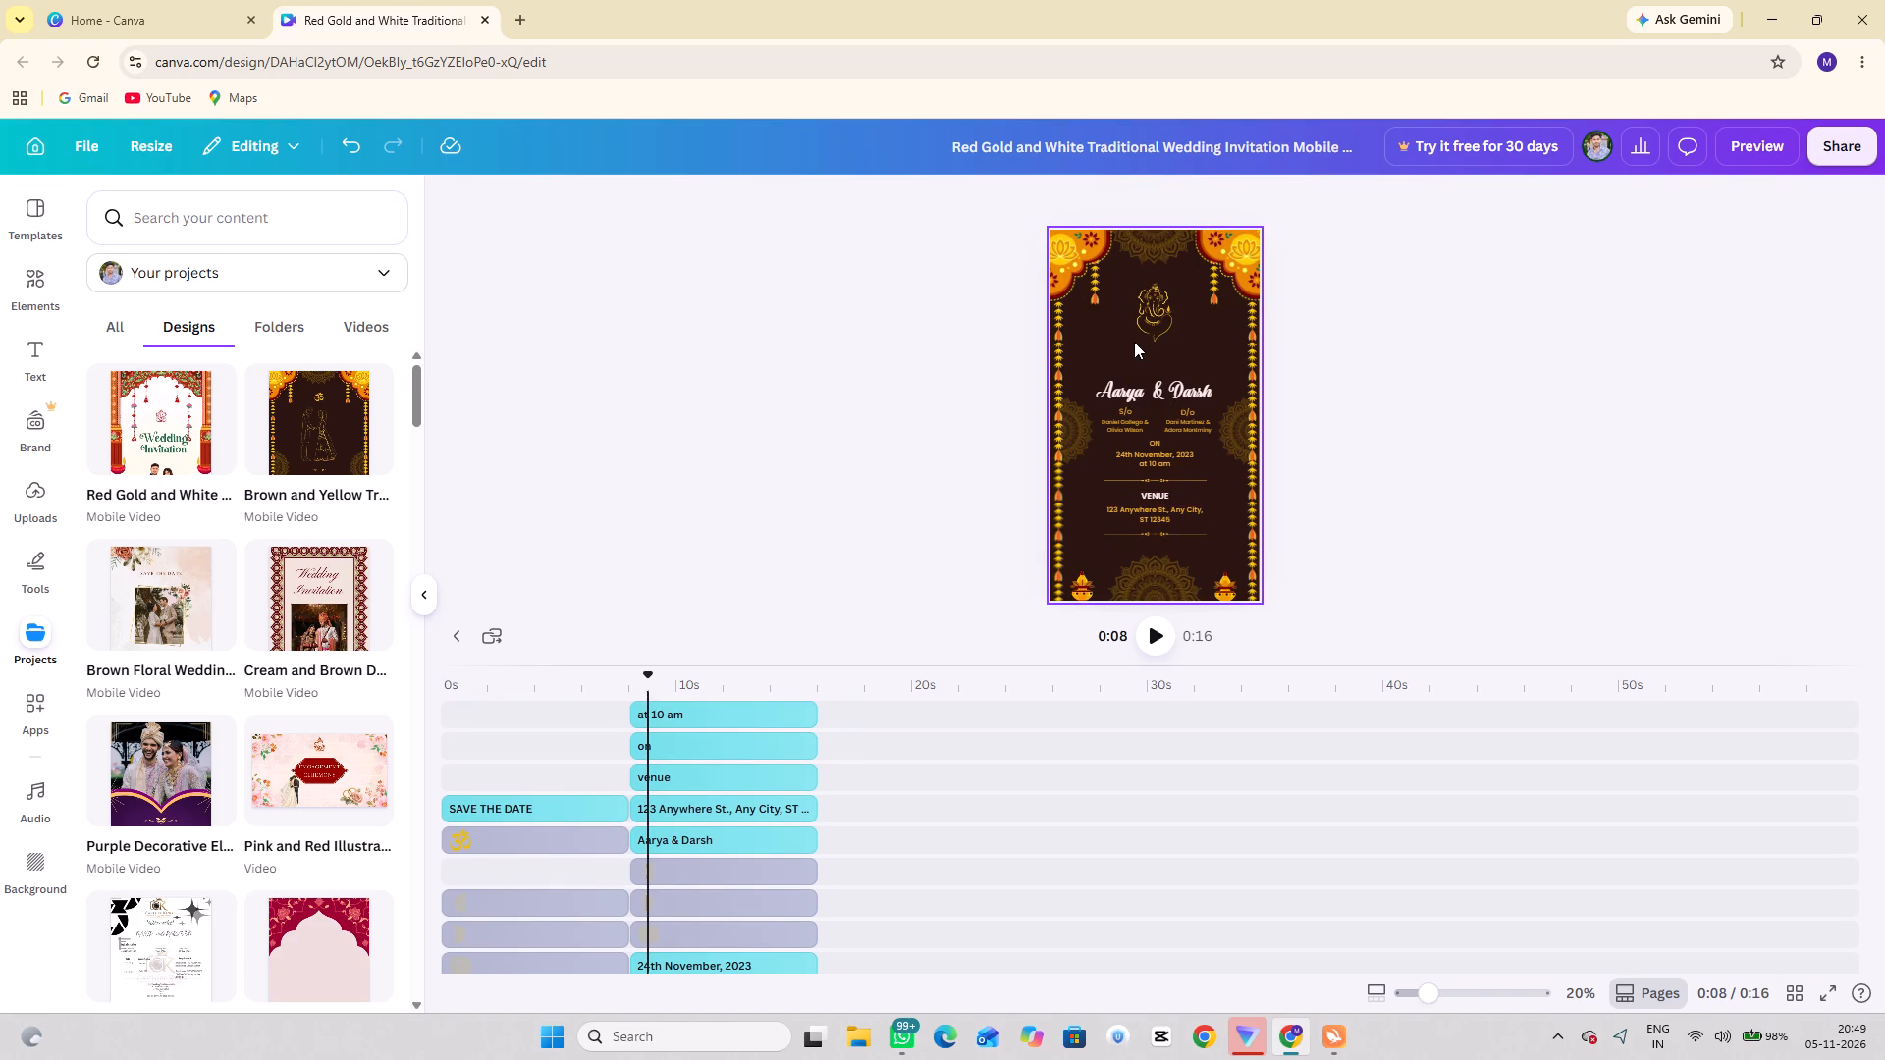
Delete the couple's names, the parents' details, and the "ON", date and time texts together from the second scene.
left_click_drag(1097, 356, 1187, 515)
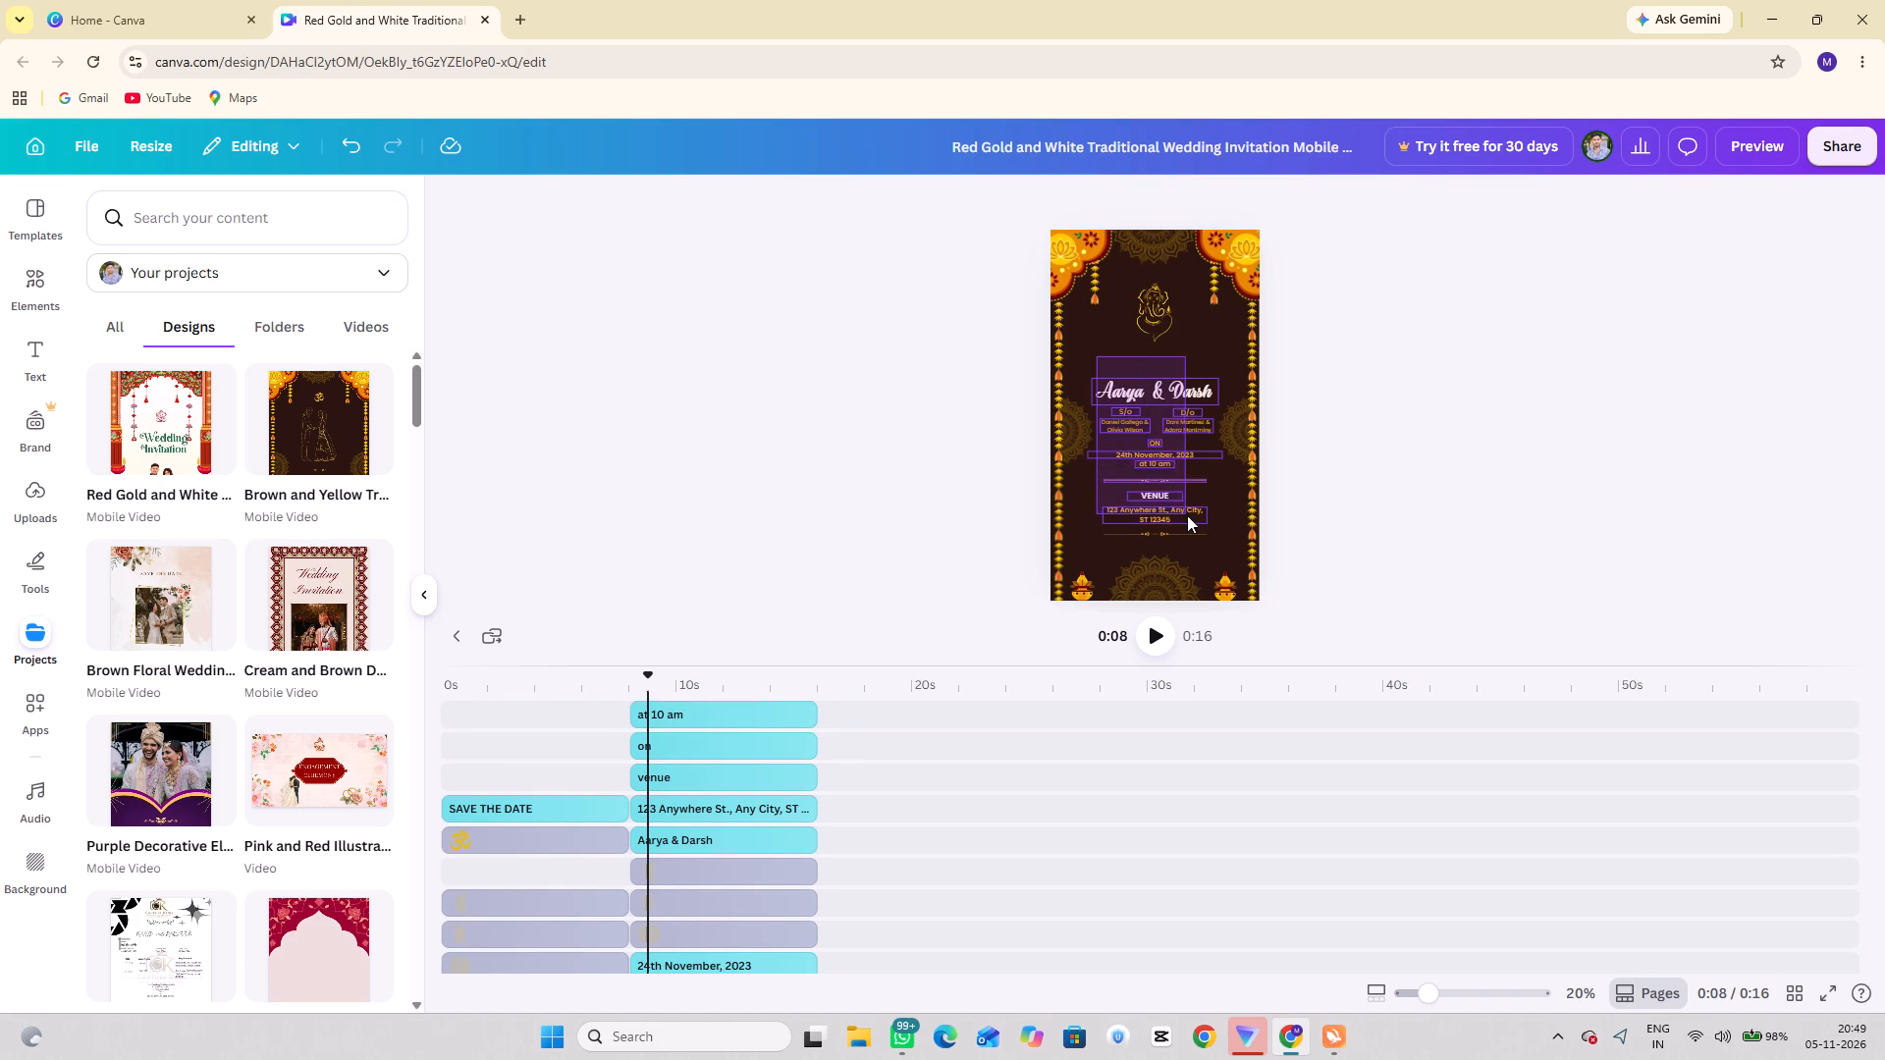
left_click_drag(1187, 515, 1199, 535)
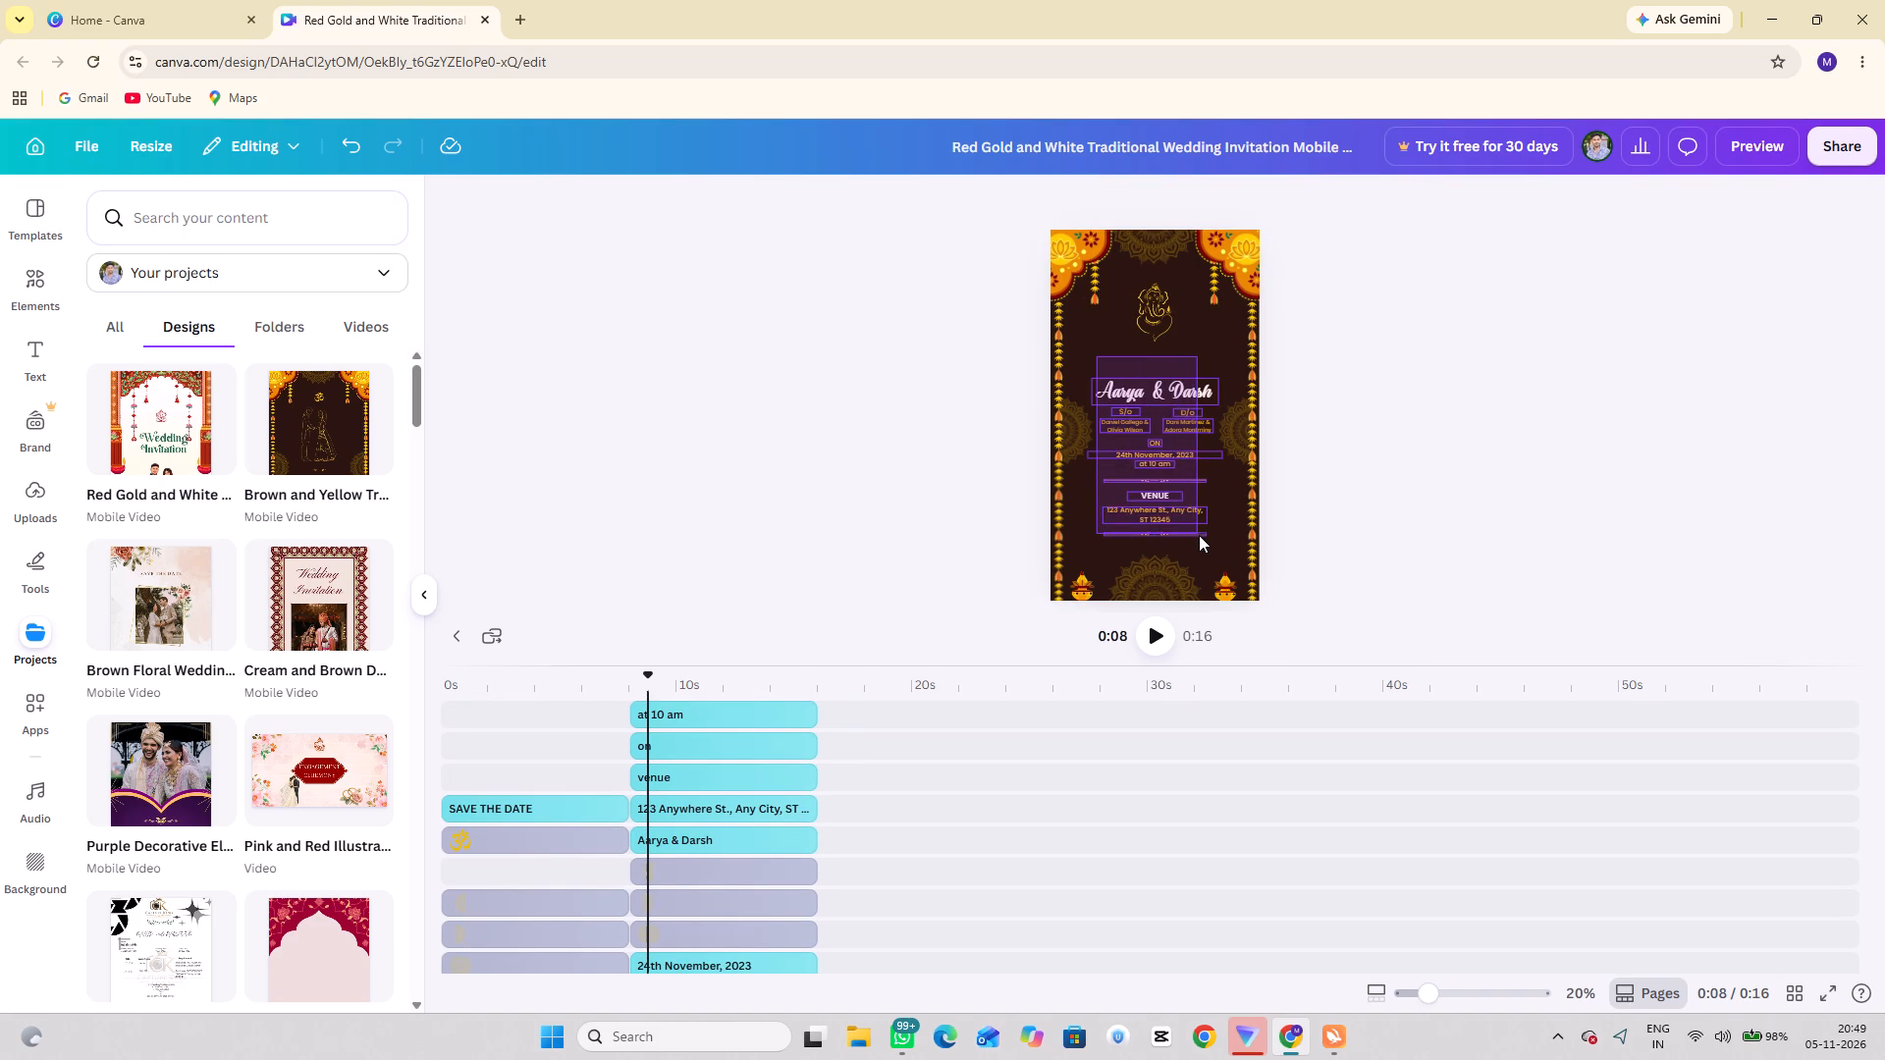
left_click_drag(1199, 535, 1194, 502)
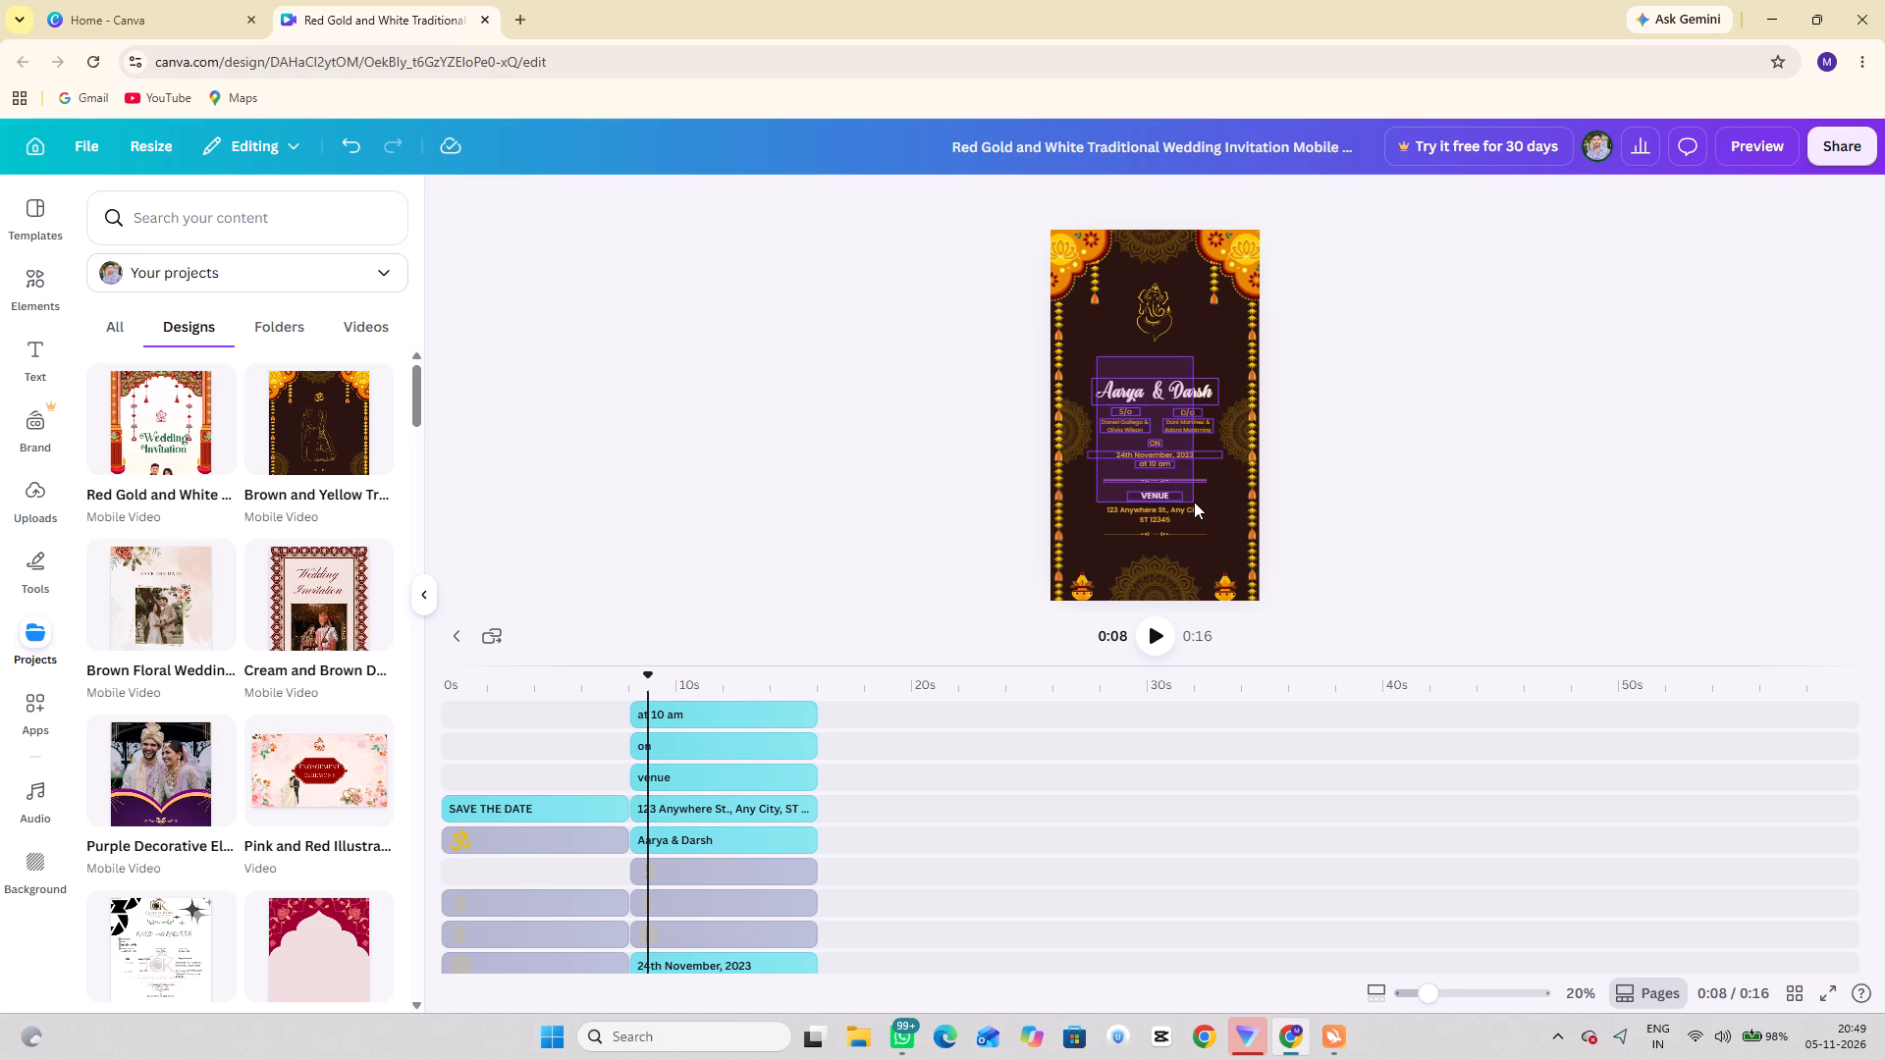
left_click_drag(1194, 502, 1200, 480)
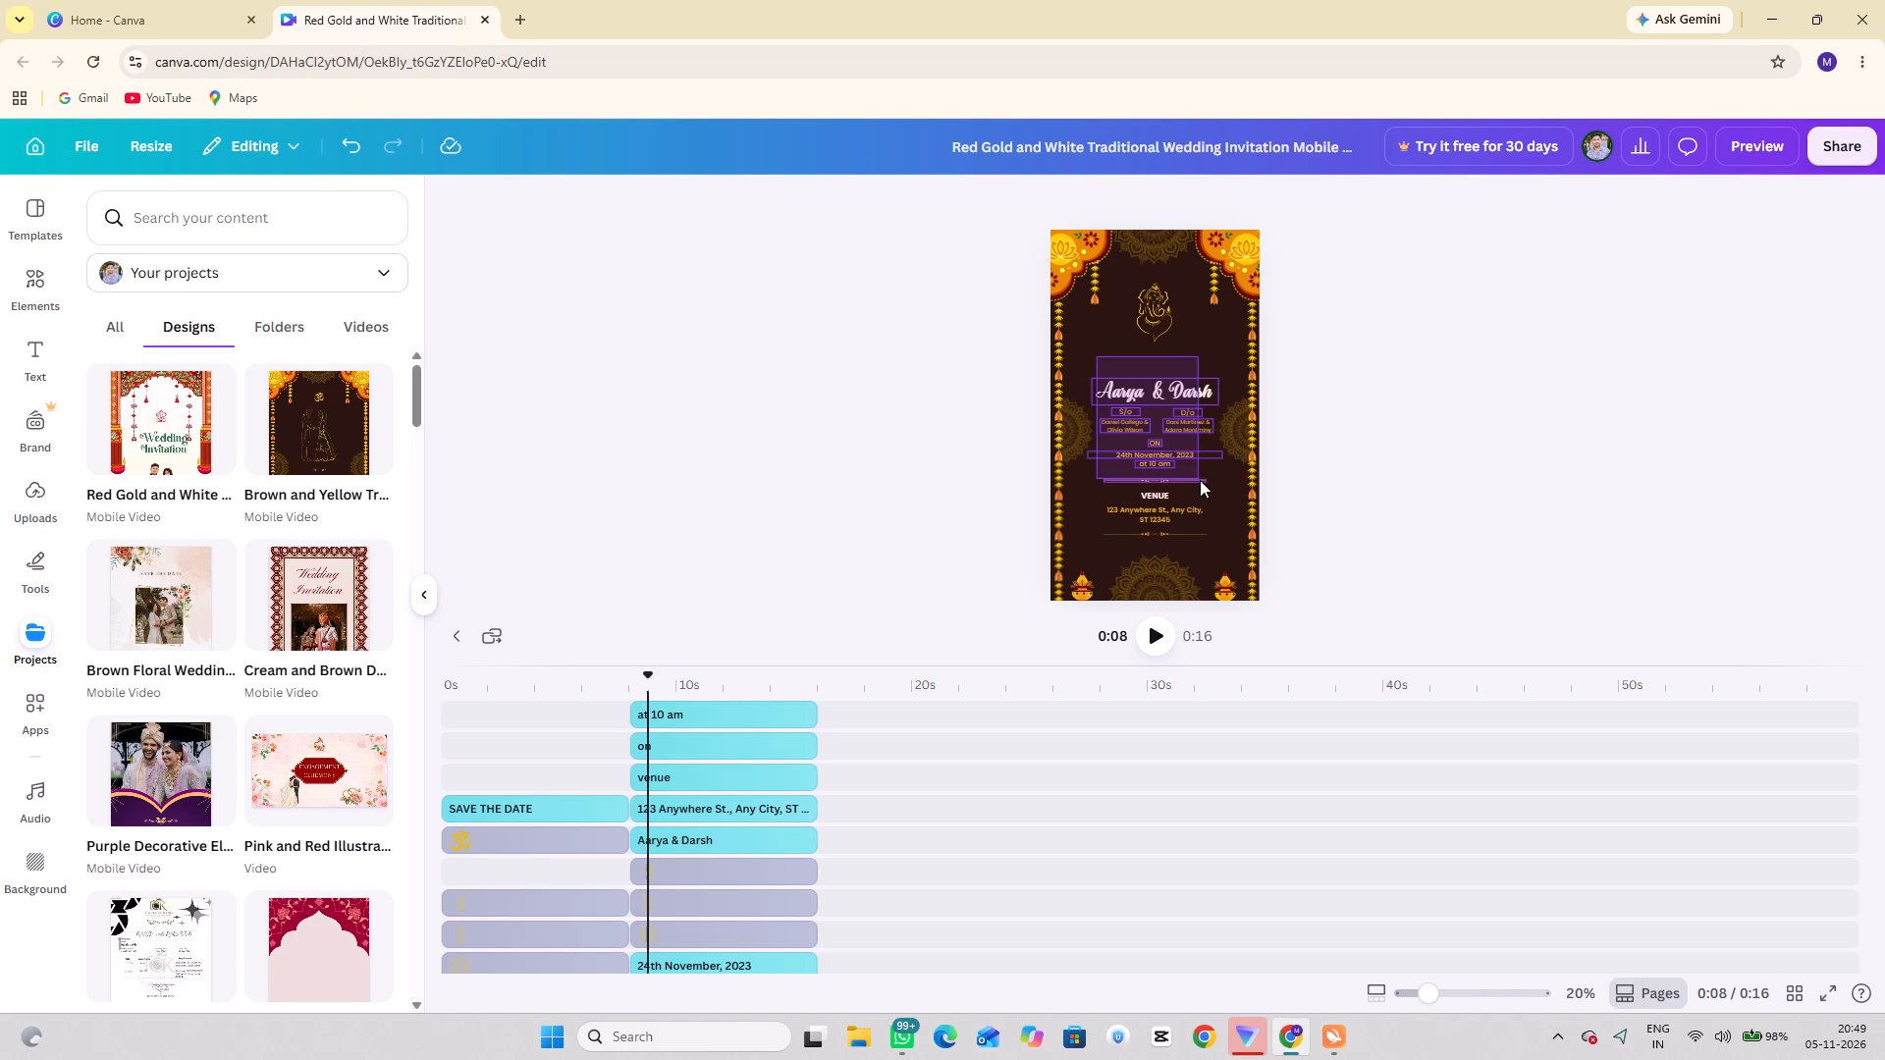
left_click_drag(1200, 480, 1200, 470)
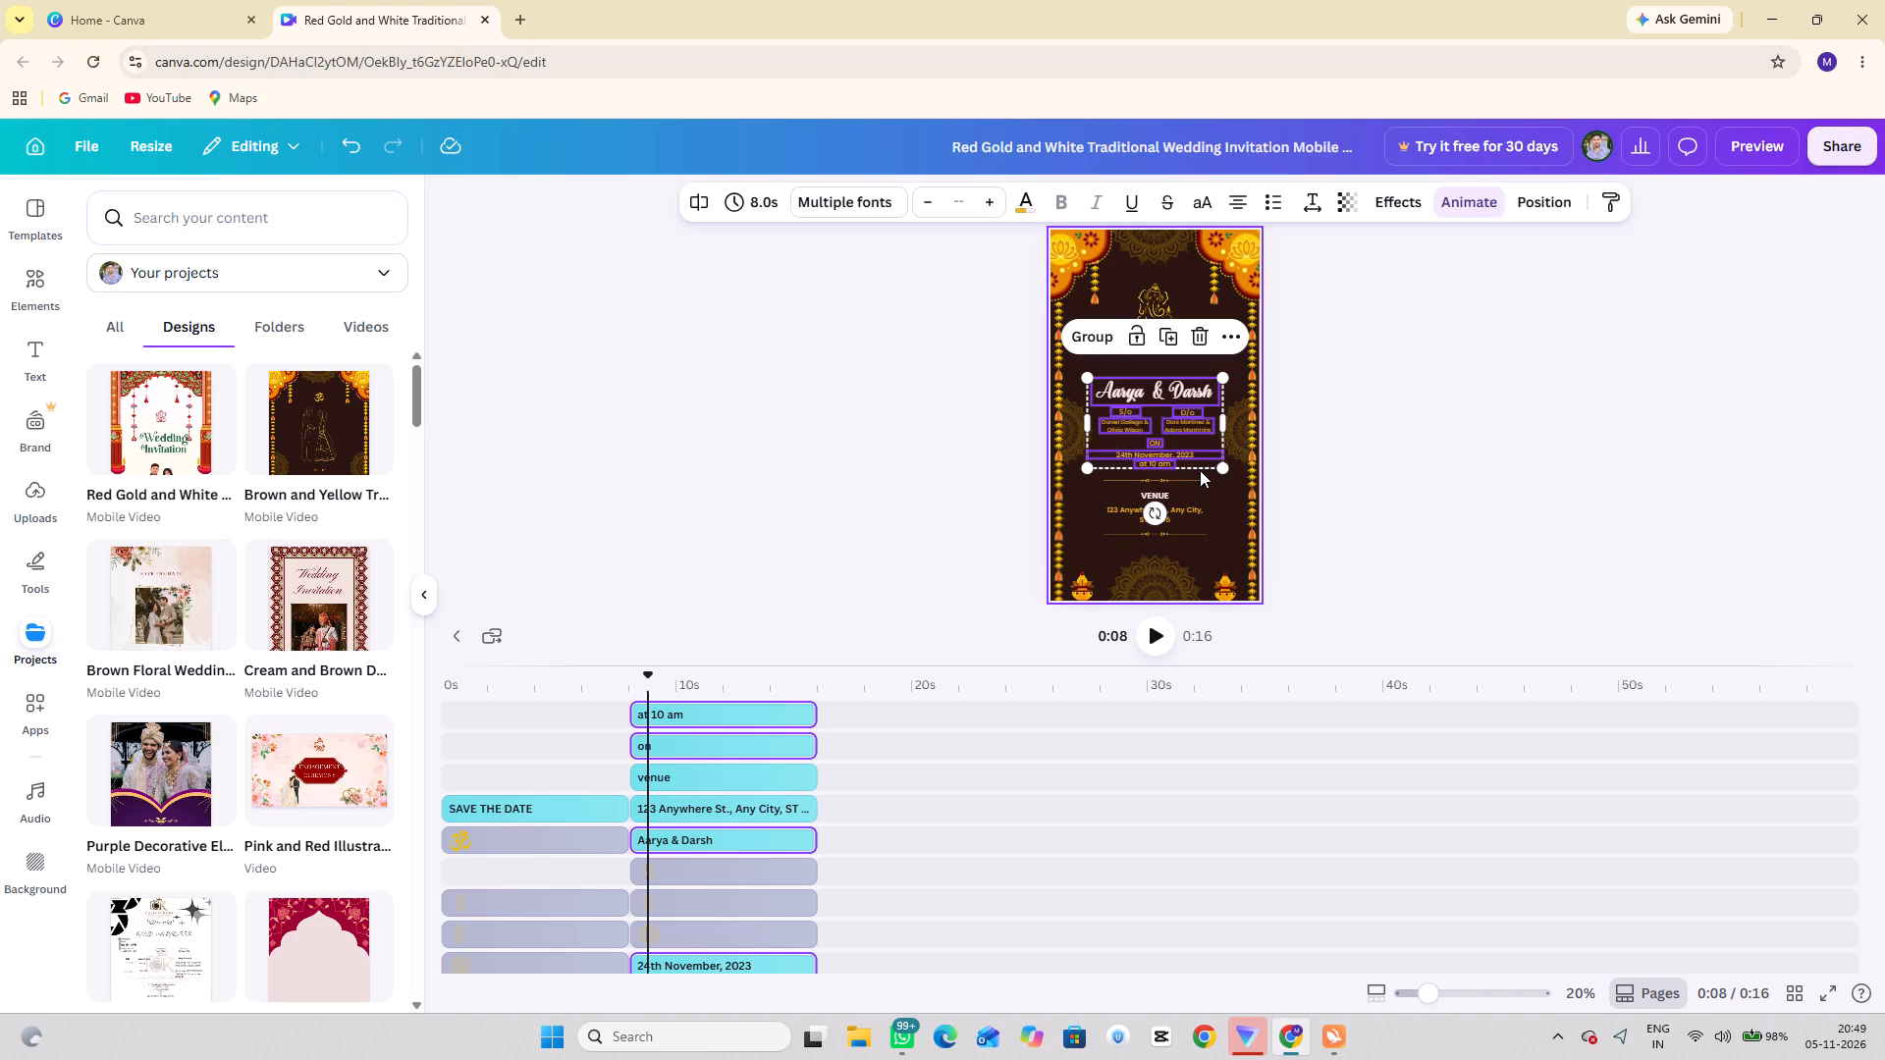
key("Delete")
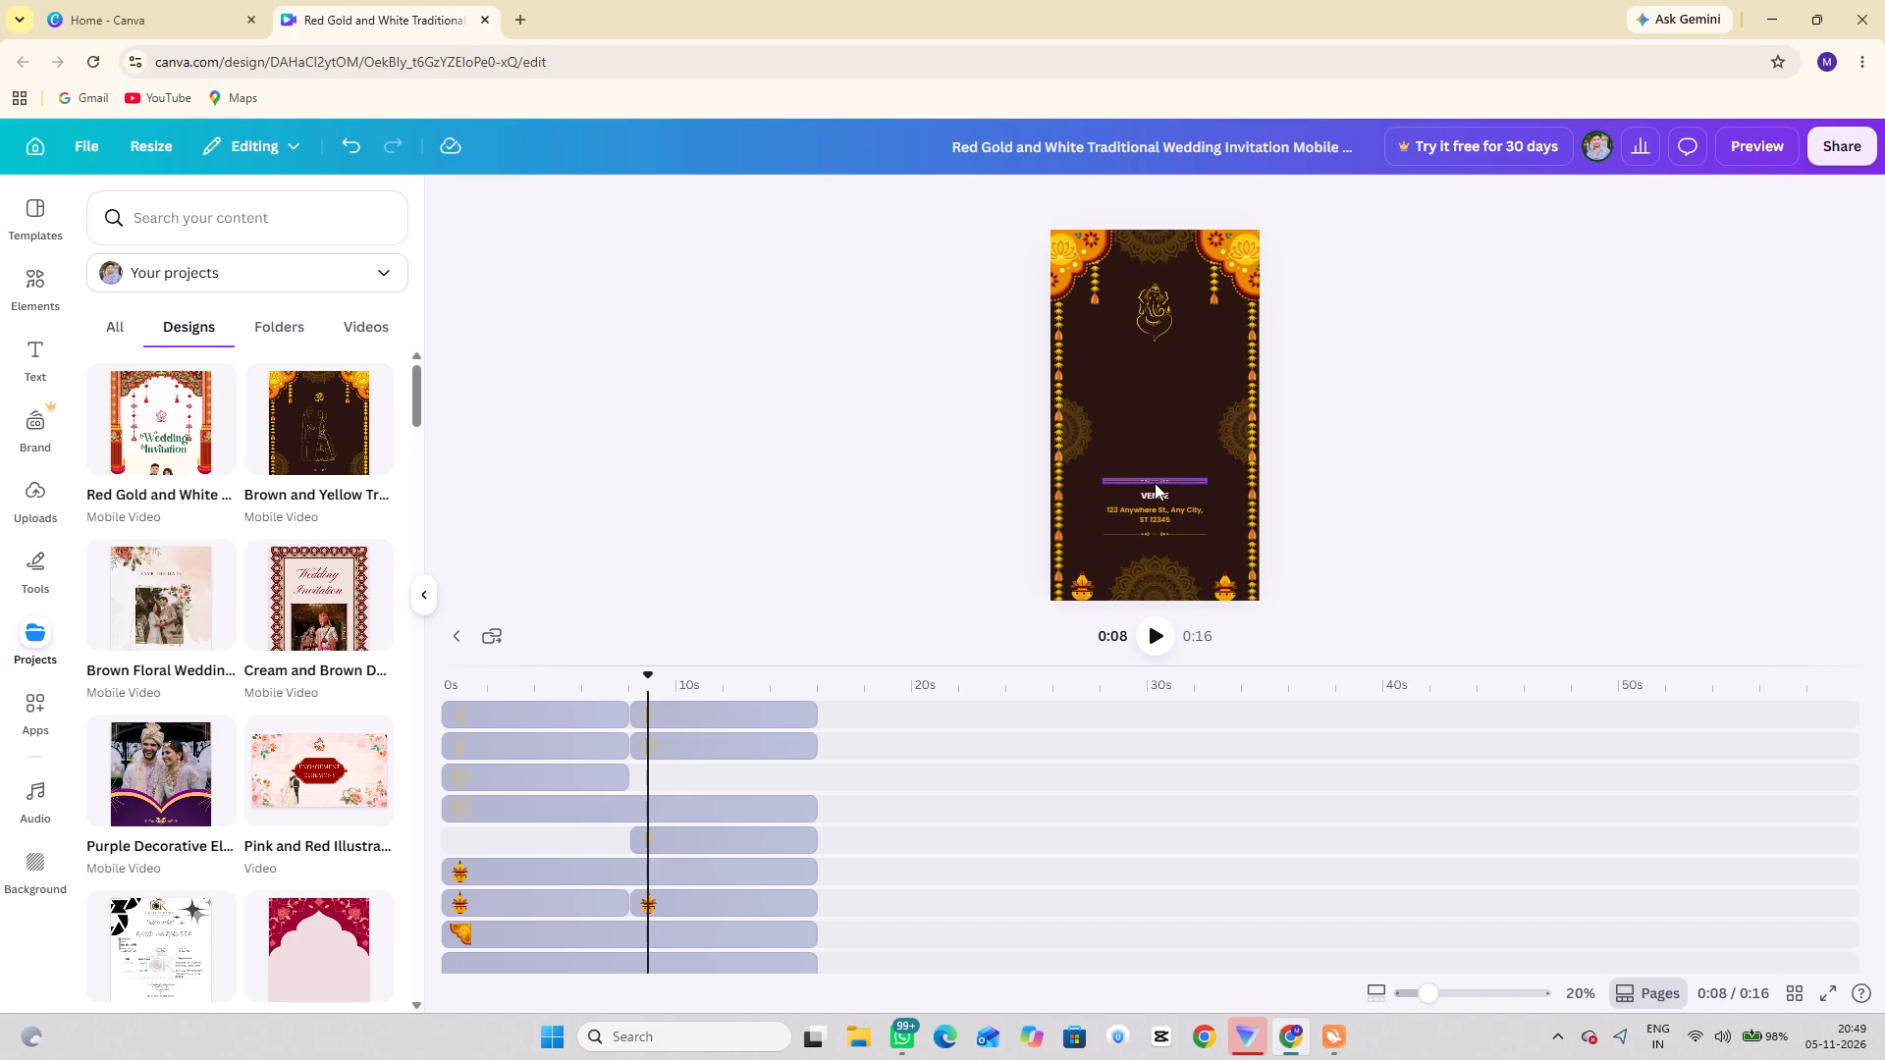
Move the ornamental divider above "VENUE" up to just below the Ganesha motif.
left_click(1155, 482)
left_click_drag(1155, 482, 1154, 374)
Delete the placeholder address text beneath "VENUE".
left_click(1157, 514)
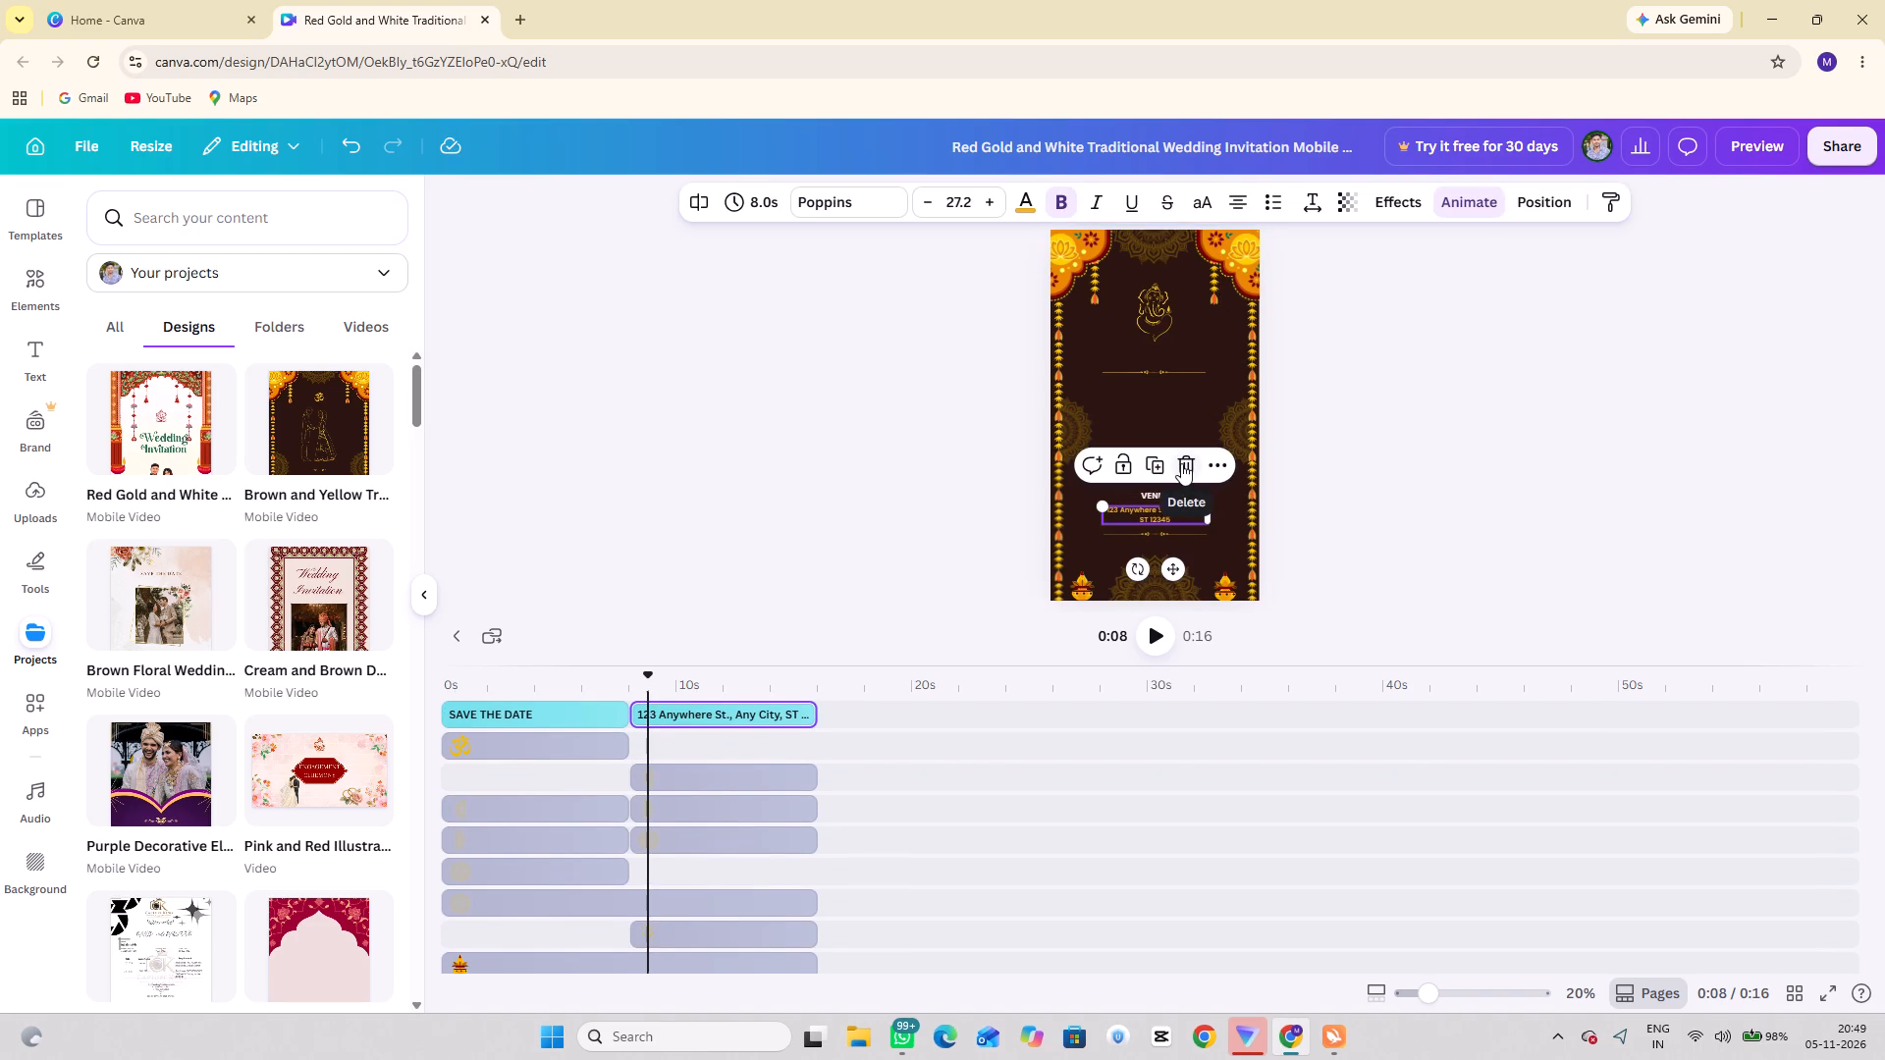
left_click(1181, 463)
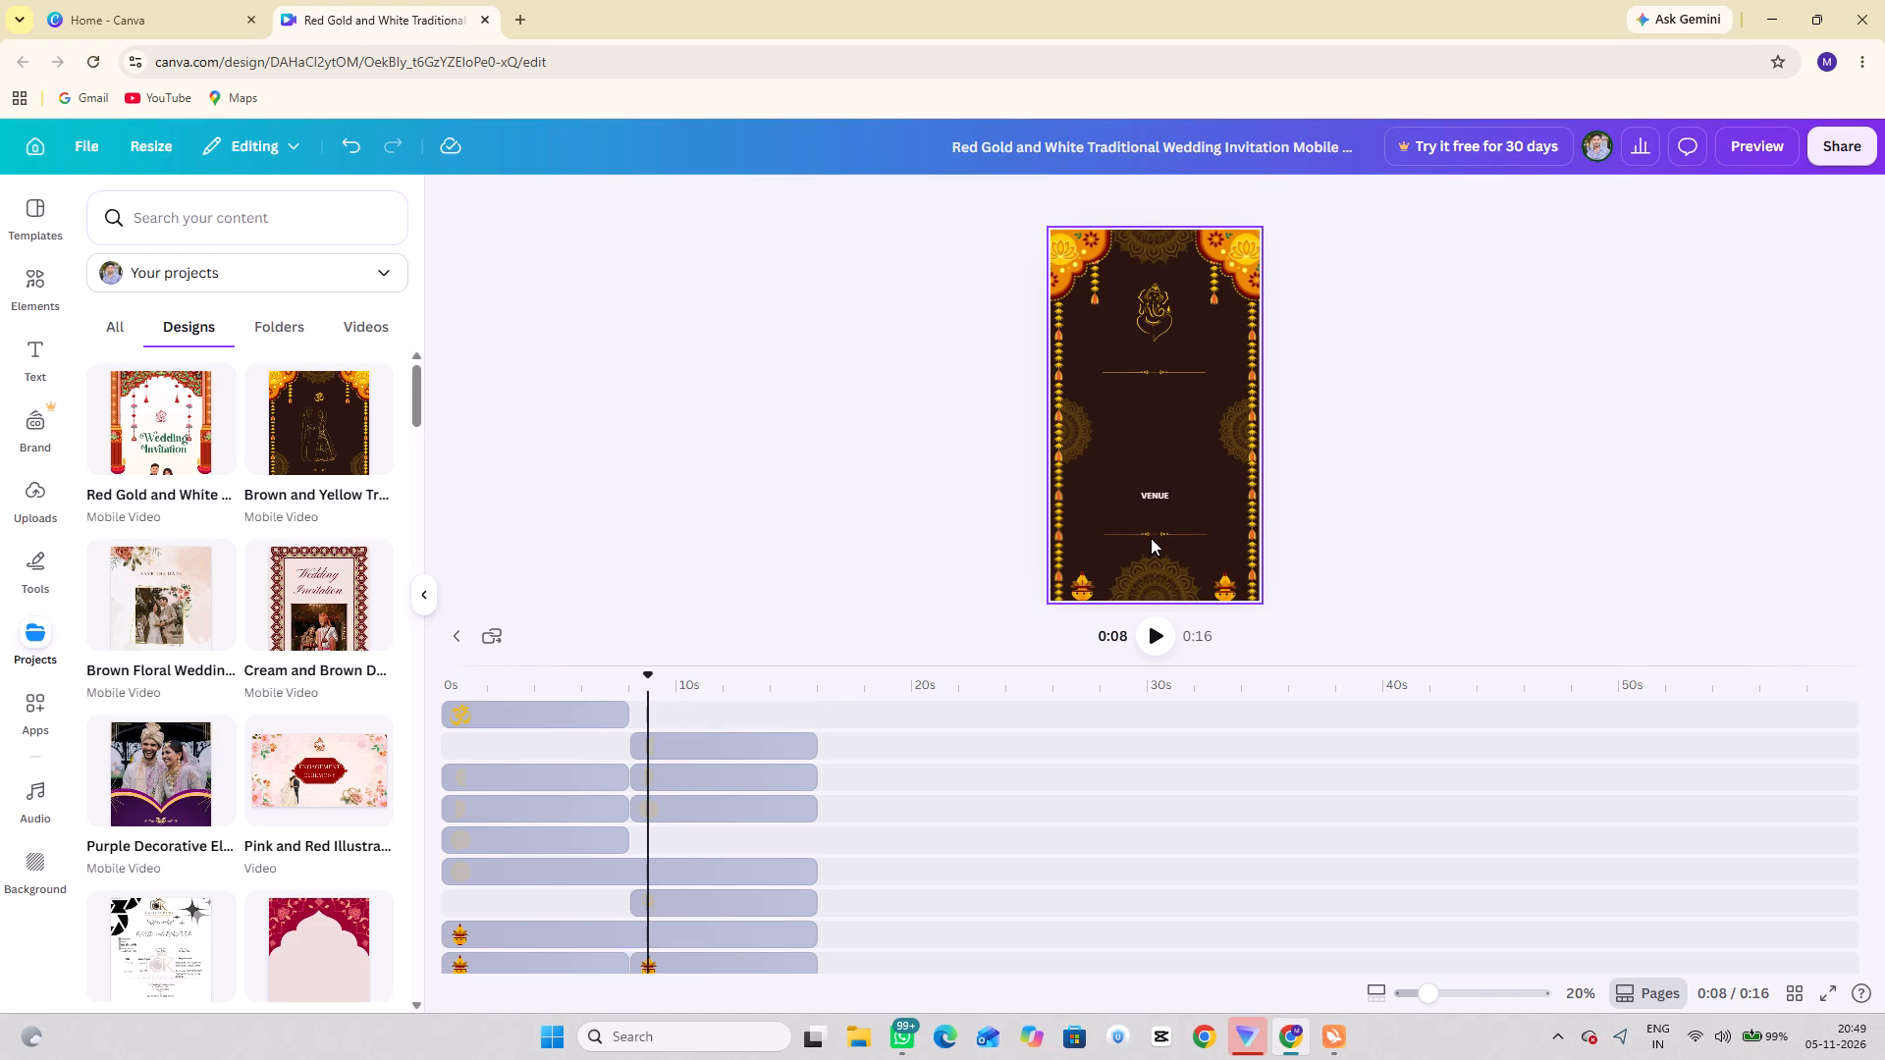
Replace the second scene's "VENUE" text with the copied "INVITE YOU TO THEIR WEDDING CELEBRATION" and widen its box to fit four lines.
double_click(1151, 500)
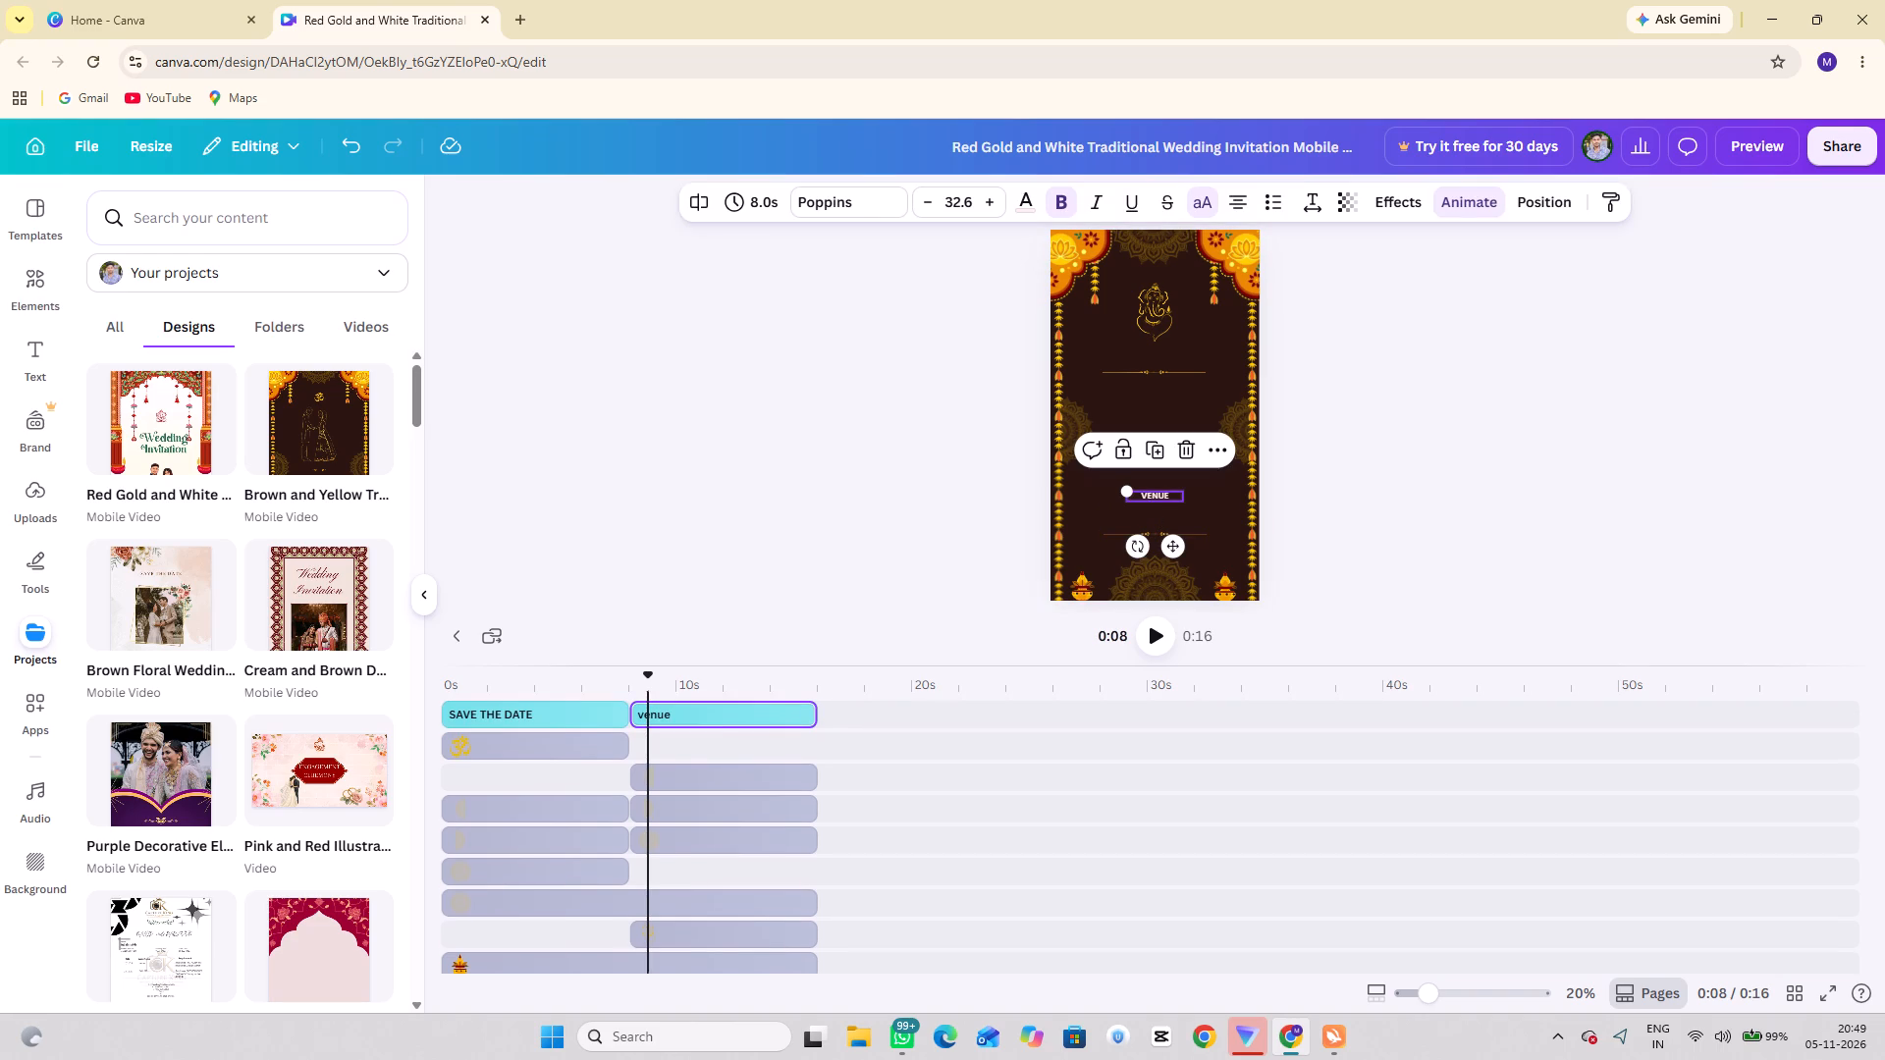
key("ctrl+space")
key("ctrl+v")
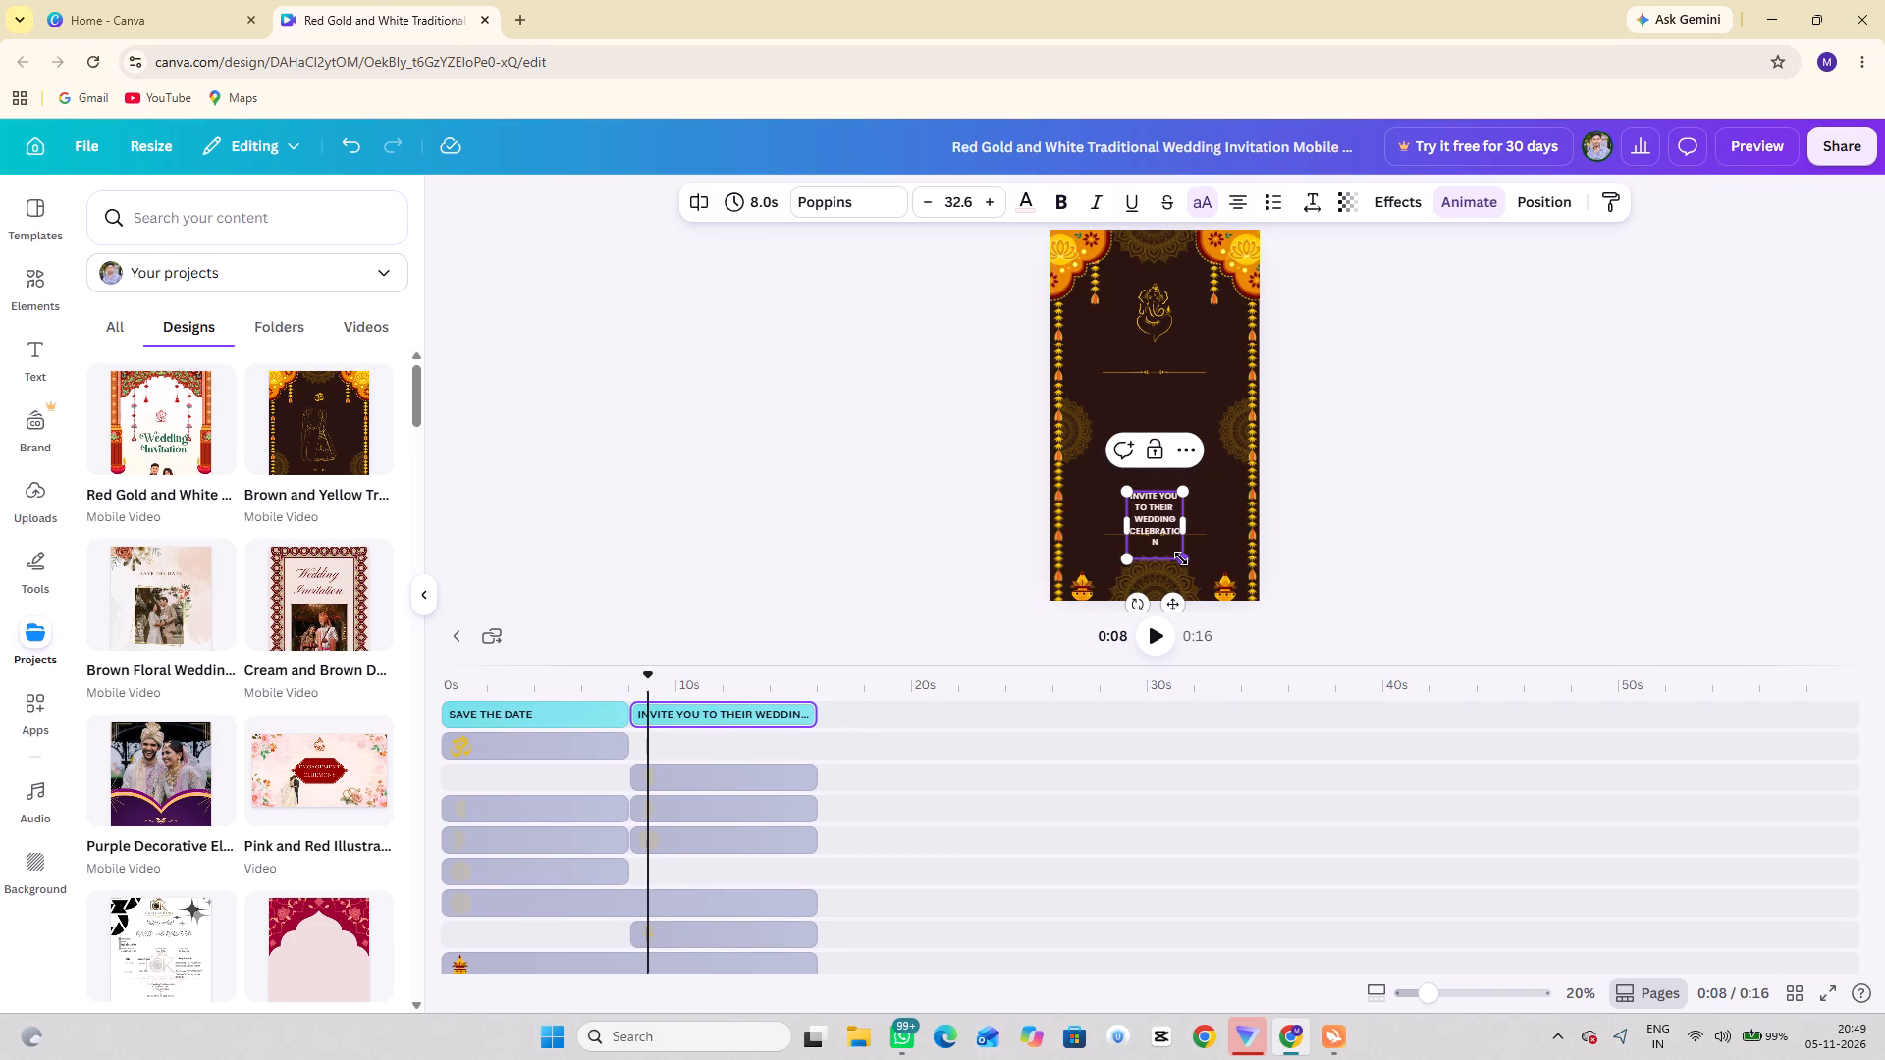
left_click_drag(1183, 524, 1186, 524)
left_click_drag(1186, 524, 1193, 524)
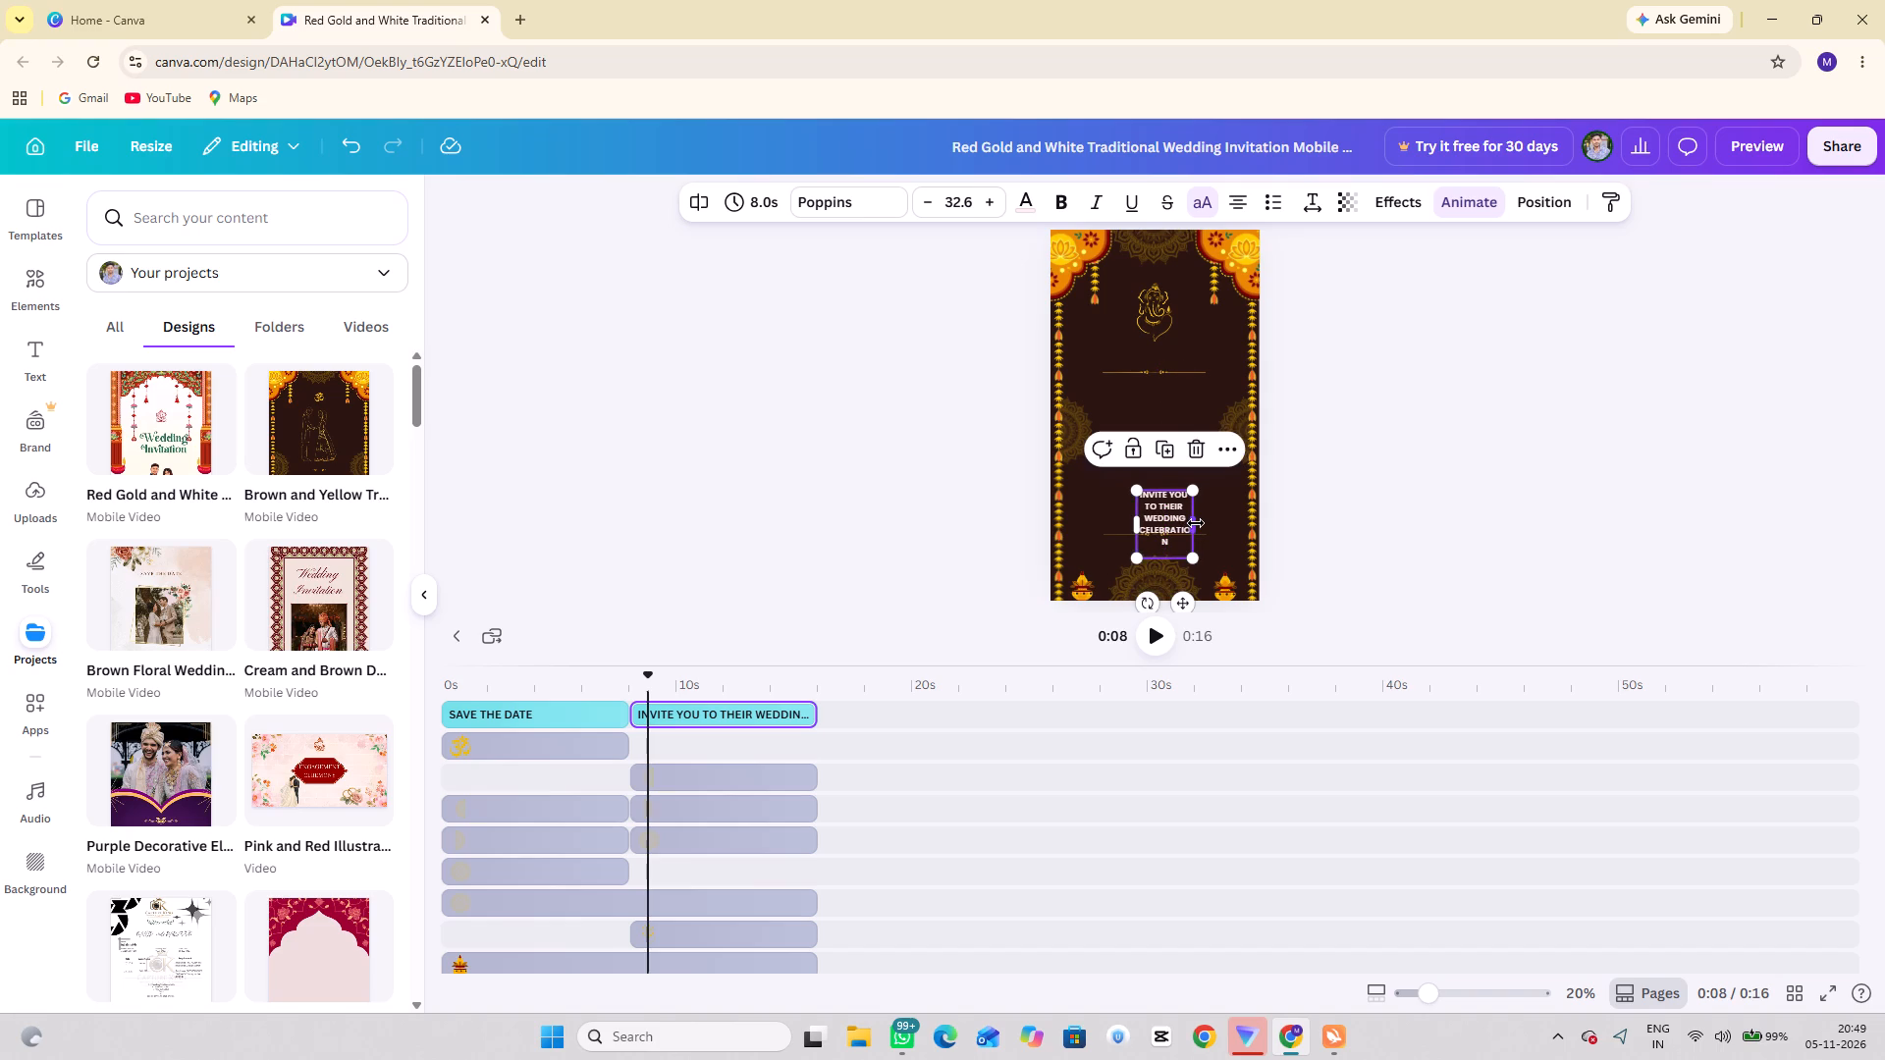
left_click_drag(1196, 523, 1212, 521)
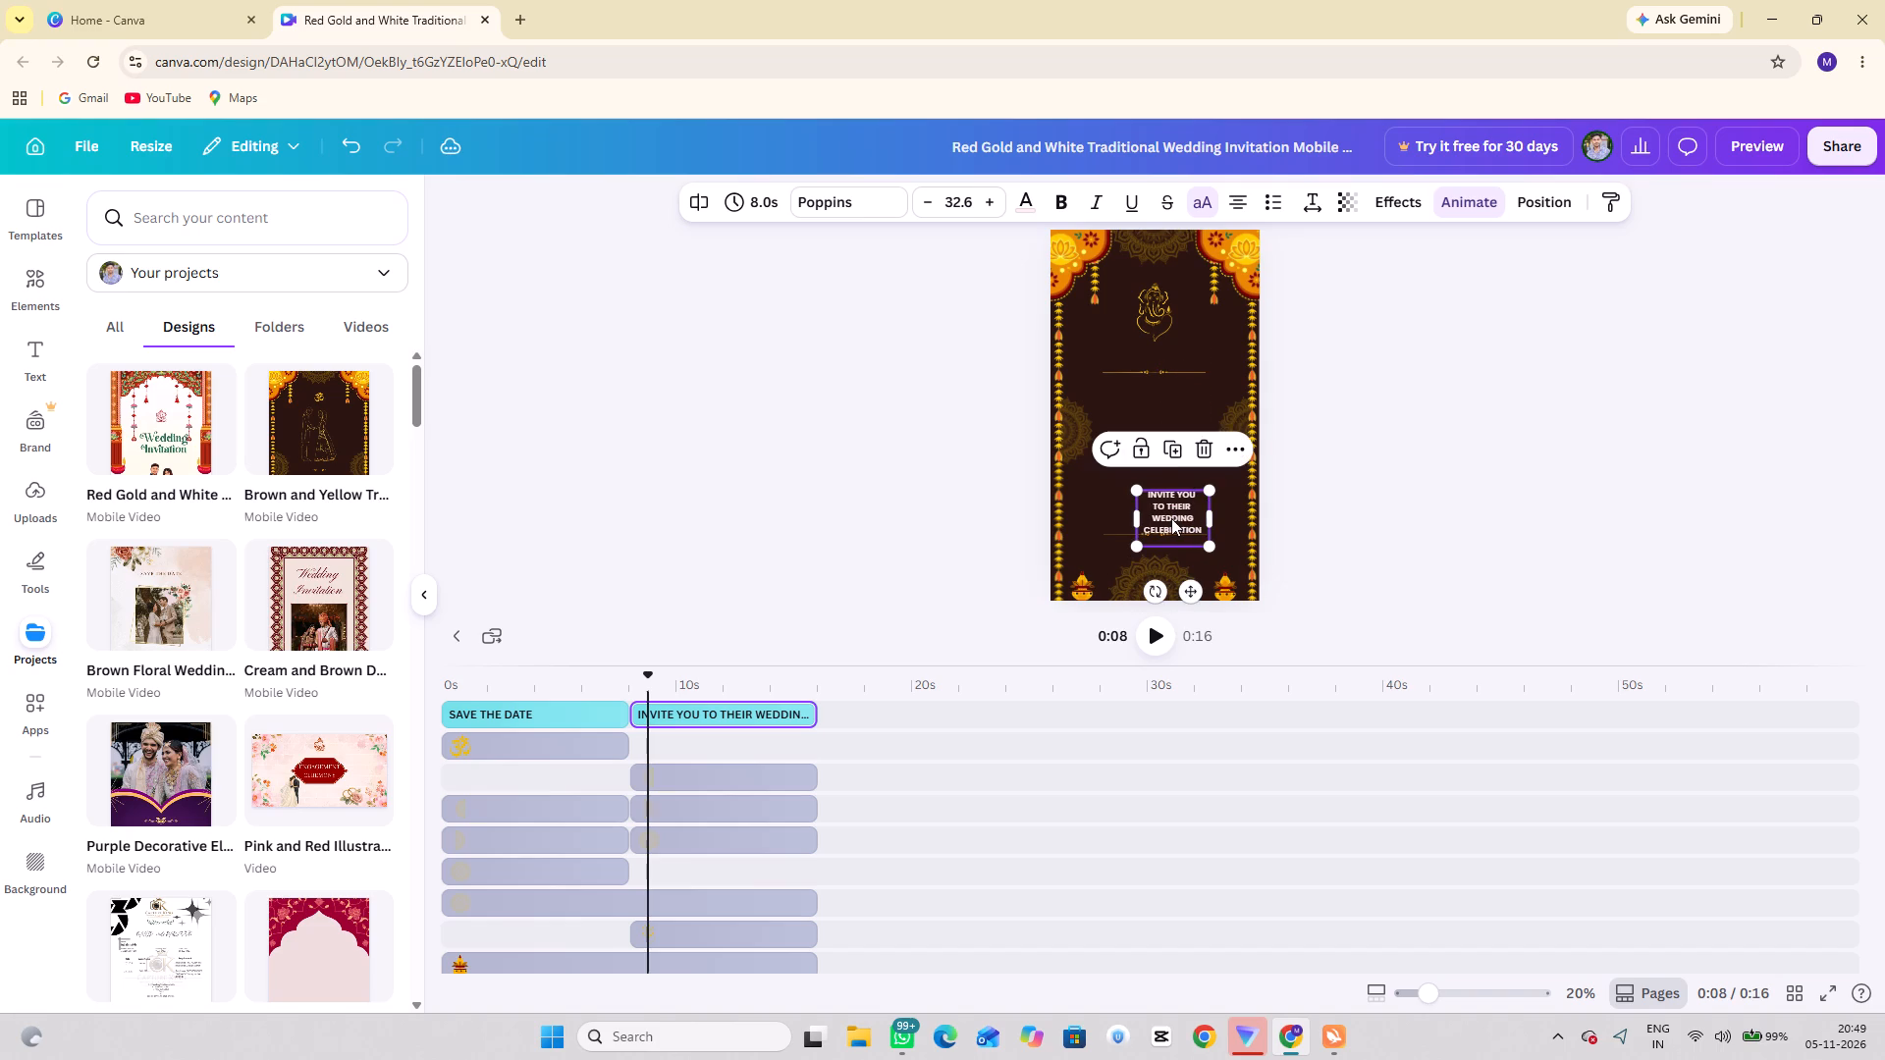
Enlarge the invitation text to about size 74.1 and centre it between the two ornamental dividers.
left_click_drag(1169, 518, 1151, 426)
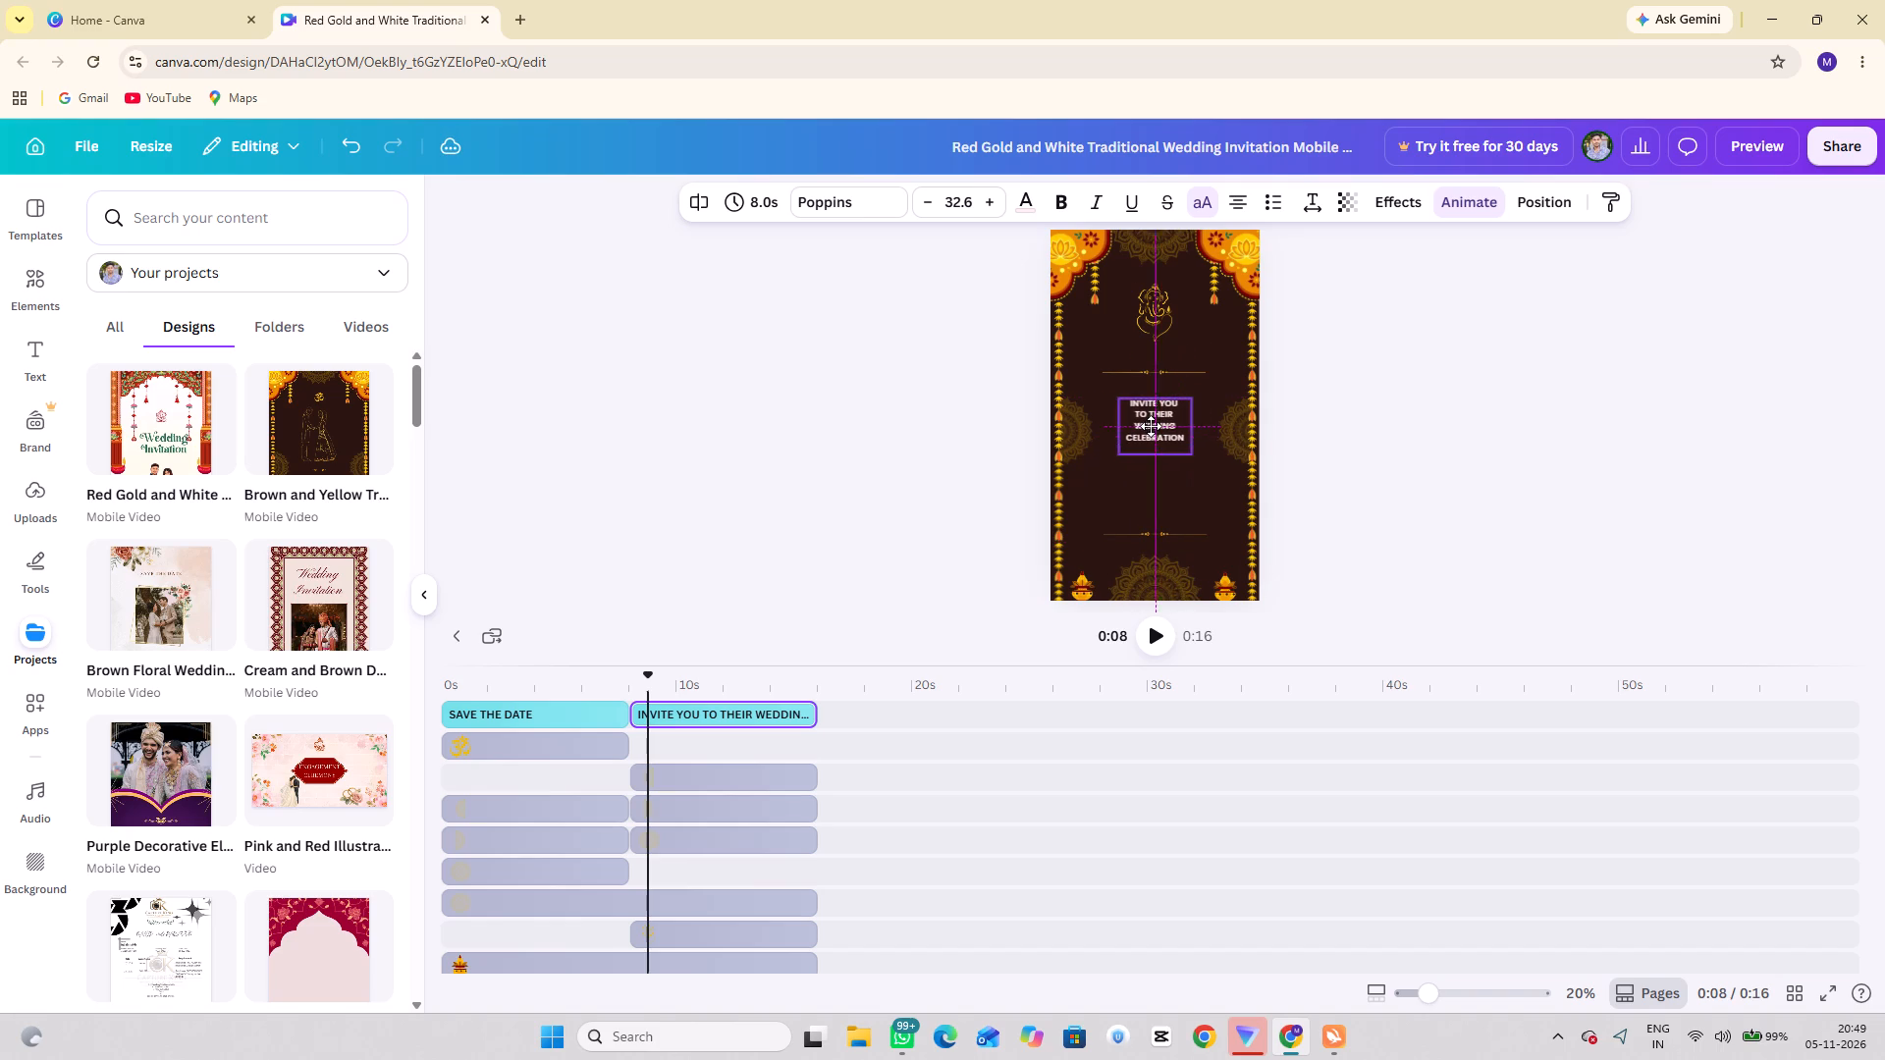
left_click_drag(1151, 426, 1150, 426)
left_click_drag(1186, 450, 1269, 513)
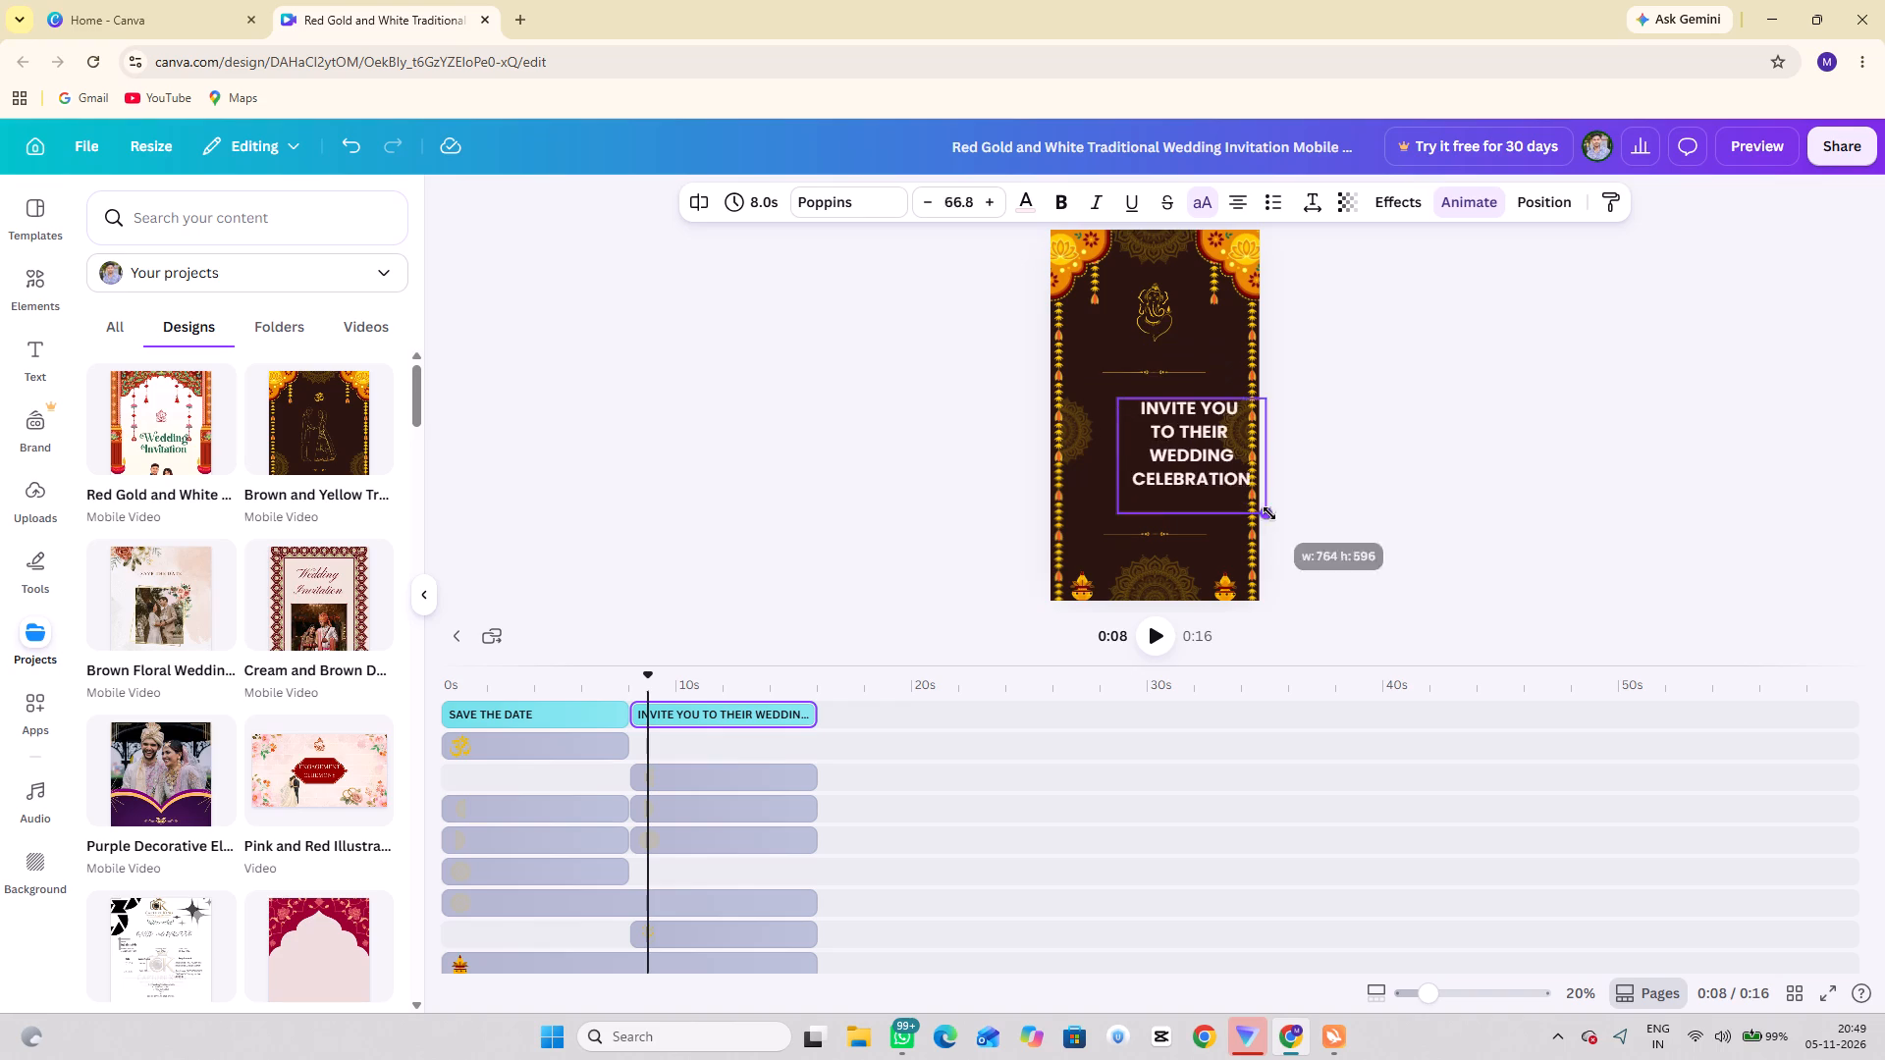
left_click_drag(1269, 513, 1277, 522)
left_click_drag(1184, 473, 1139, 453)
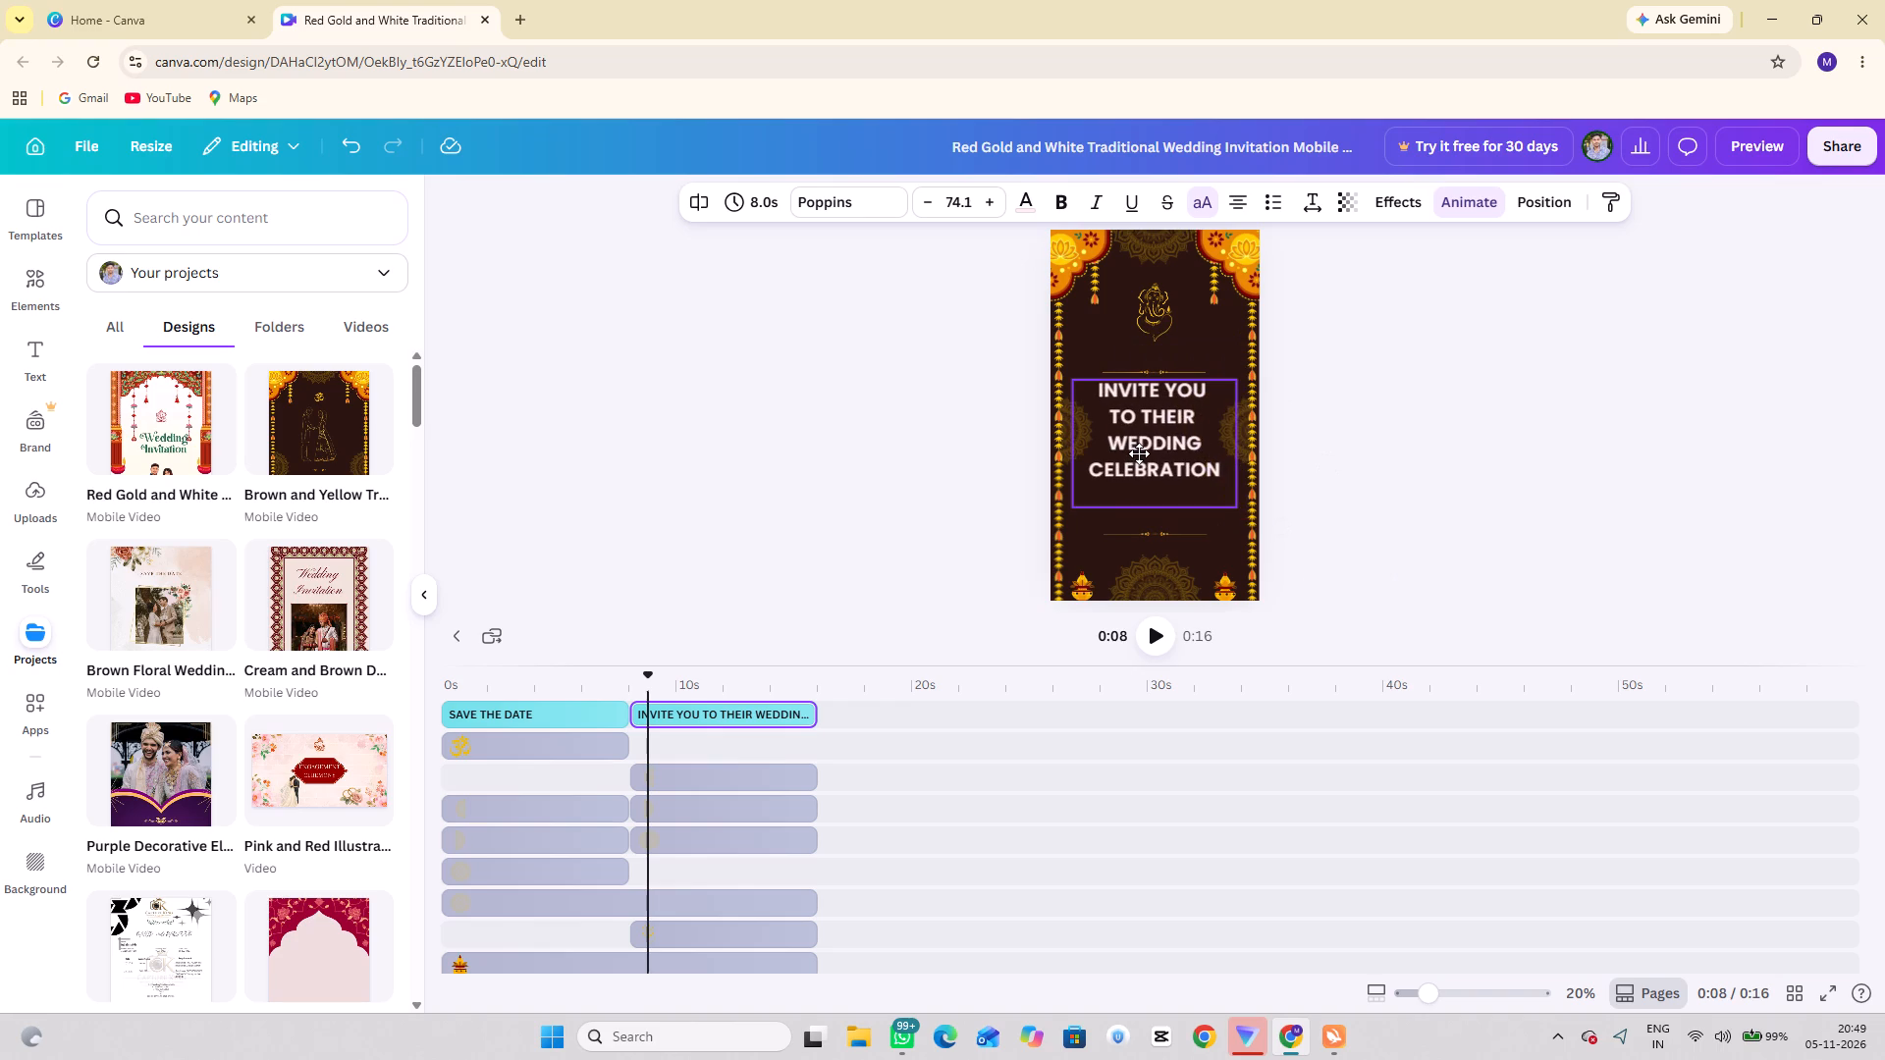
left_click_drag(1139, 453, 1141, 452)
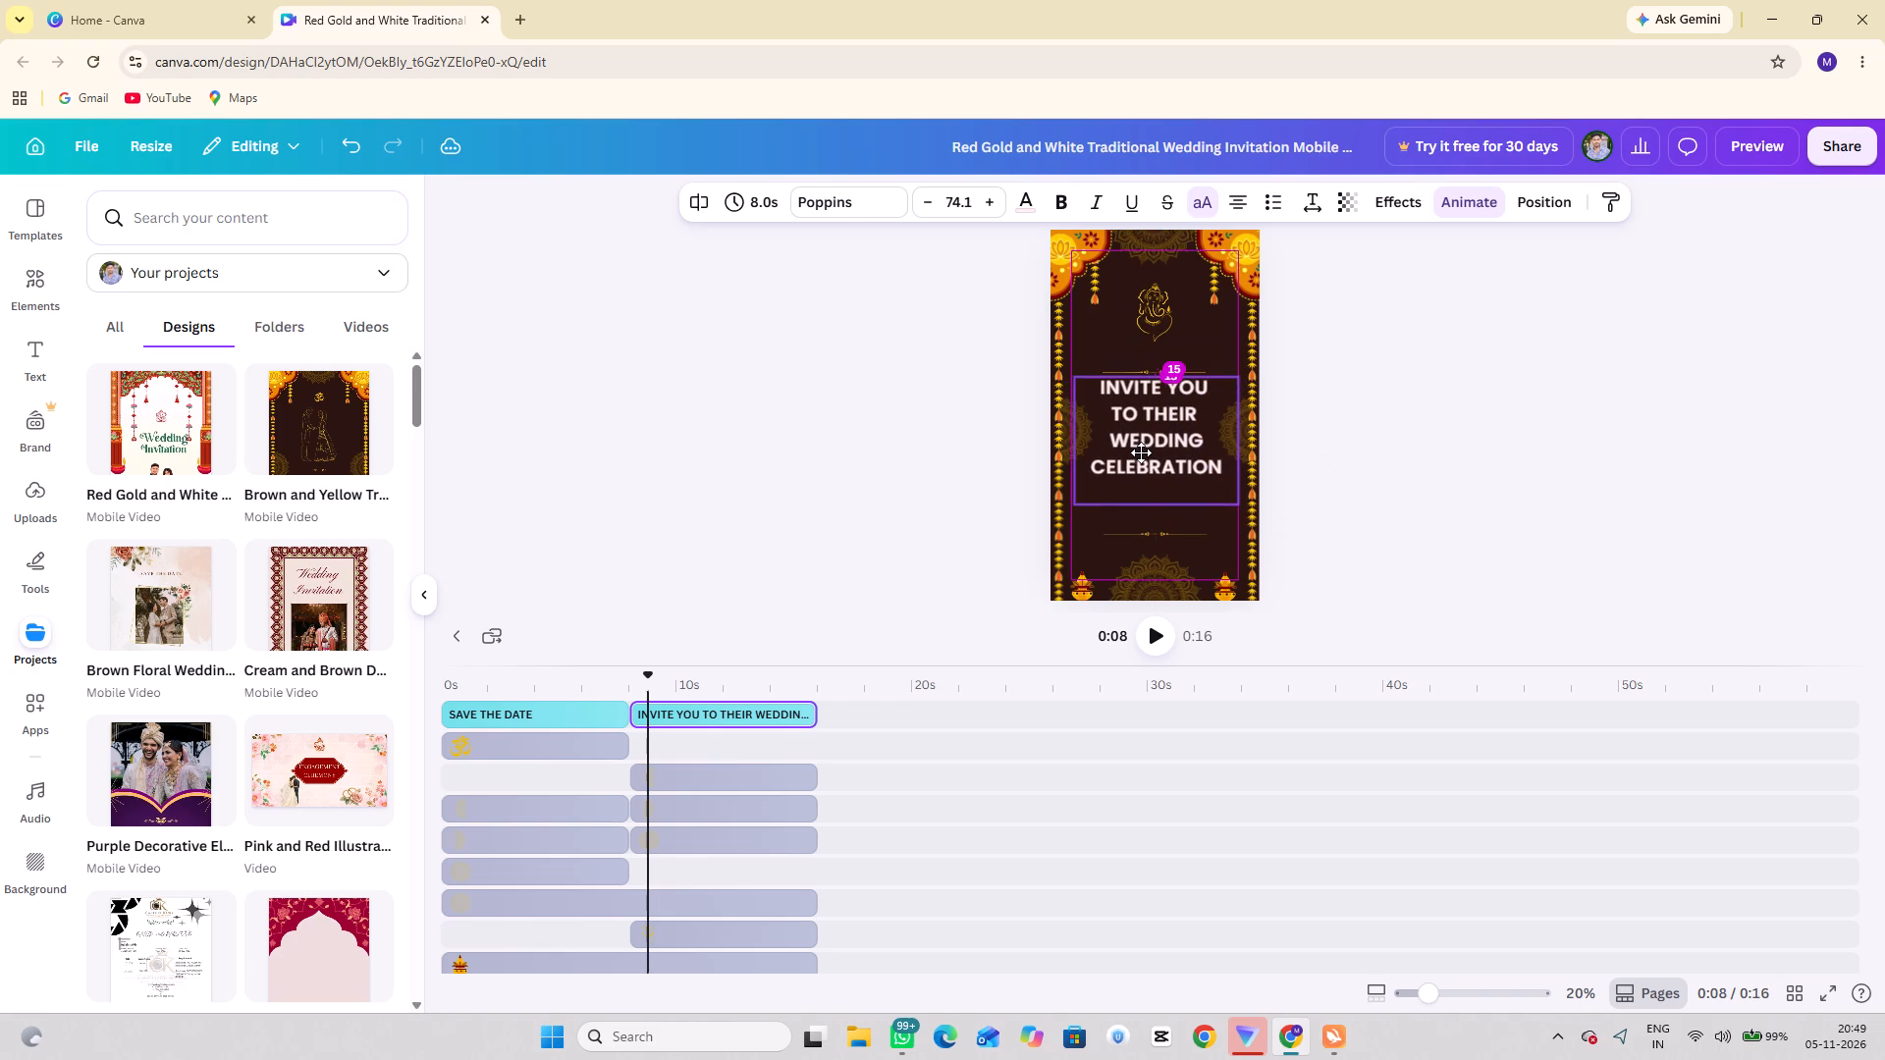
left_click_drag(1141, 452, 1142, 452)
Move the lower ornamental divider up to just beneath "CELEBRATION".
left_click(1157, 522)
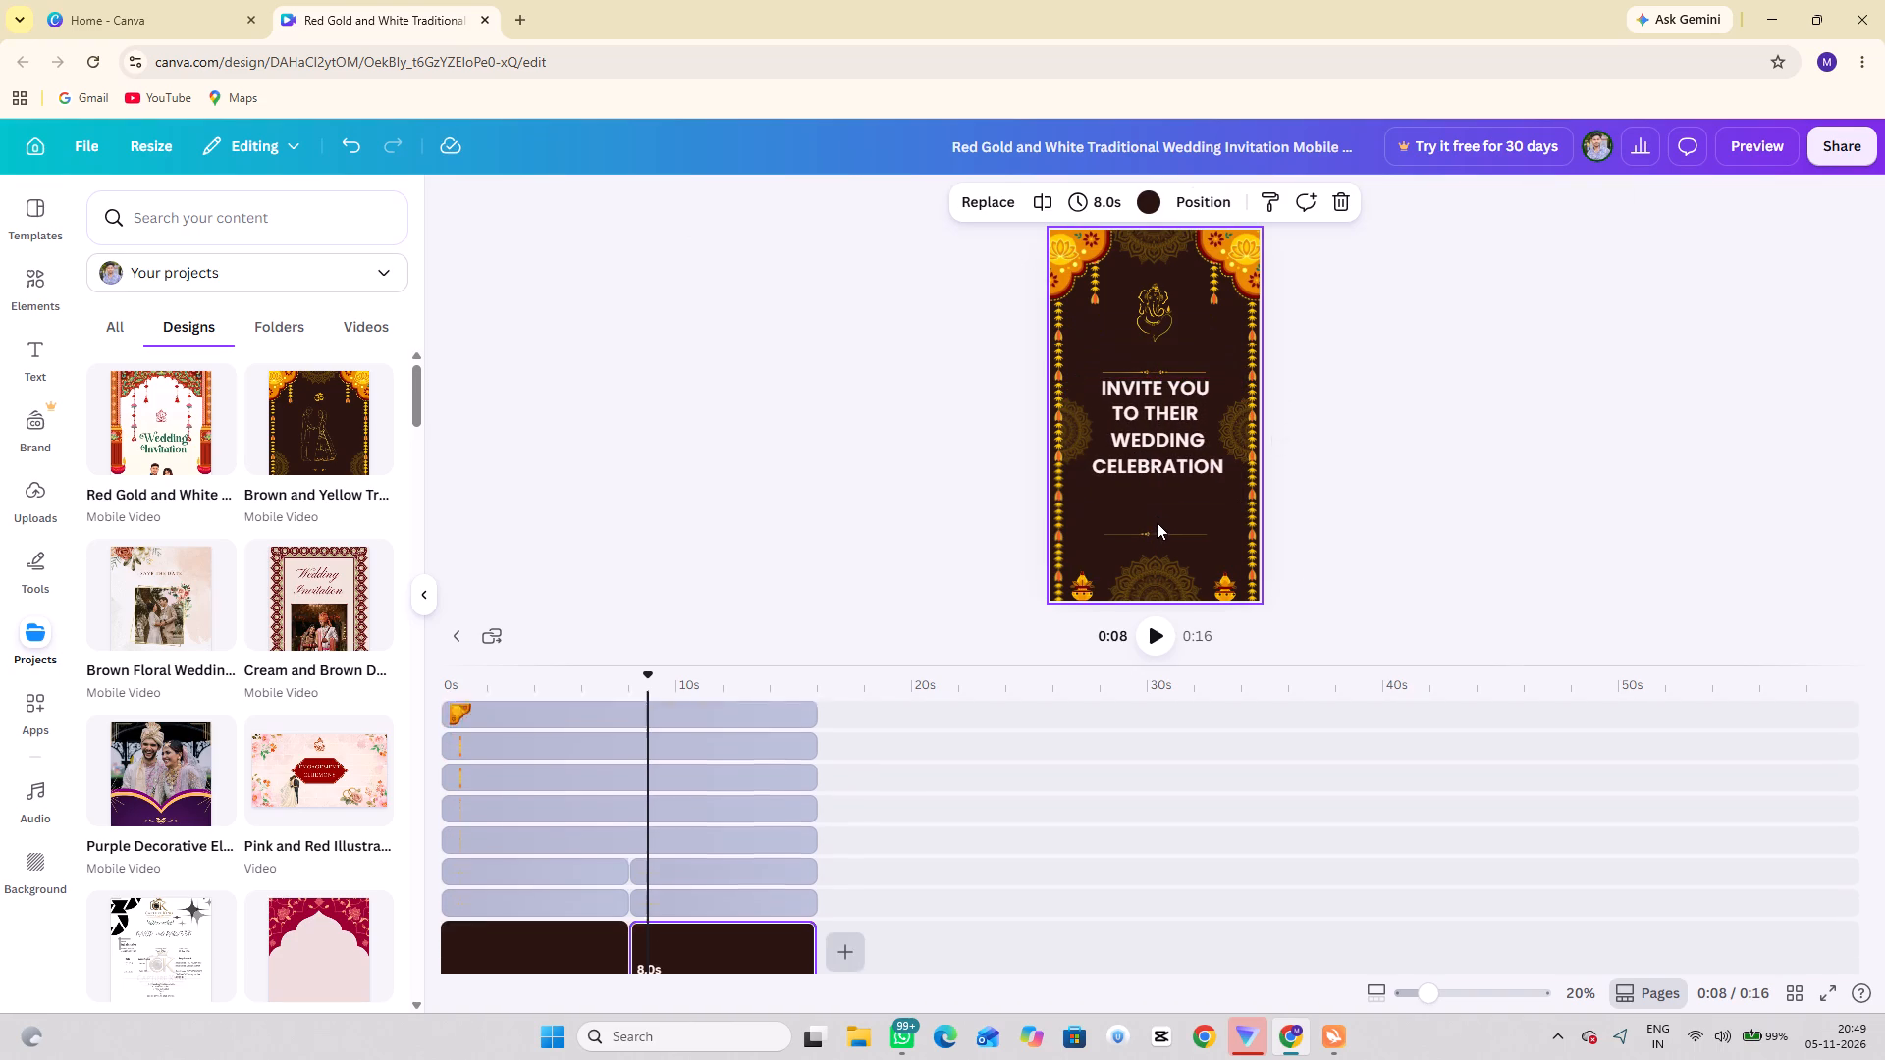
left_click_drag(1157, 532, 1159, 505)
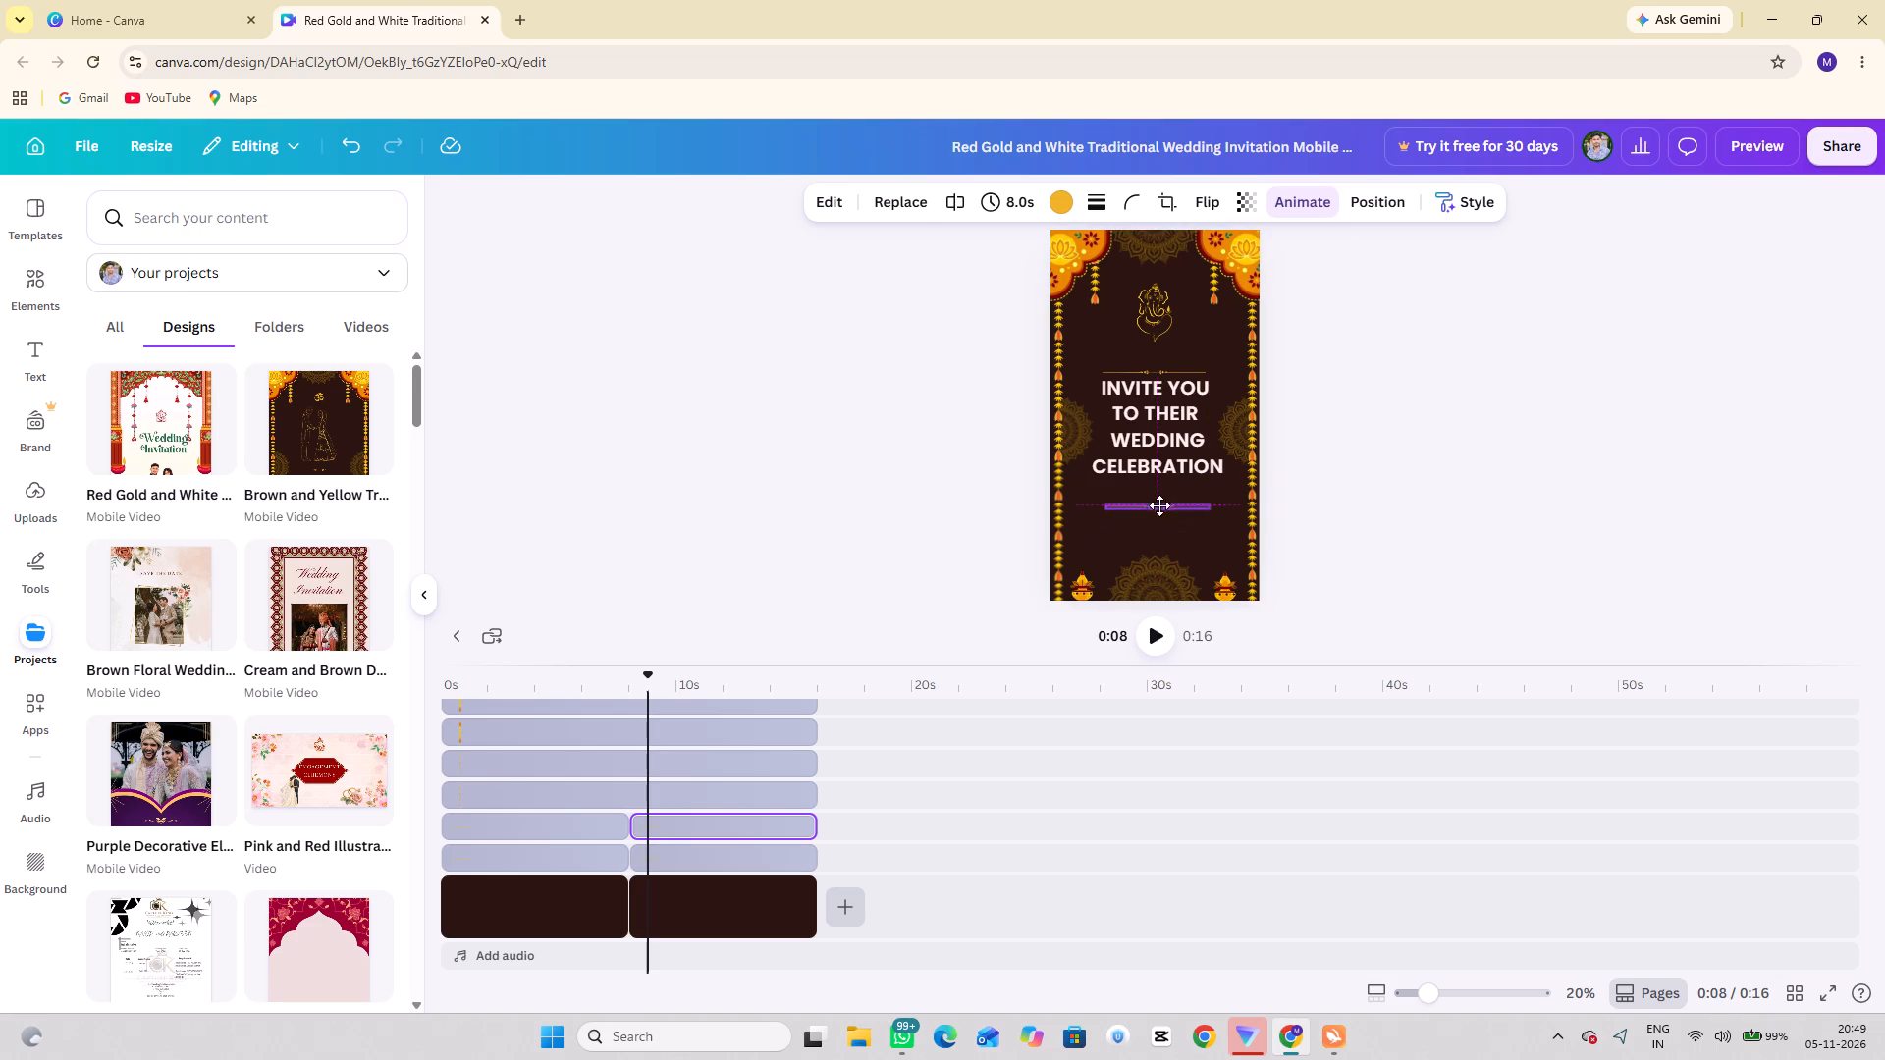
left_click_drag(1159, 505, 1159, 488)
left_click(1336, 485)
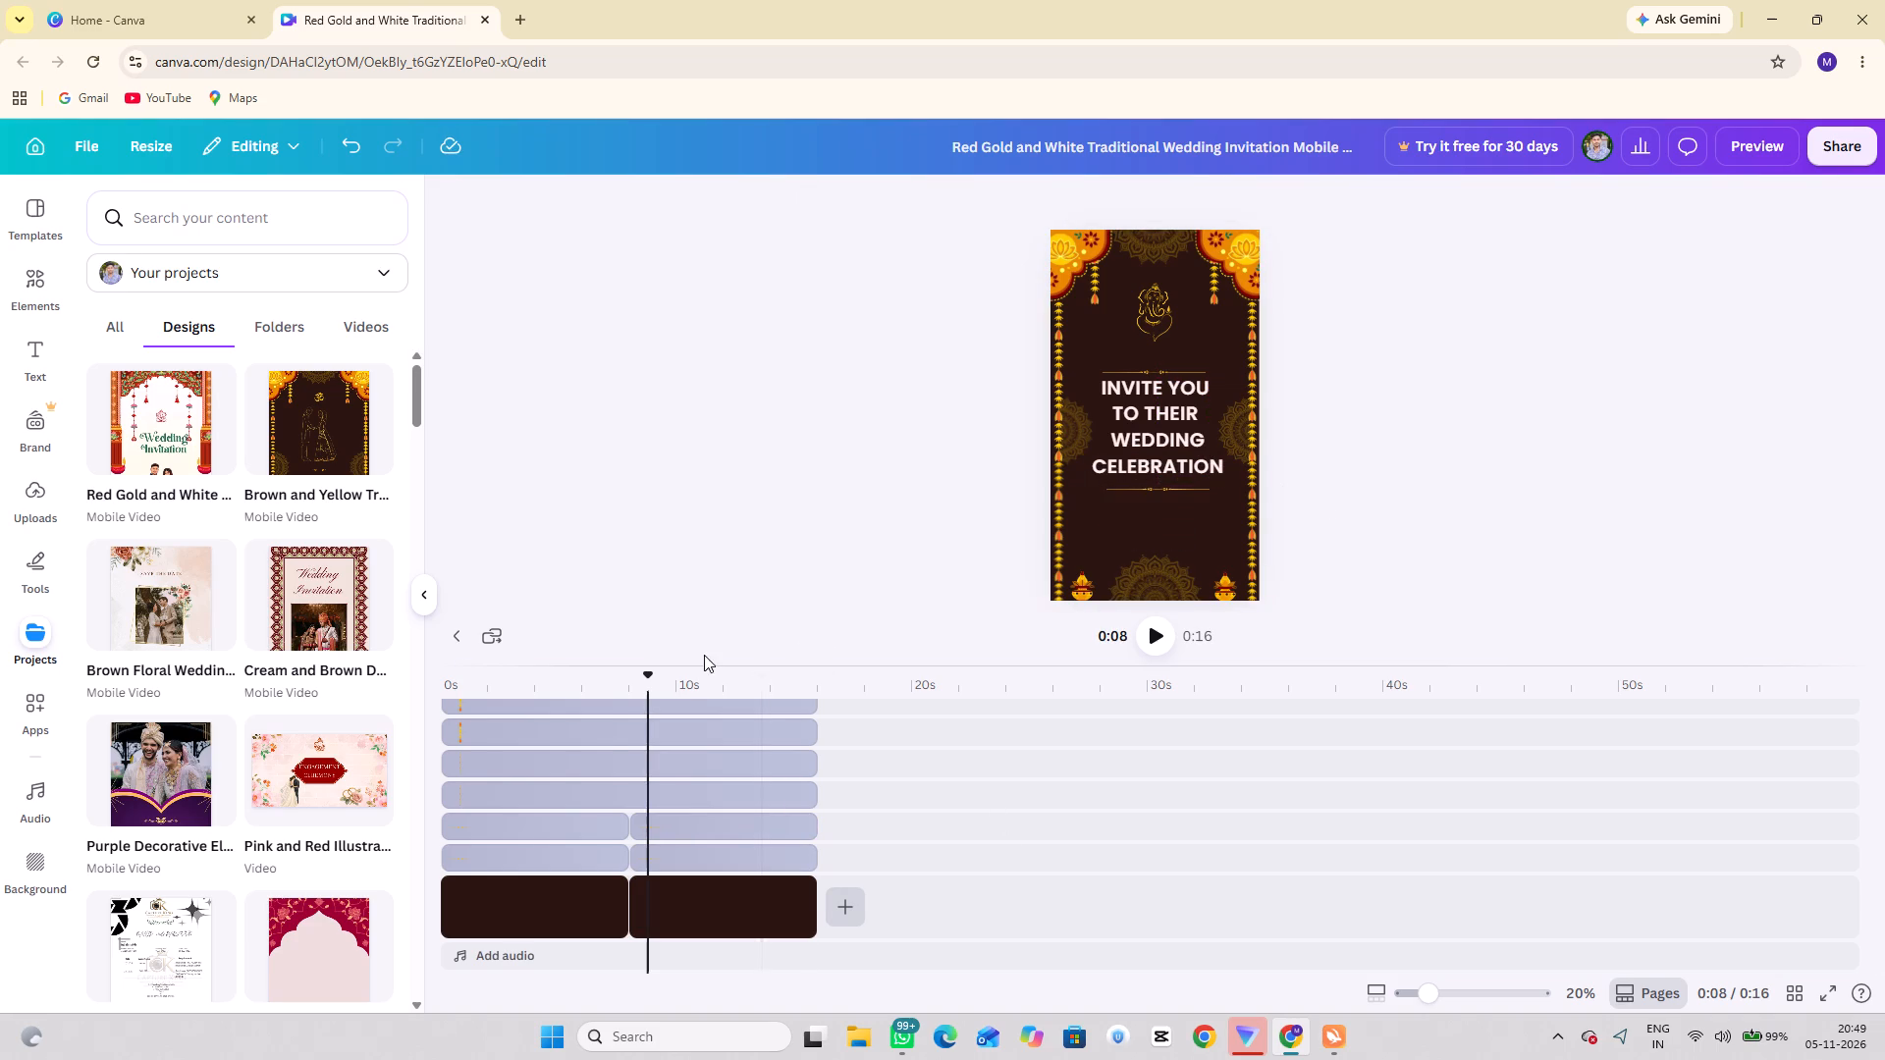
Duplicate the first scene's "SAVE THE DATE" text, place the copy below the original, and widen its box to about double.
left_click_drag(629, 684, 359, 647)
key("space")
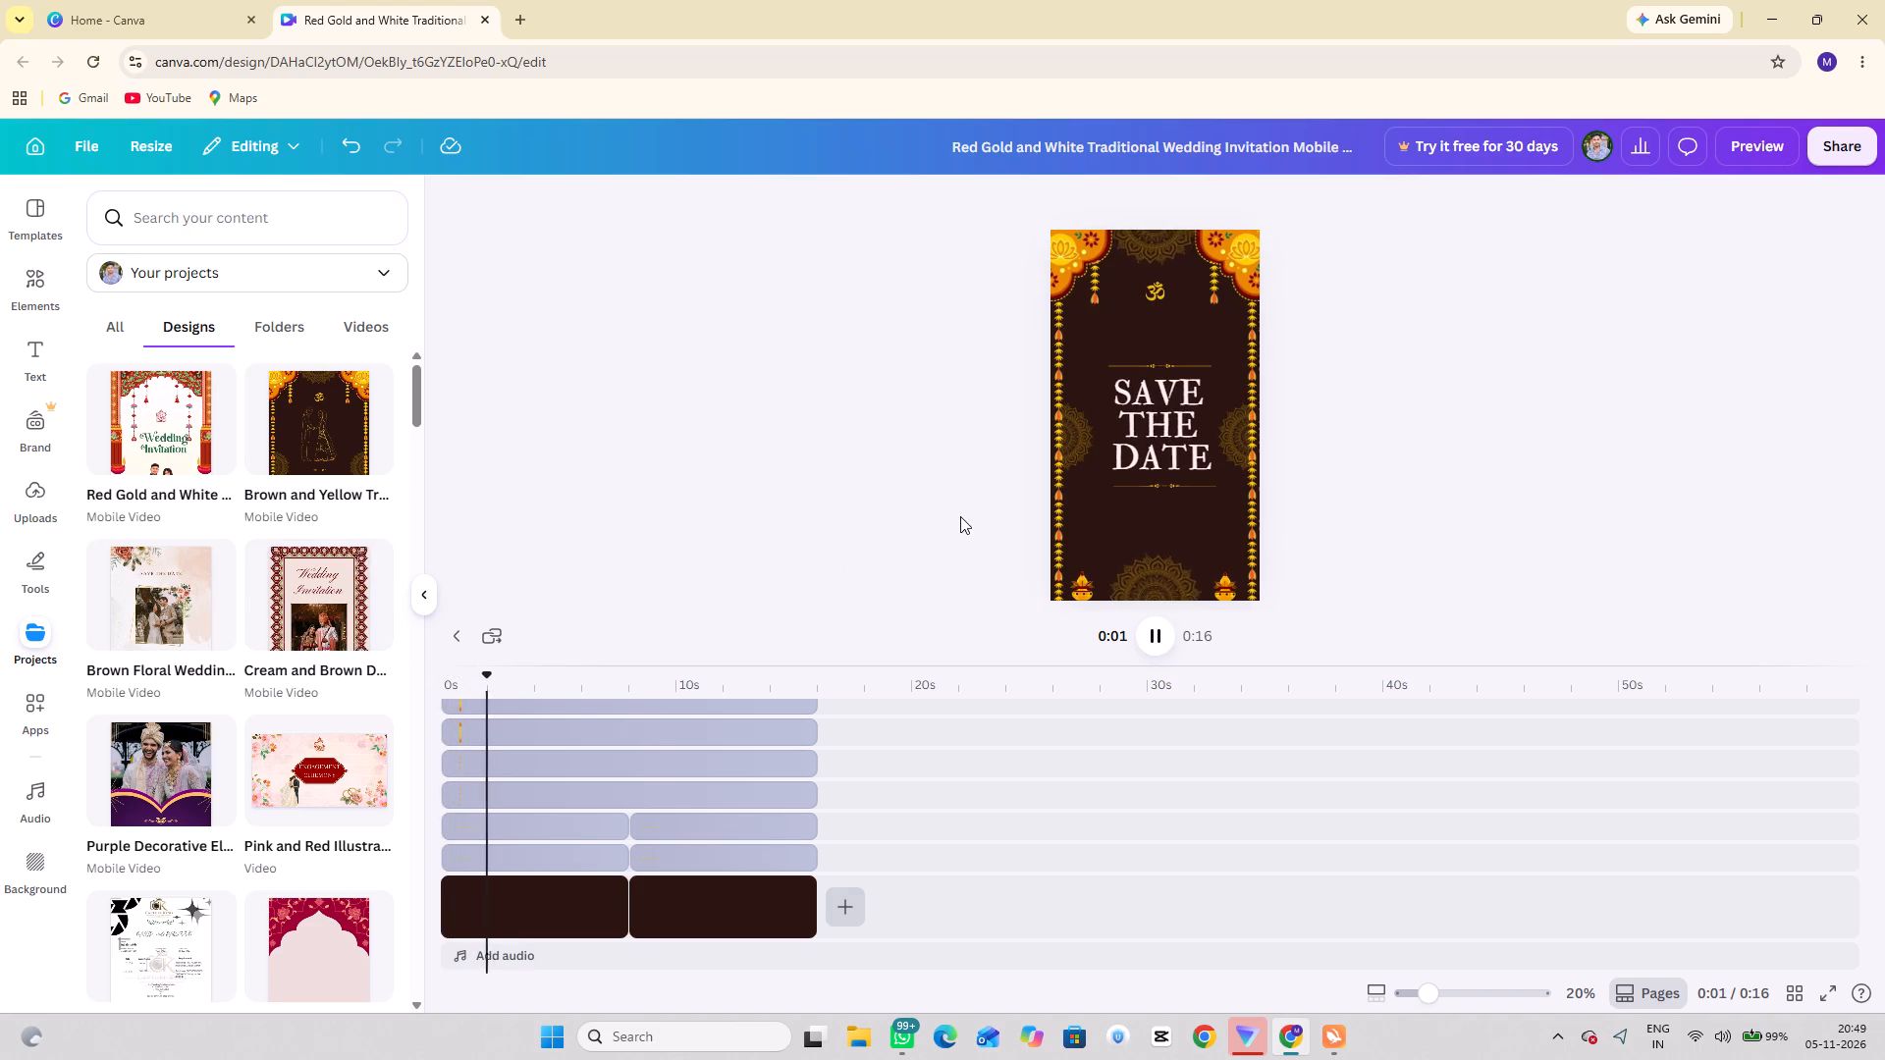
left_click(1155, 442)
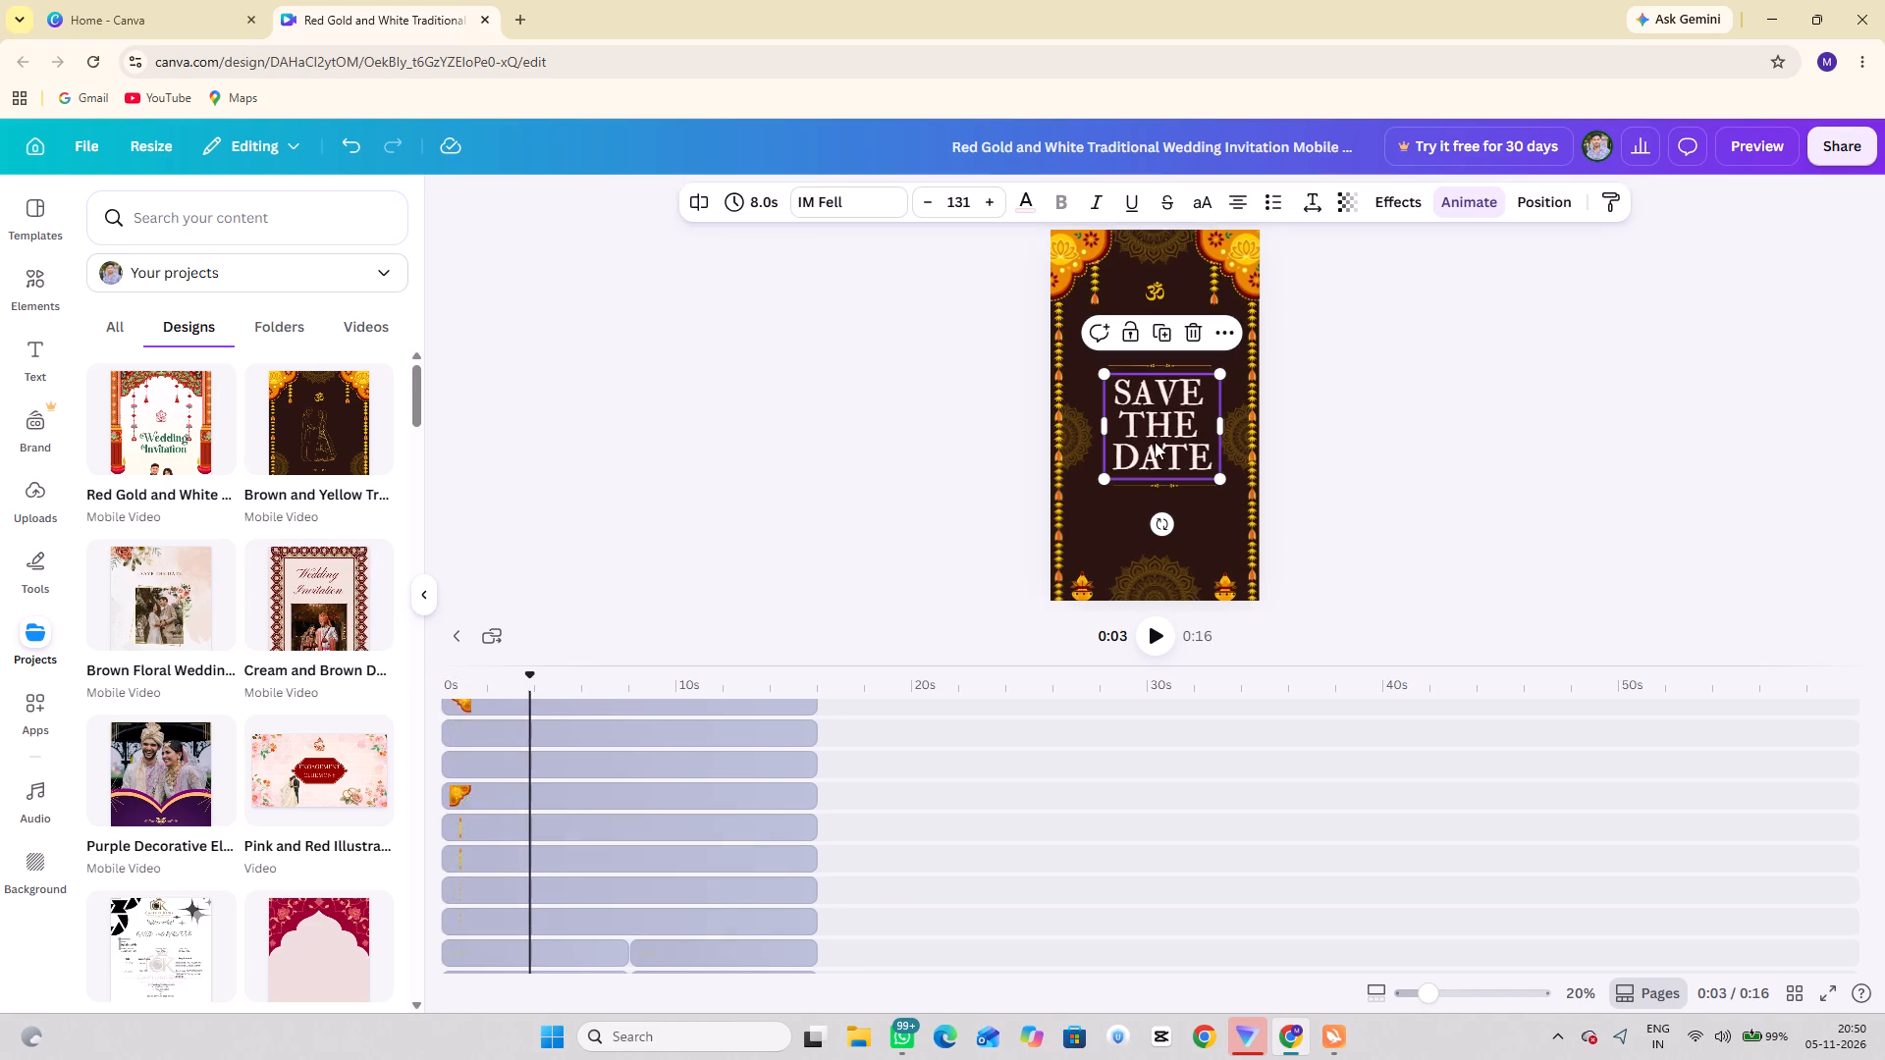
left_click(1162, 329)
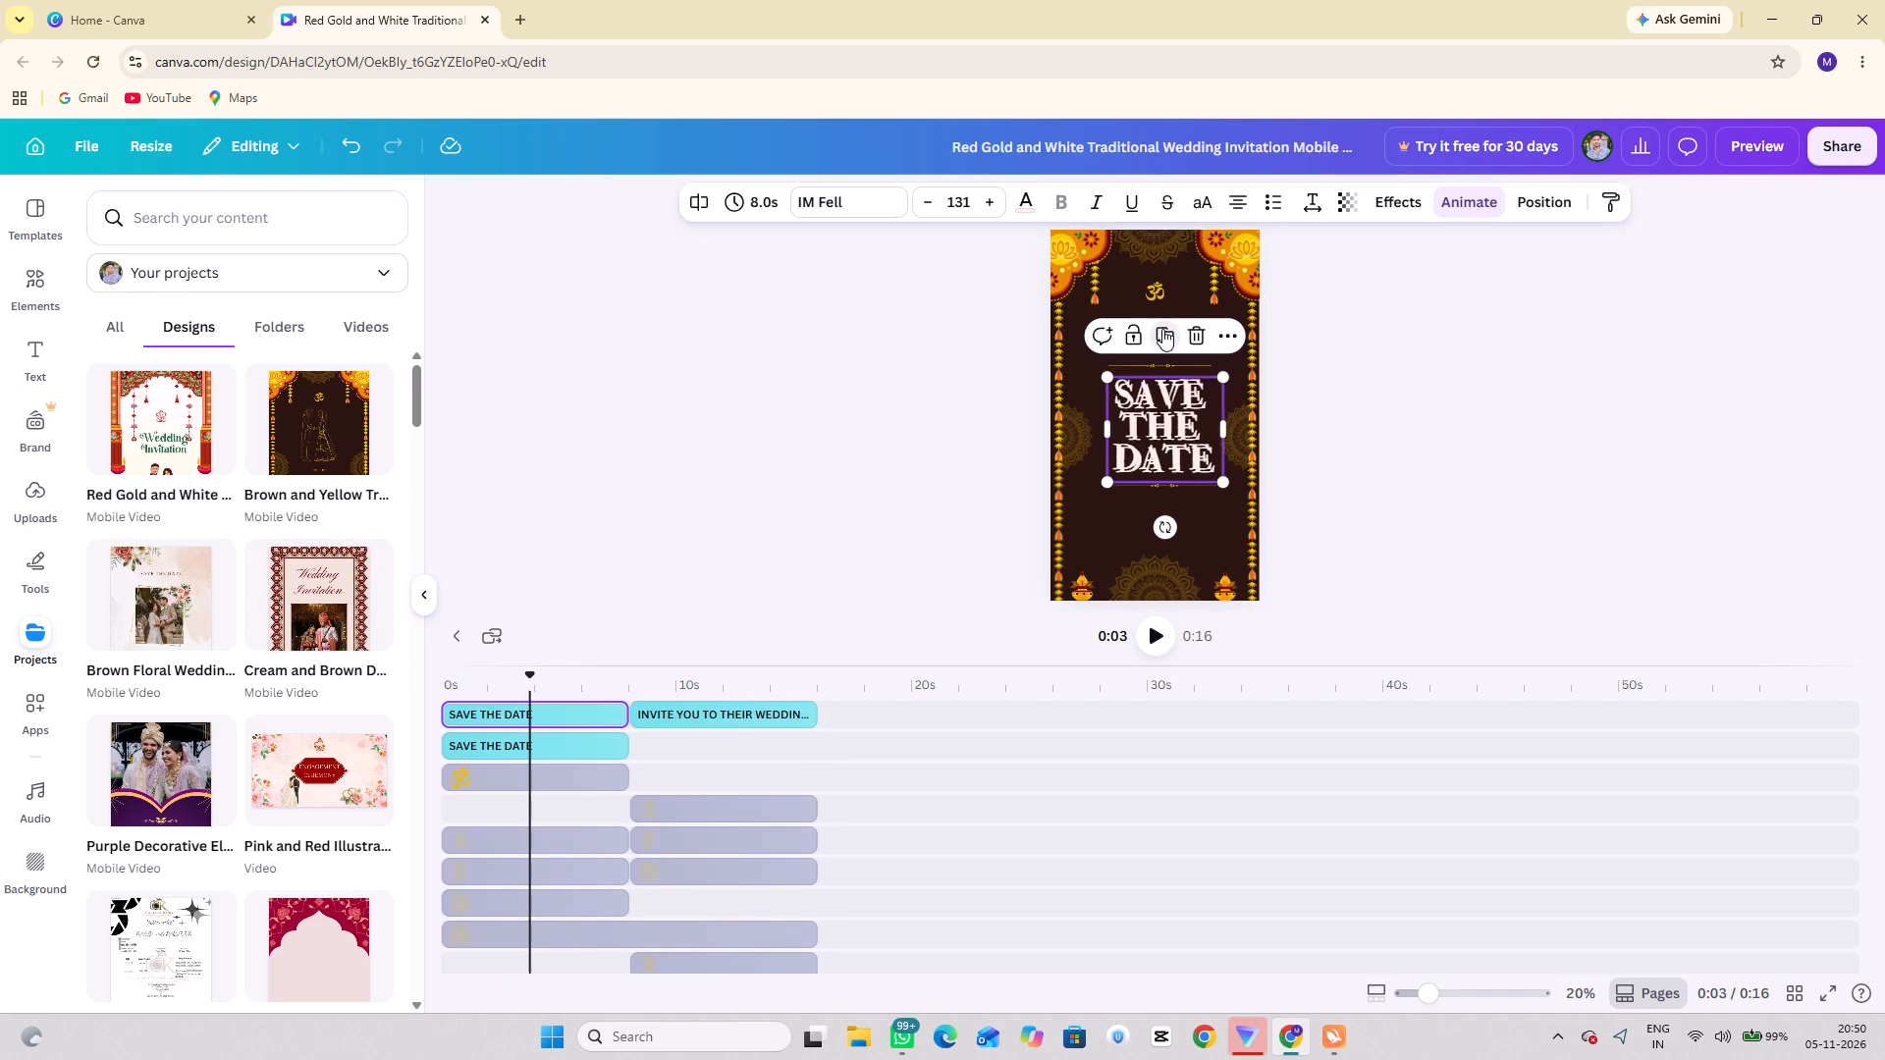
left_click_drag(1174, 435, 1154, 533)
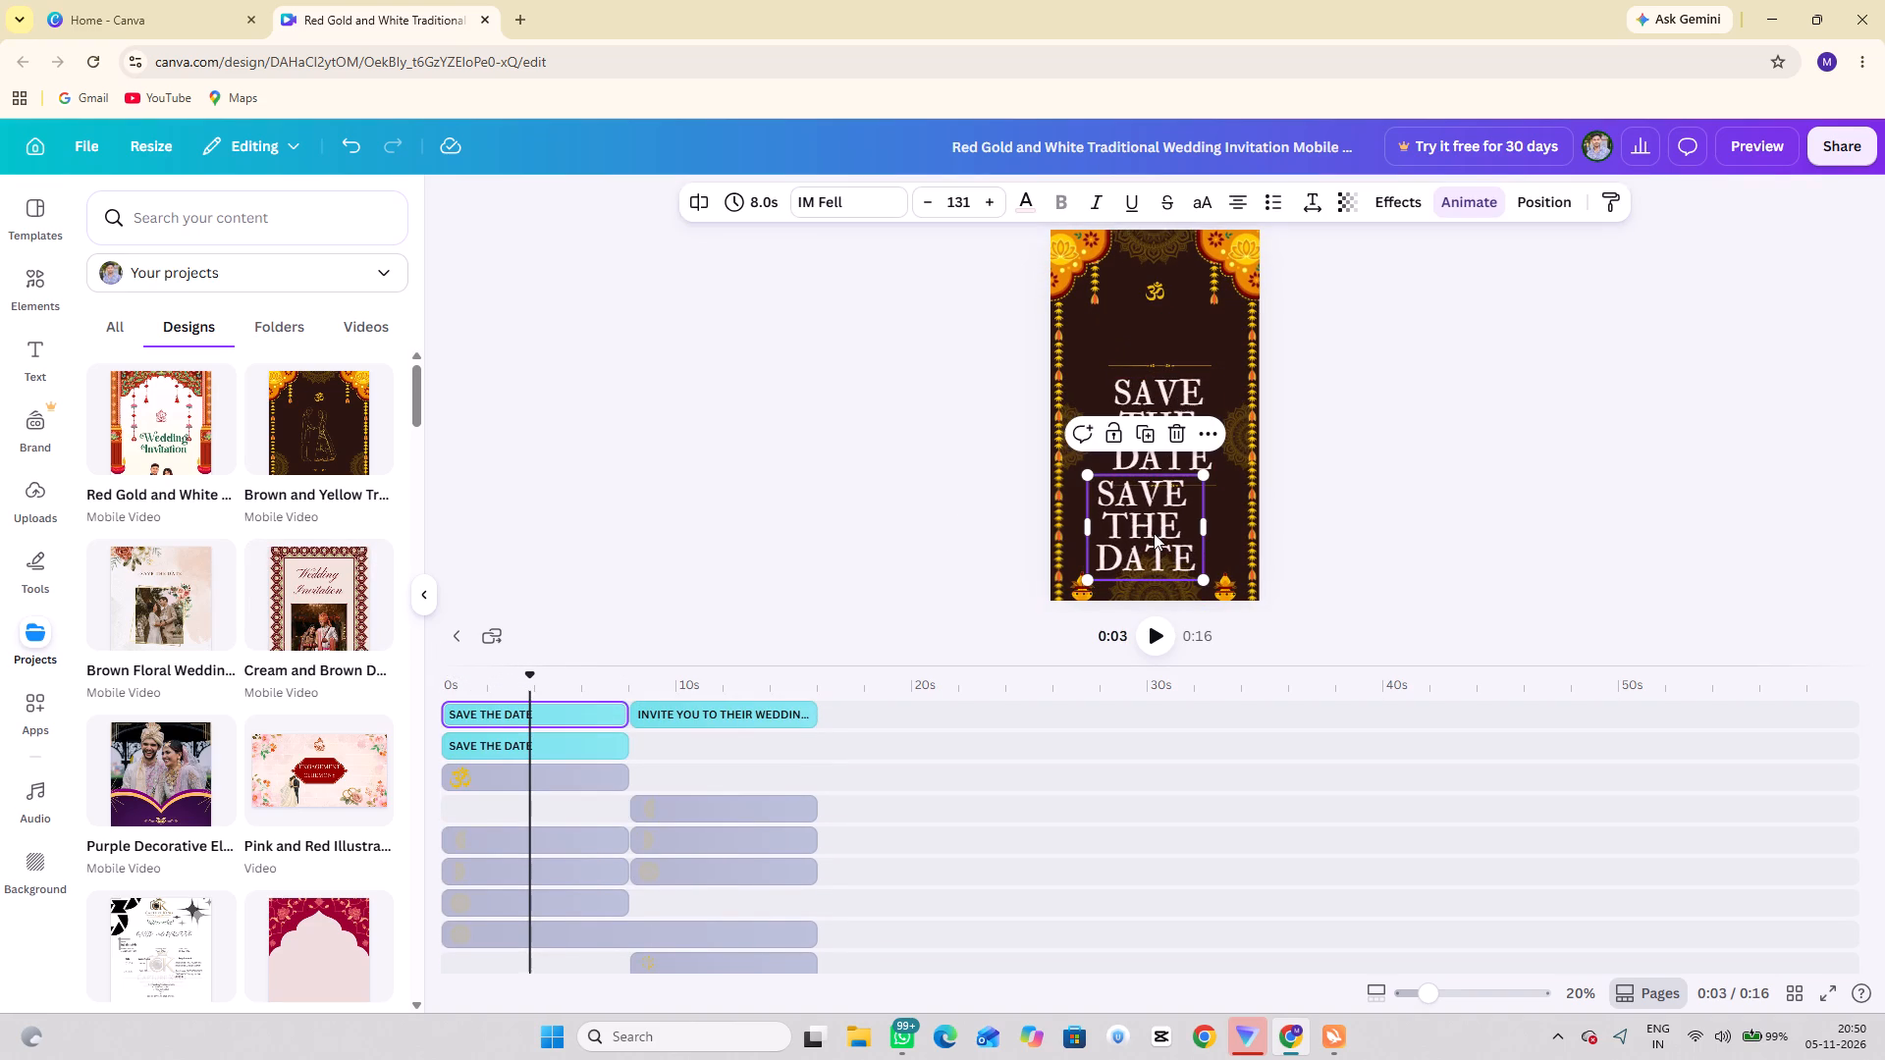
left_click_drag(1203, 530, 1223, 527)
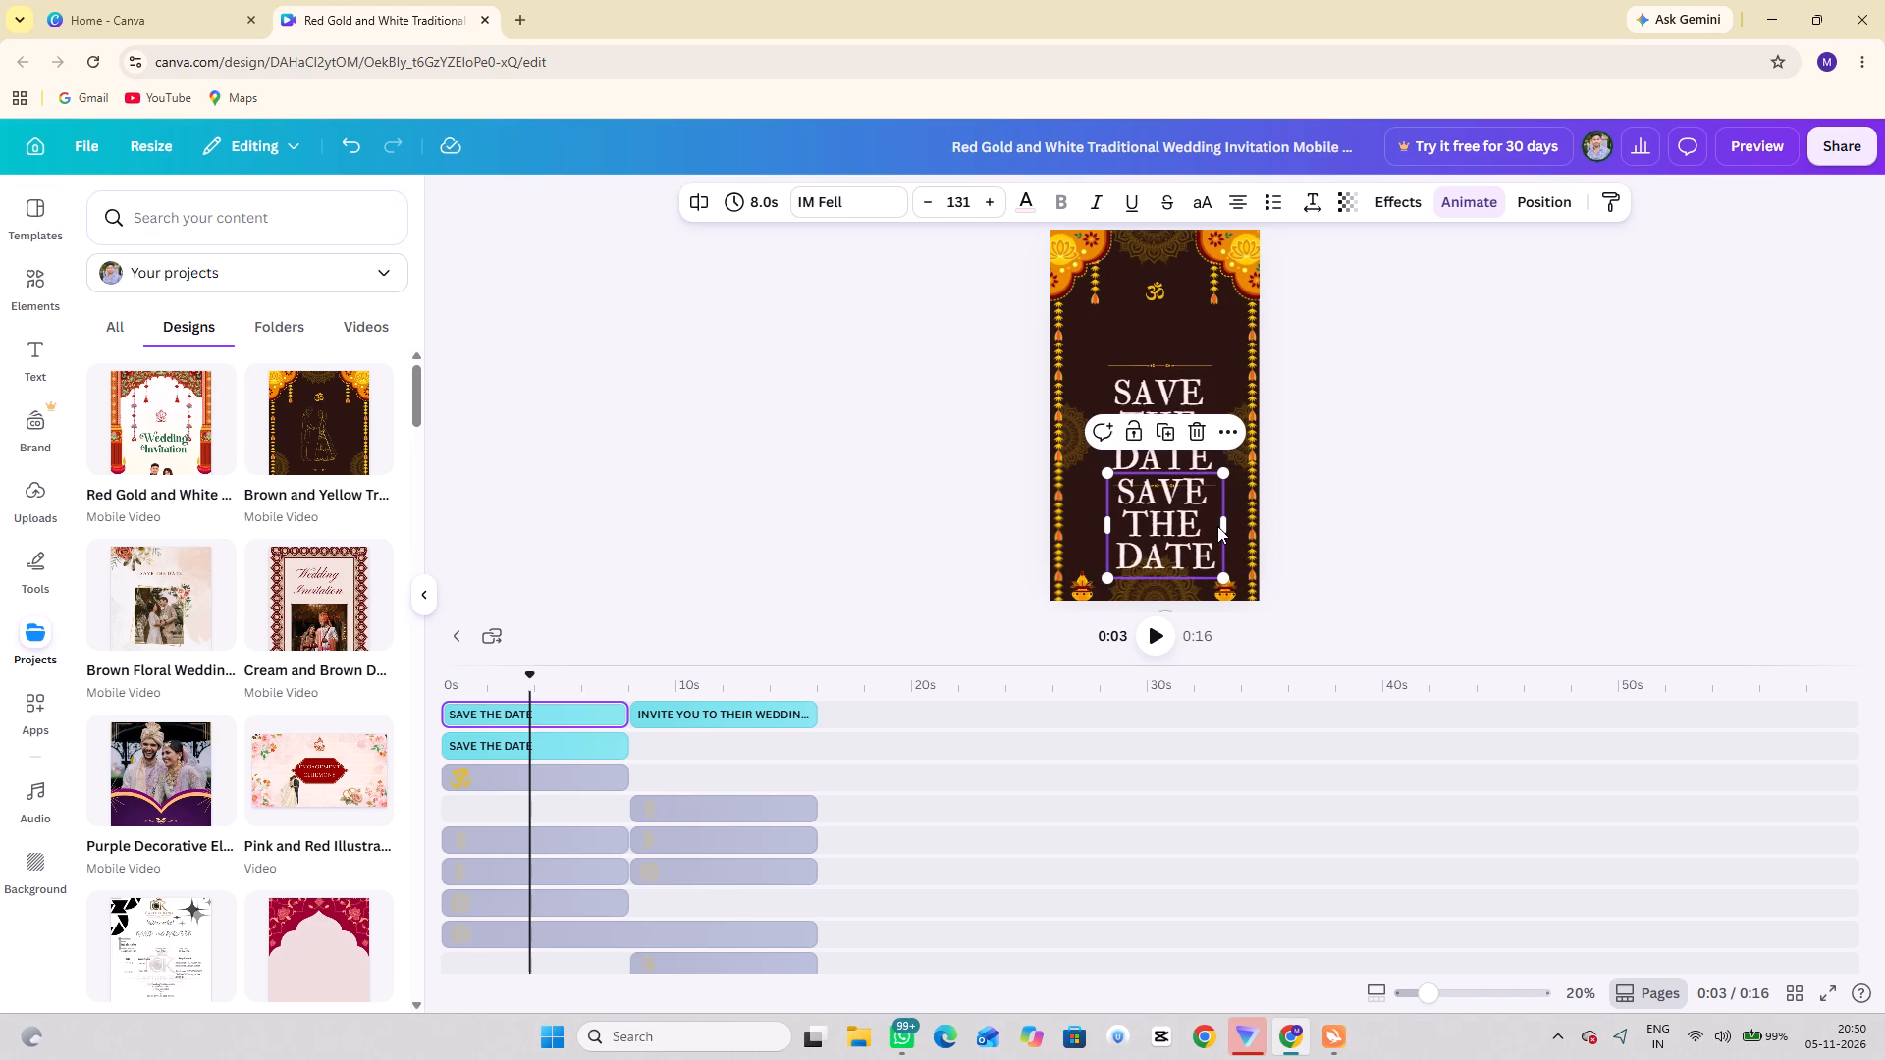
left_click_drag(1225, 525, 1341, 513)
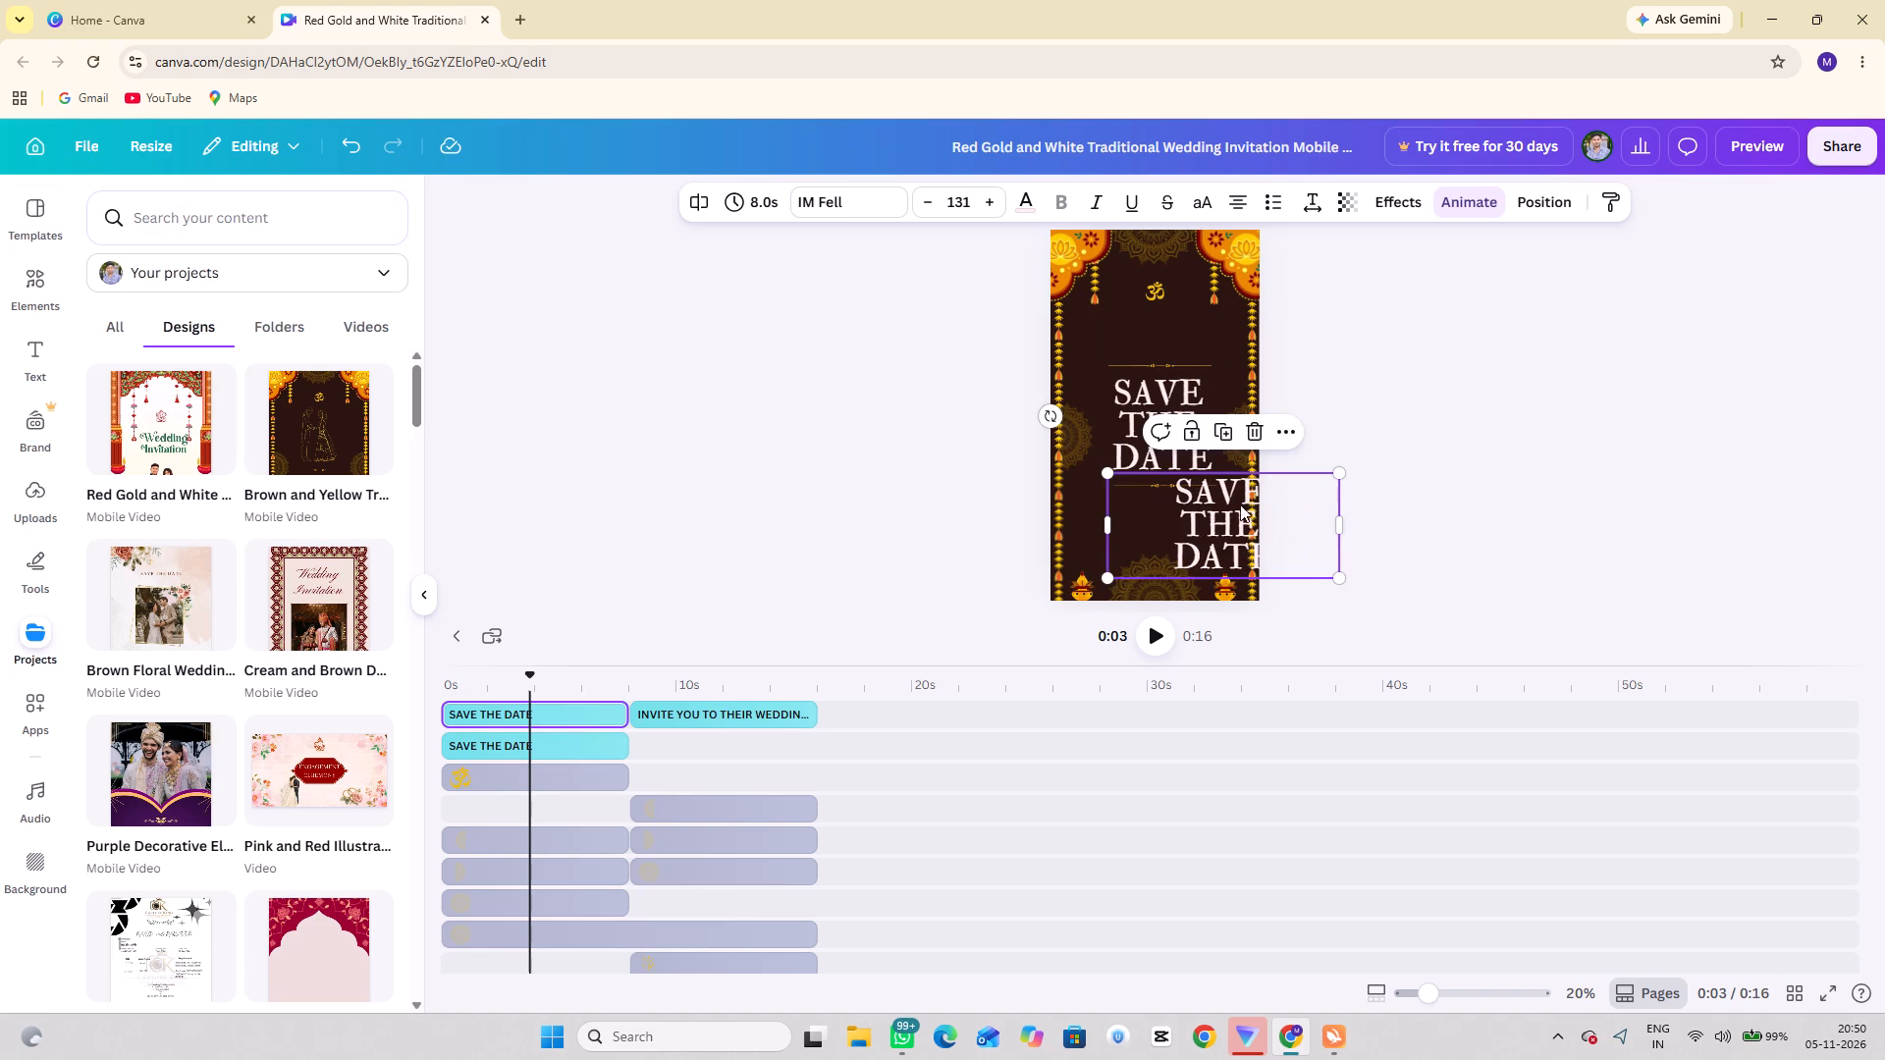
Replace the duplicated text with "24 NOV 2026".
double_click(1229, 530)
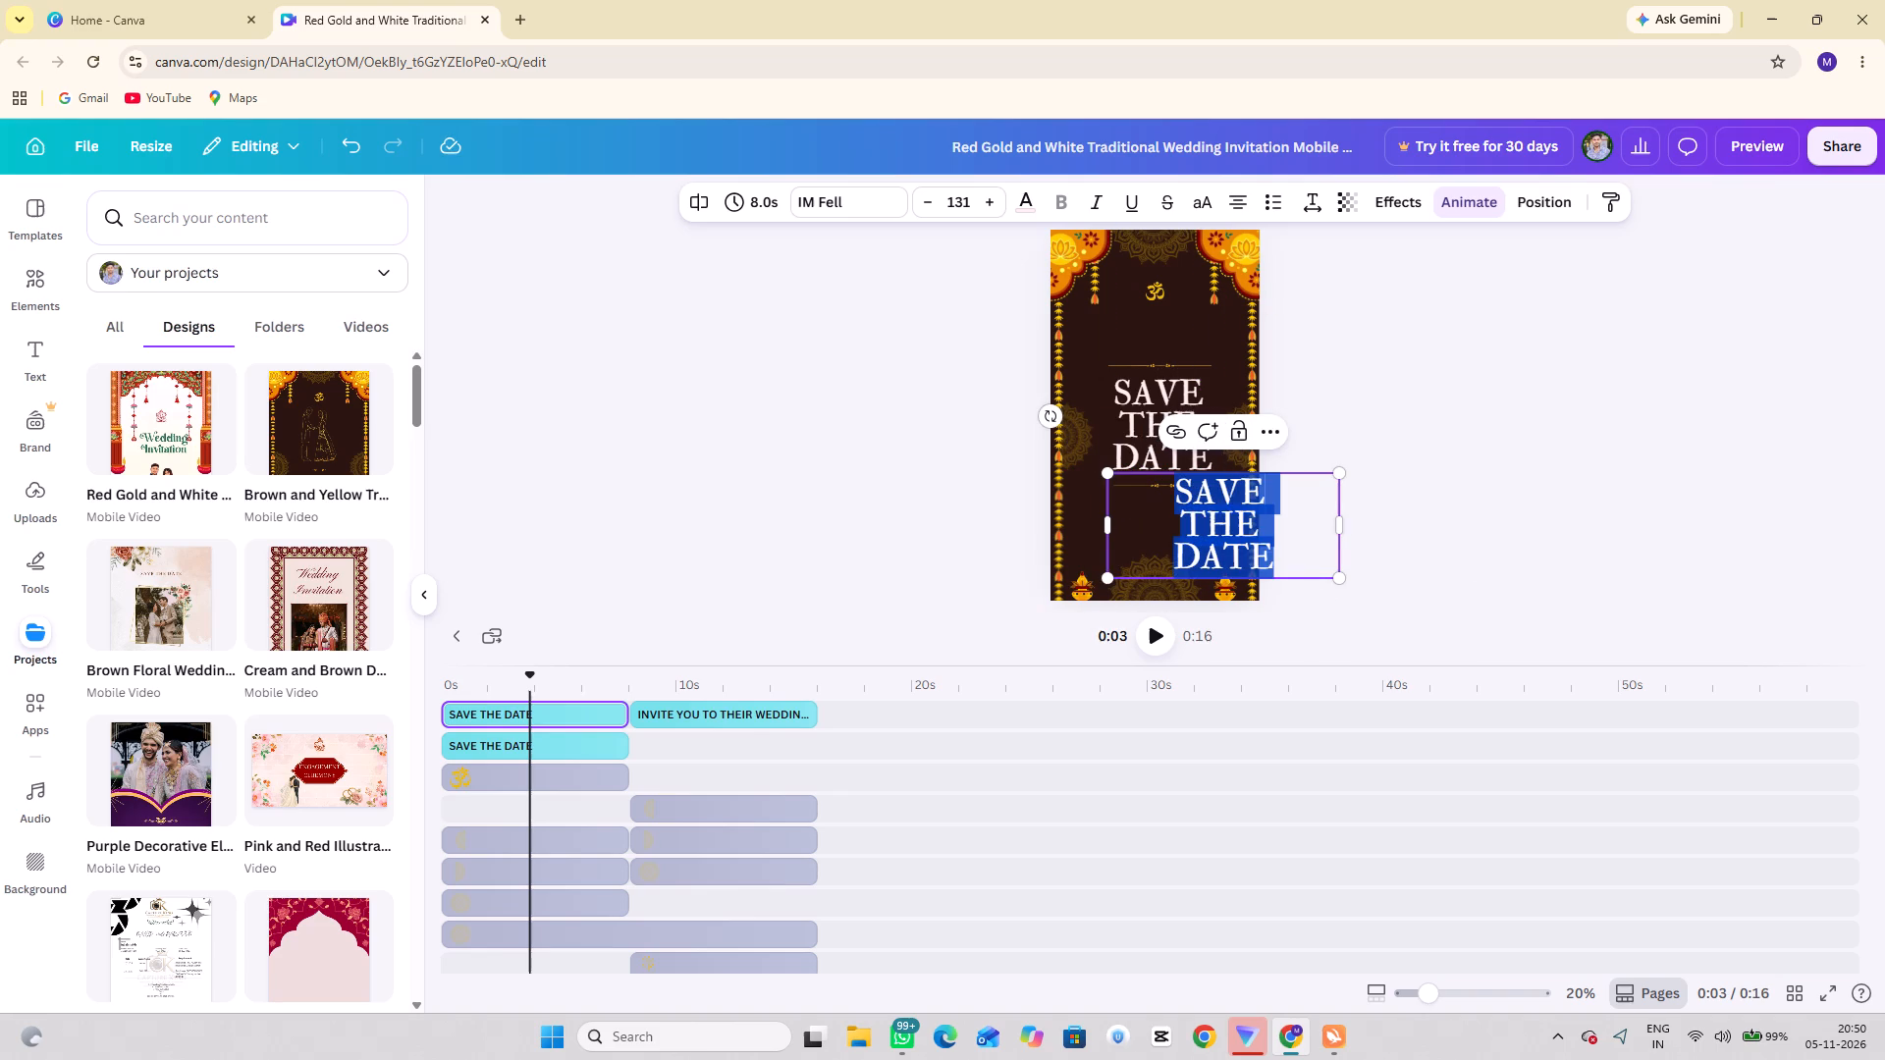
type("24")
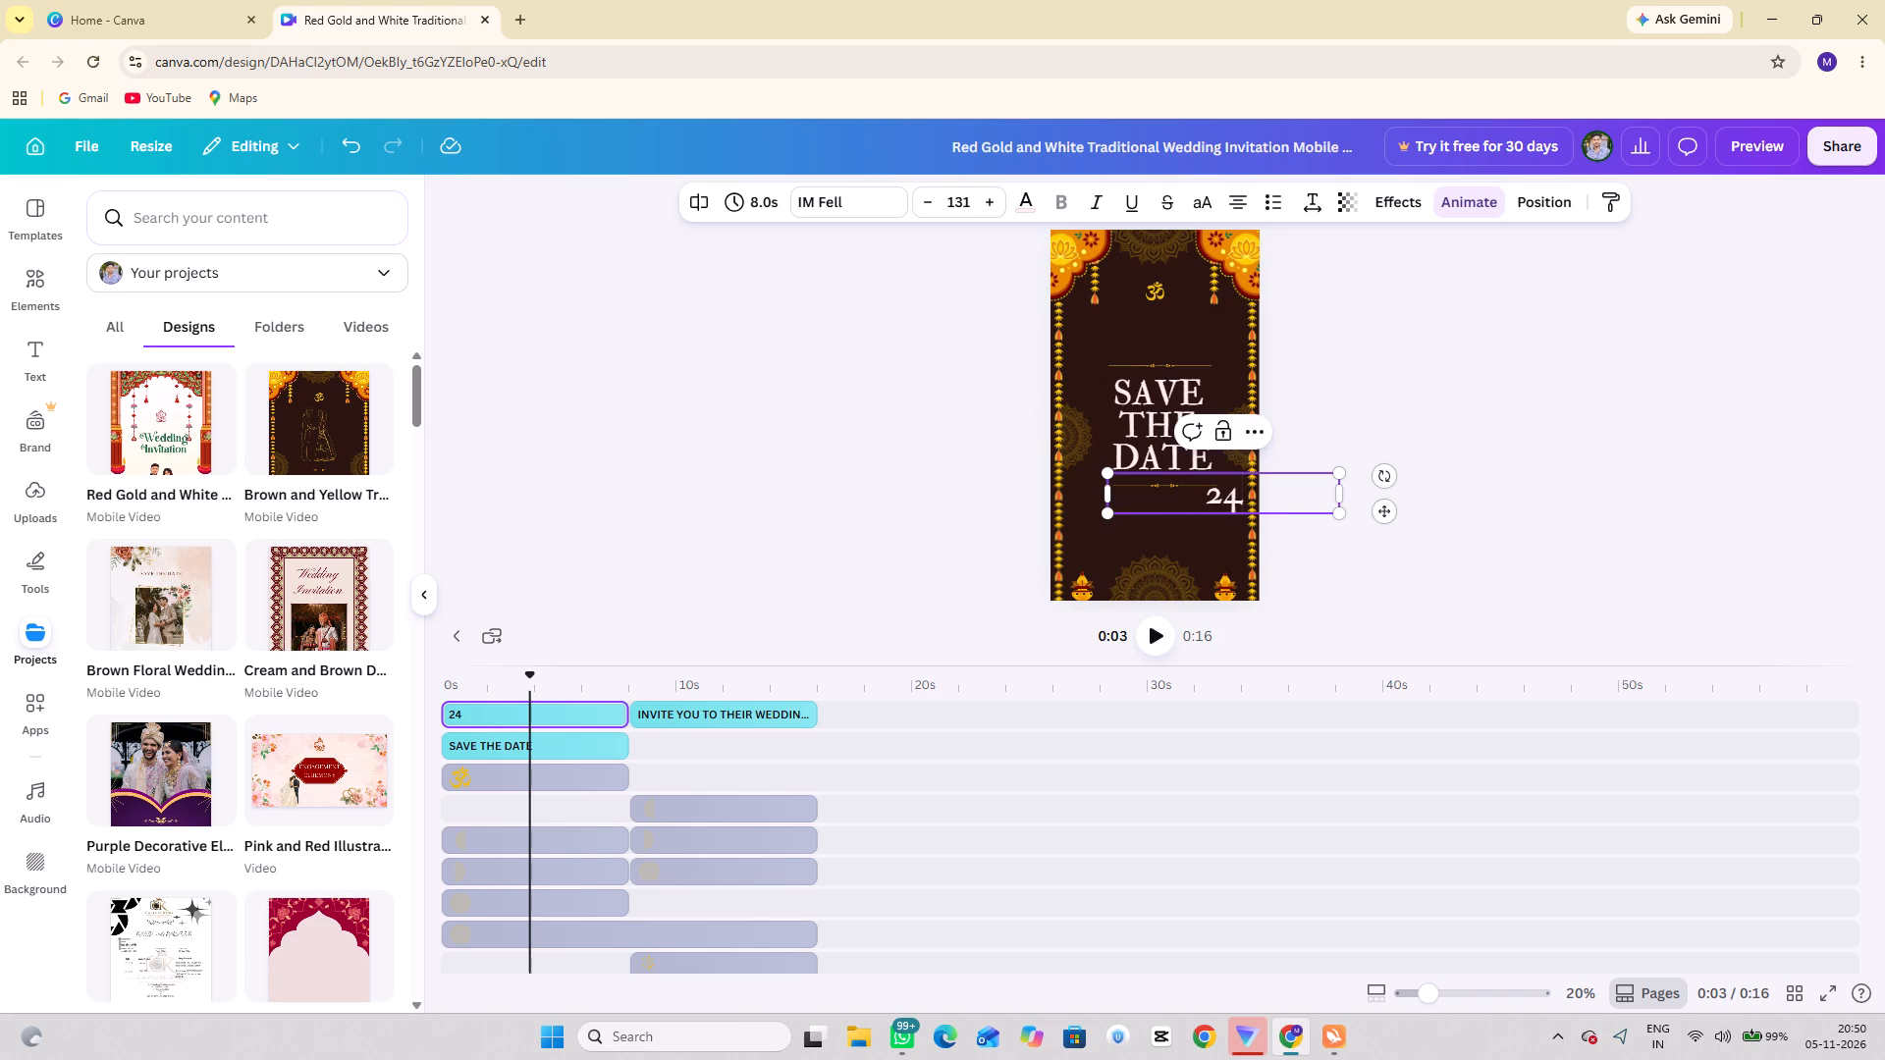
key("space")
type("NOV")
key("space")
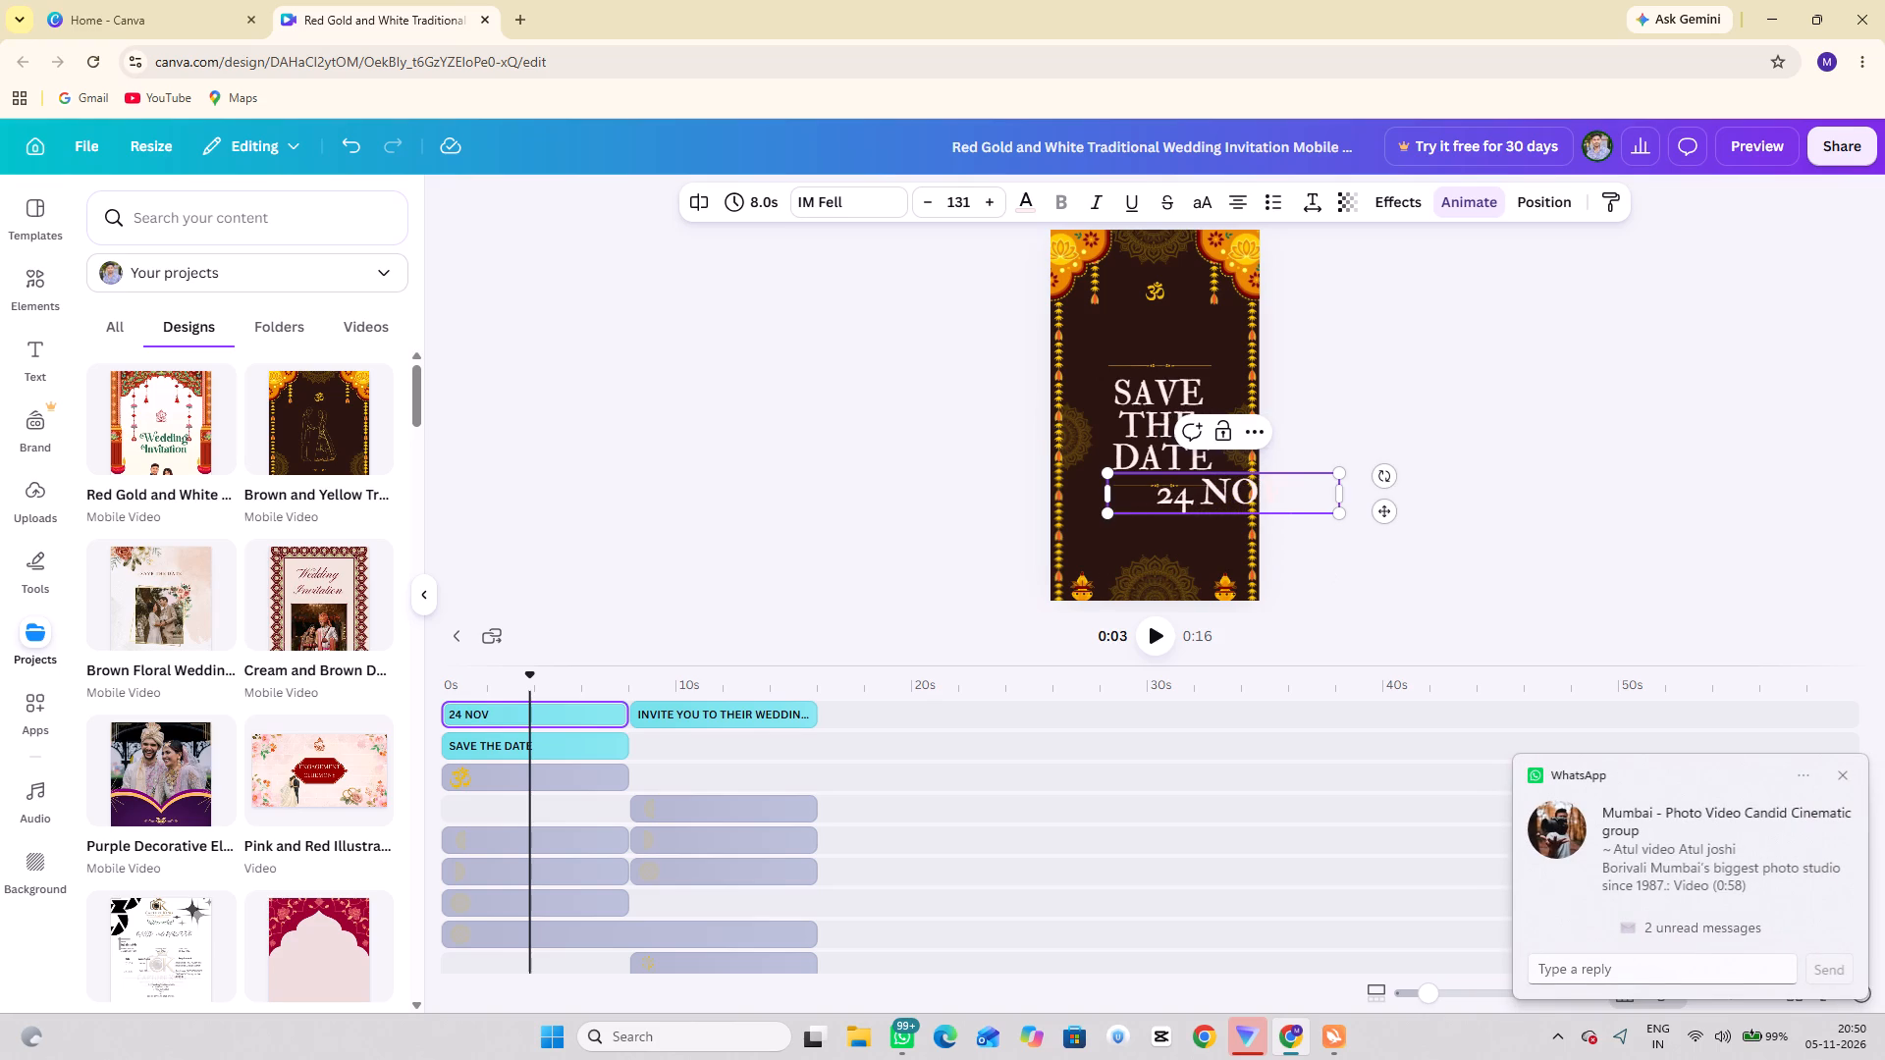
key("2")
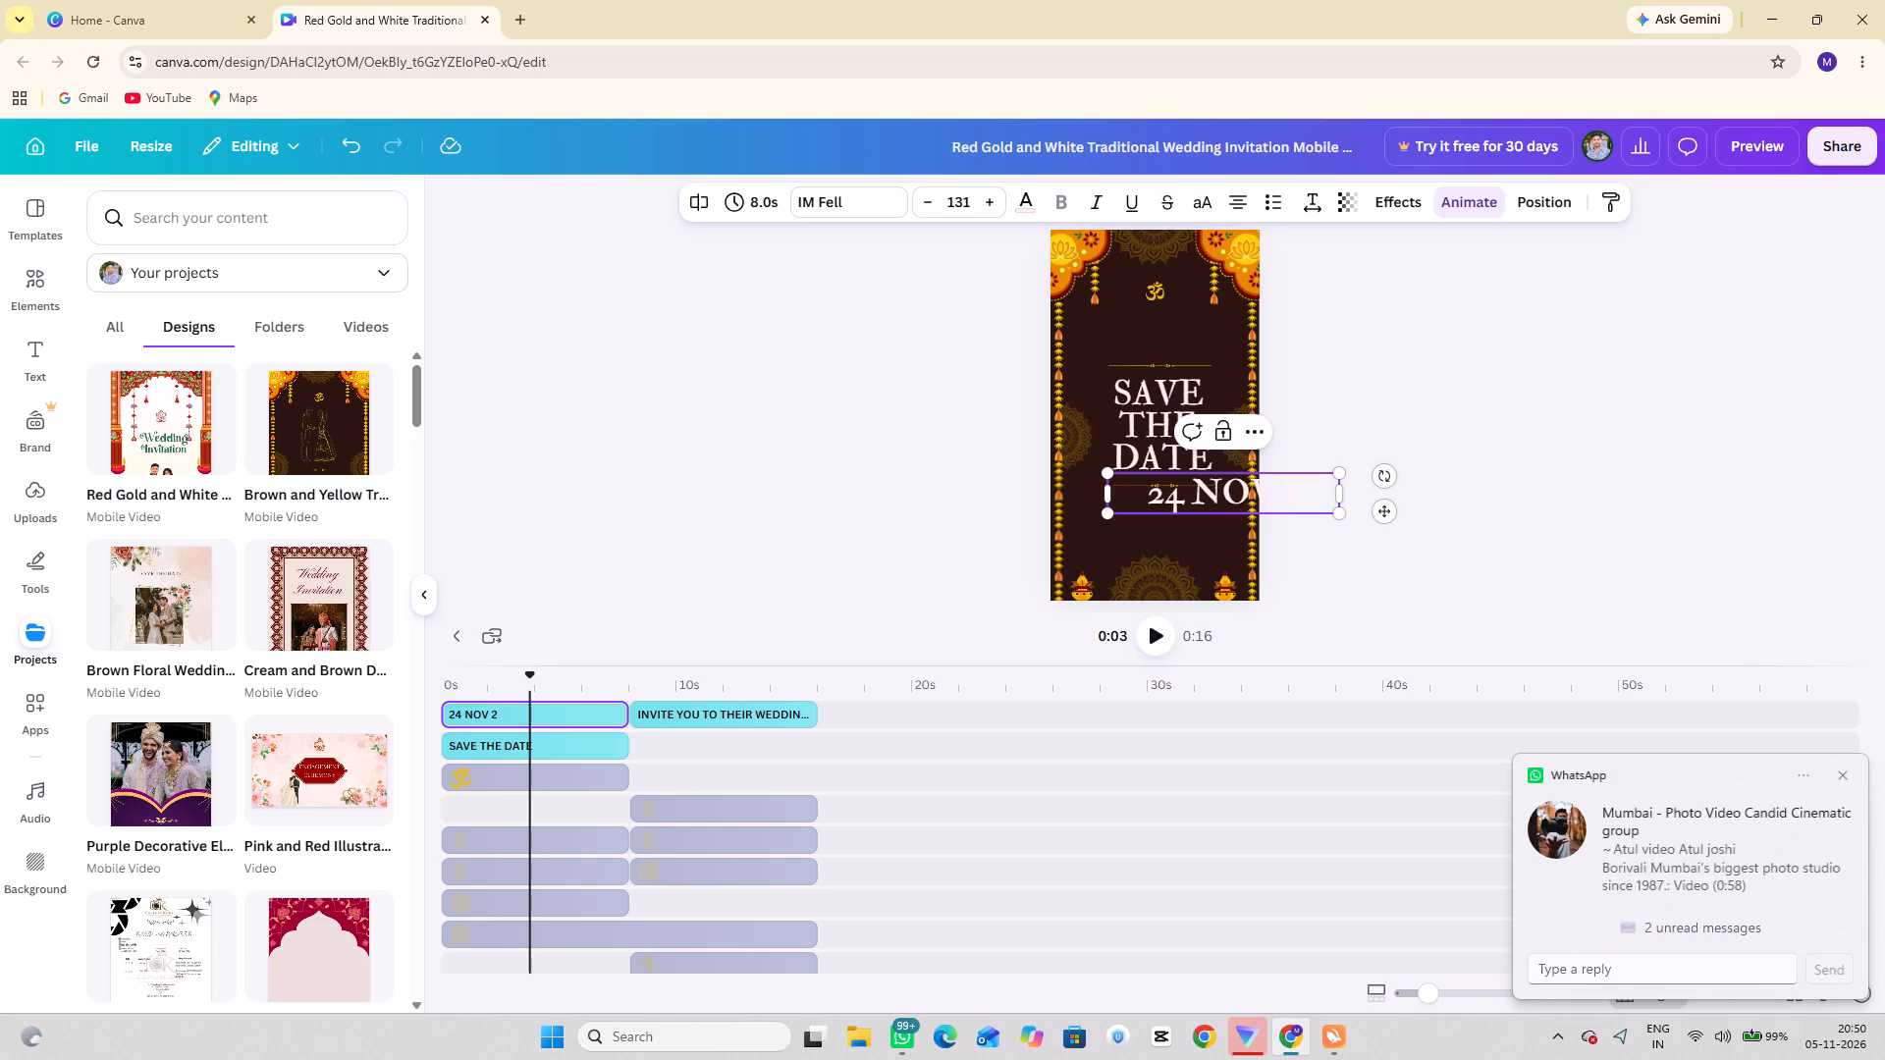
type("026")
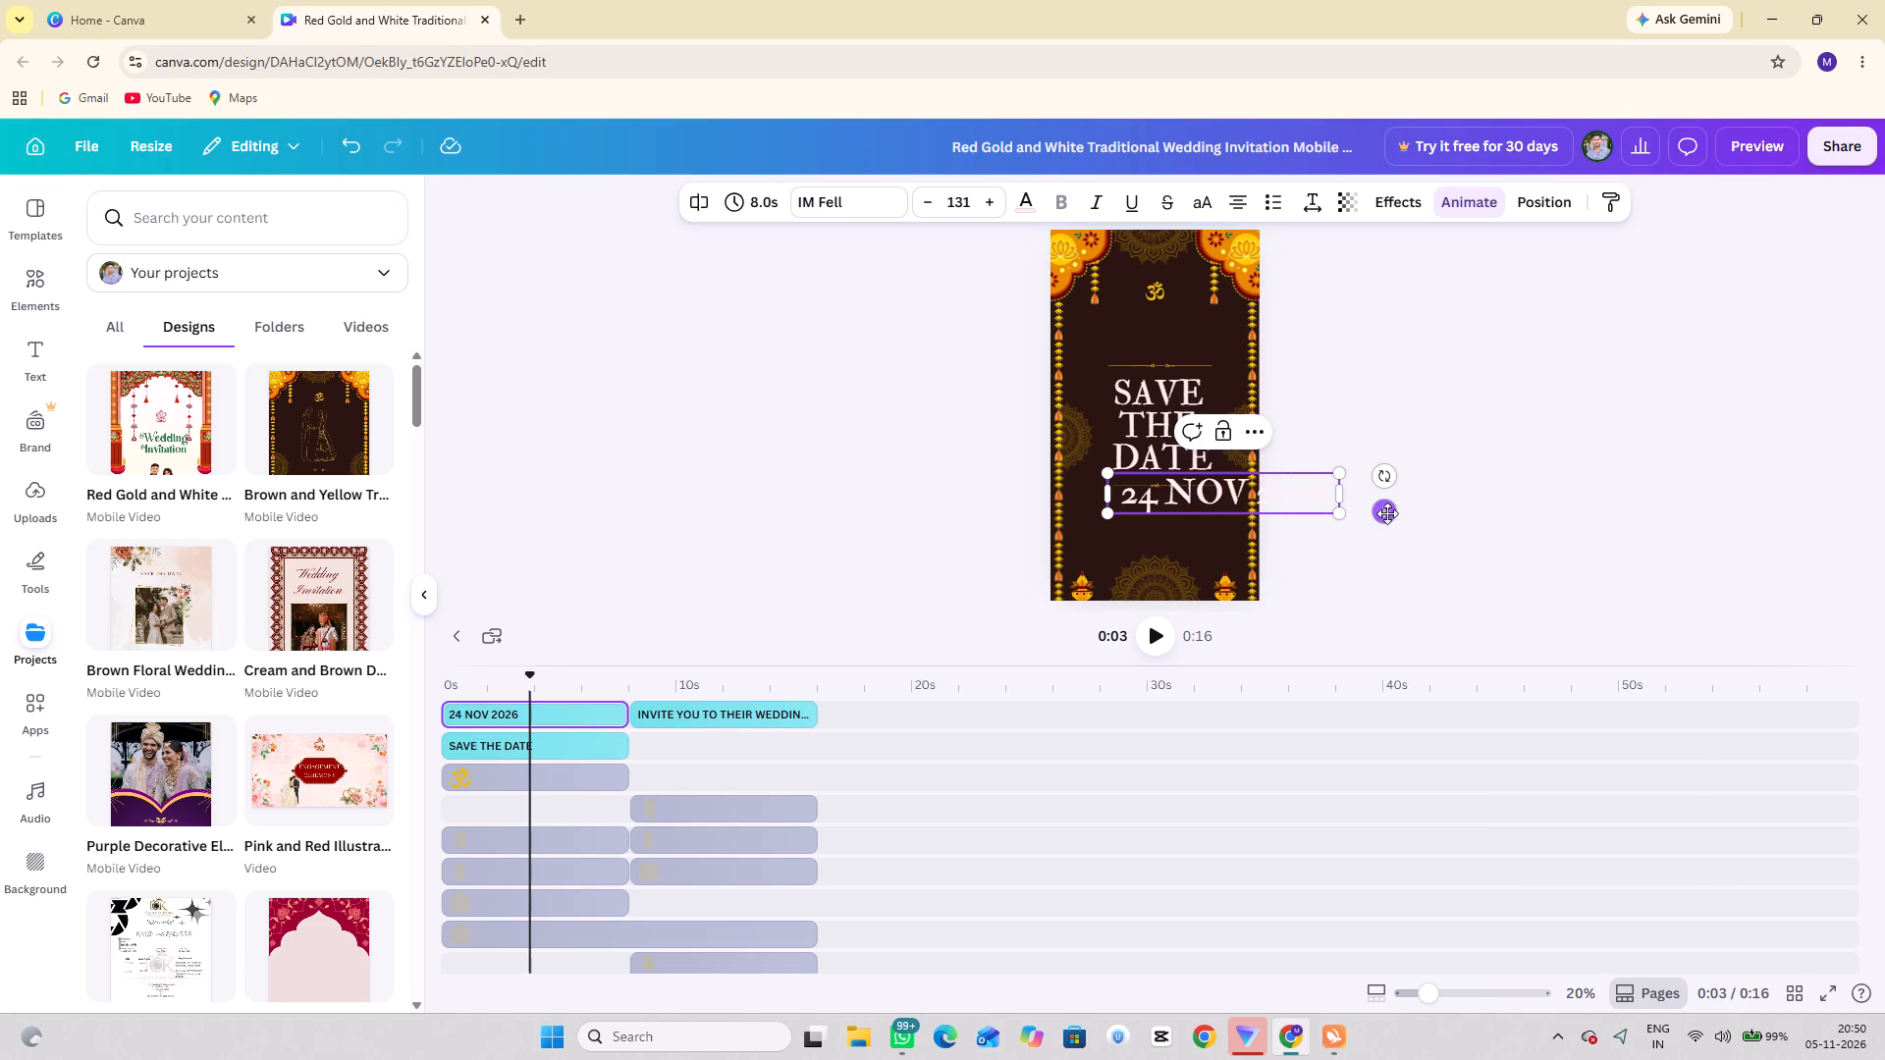
Shrink the "24 NOV 2026" text to about size 96.3 and place it just below the lower divider, between the side garlands.
left_click_drag(1387, 513, 1322, 537)
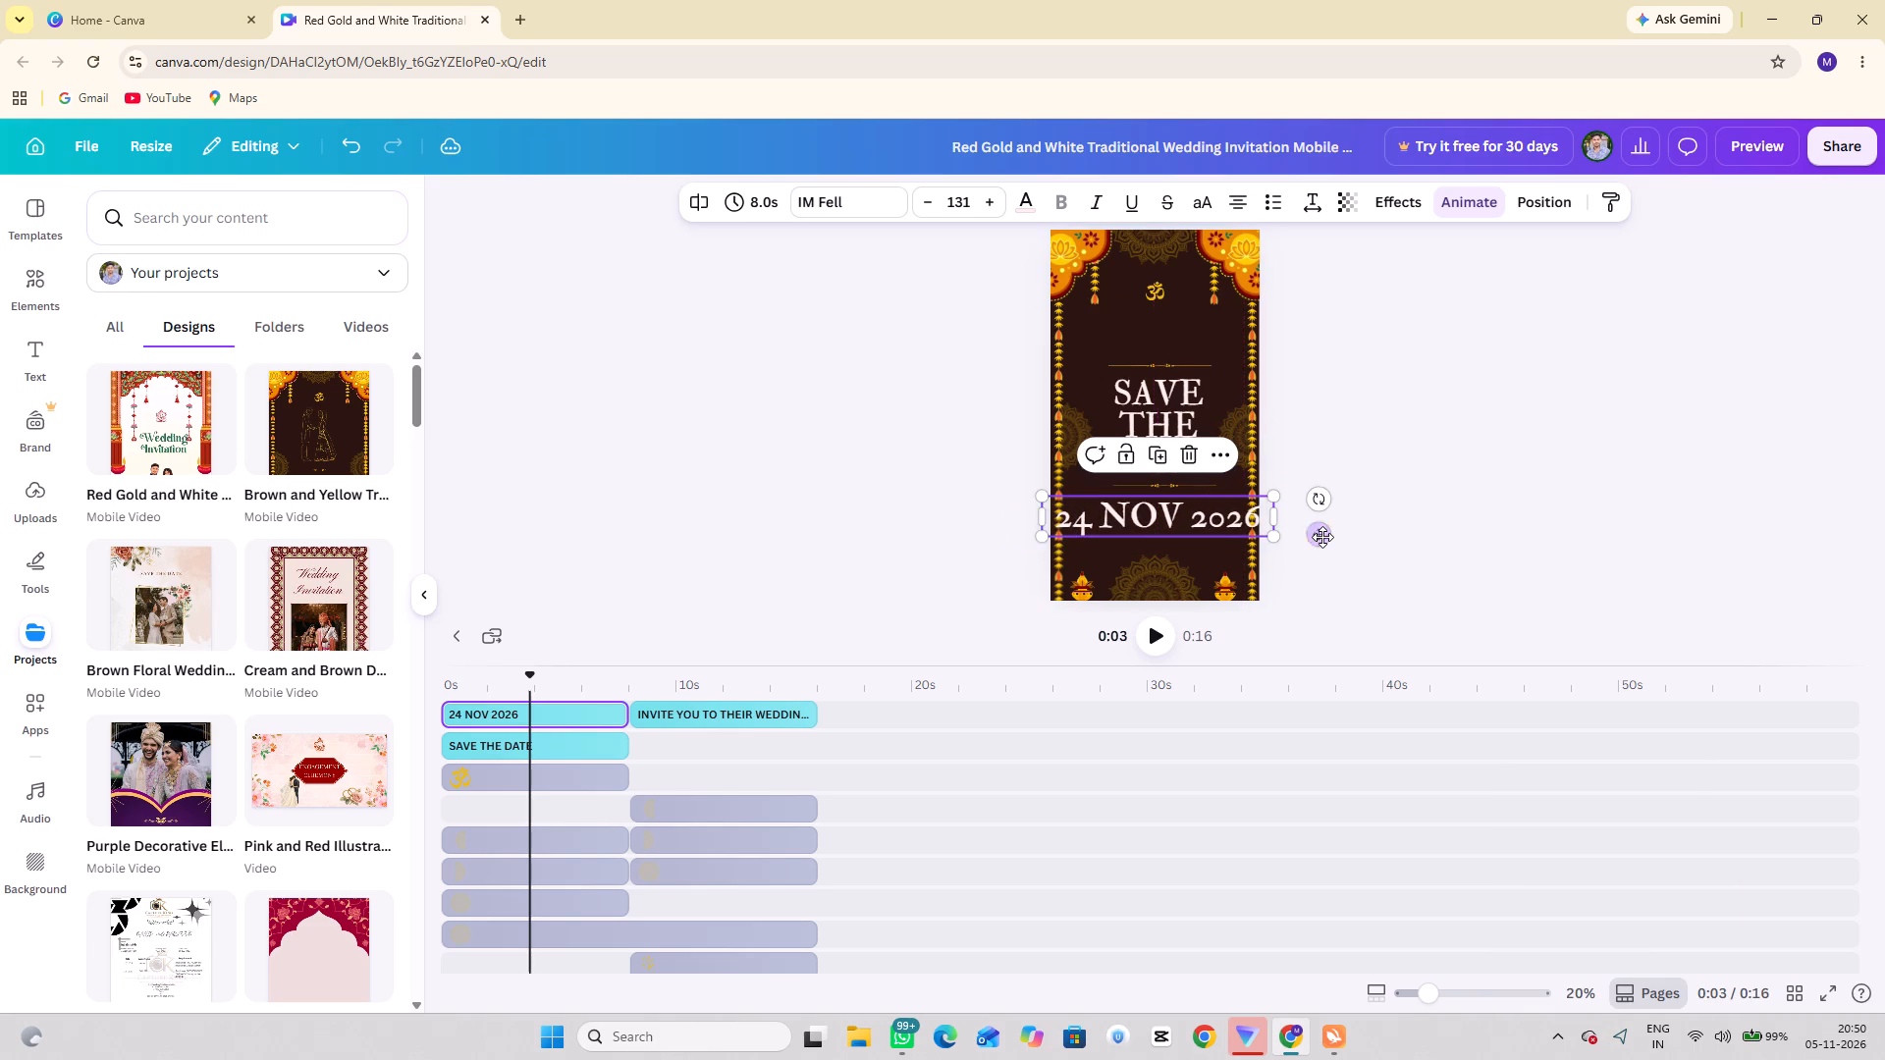
left_click_drag(1040, 497, 1086, 508)
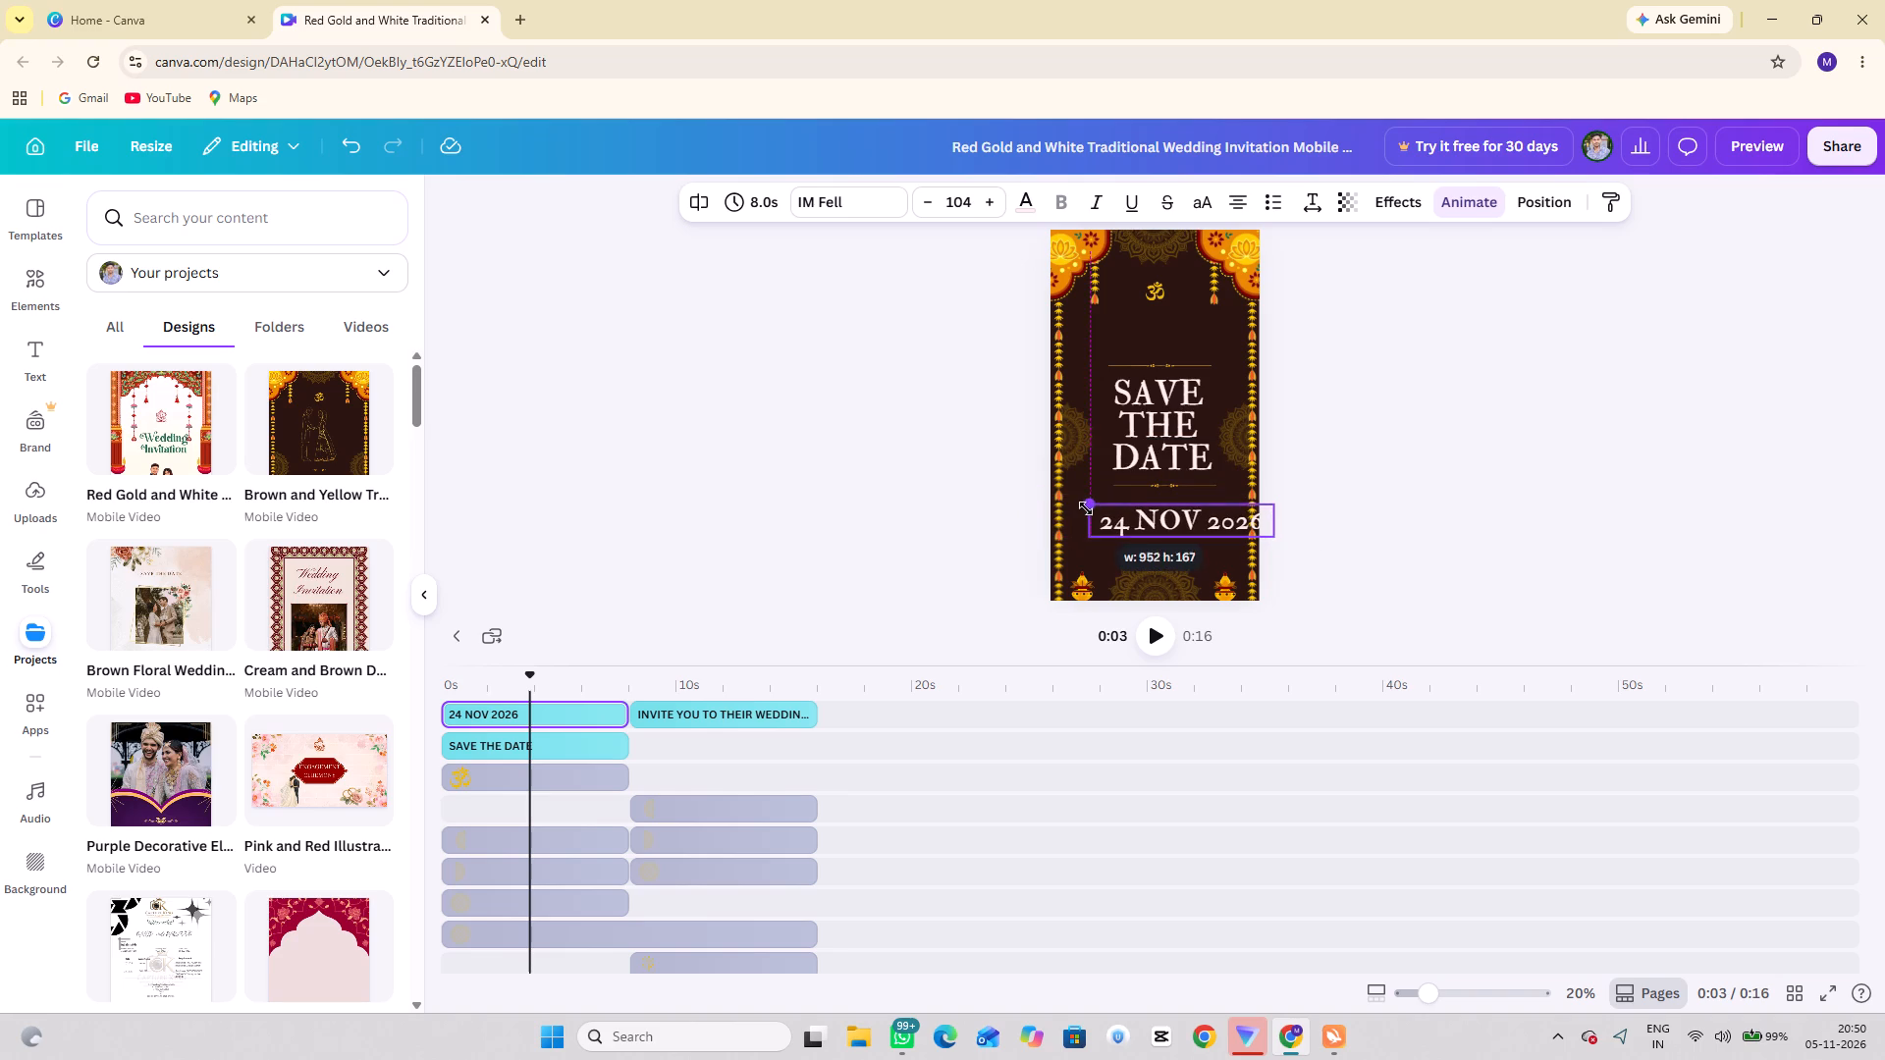
left_click_drag(1086, 508, 1088, 511)
left_click_drag(1189, 509, 1164, 499)
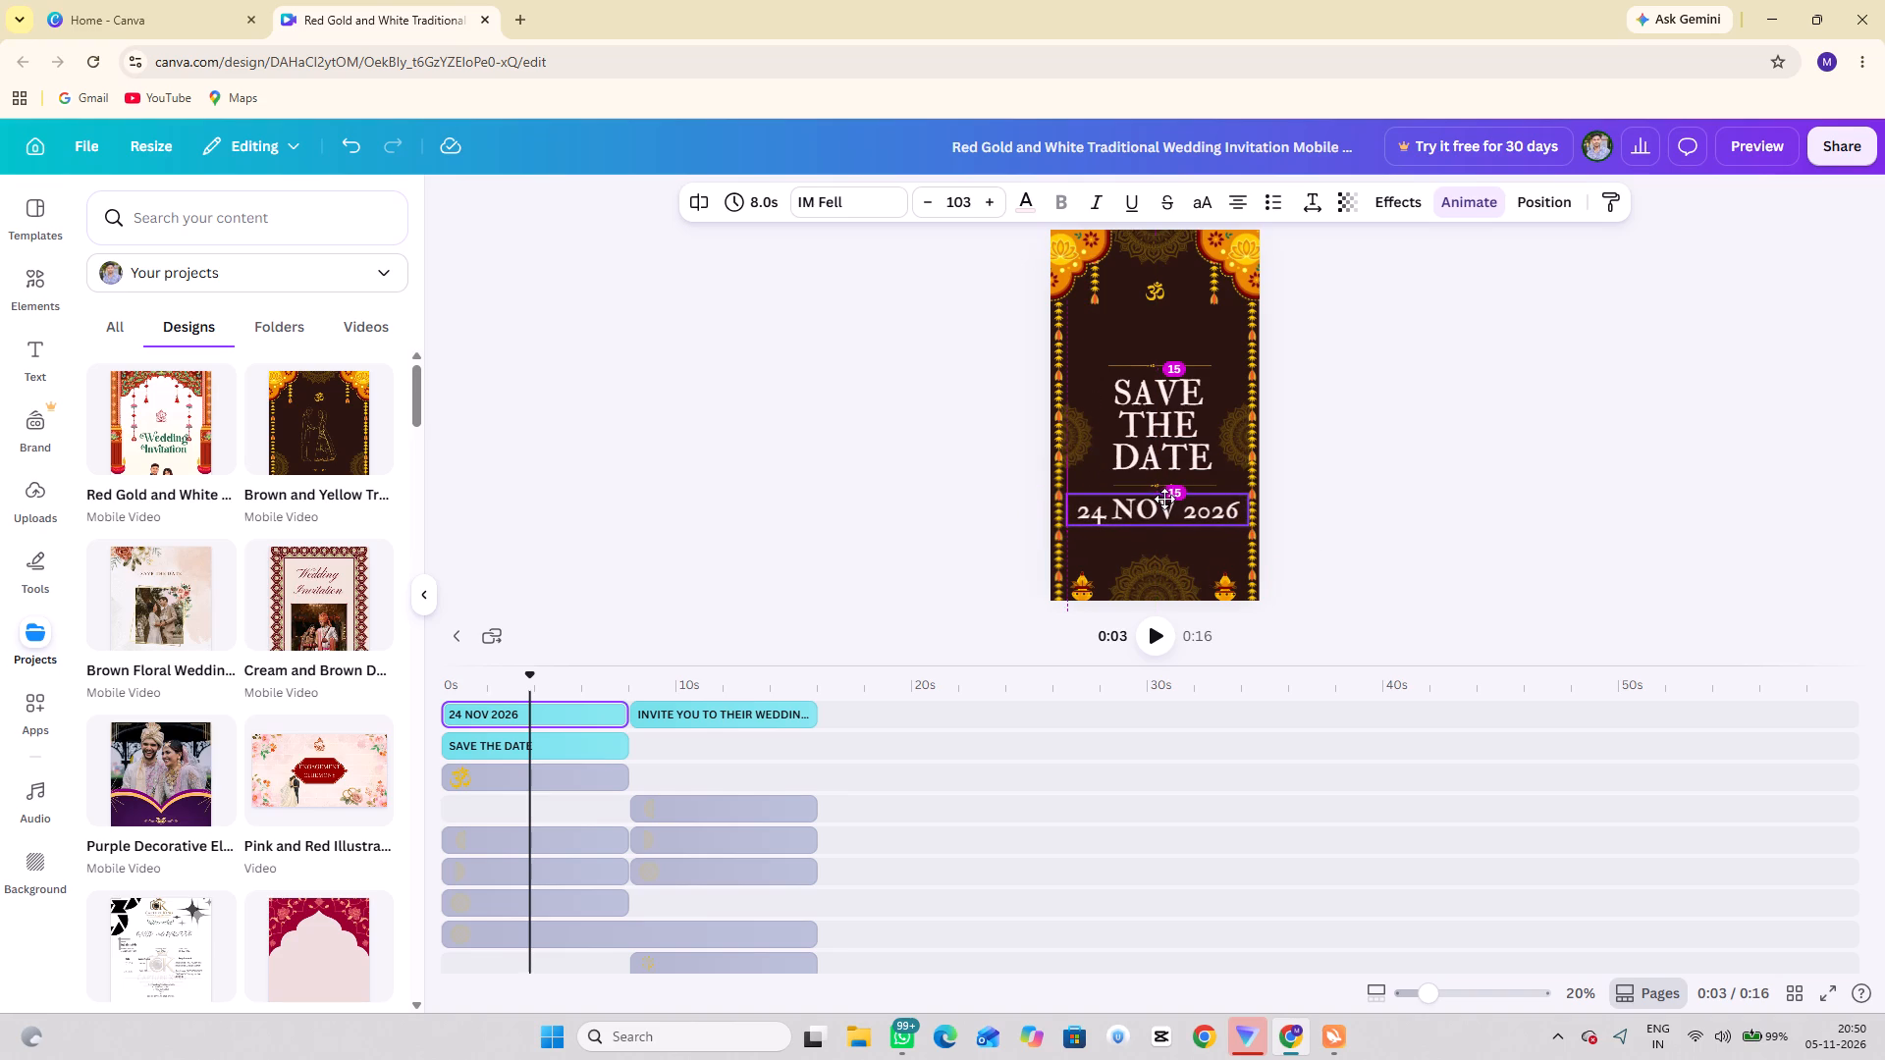
left_click_drag(1164, 499, 1169, 500)
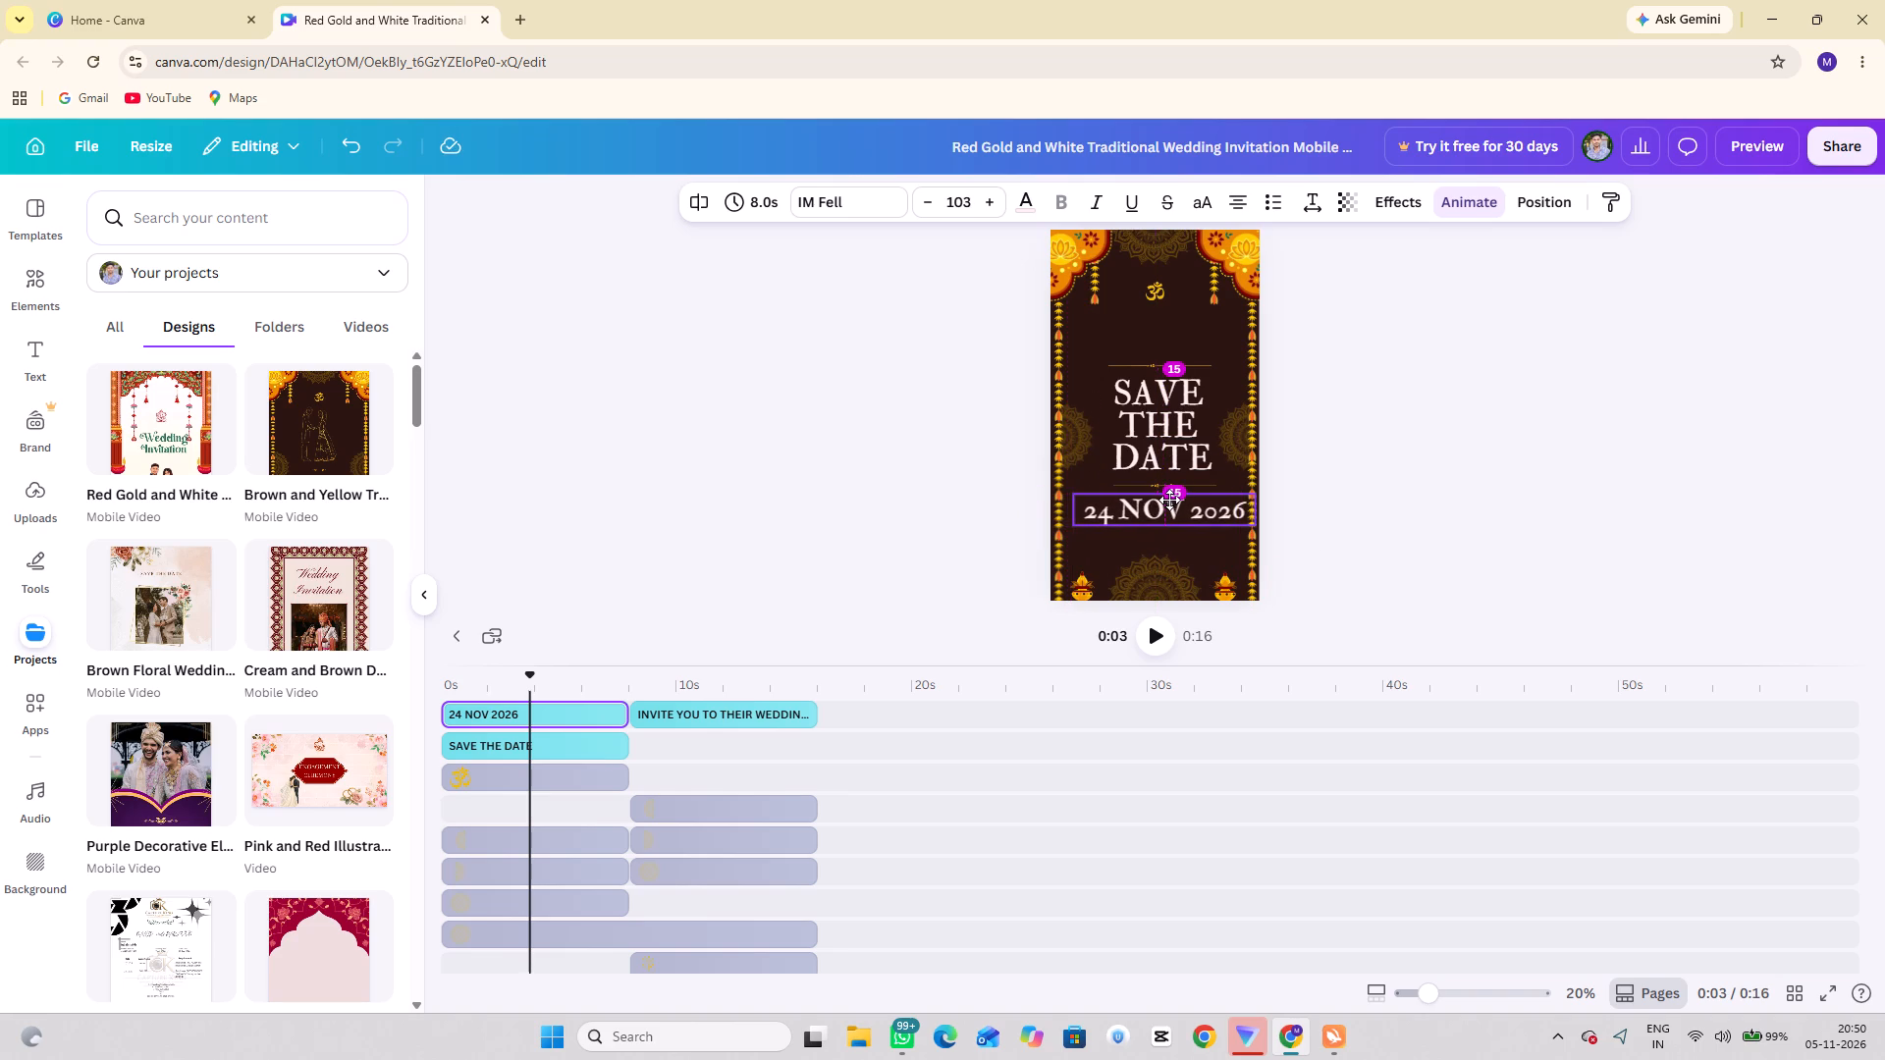
left_click_drag(1169, 500, 1168, 500)
left_click_drag(1073, 493, 1087, 500)
left_click(1166, 509)
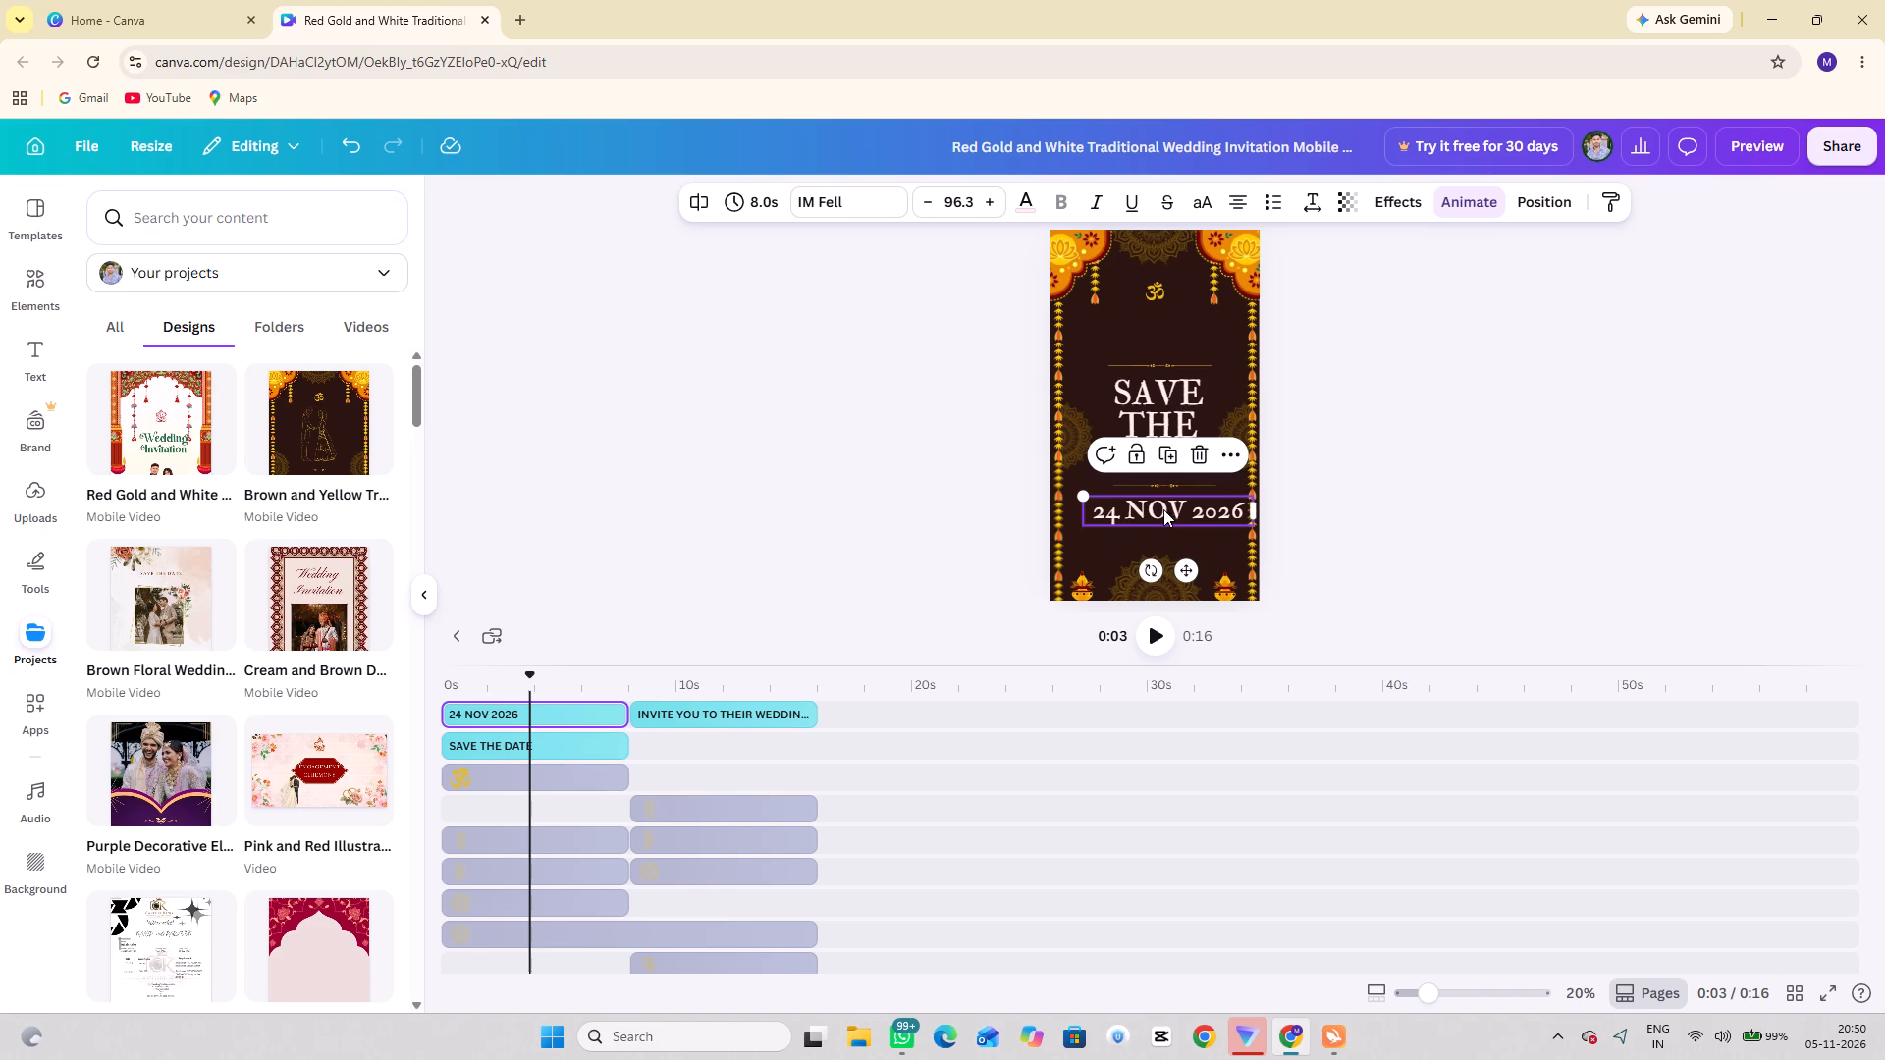
left_click(1371, 483)
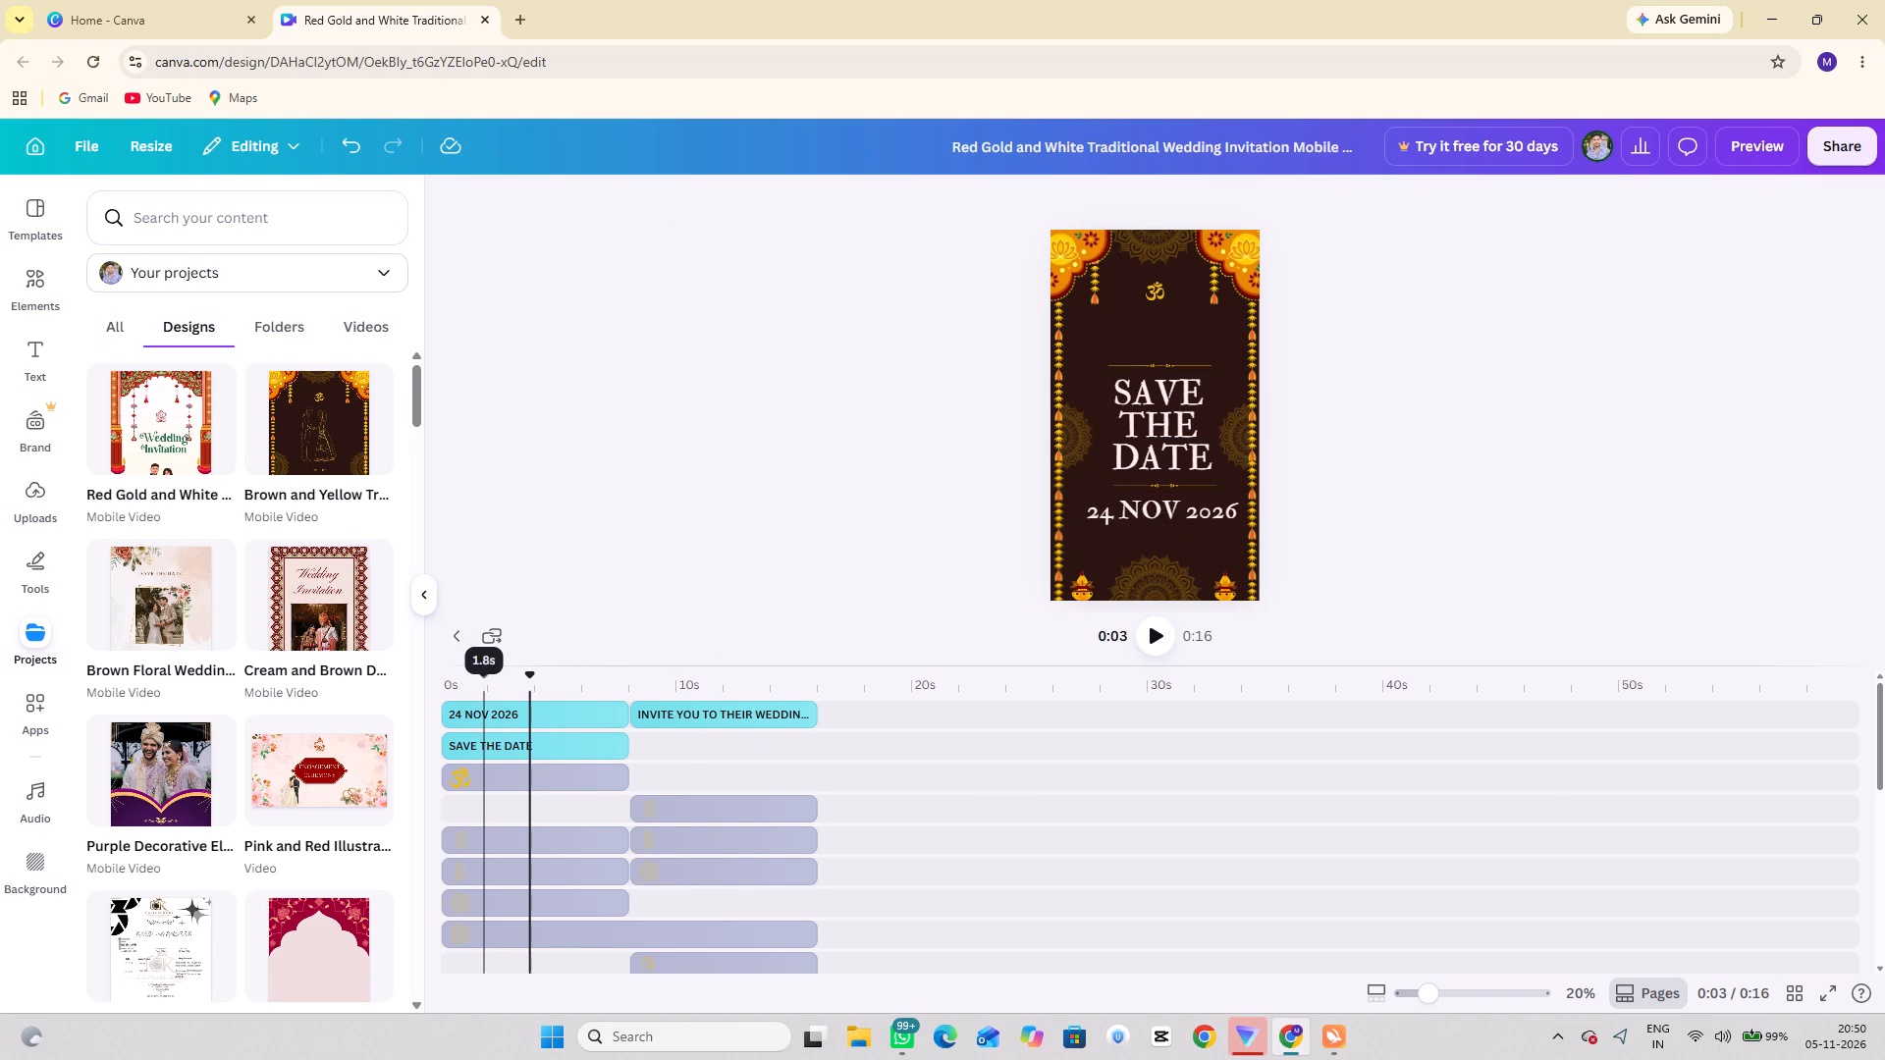
Return to the page overview and move the "SAVE THE DATE" page from fifth to second position.
left_click(458, 633)
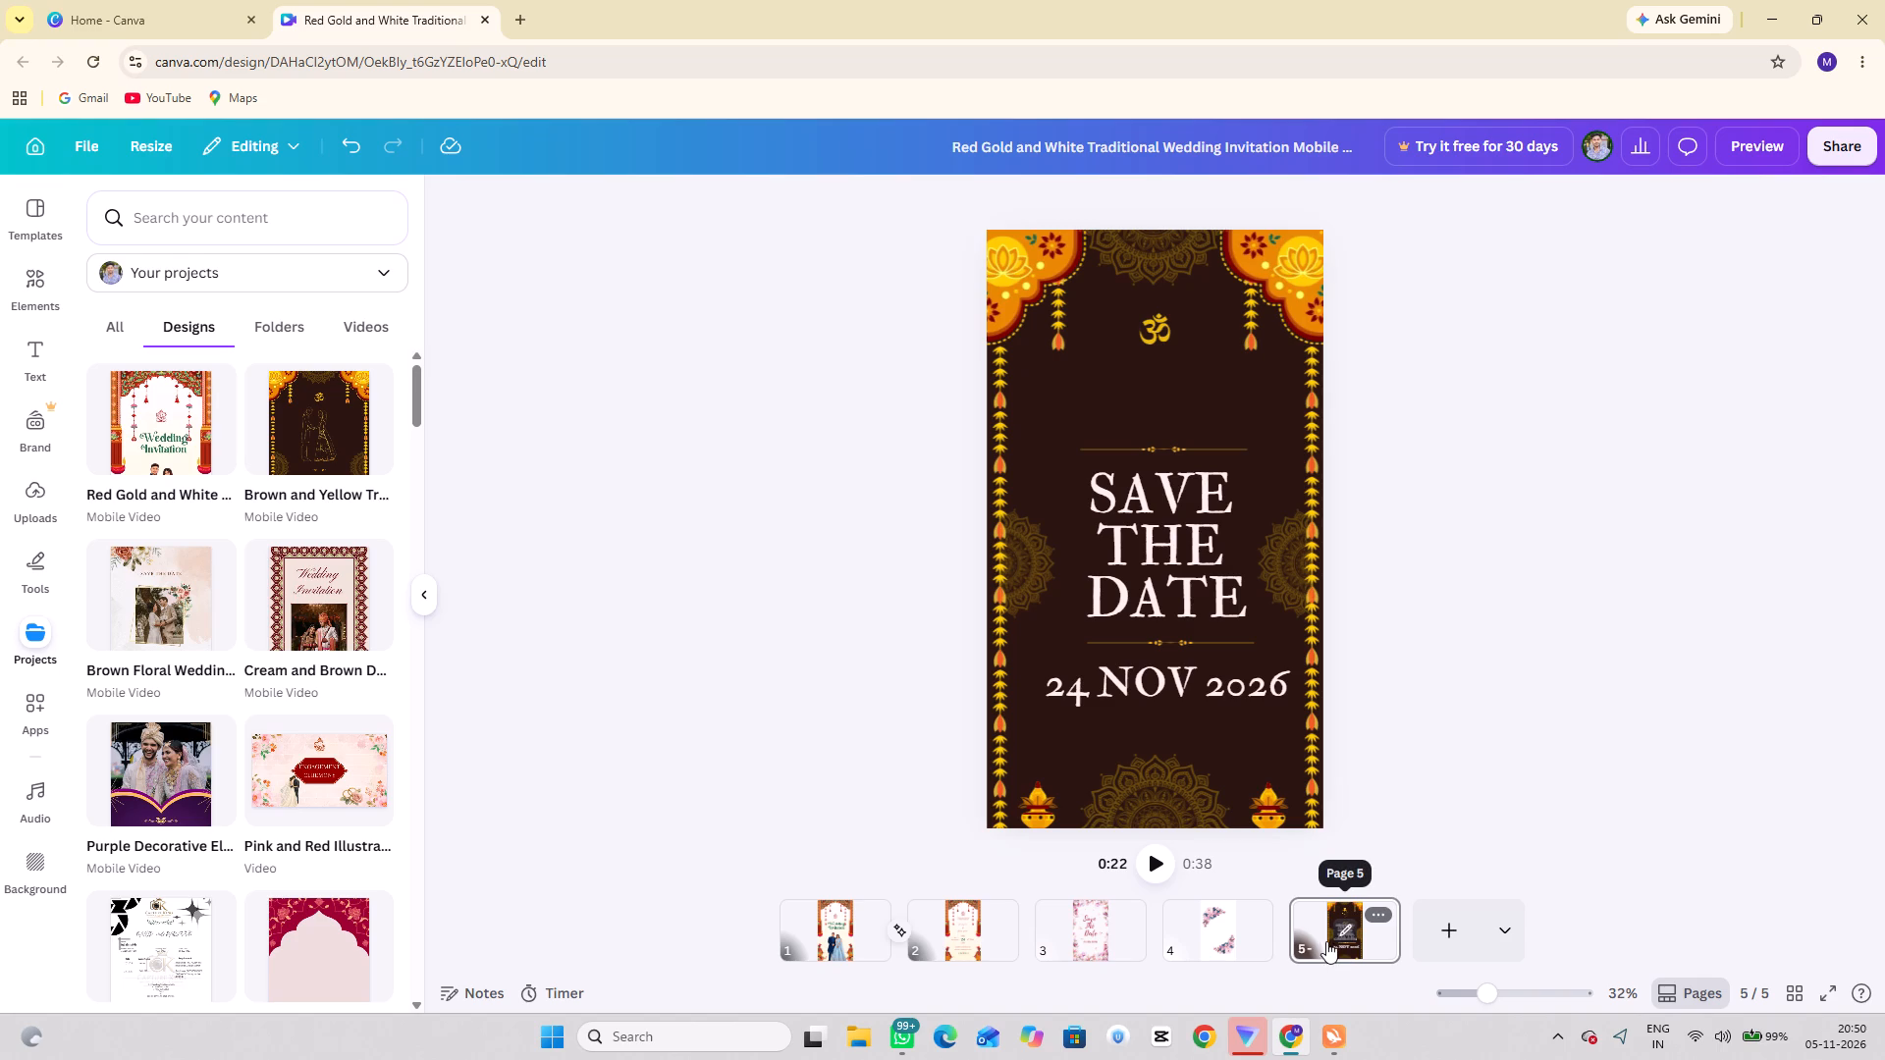
left_click_drag(1316, 924, 886, 953)
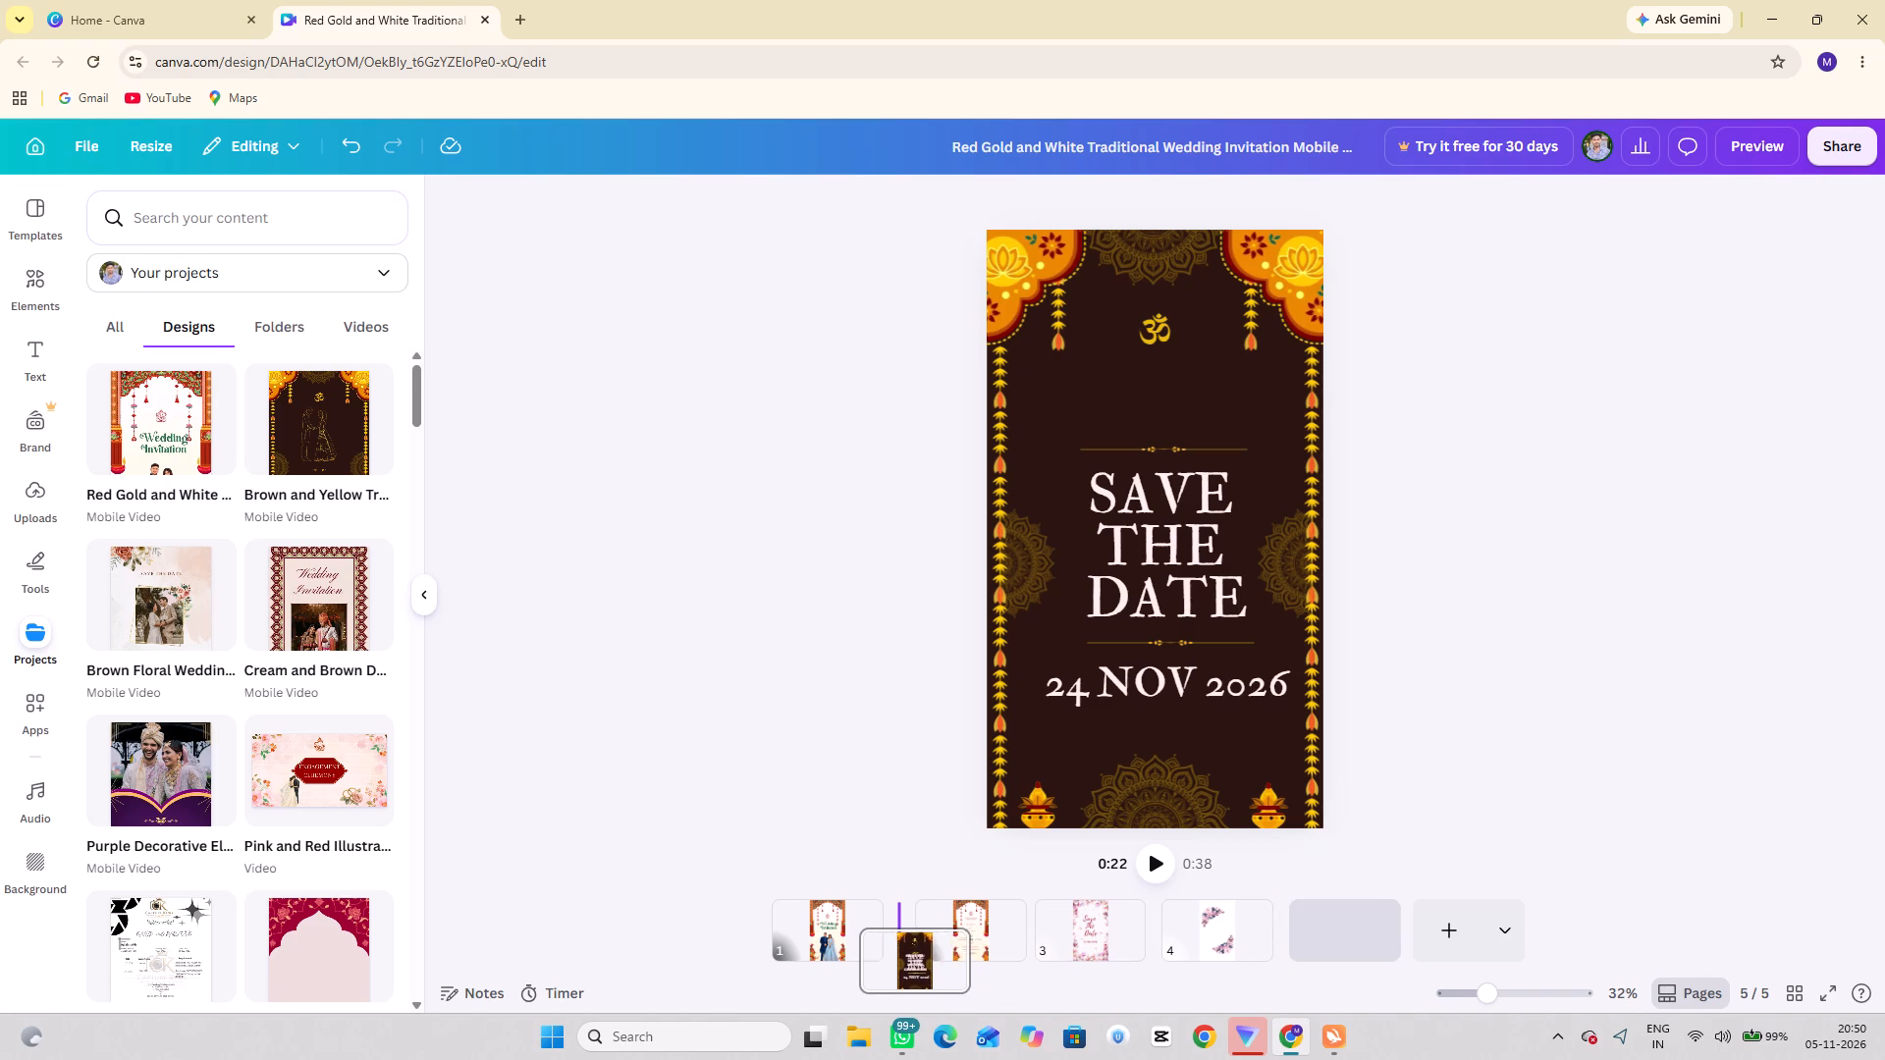
left_click_drag(886, 953, 887, 952)
Play the whole video from the first page to review the new page order.
left_click_drag(818, 885, 816, 885)
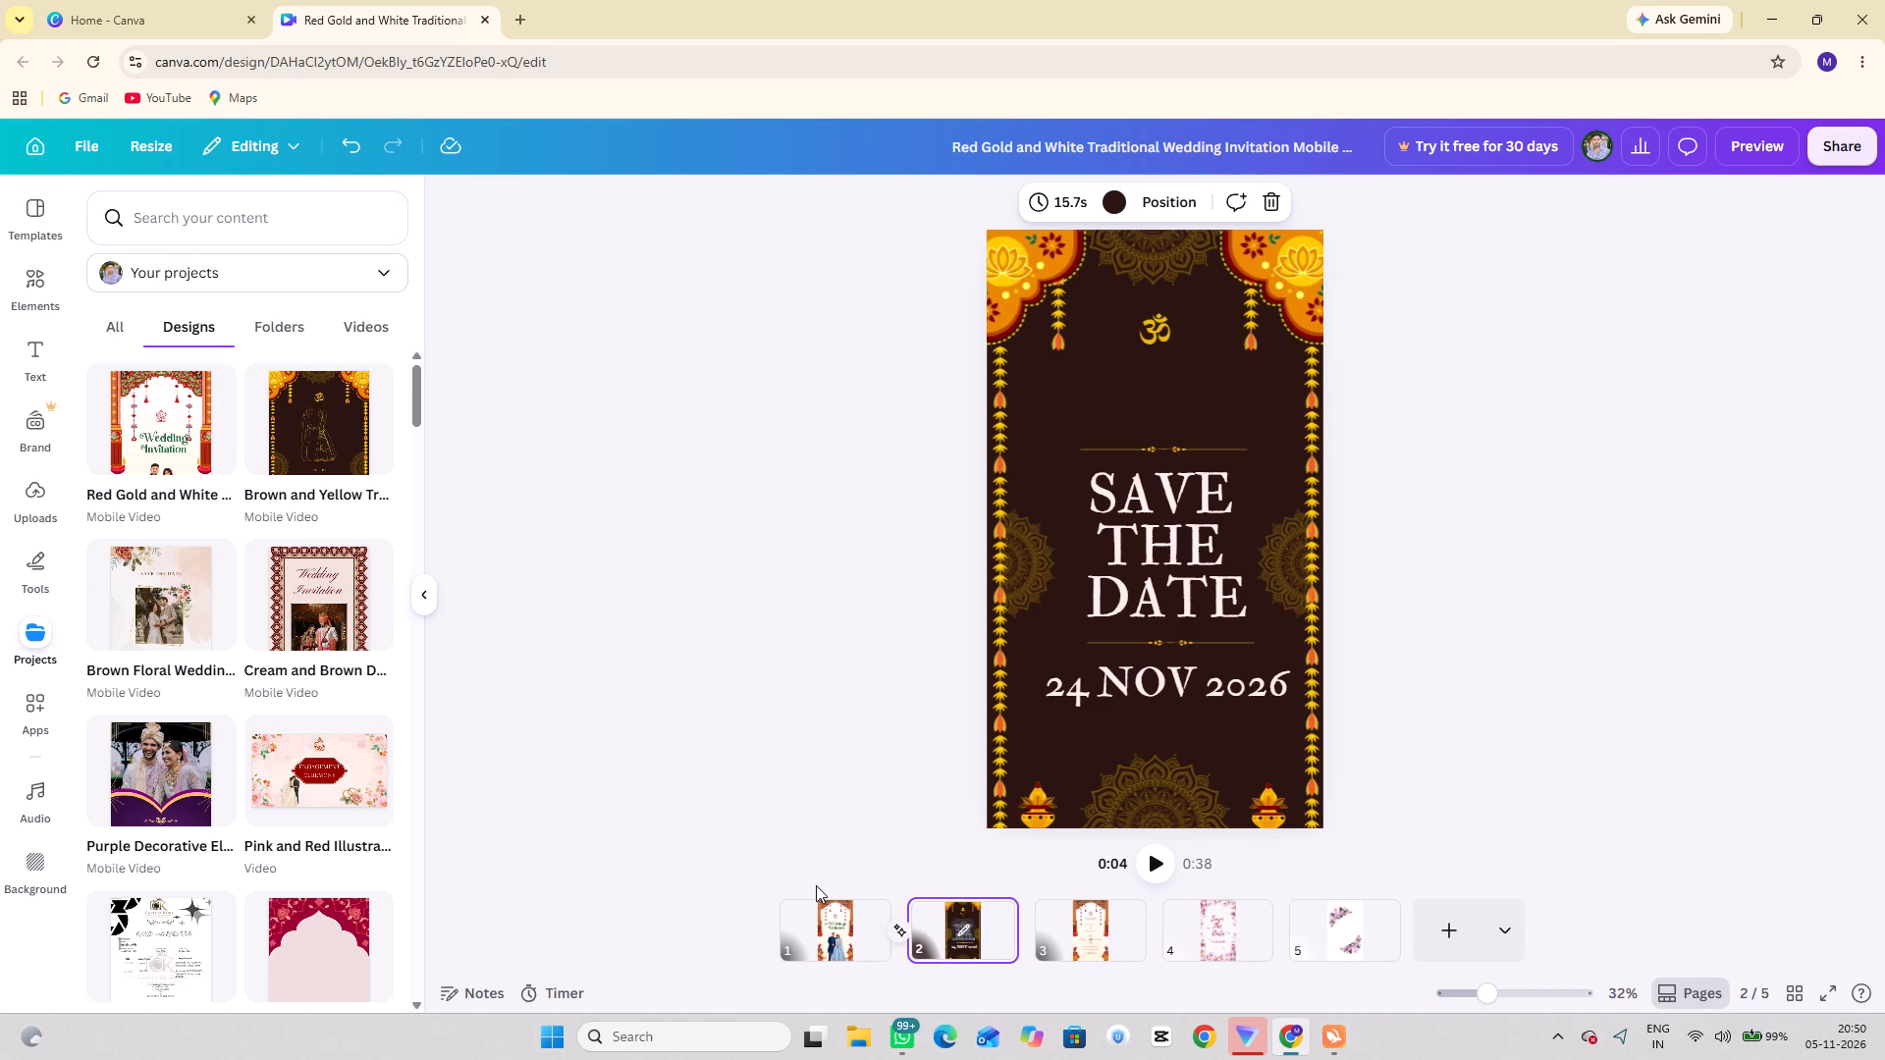
left_click_drag(816, 885, 789, 917)
left_click(789, 917)
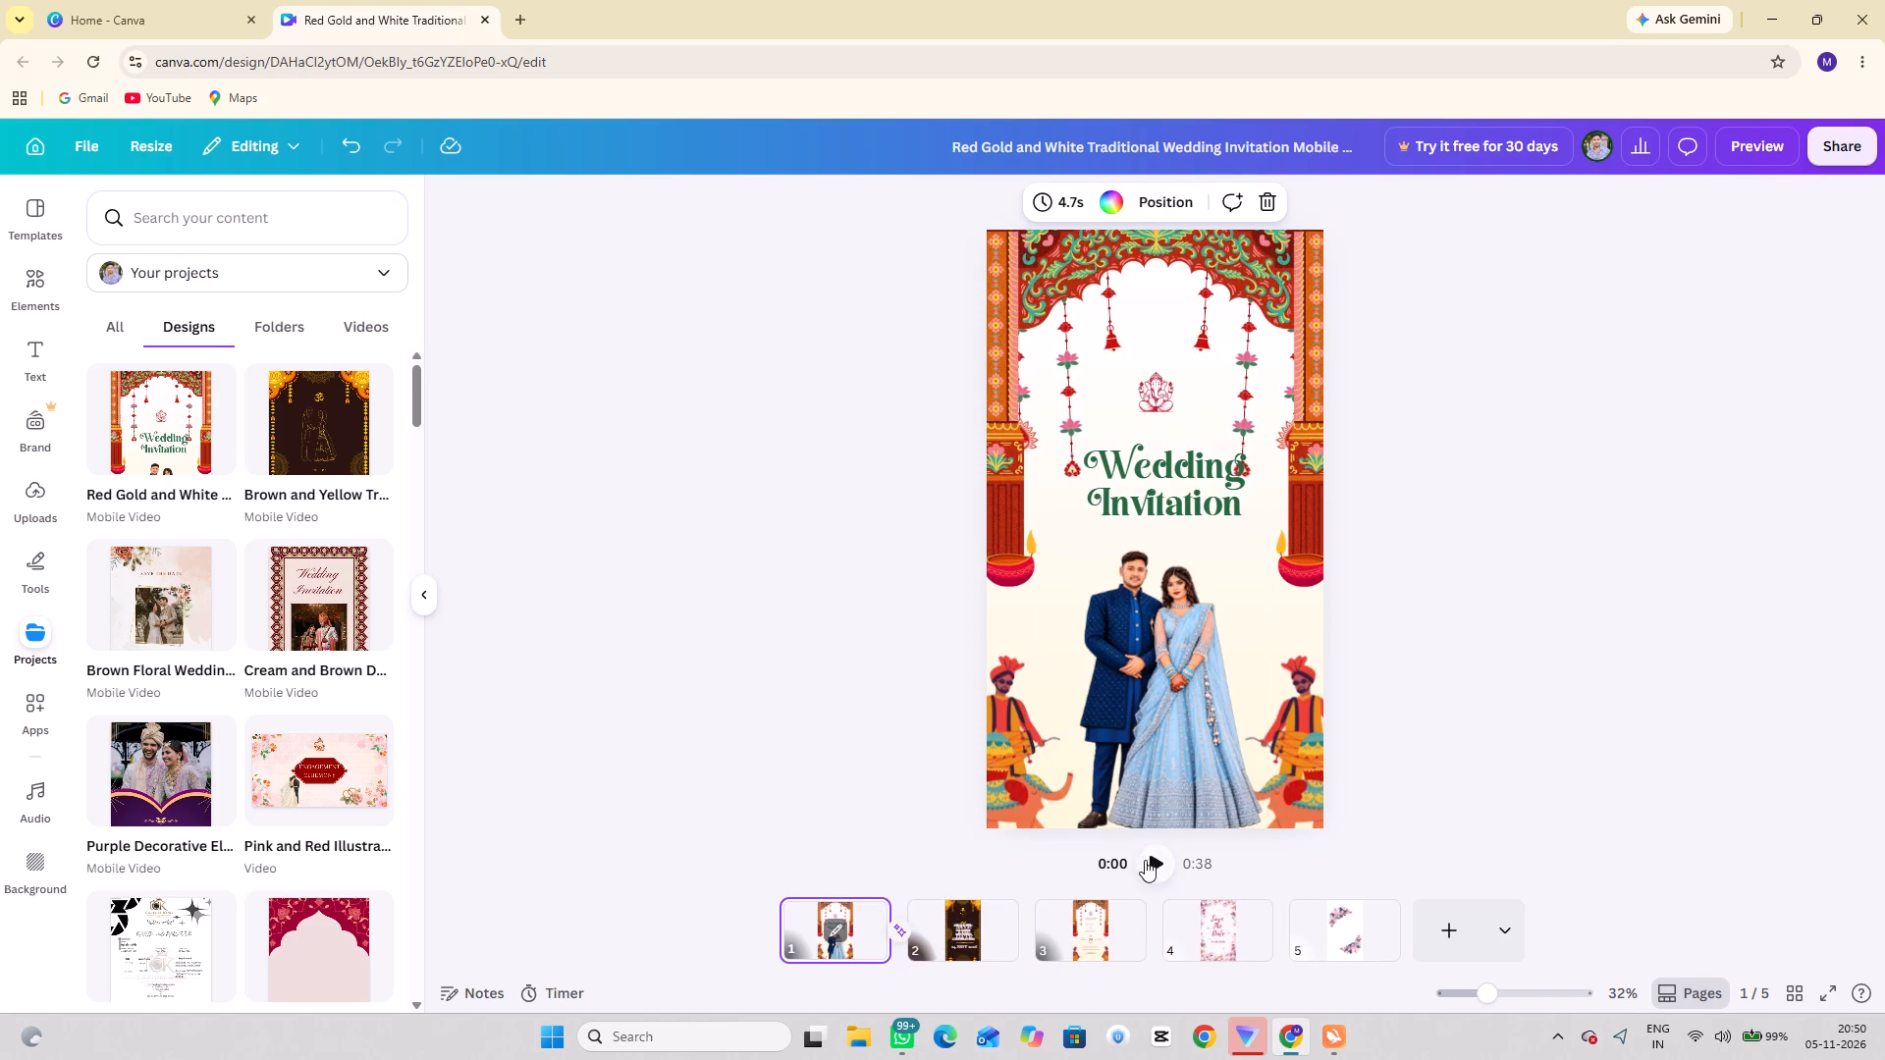
left_click(1154, 861)
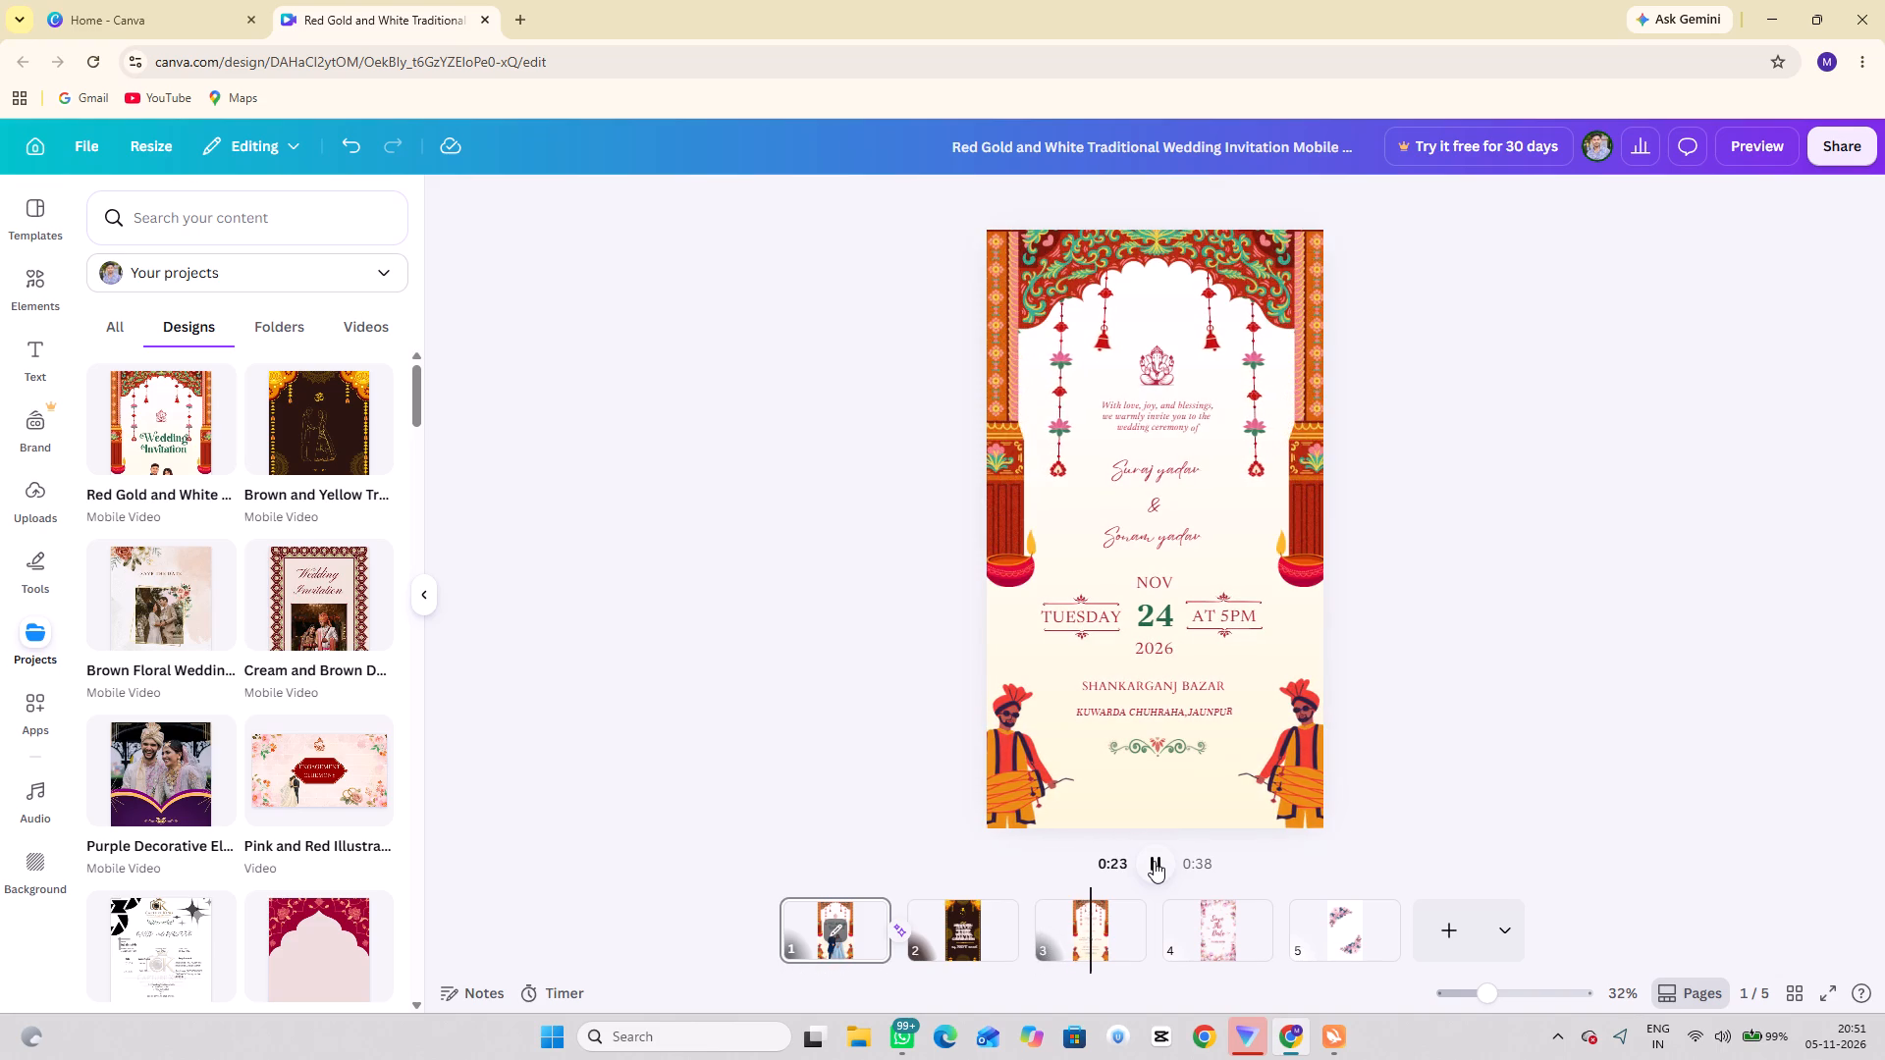
Pause playback on the third page and enlarge the upper name of the couple to size 46.5.
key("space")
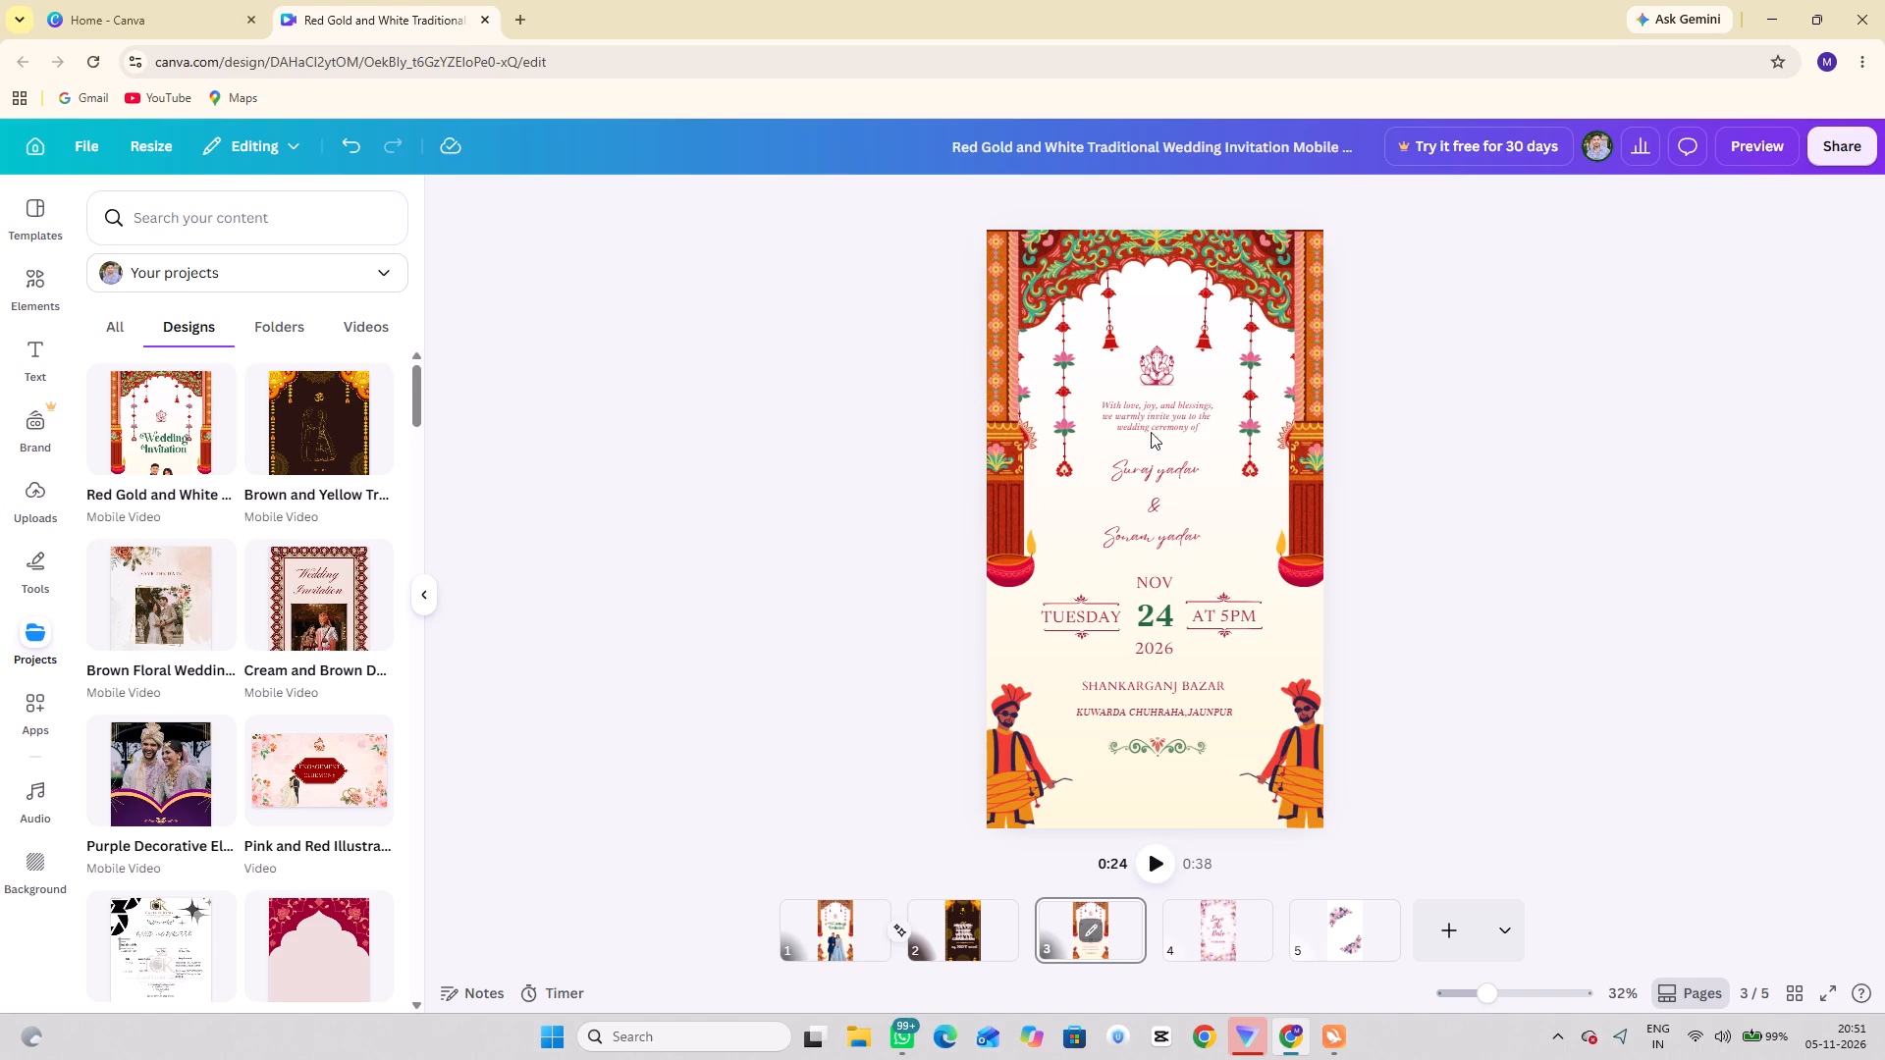
left_click(1147, 473)
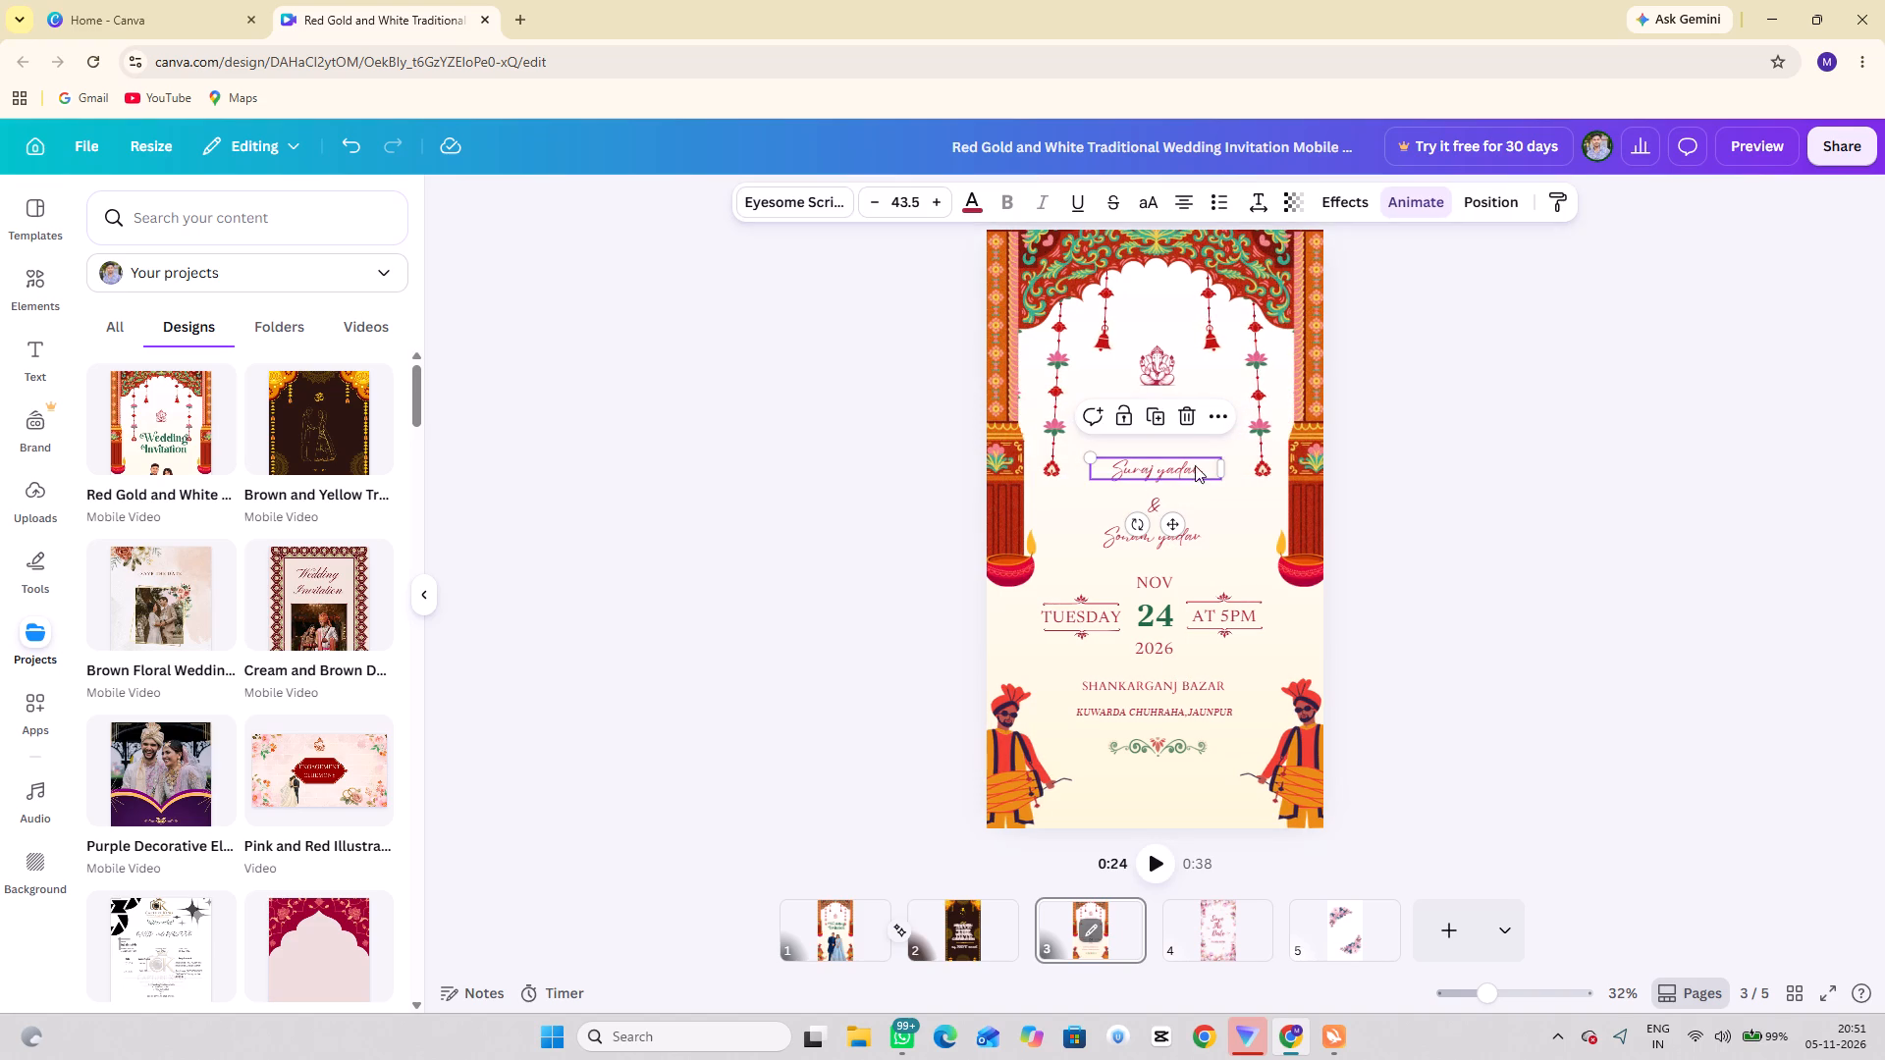
left_click(941, 204)
left_click(941, 204)
left_click(941, 204)
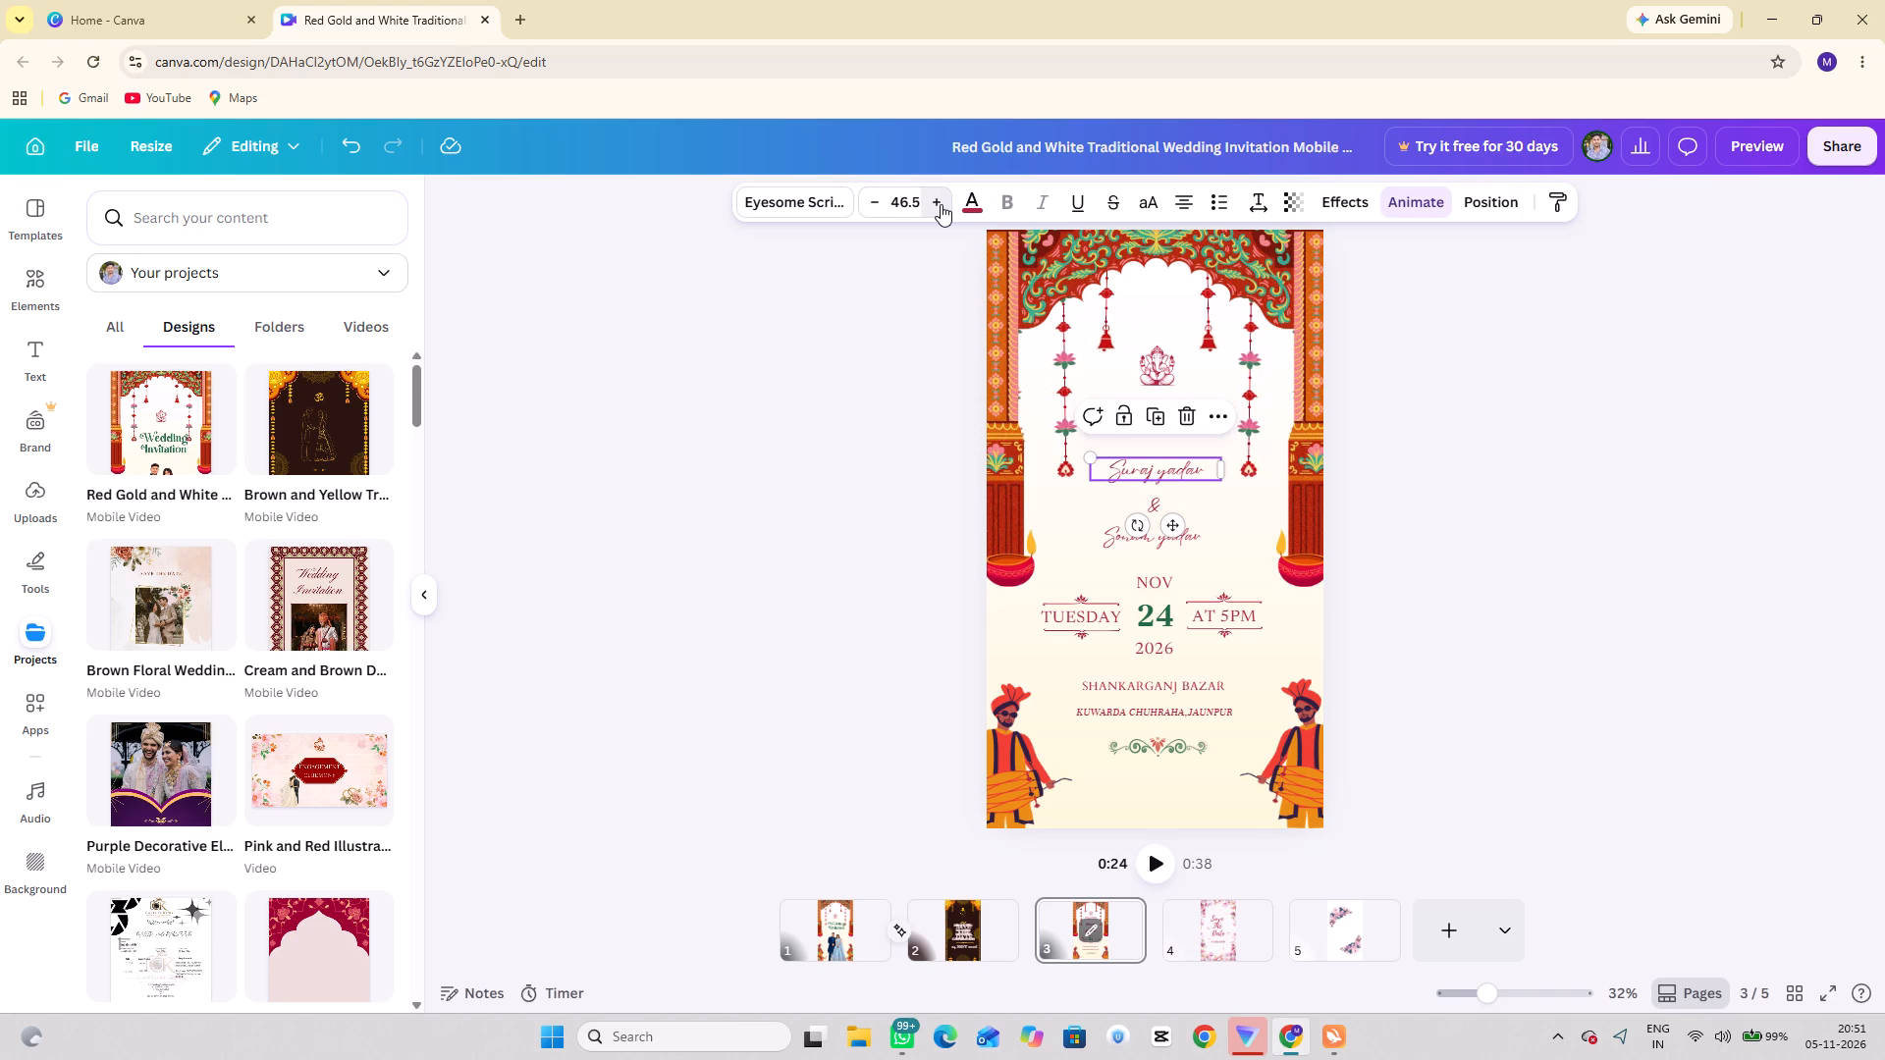
Enlarge the lower name of the couple on the third page to size 47.5.
left_click(1117, 537)
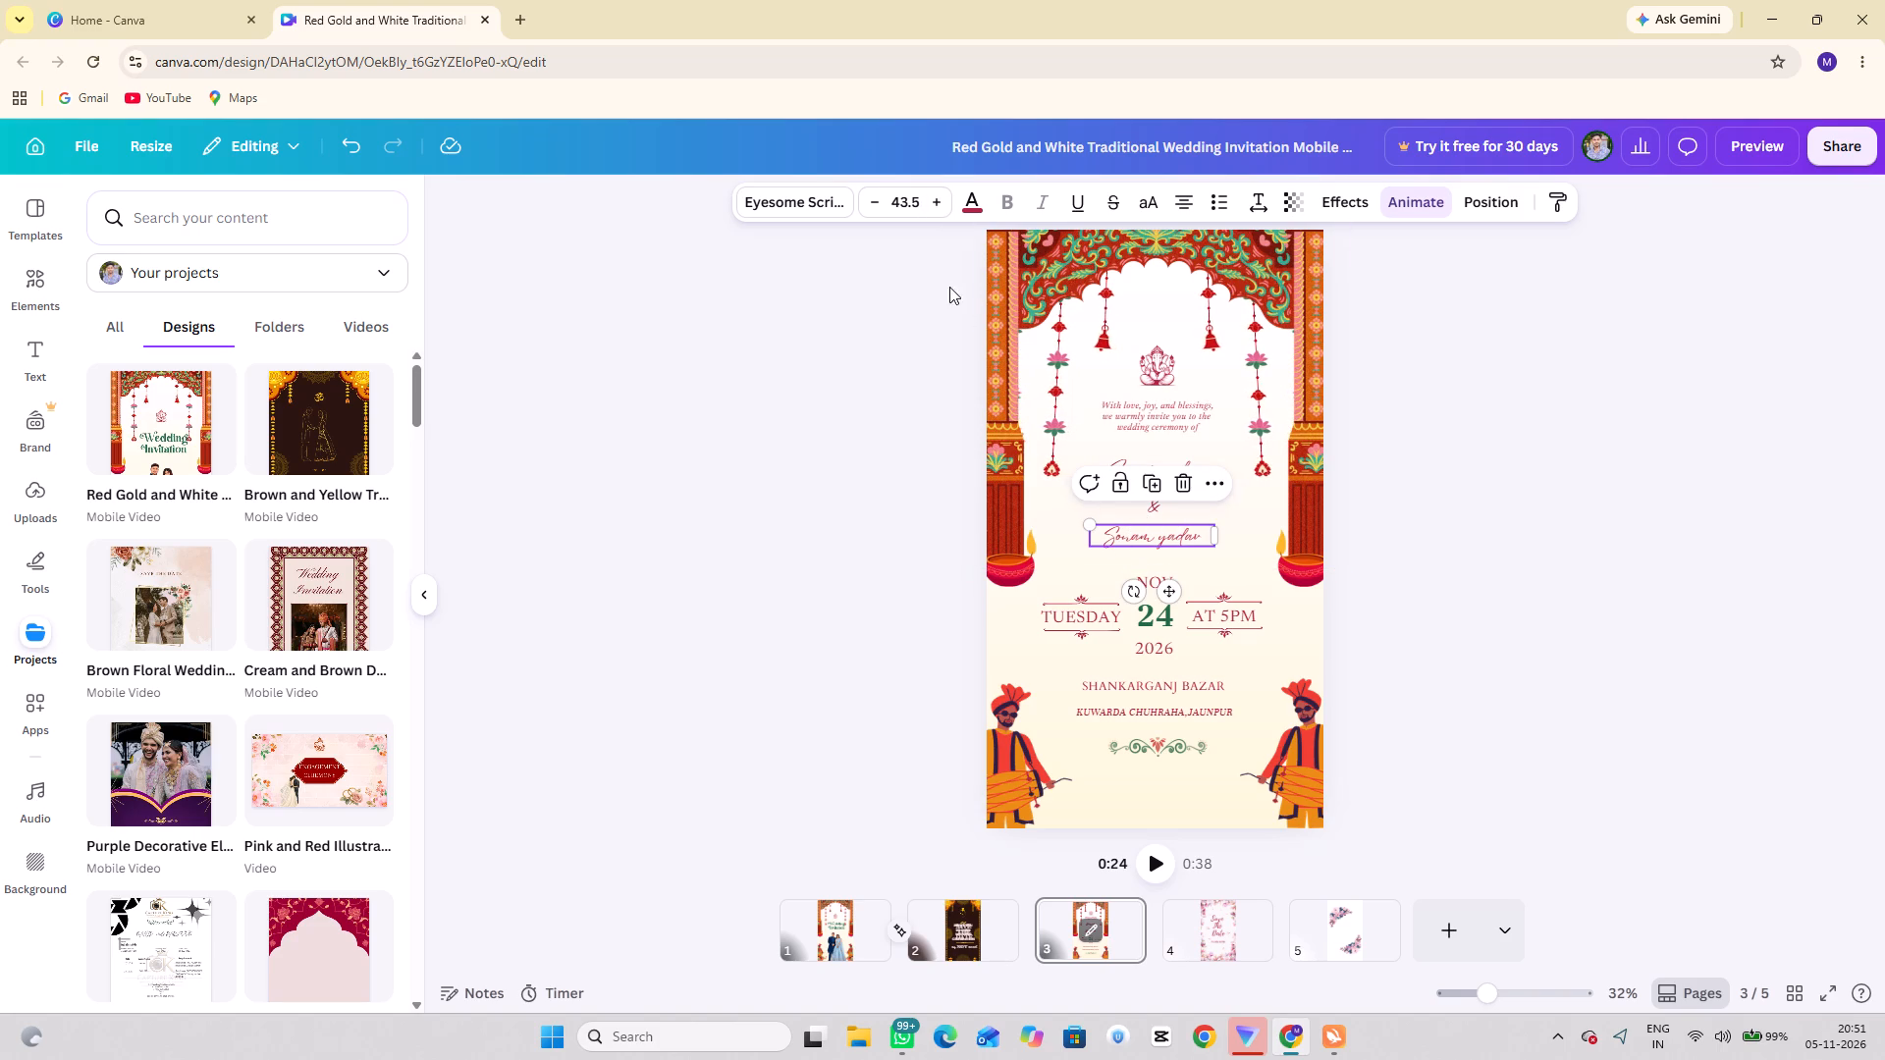
triple_click(935, 197)
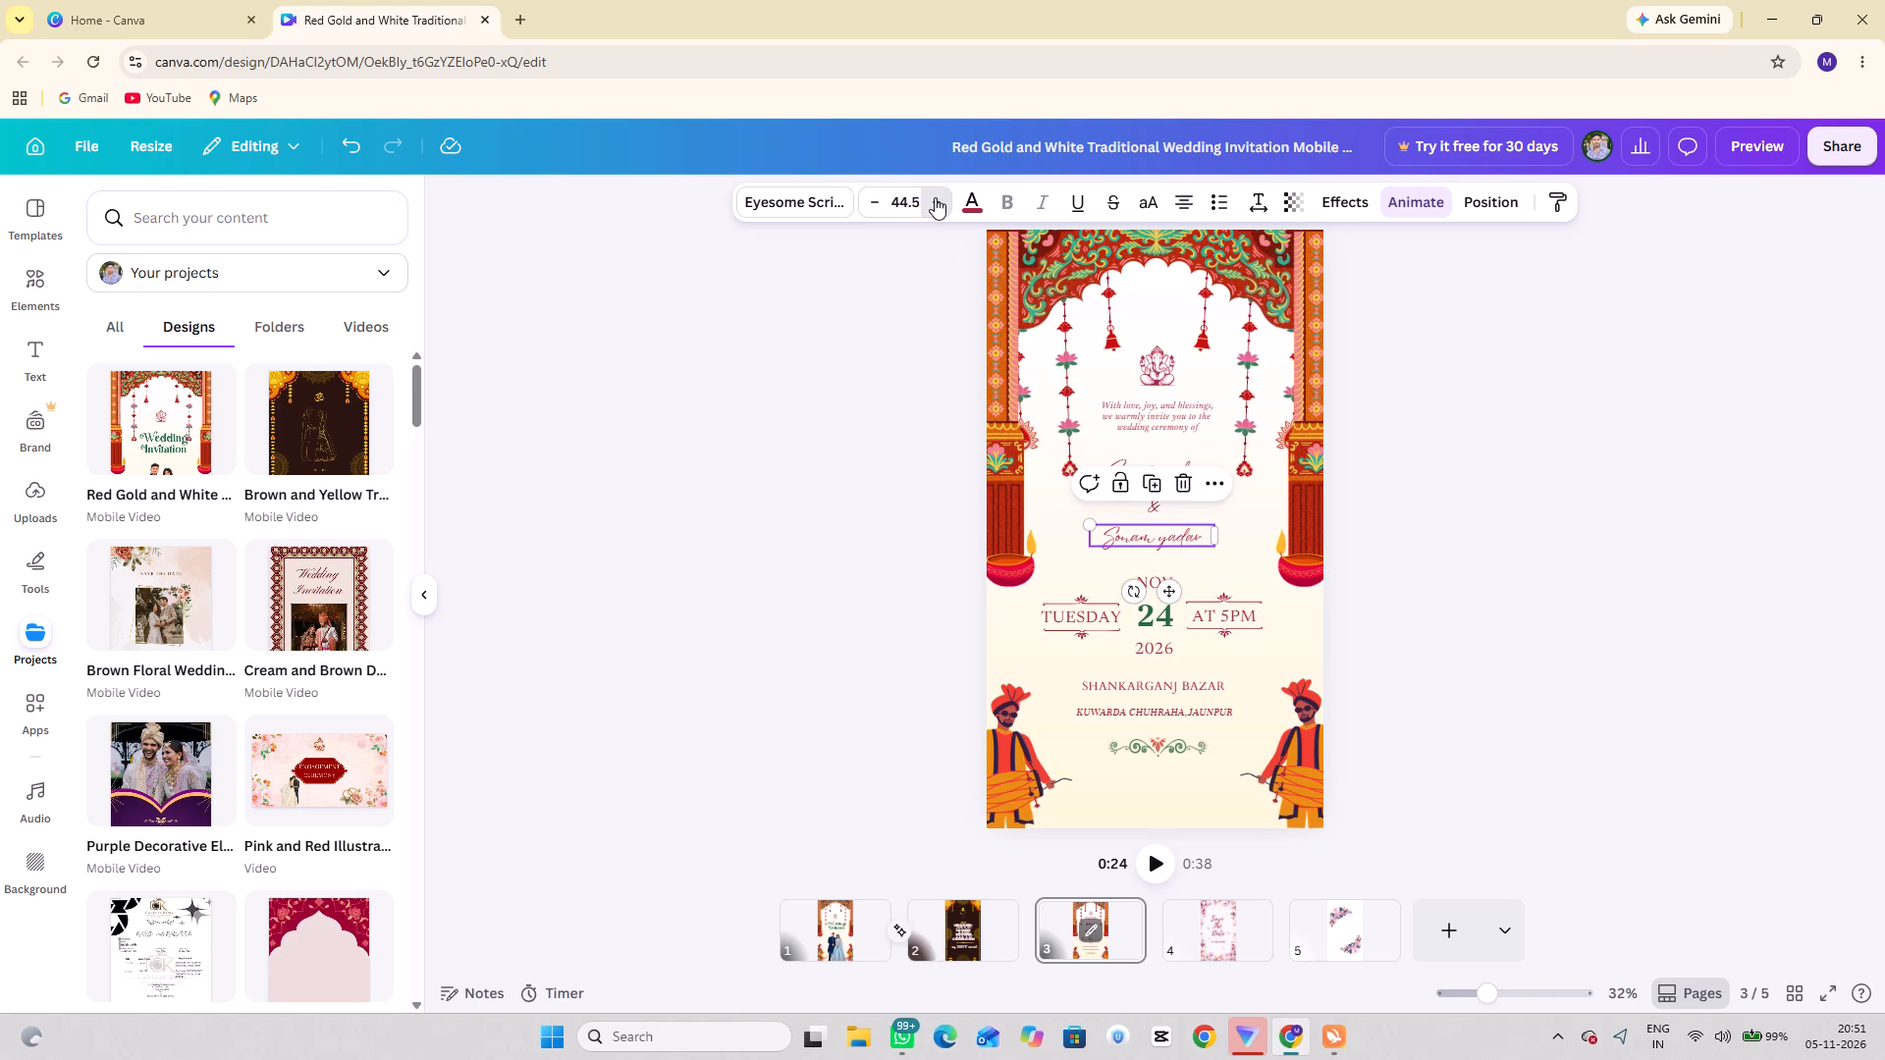
left_click(935, 197)
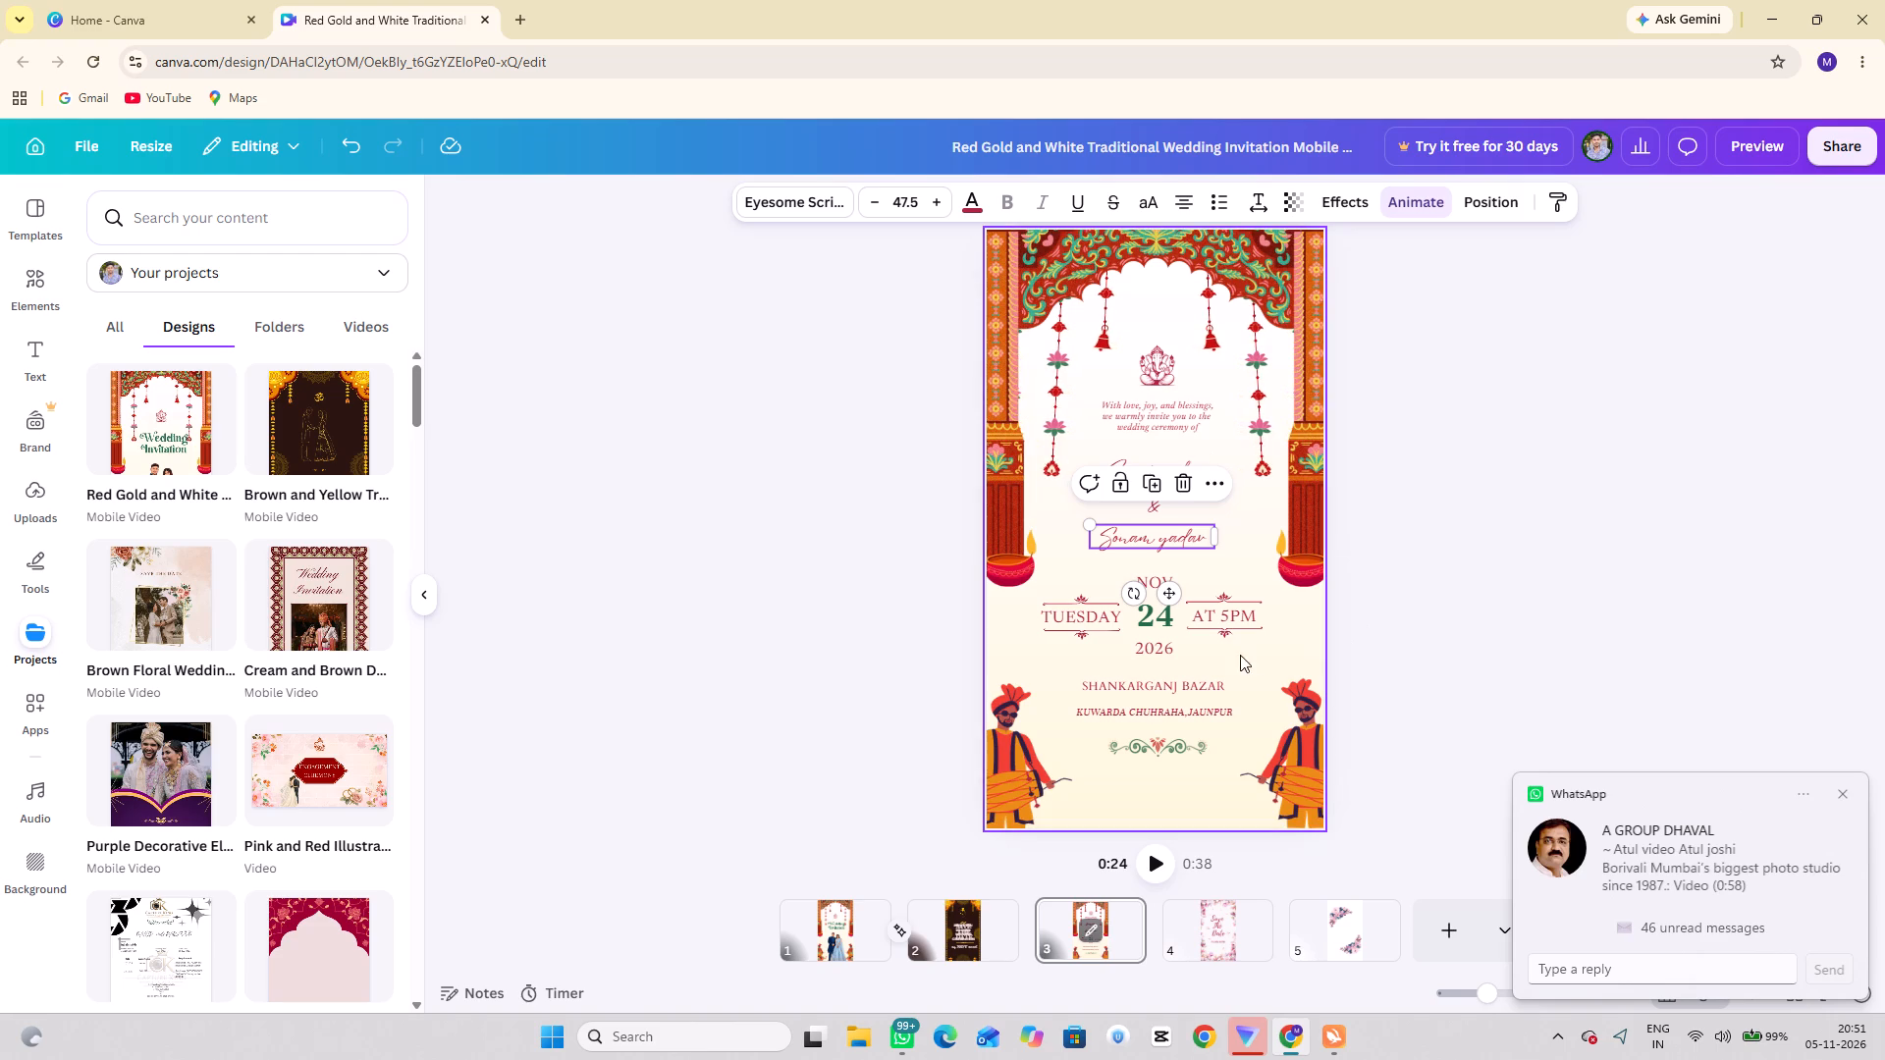
Enlarge the upper name of the couple slightly further and deselect it.
left_click(1159, 465)
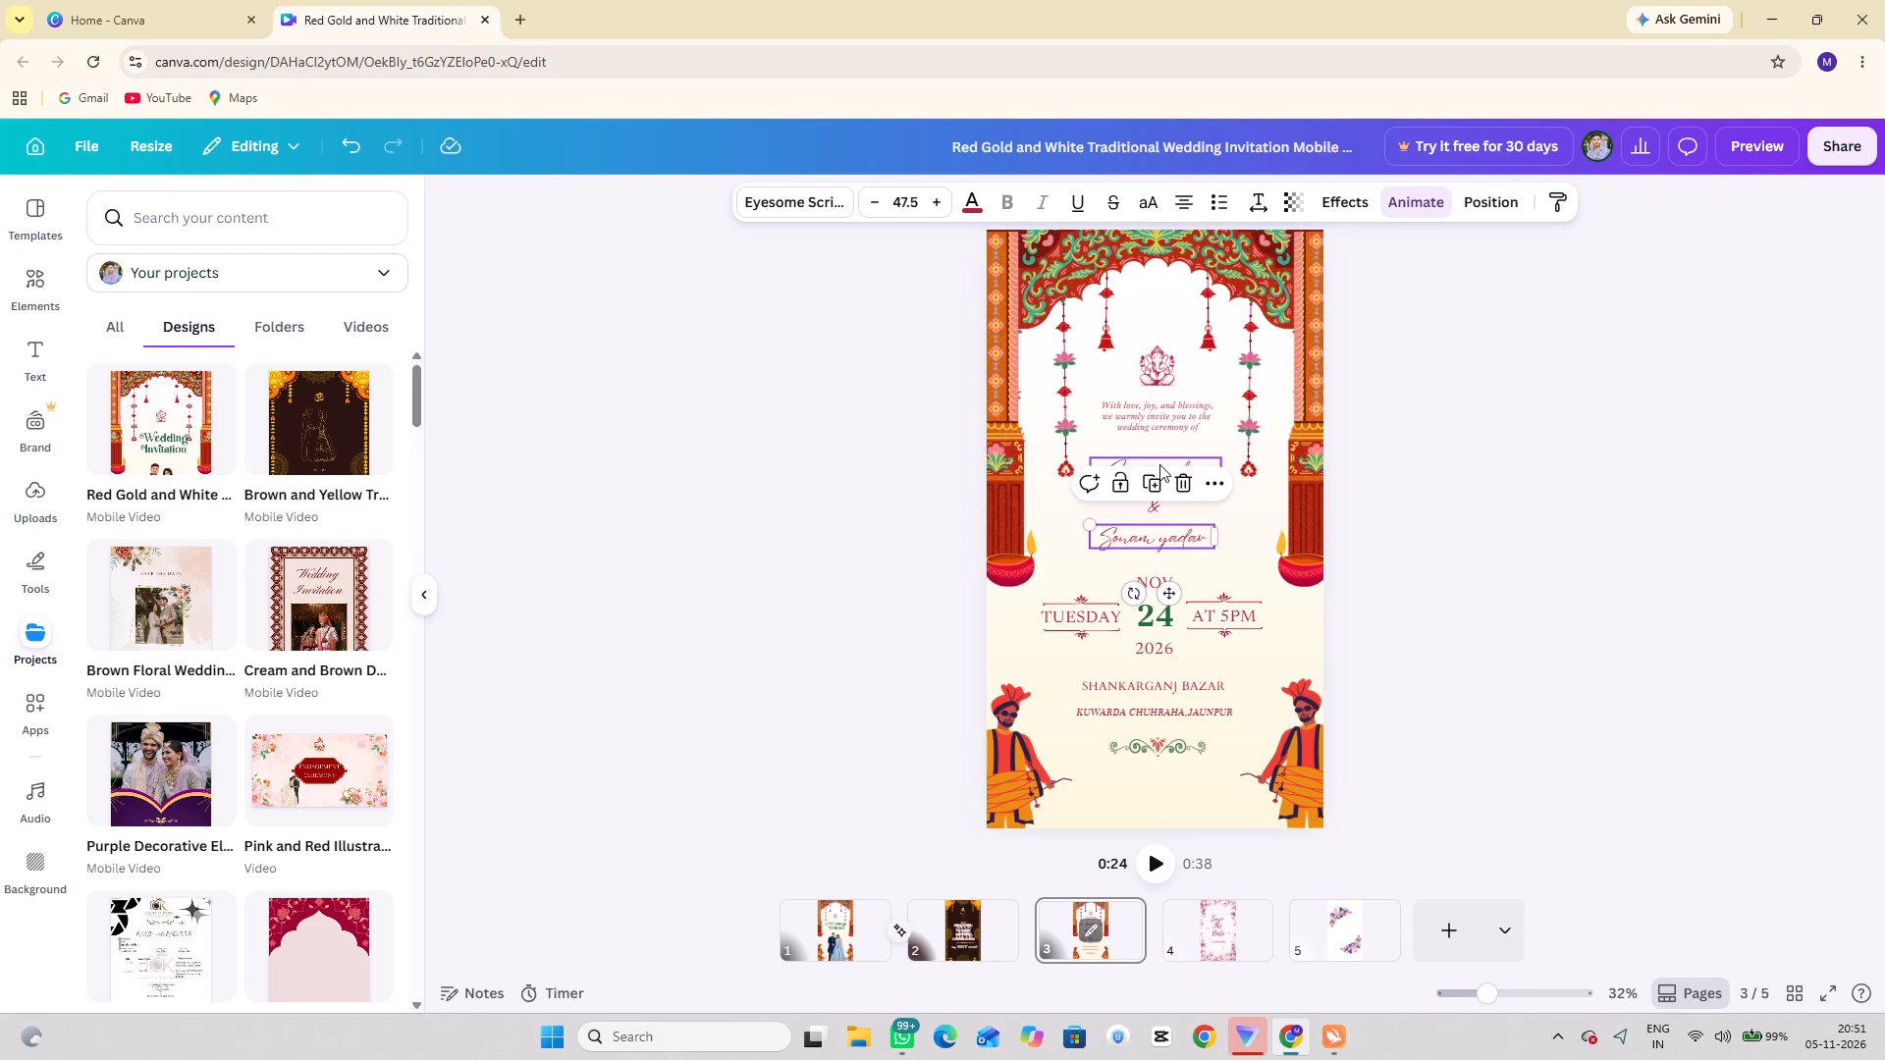
left_click(1159, 461)
double_click(937, 191)
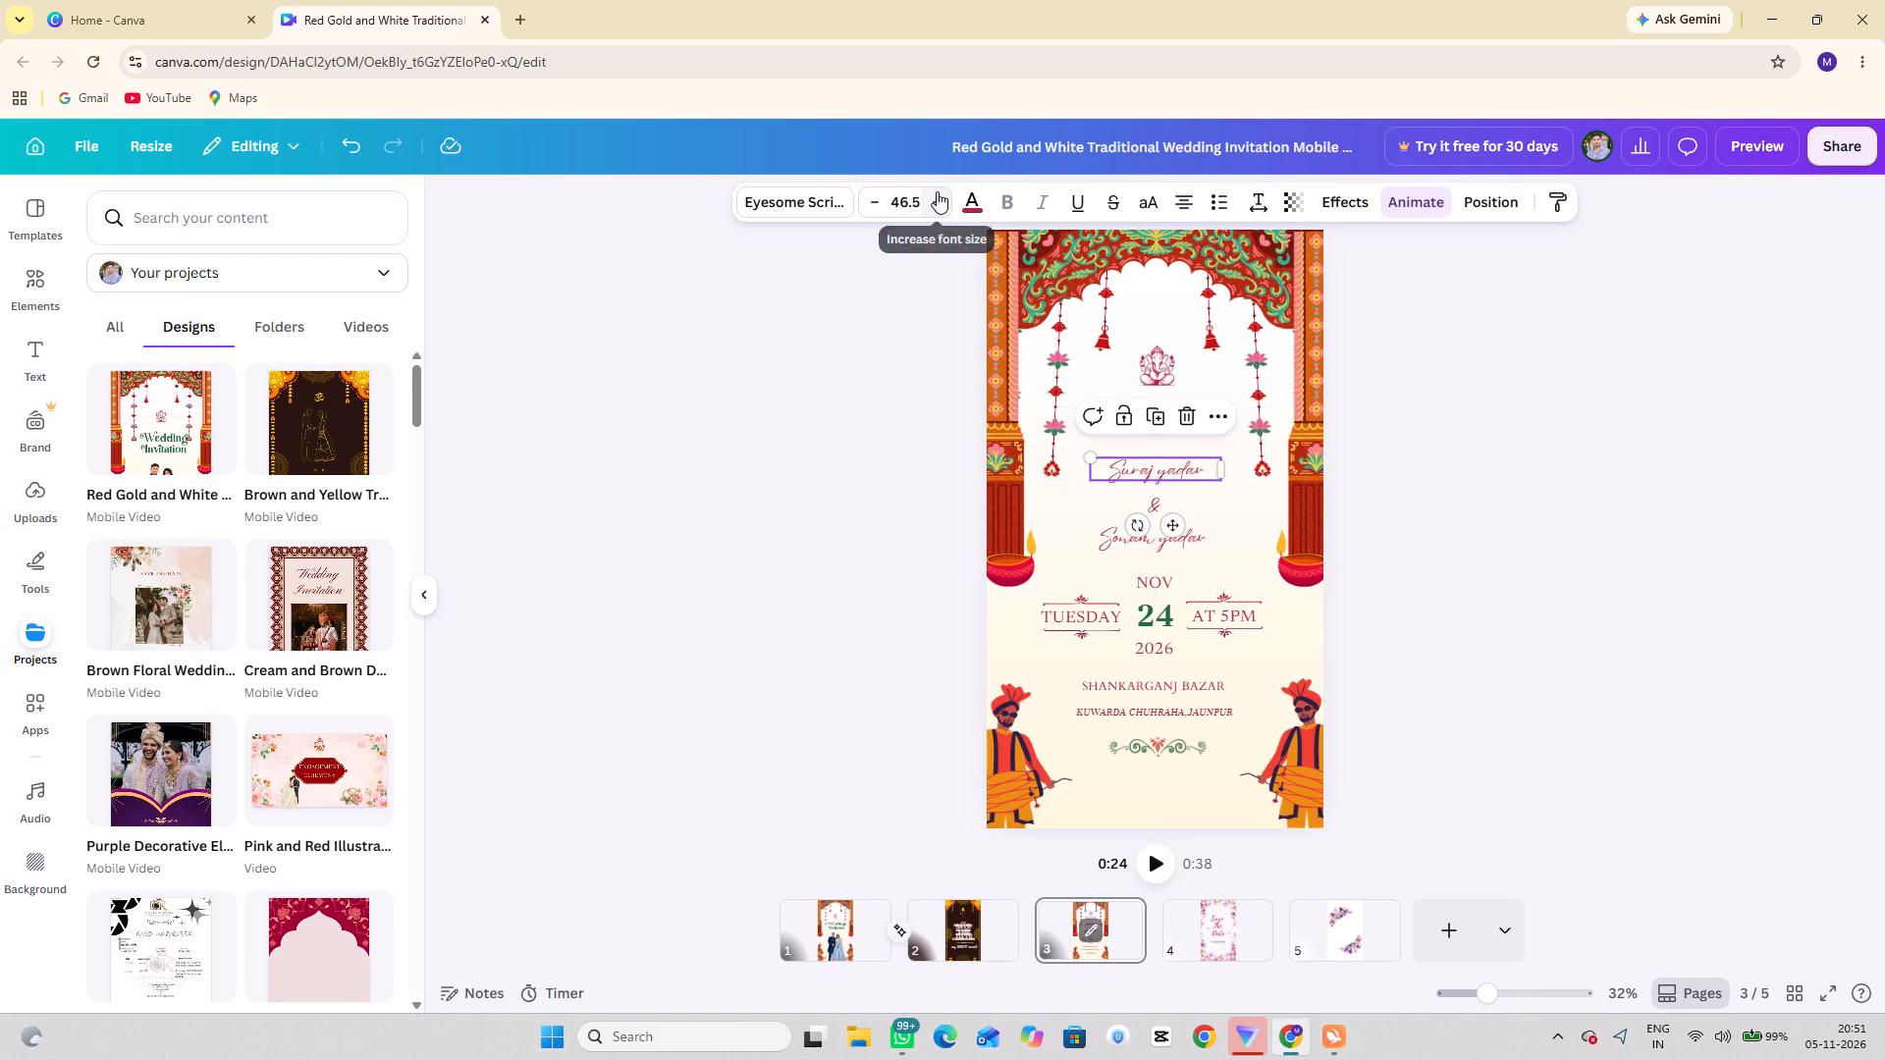
left_click(1462, 609)
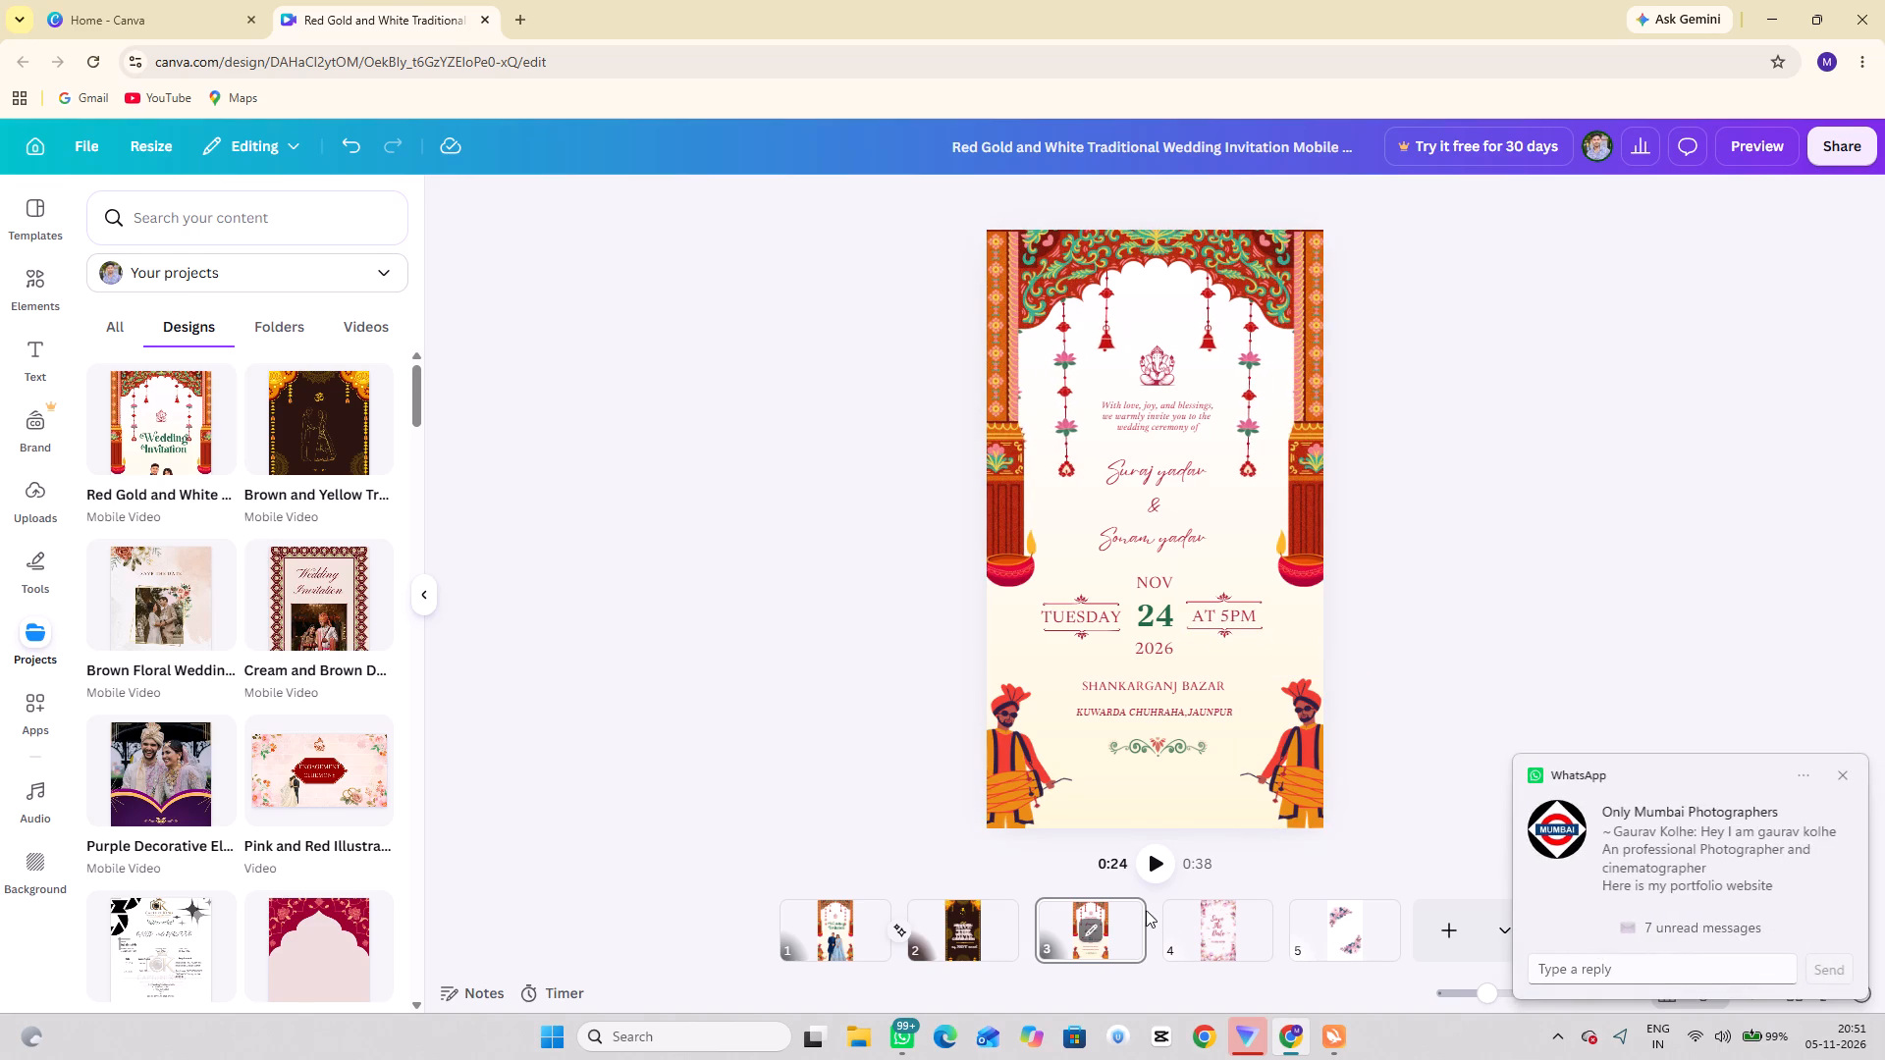
Play the remaining pages, and delete the fourth page, the floral "Save The Date" one, and the fifth page, "INVITE YOU TO THEIR WEDDING".
left_click(1142, 867)
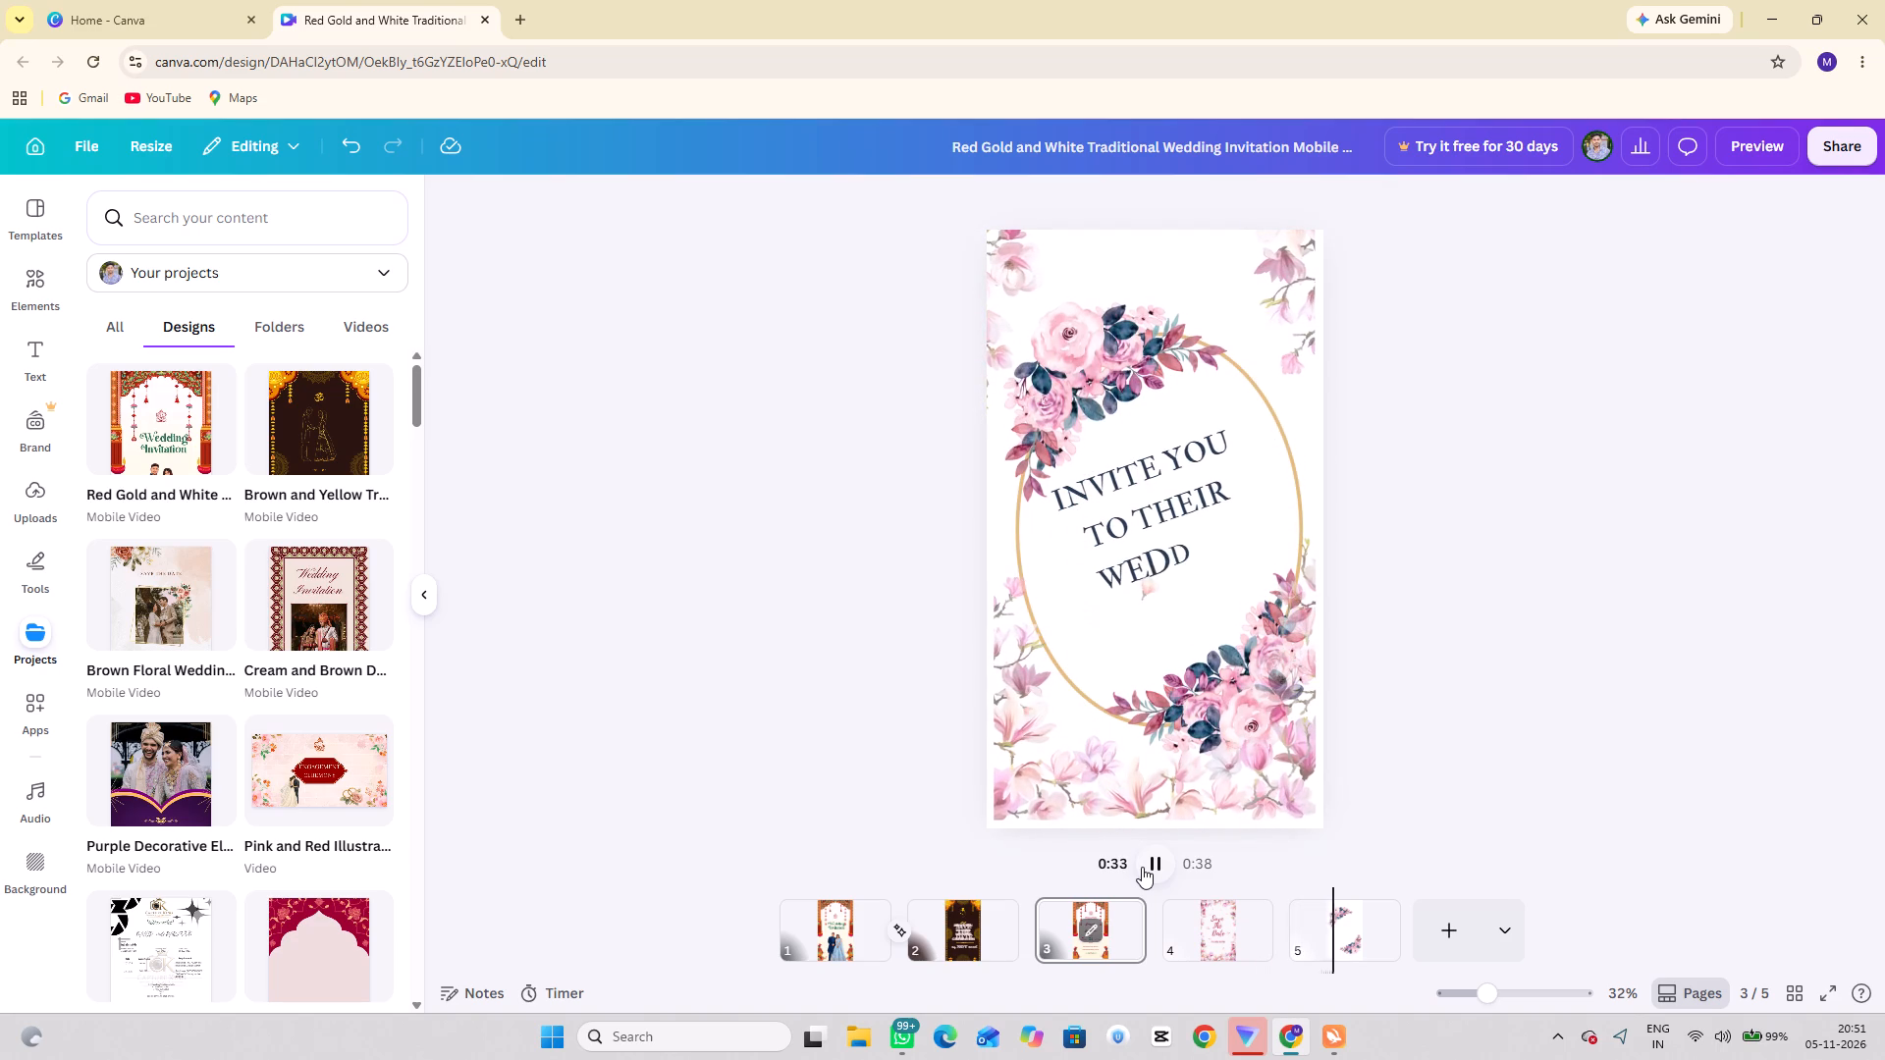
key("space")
left_click(1211, 930)
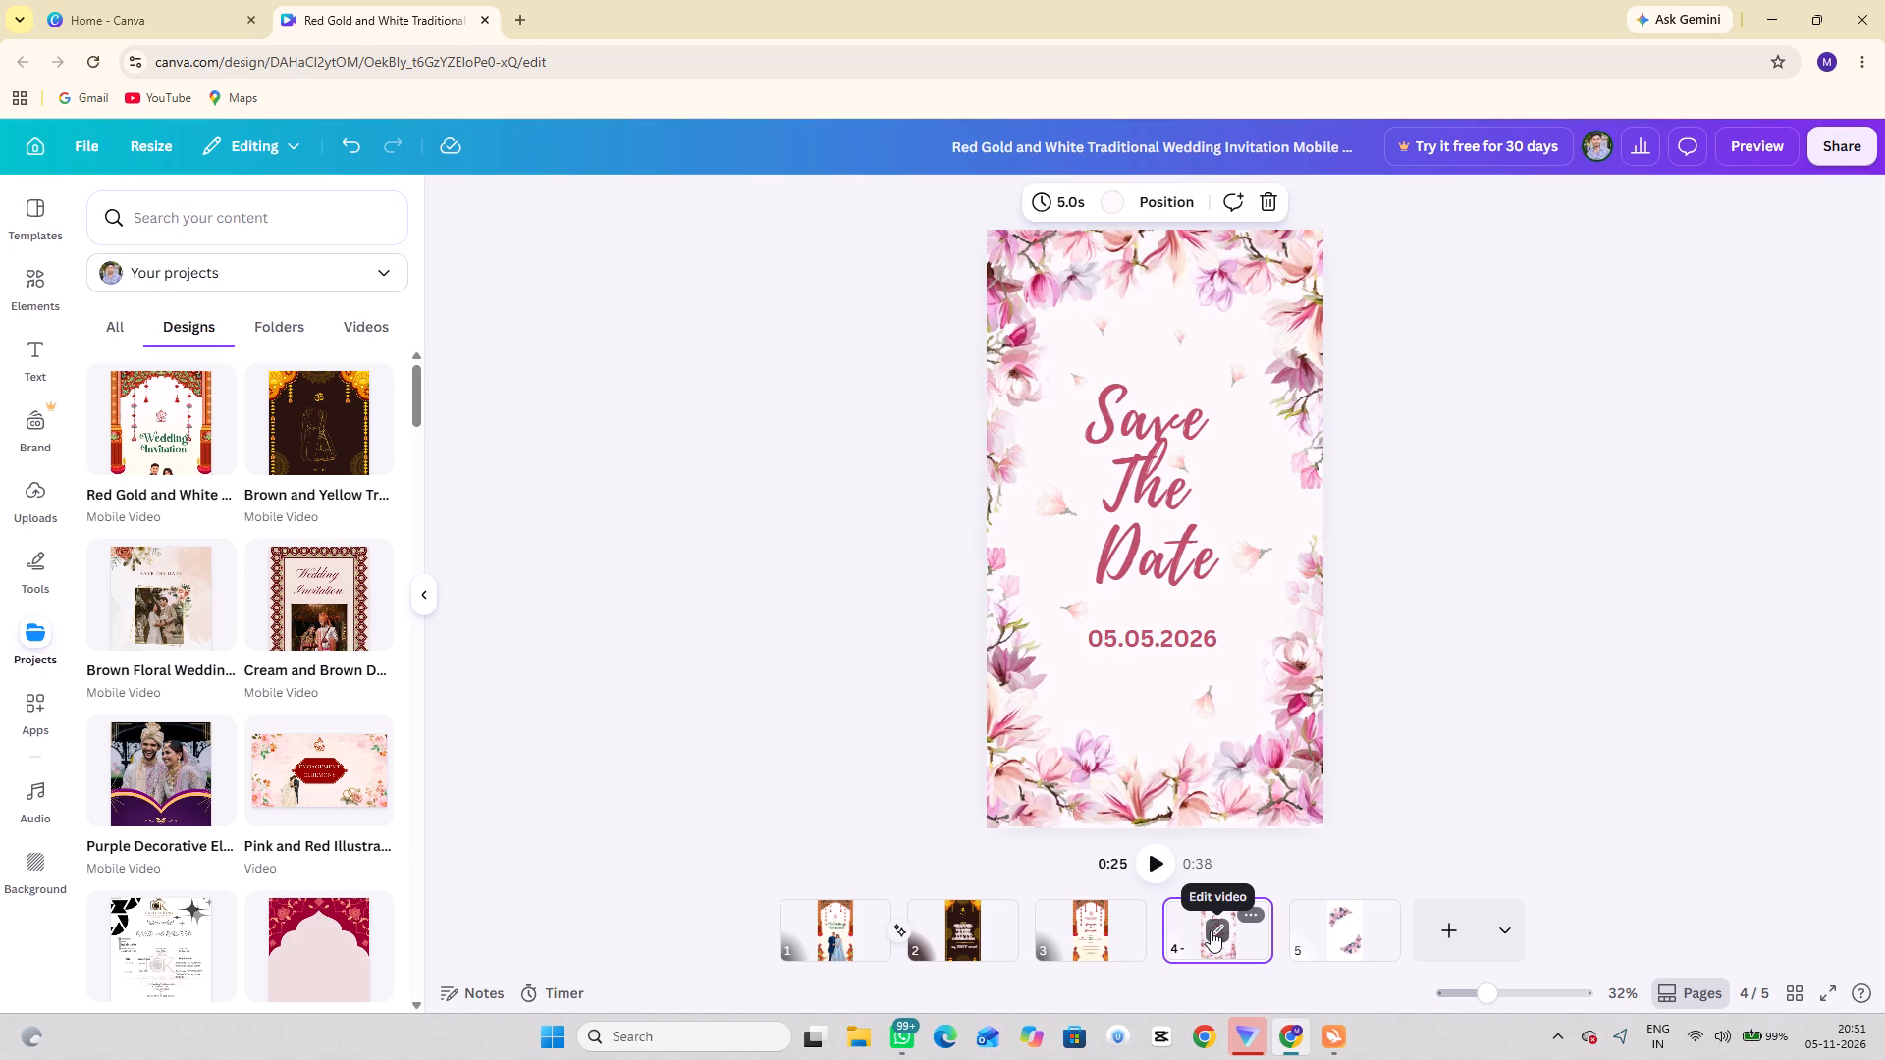
key("Delete")
key("Delete")
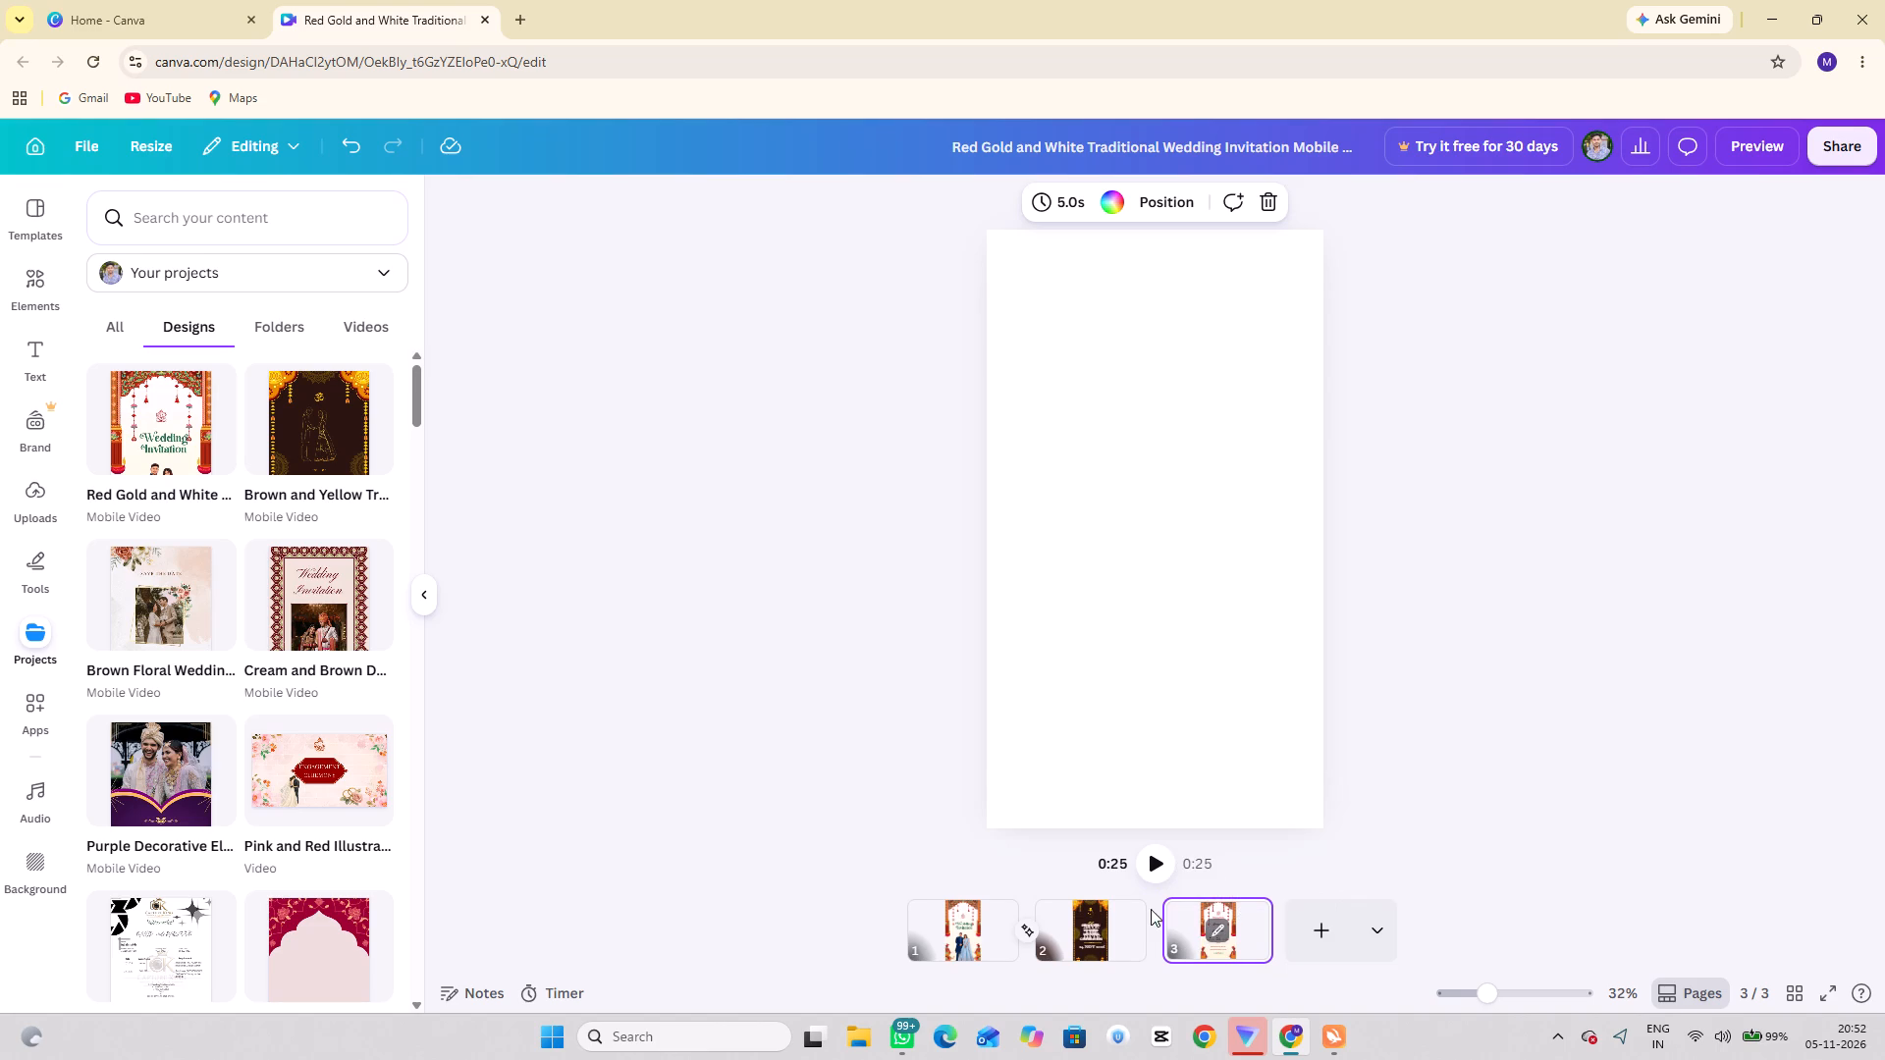
Duplicate the first "Wedding Invitation" page and move the copy to the end as page four.
left_click(975, 916)
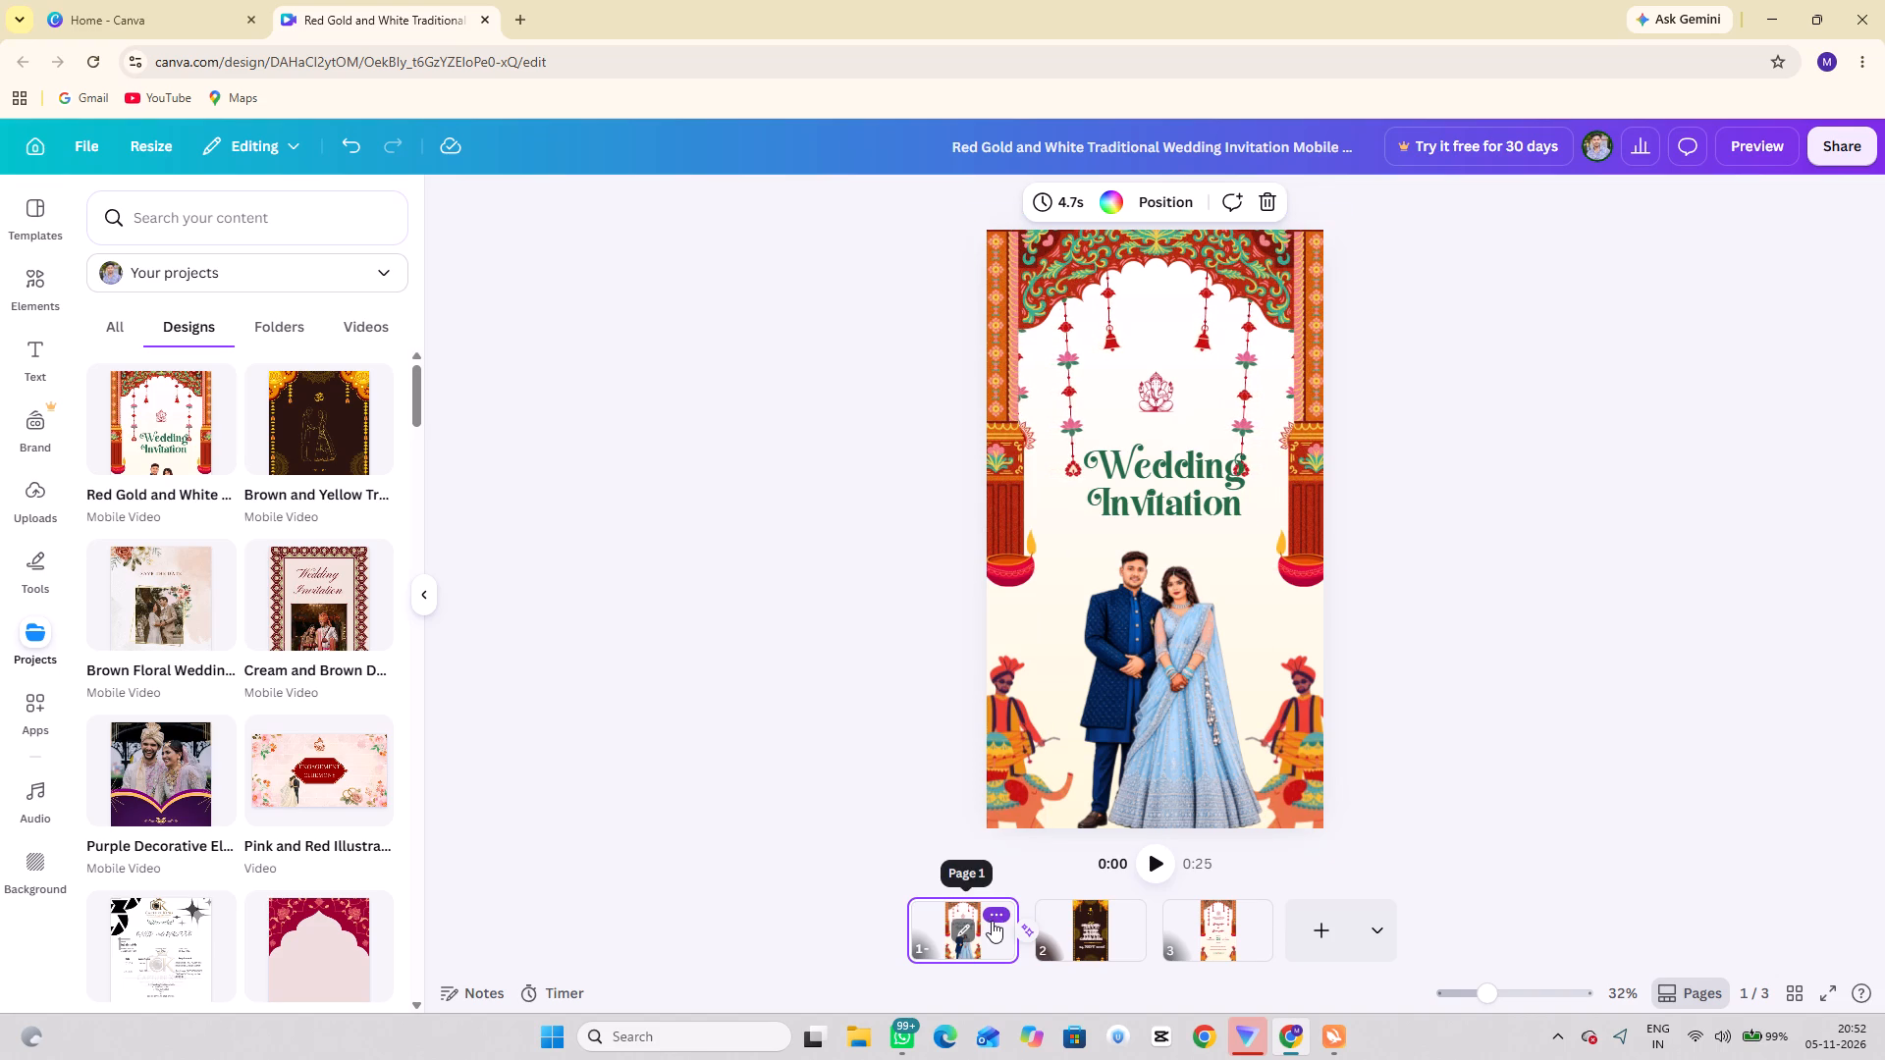
left_click(1100, 936)
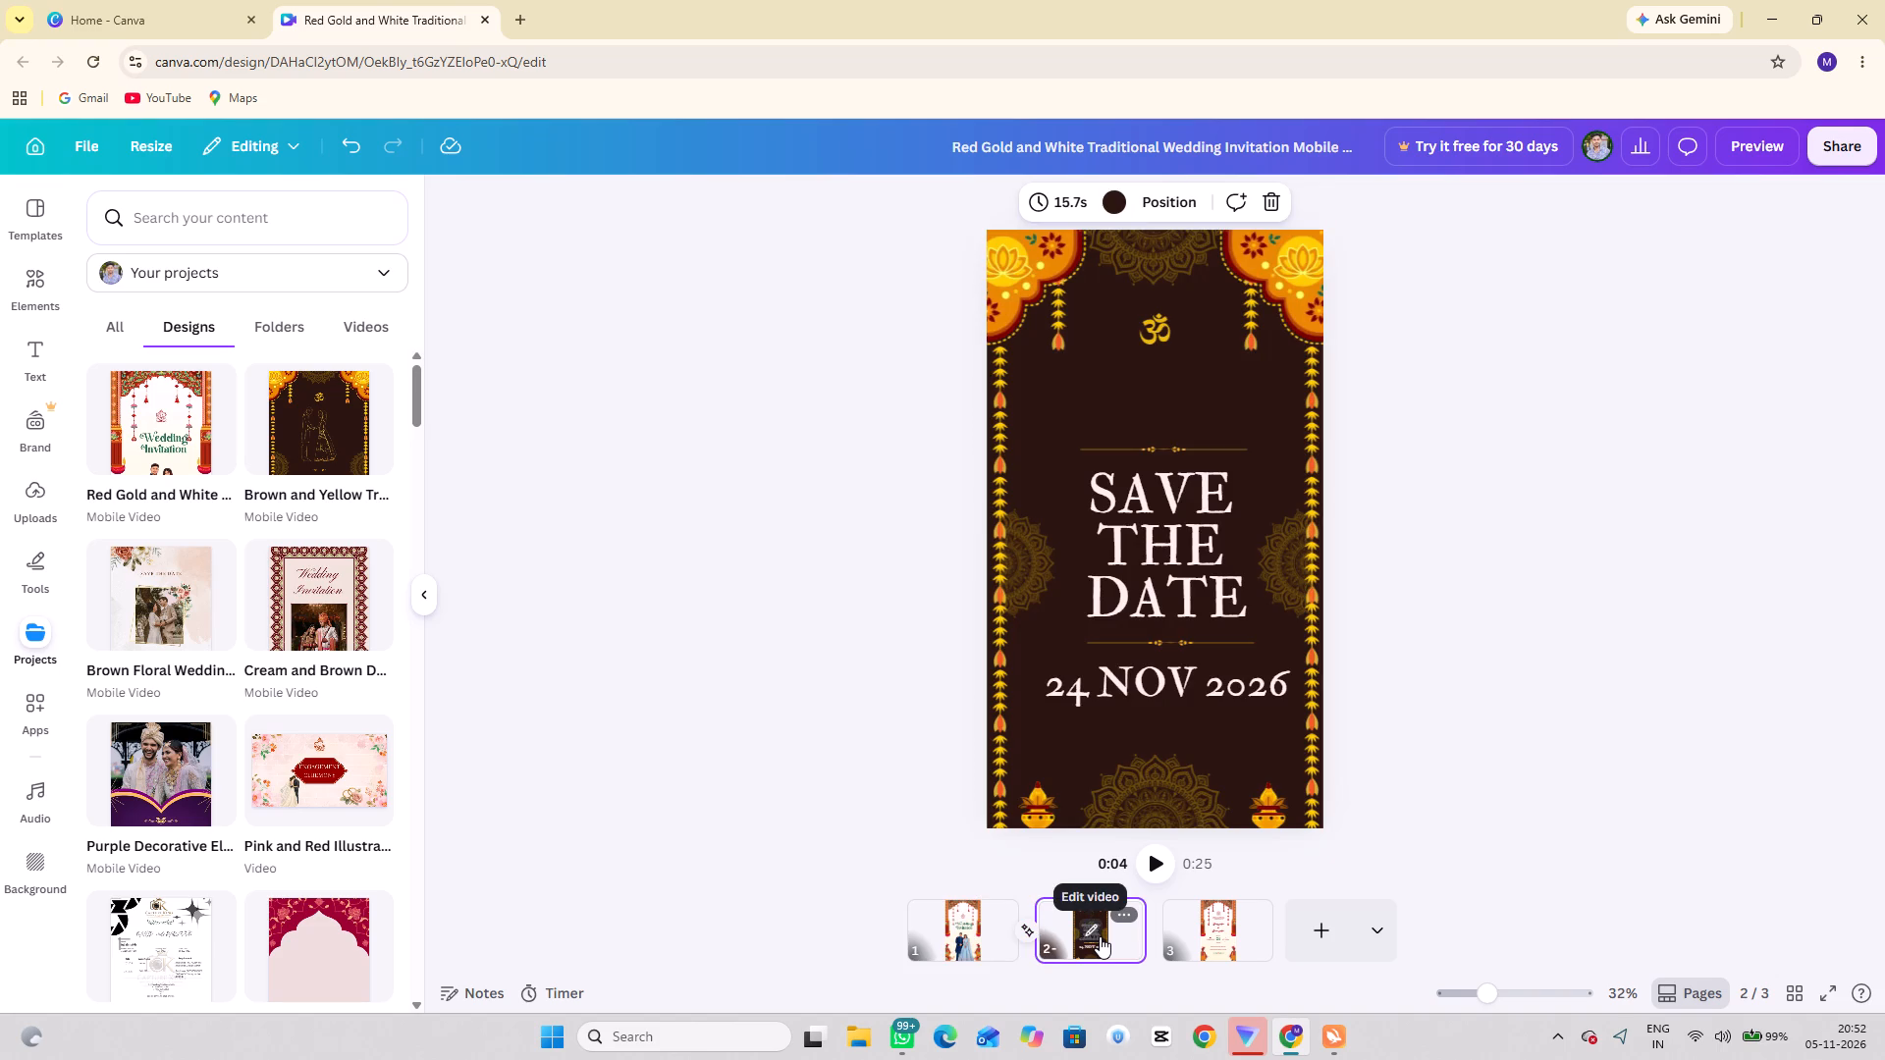
left_click(984, 915)
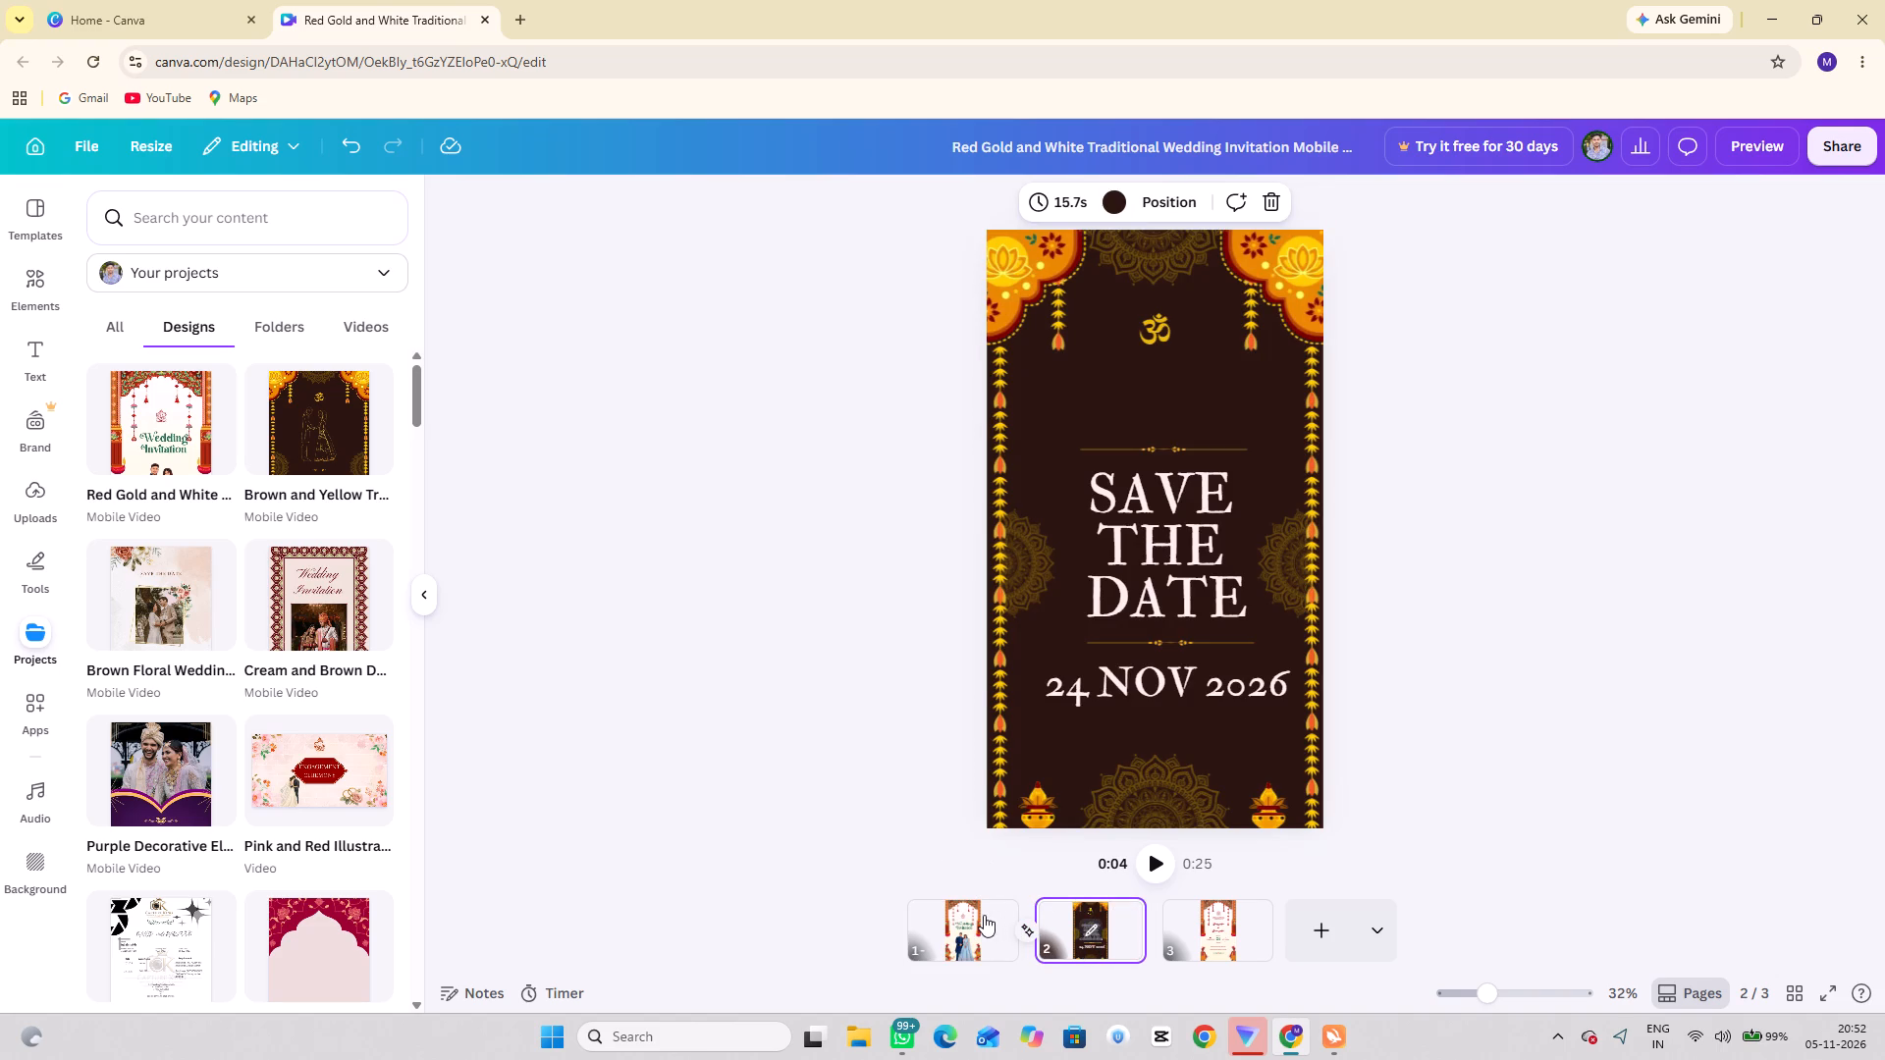
left_click(1219, 949)
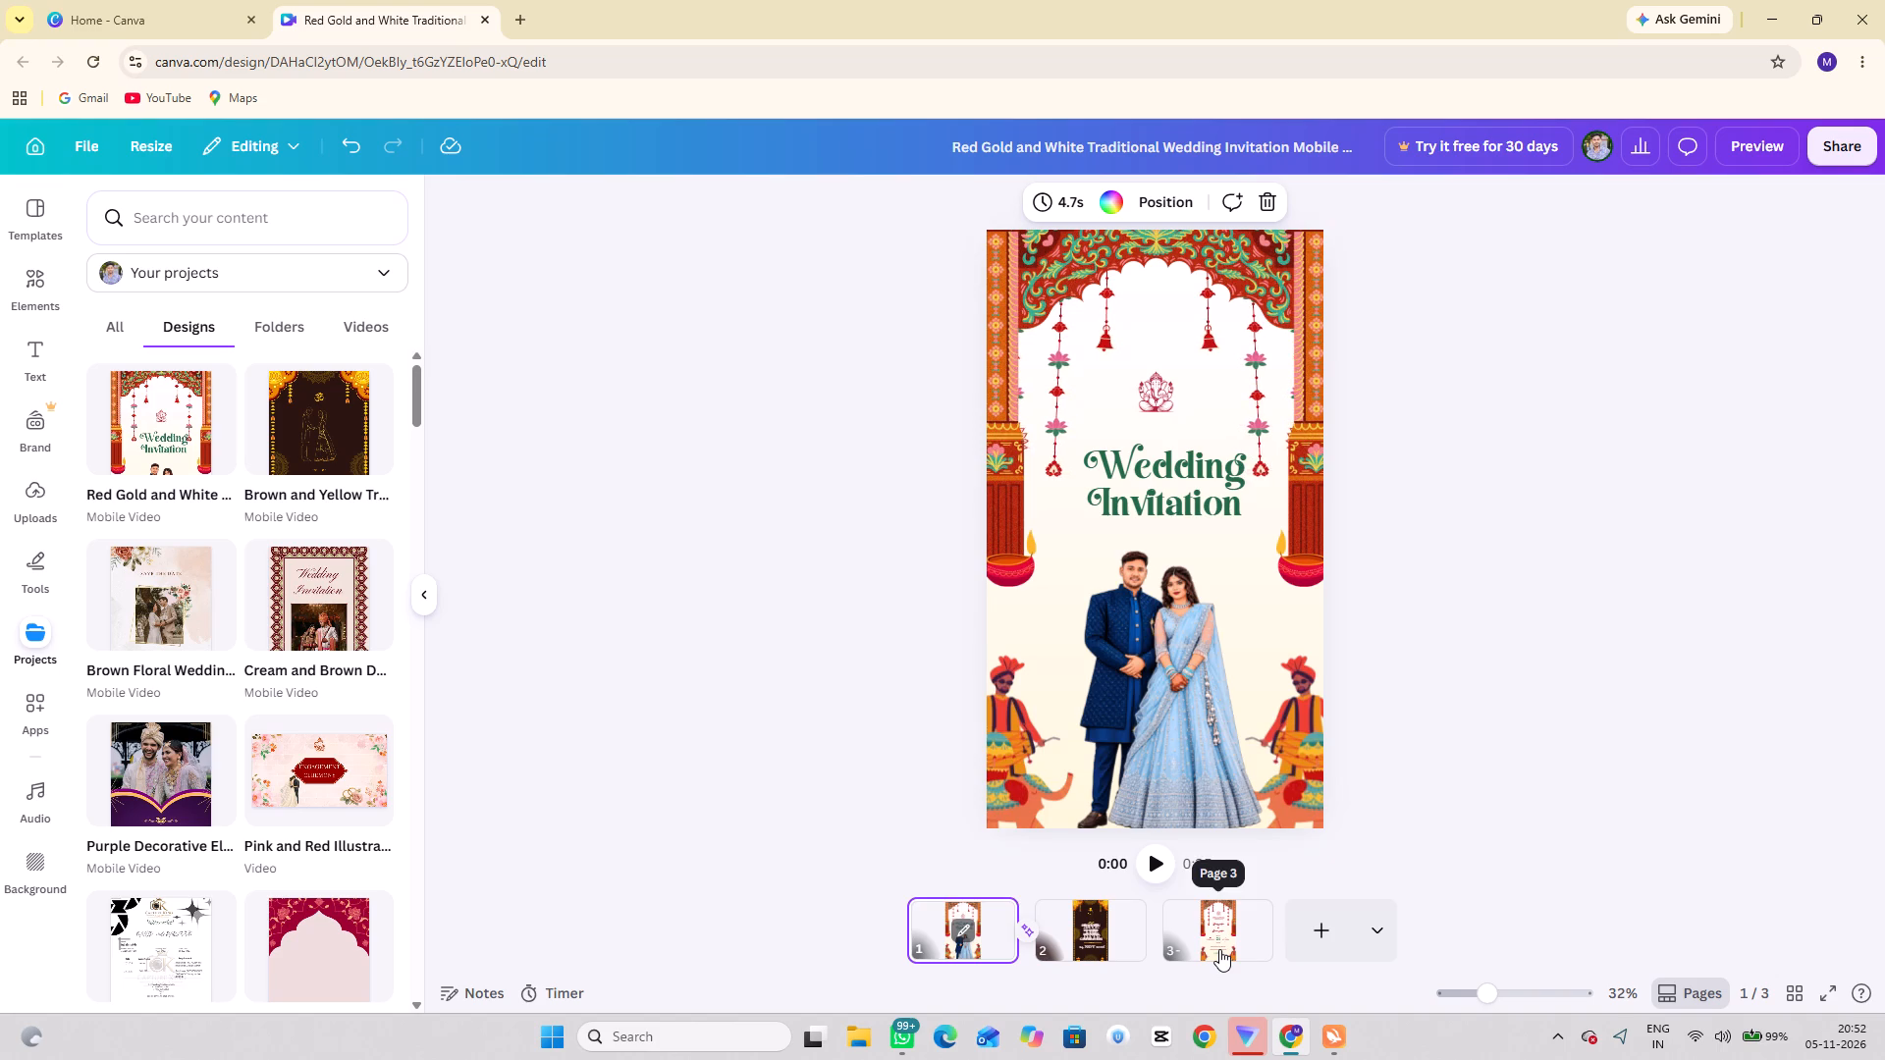
left_click(969, 908)
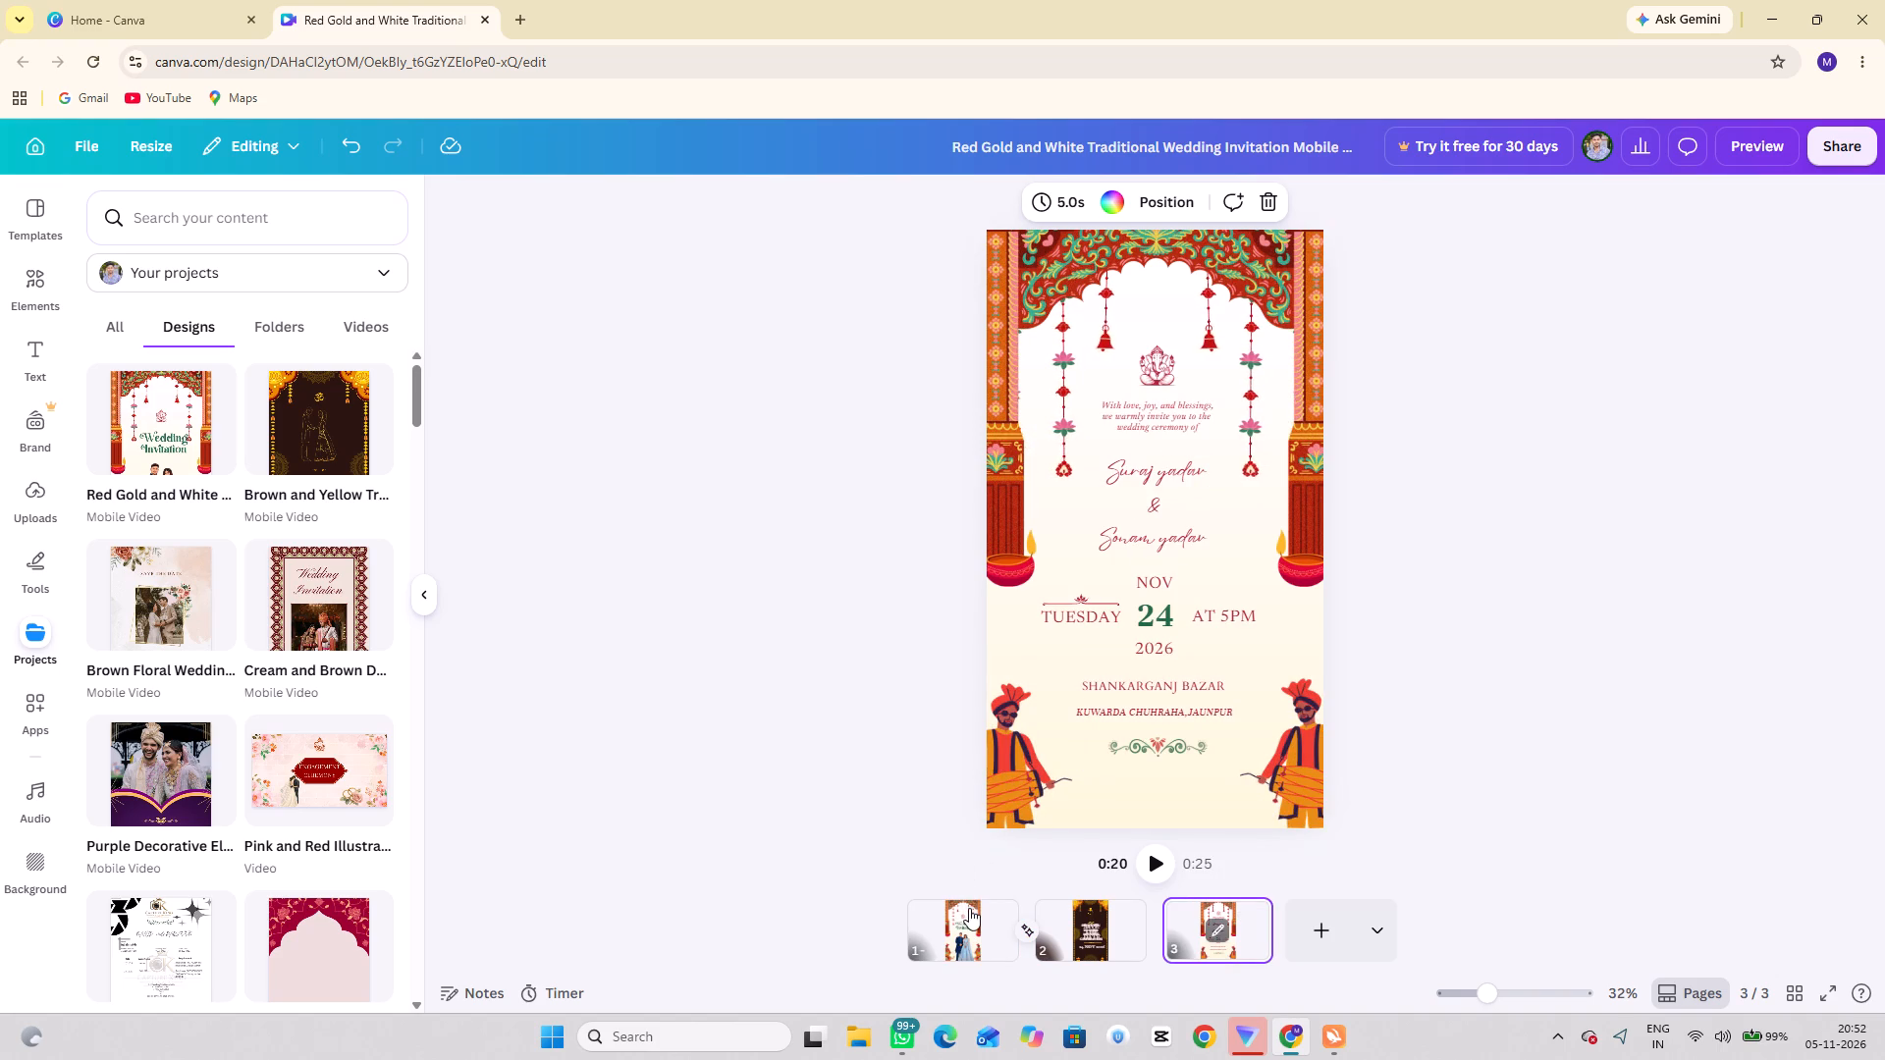
left_click(999, 911)
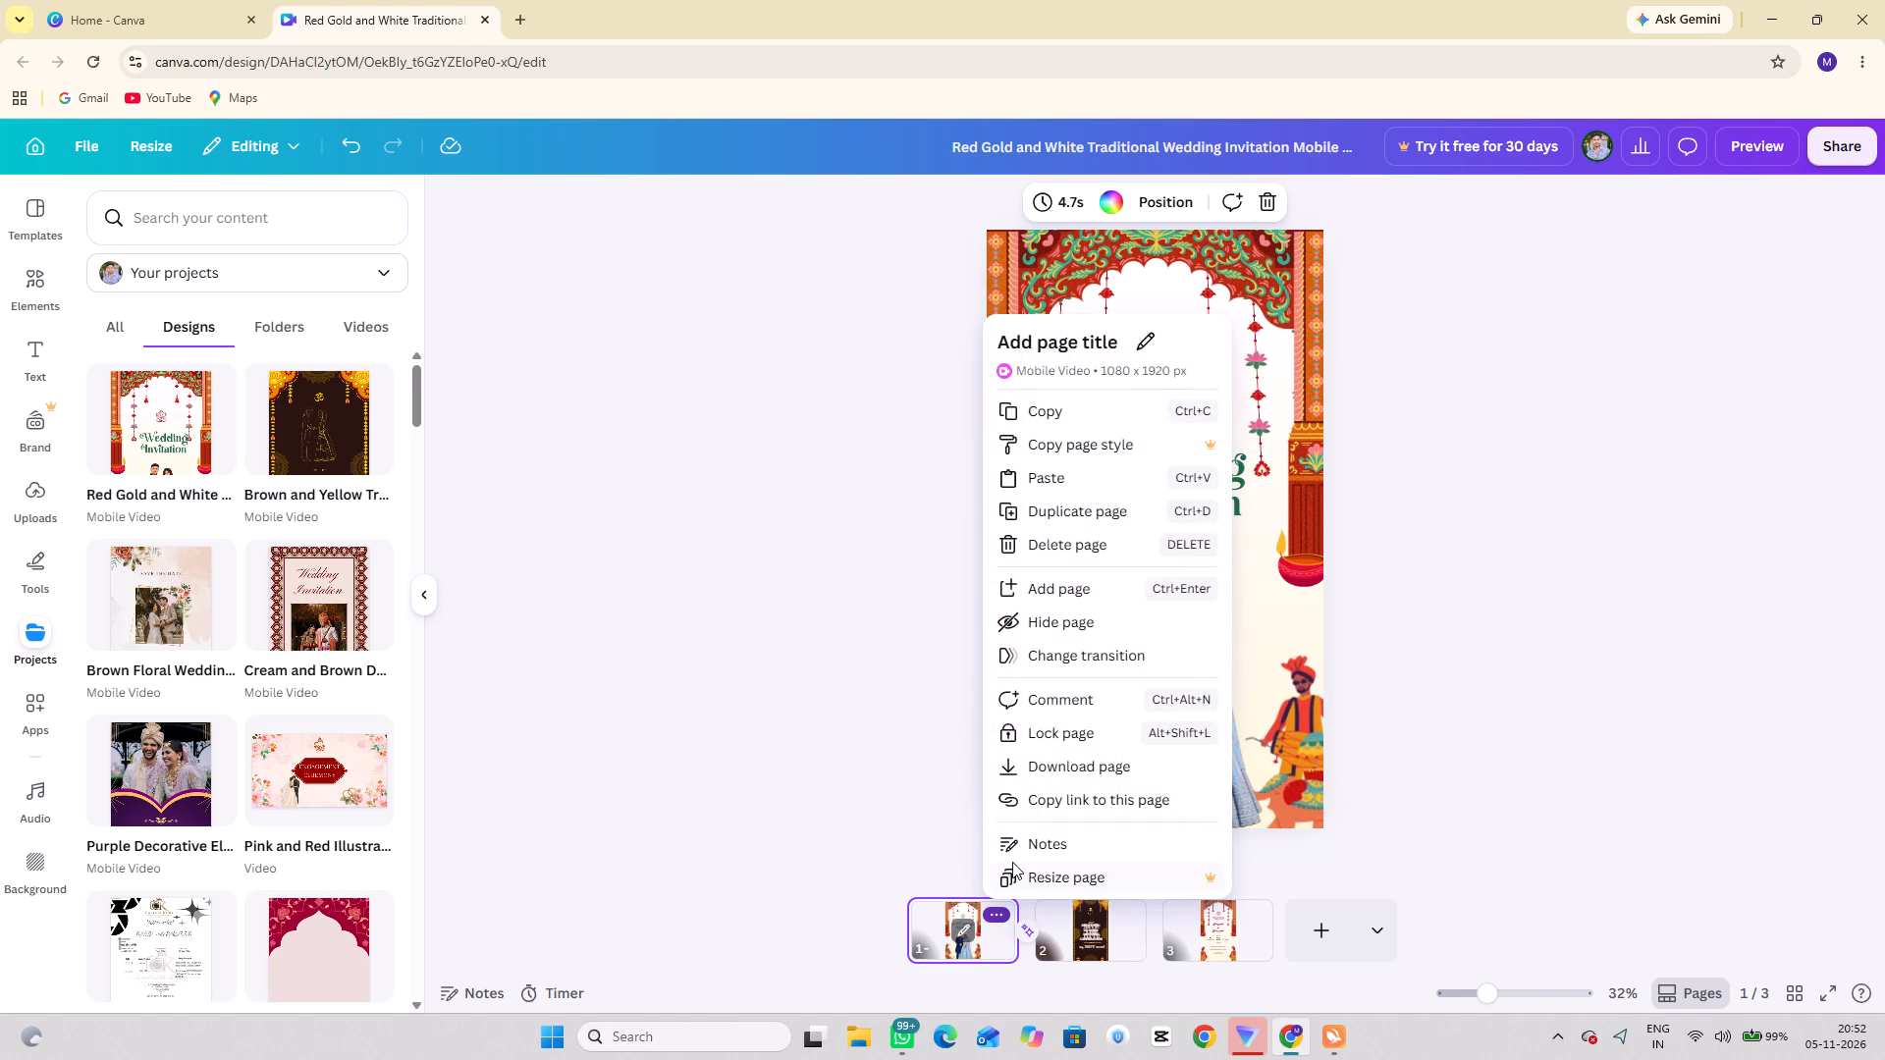
left_click(1036, 504)
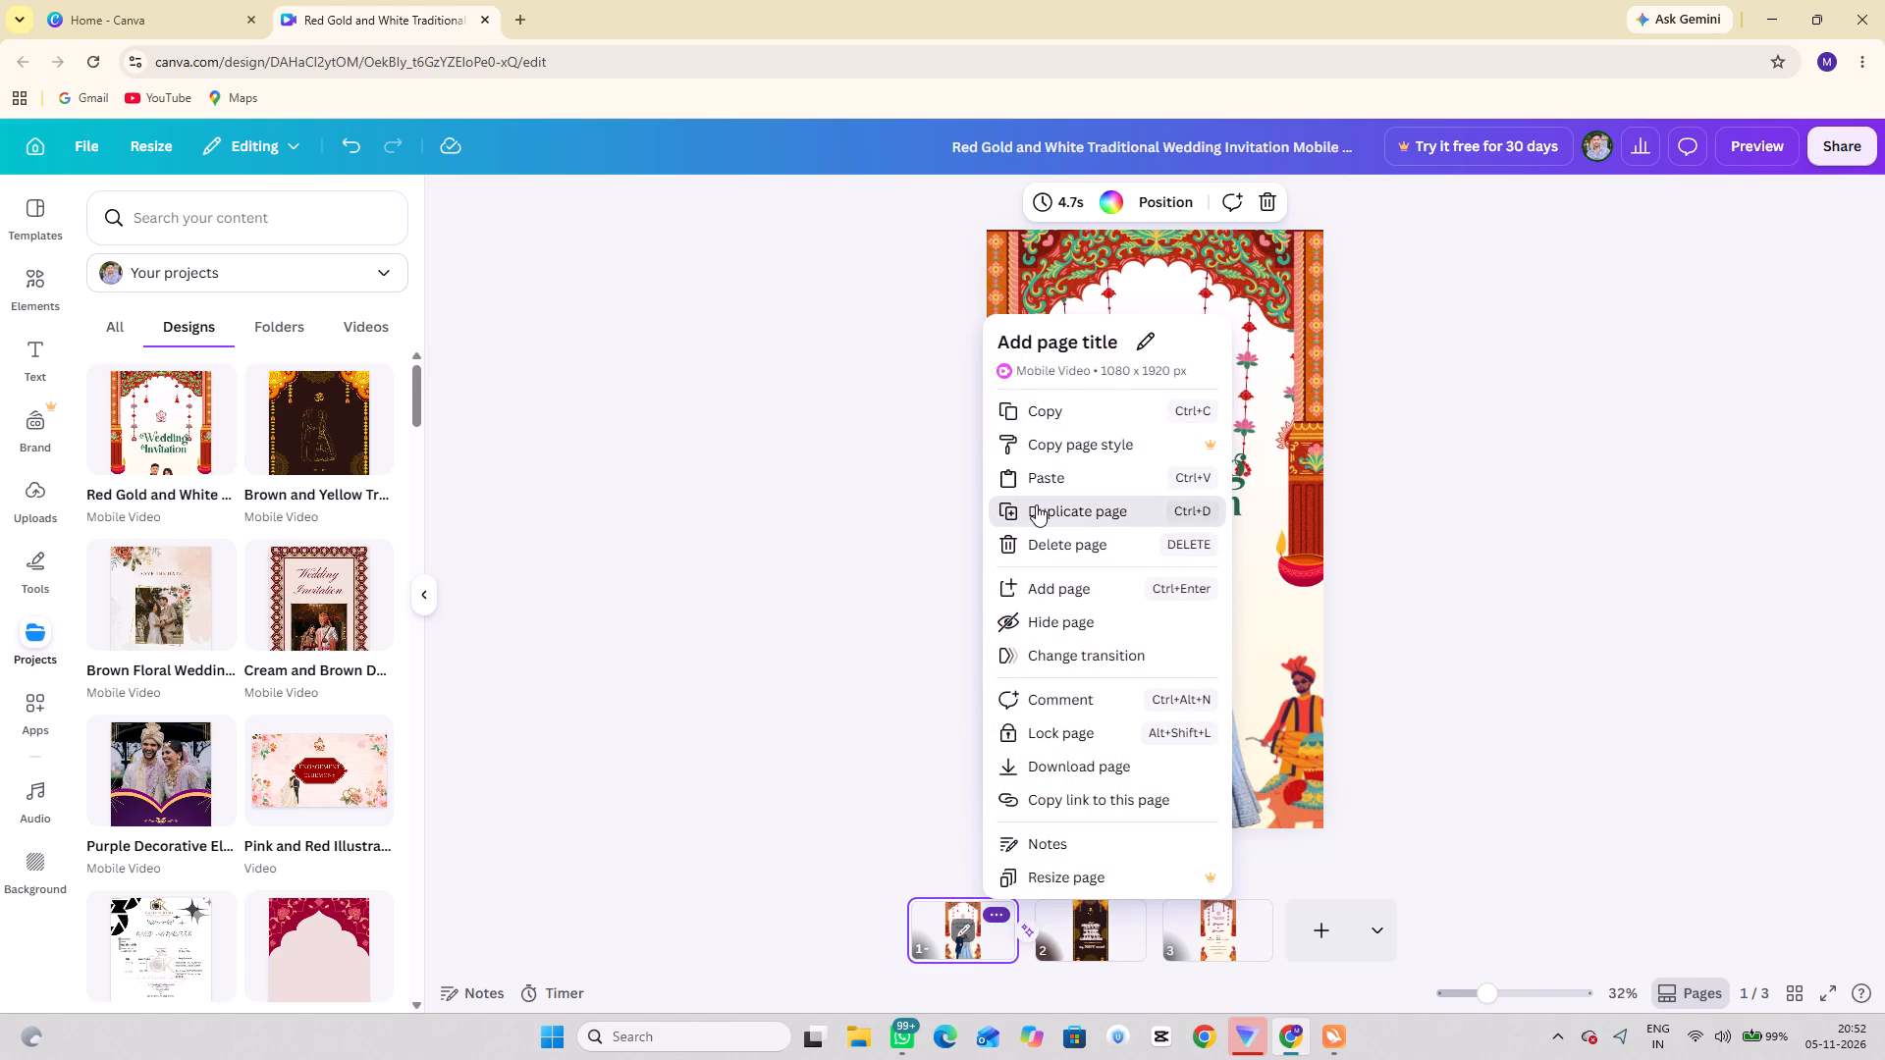
left_click(1054, 921)
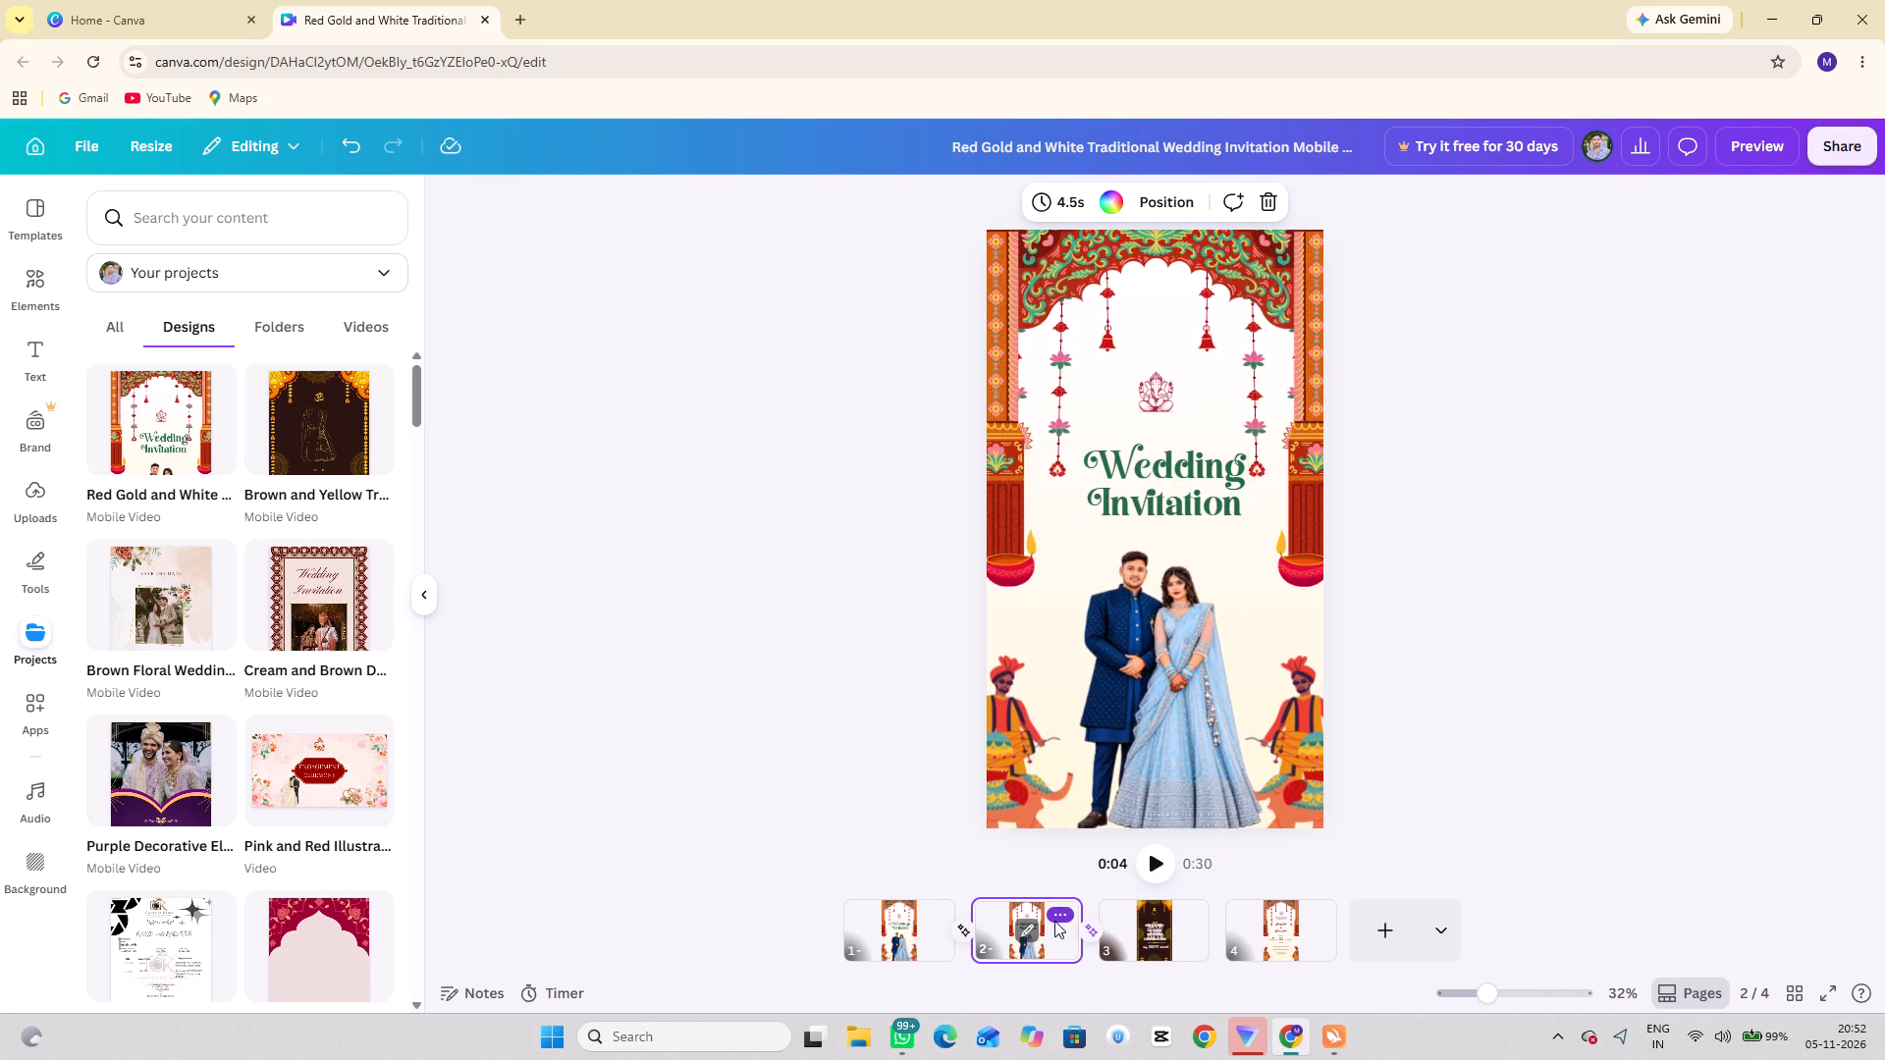
left_click(1052, 936)
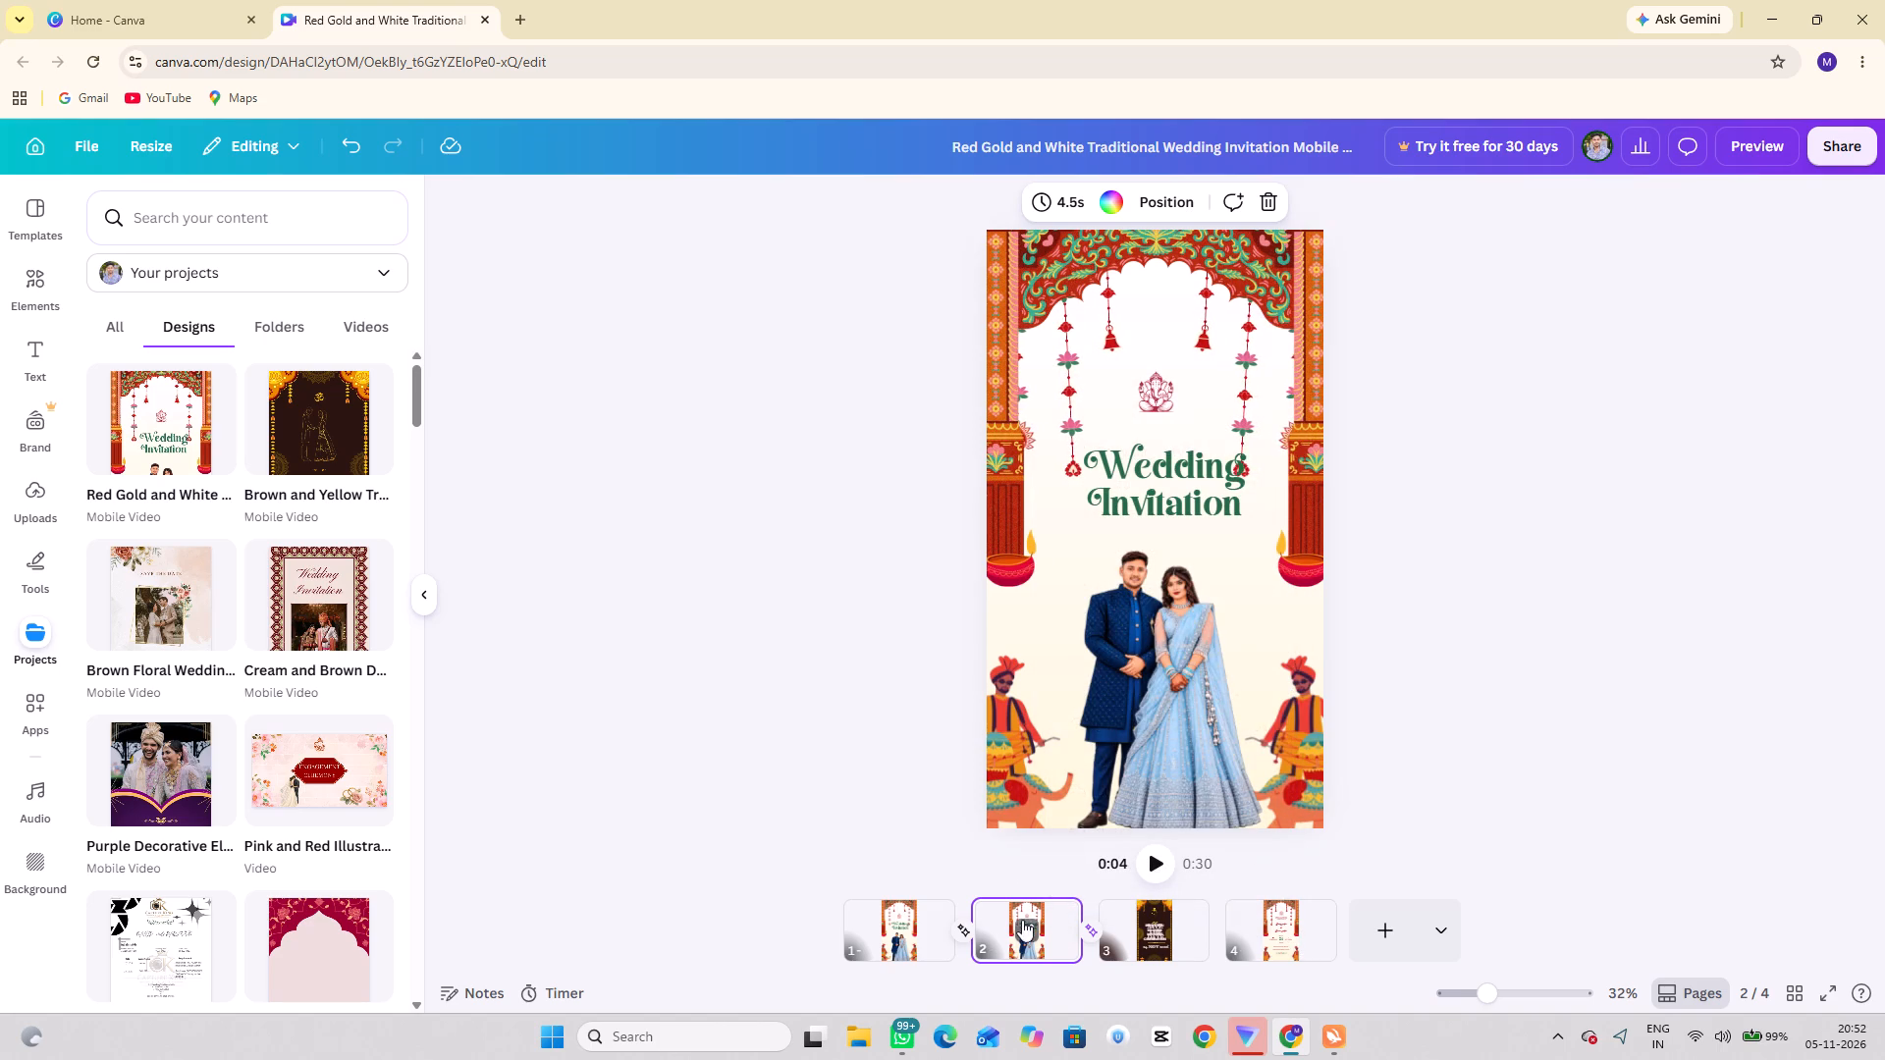
left_click_drag(1047, 940, 1349, 933)
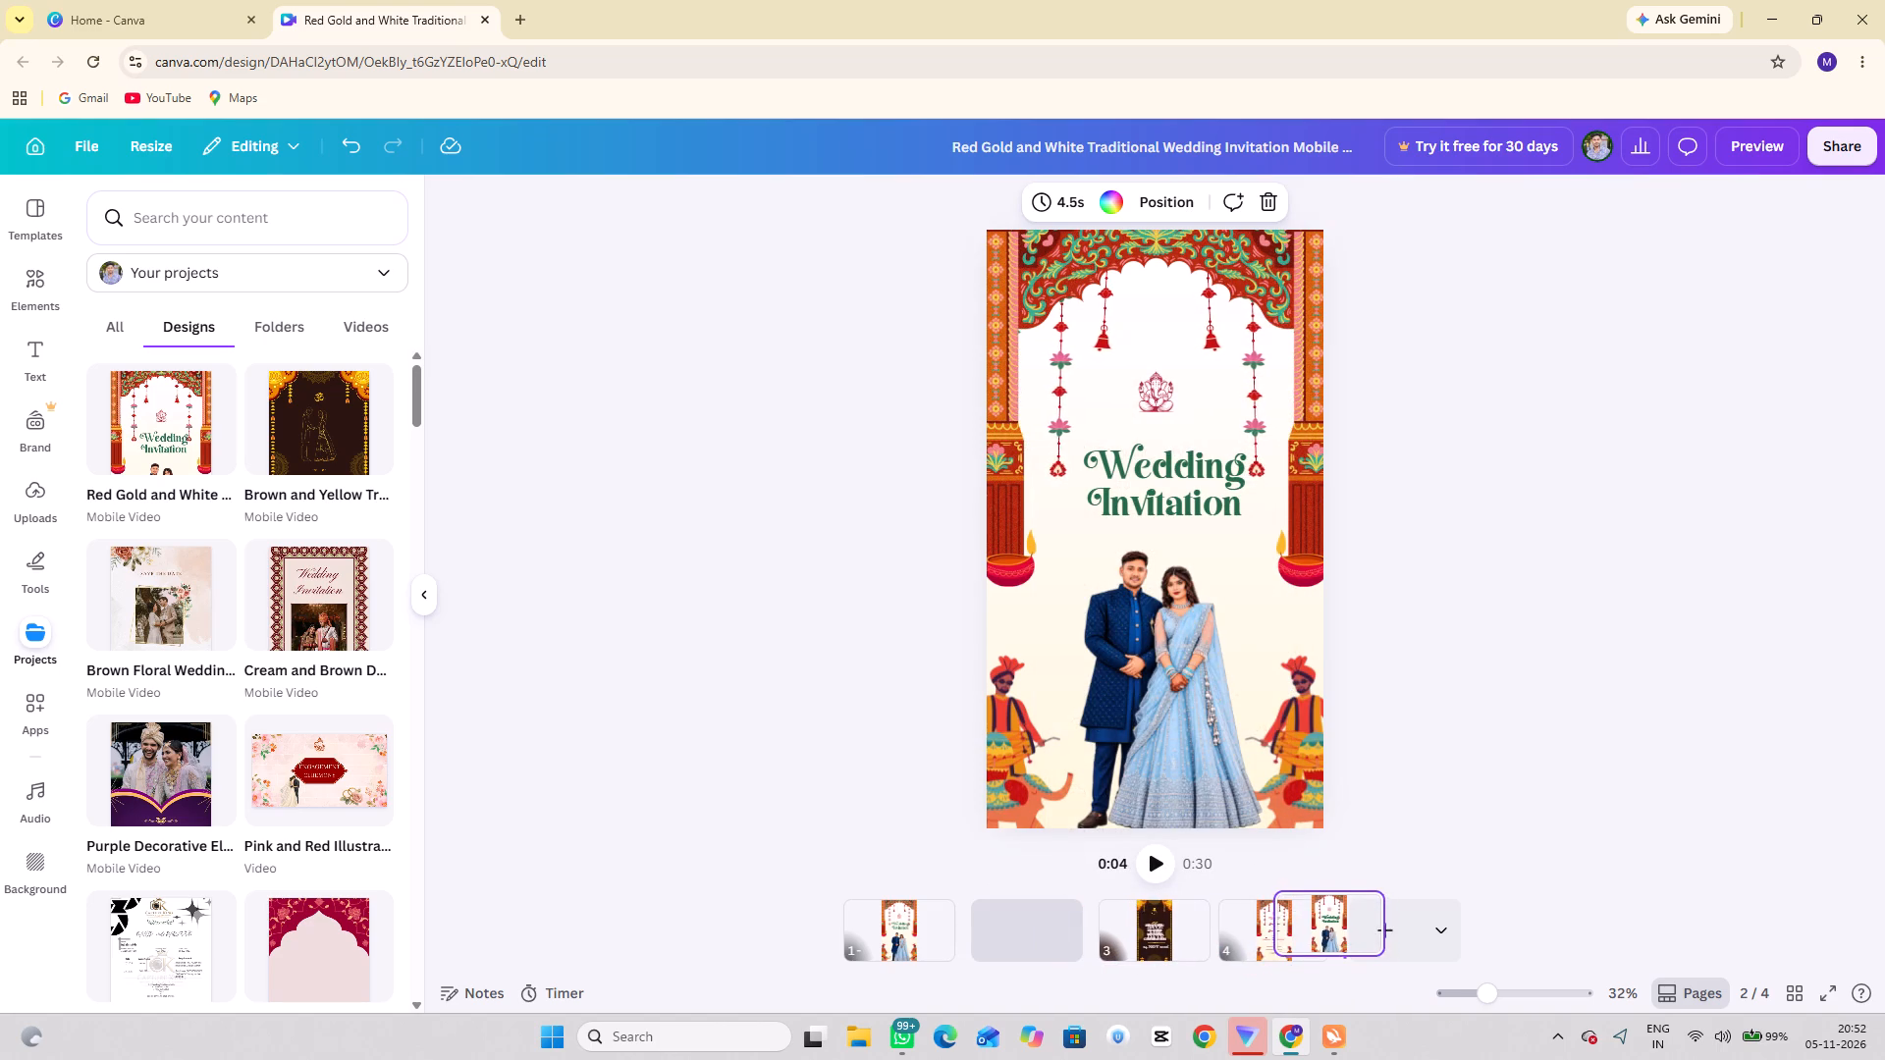
left_click_drag(1349, 933, 1350, 938)
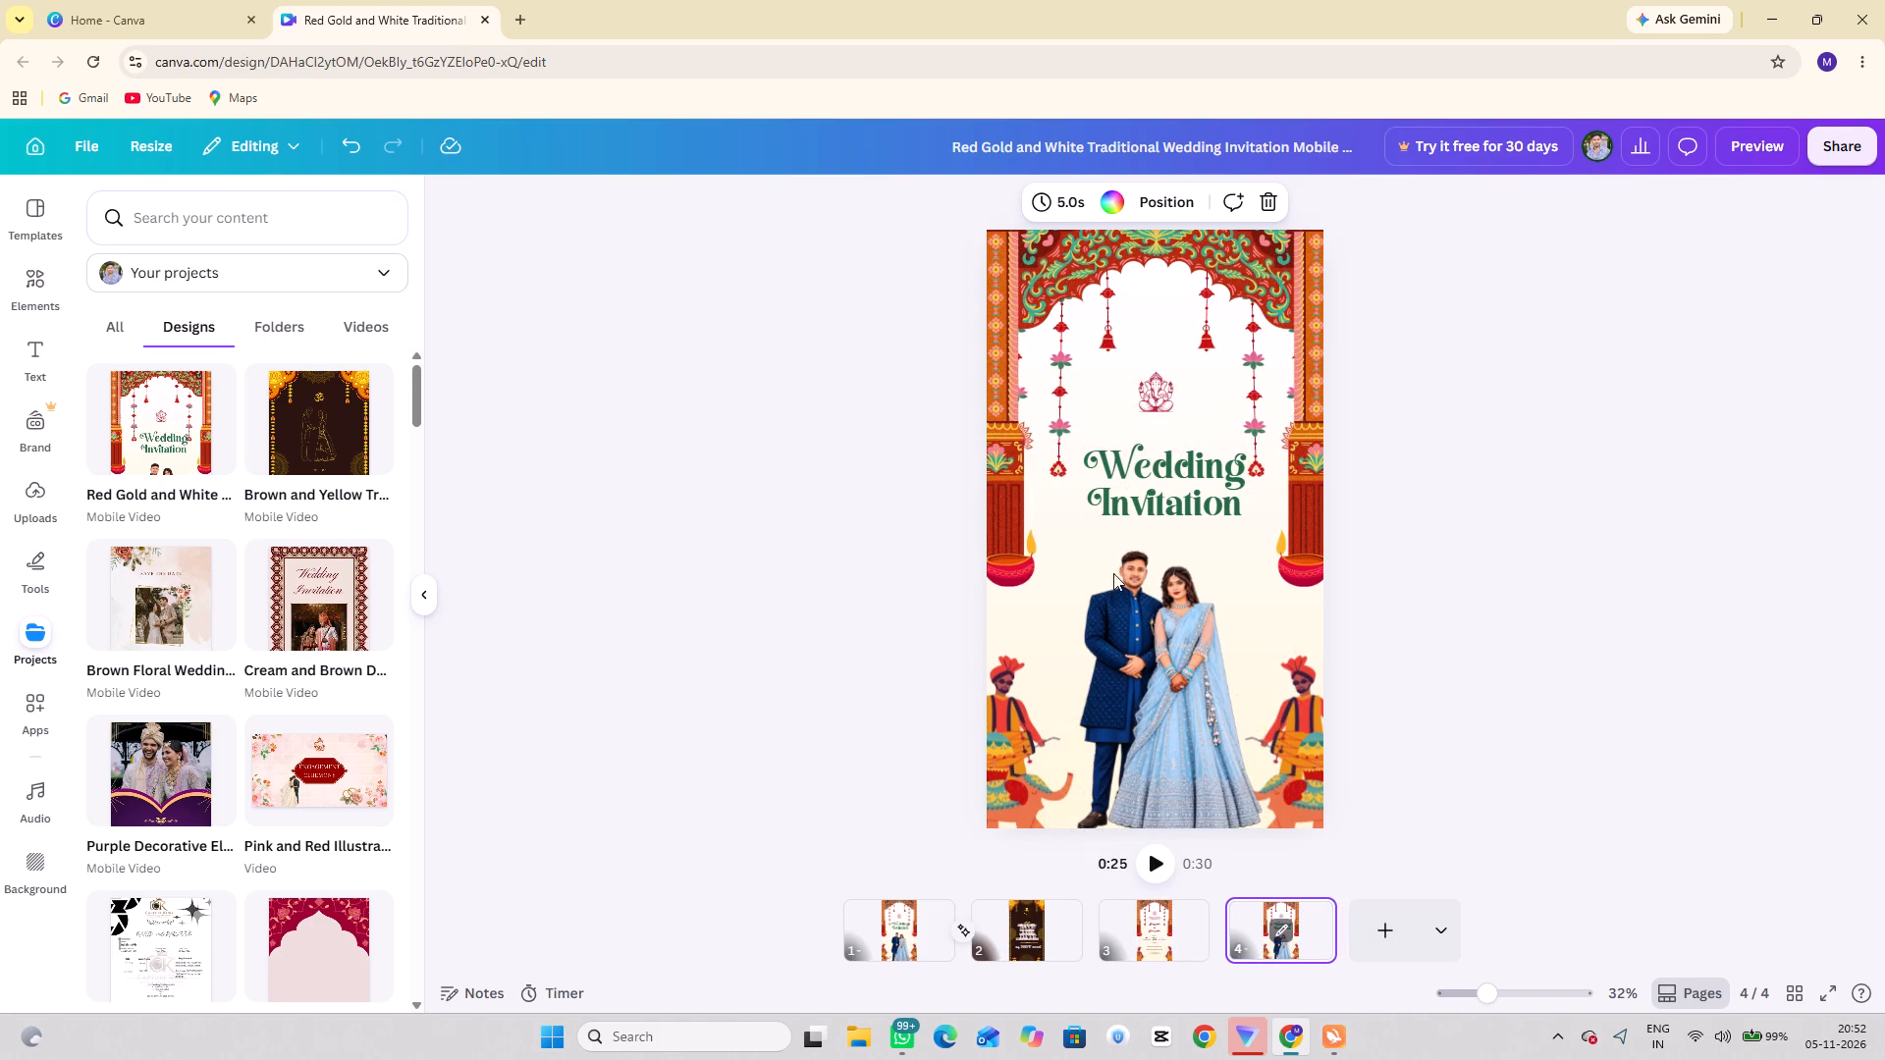
Delete the couple picture and the Ganesha emblem from page four.
left_click(1138, 607)
key("Pause")
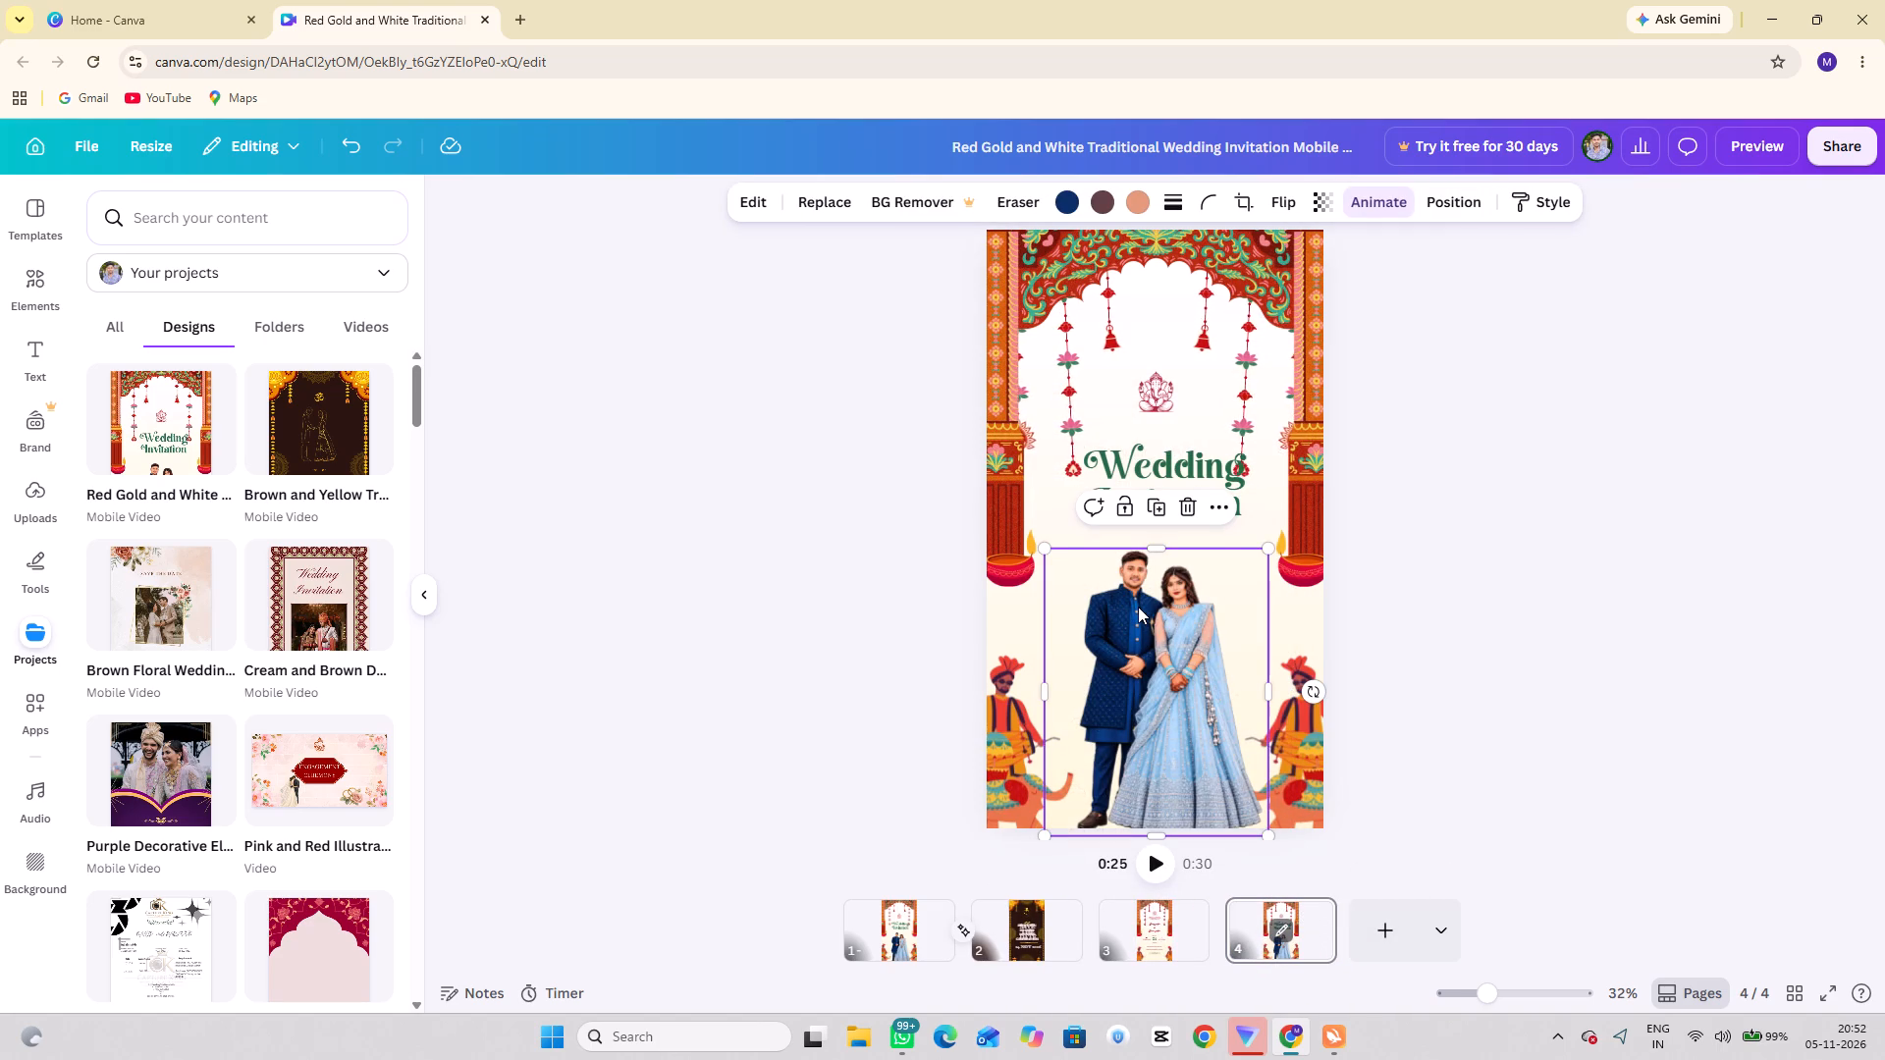
left_click(1180, 507)
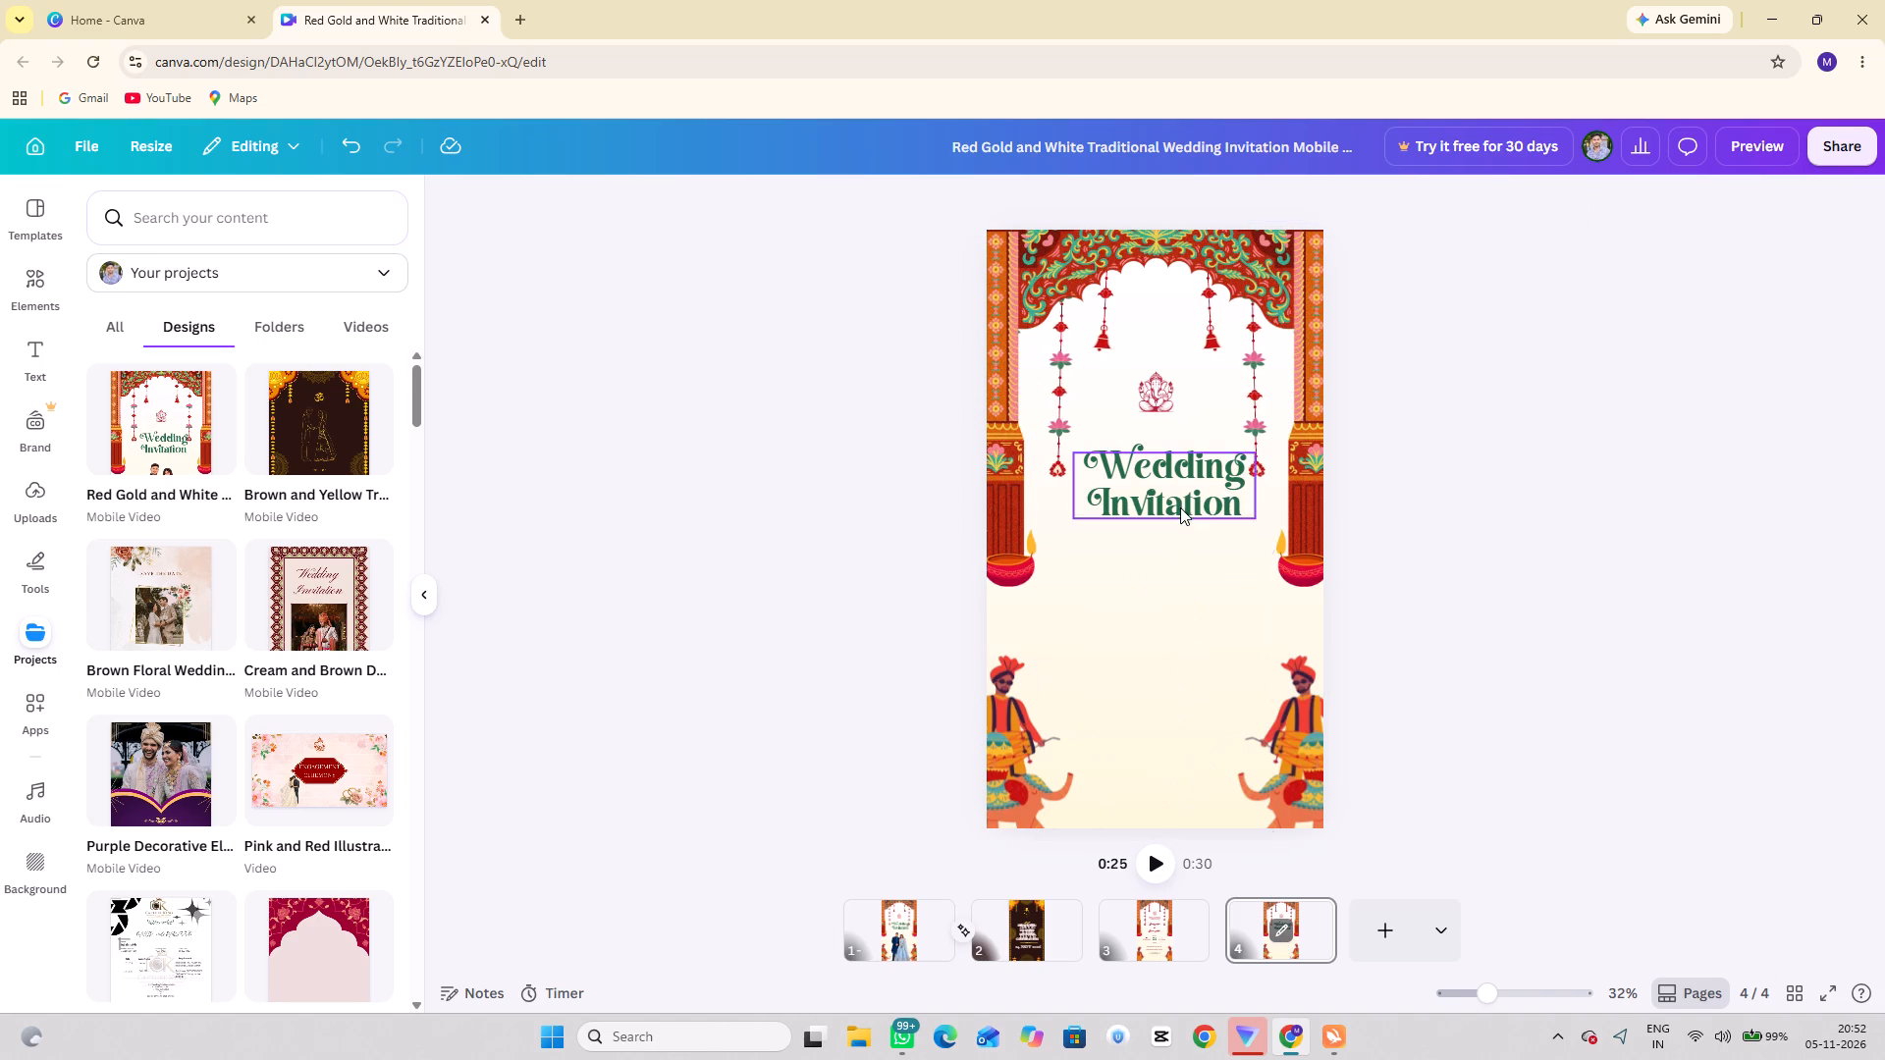
left_click(1168, 400)
key("Delete")
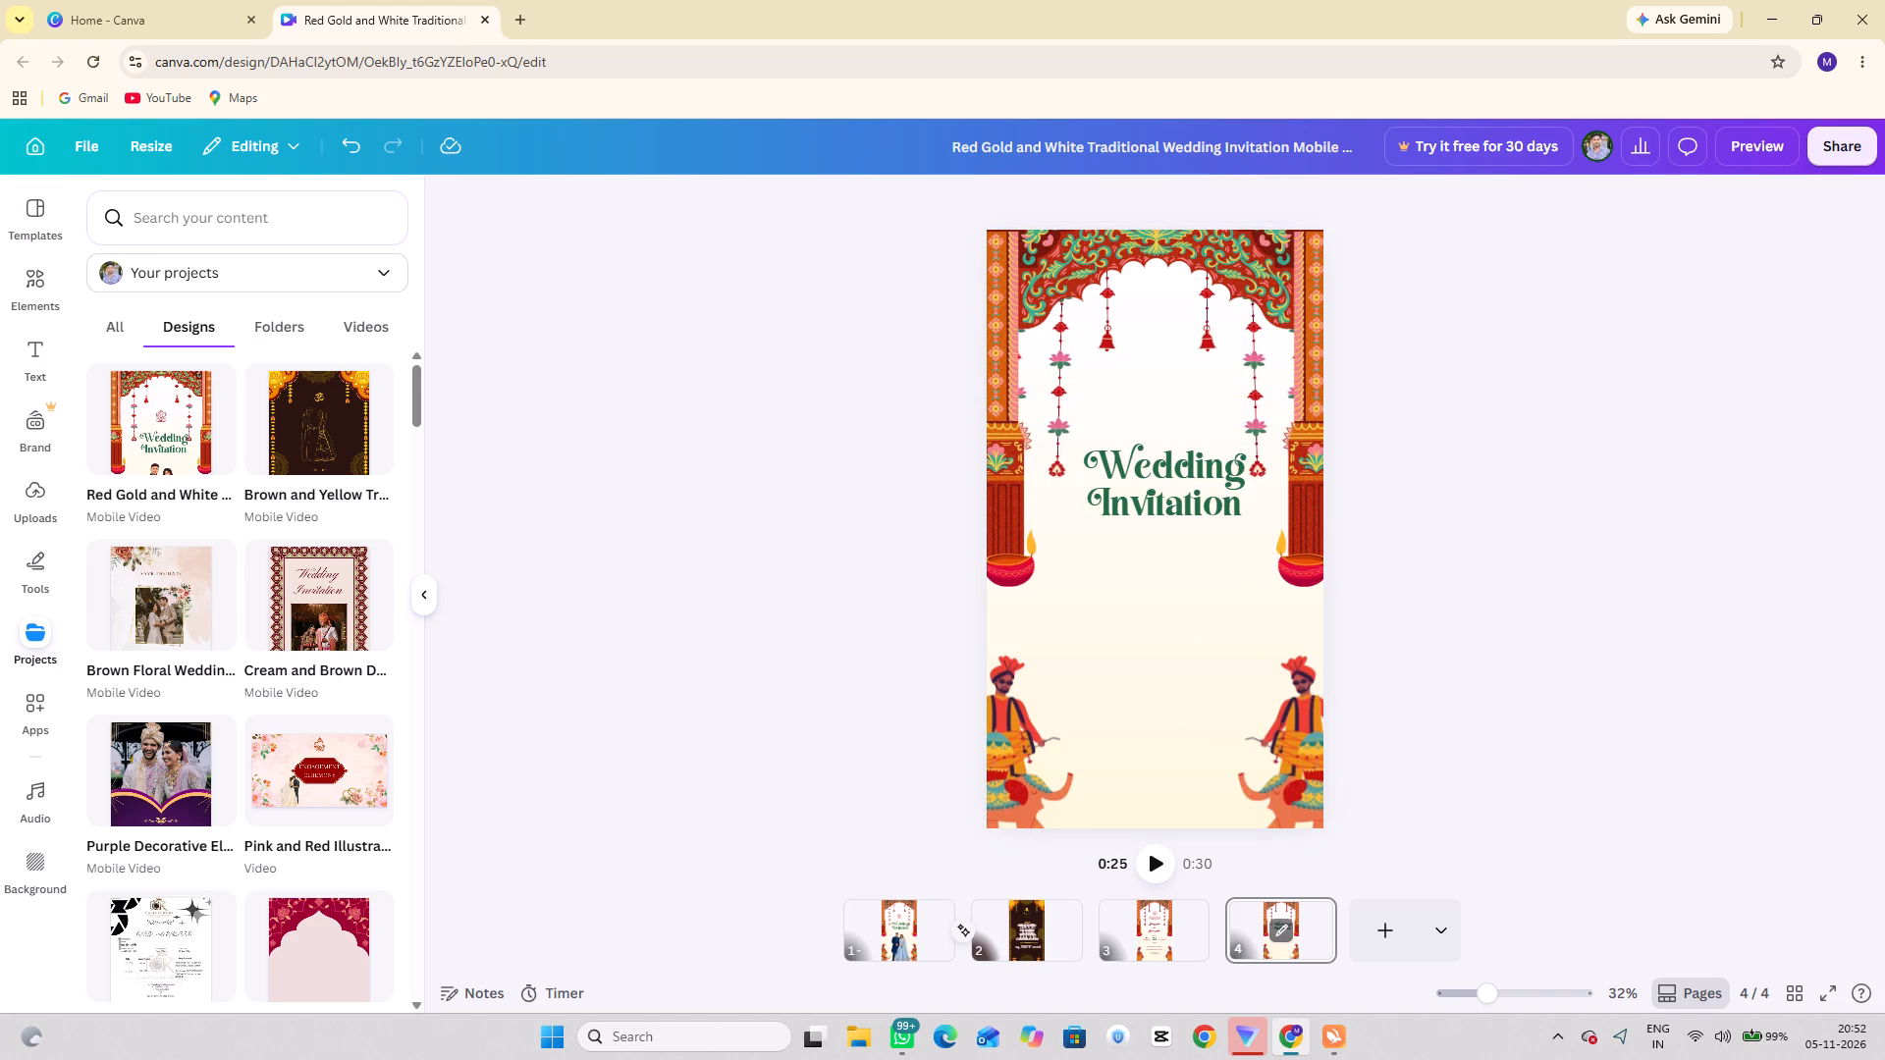
Replace the "Wedding Invitation" text on page four with "THANK YOU" on two lines.
double_click(1149, 458)
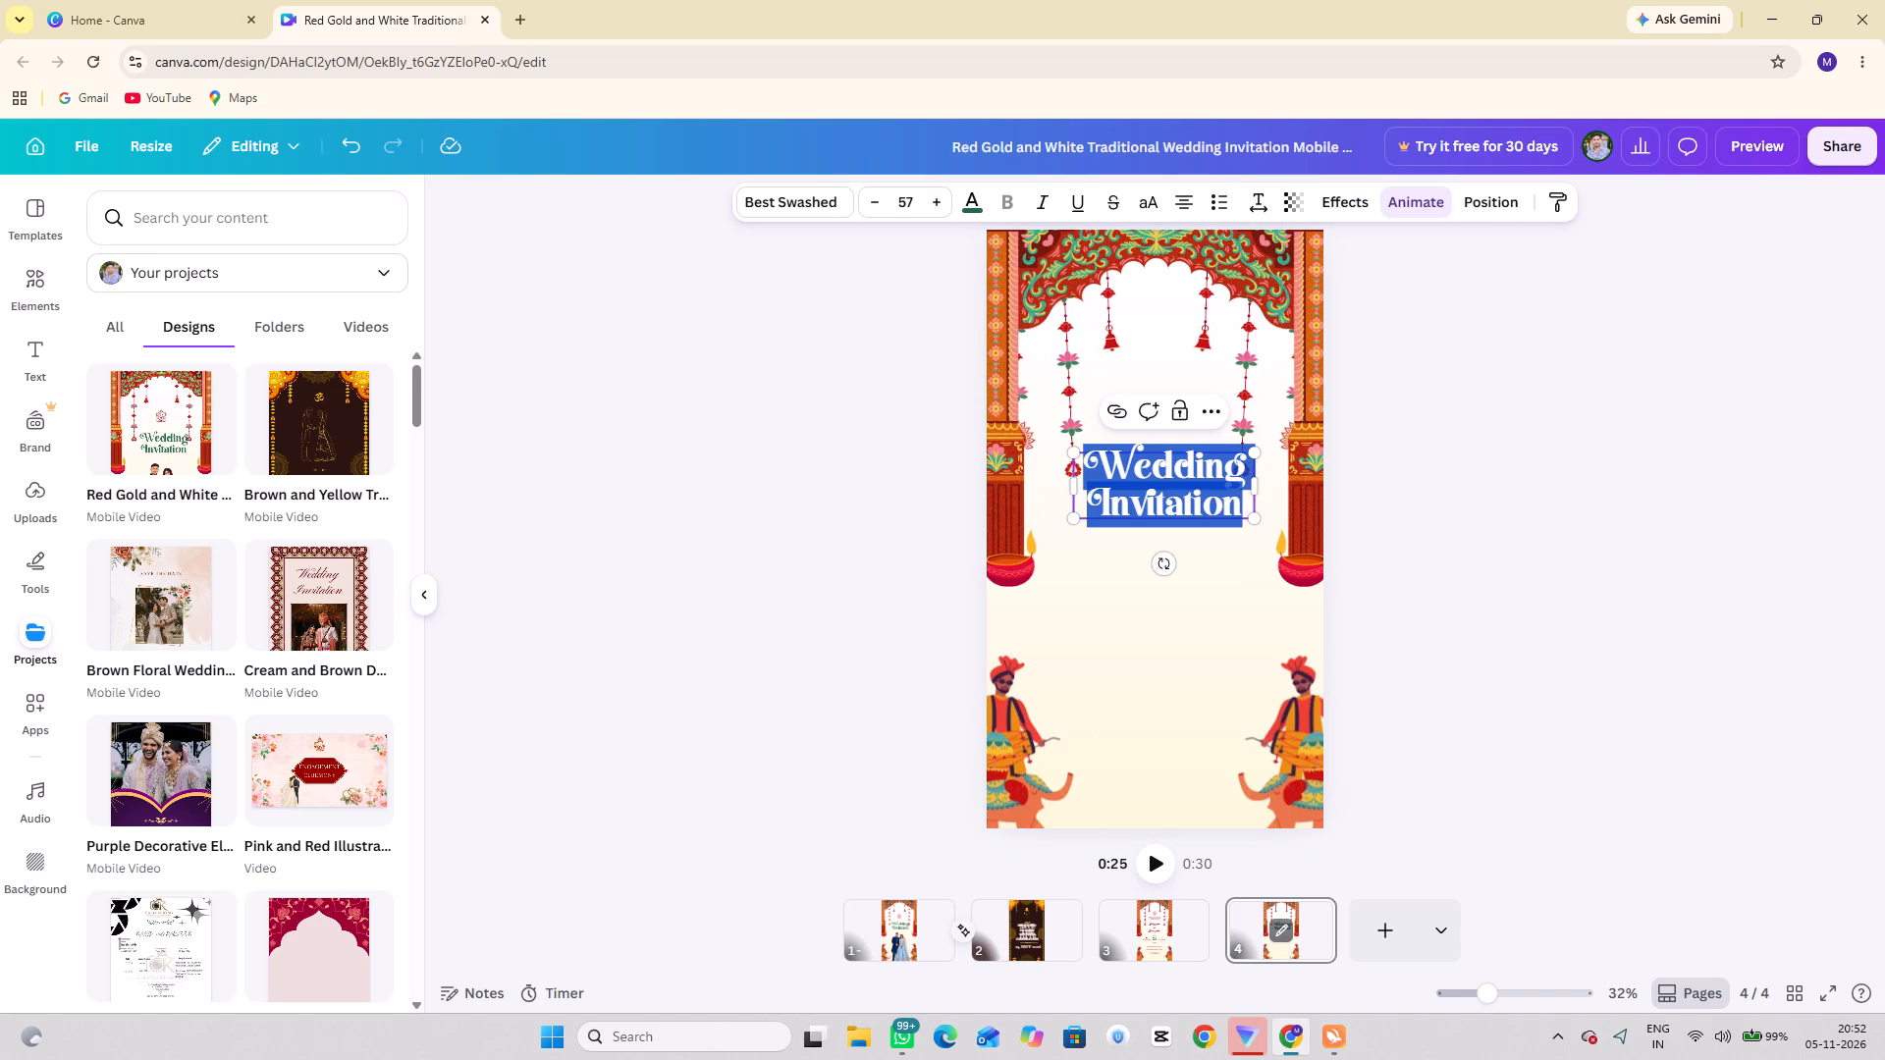
type("THANK")
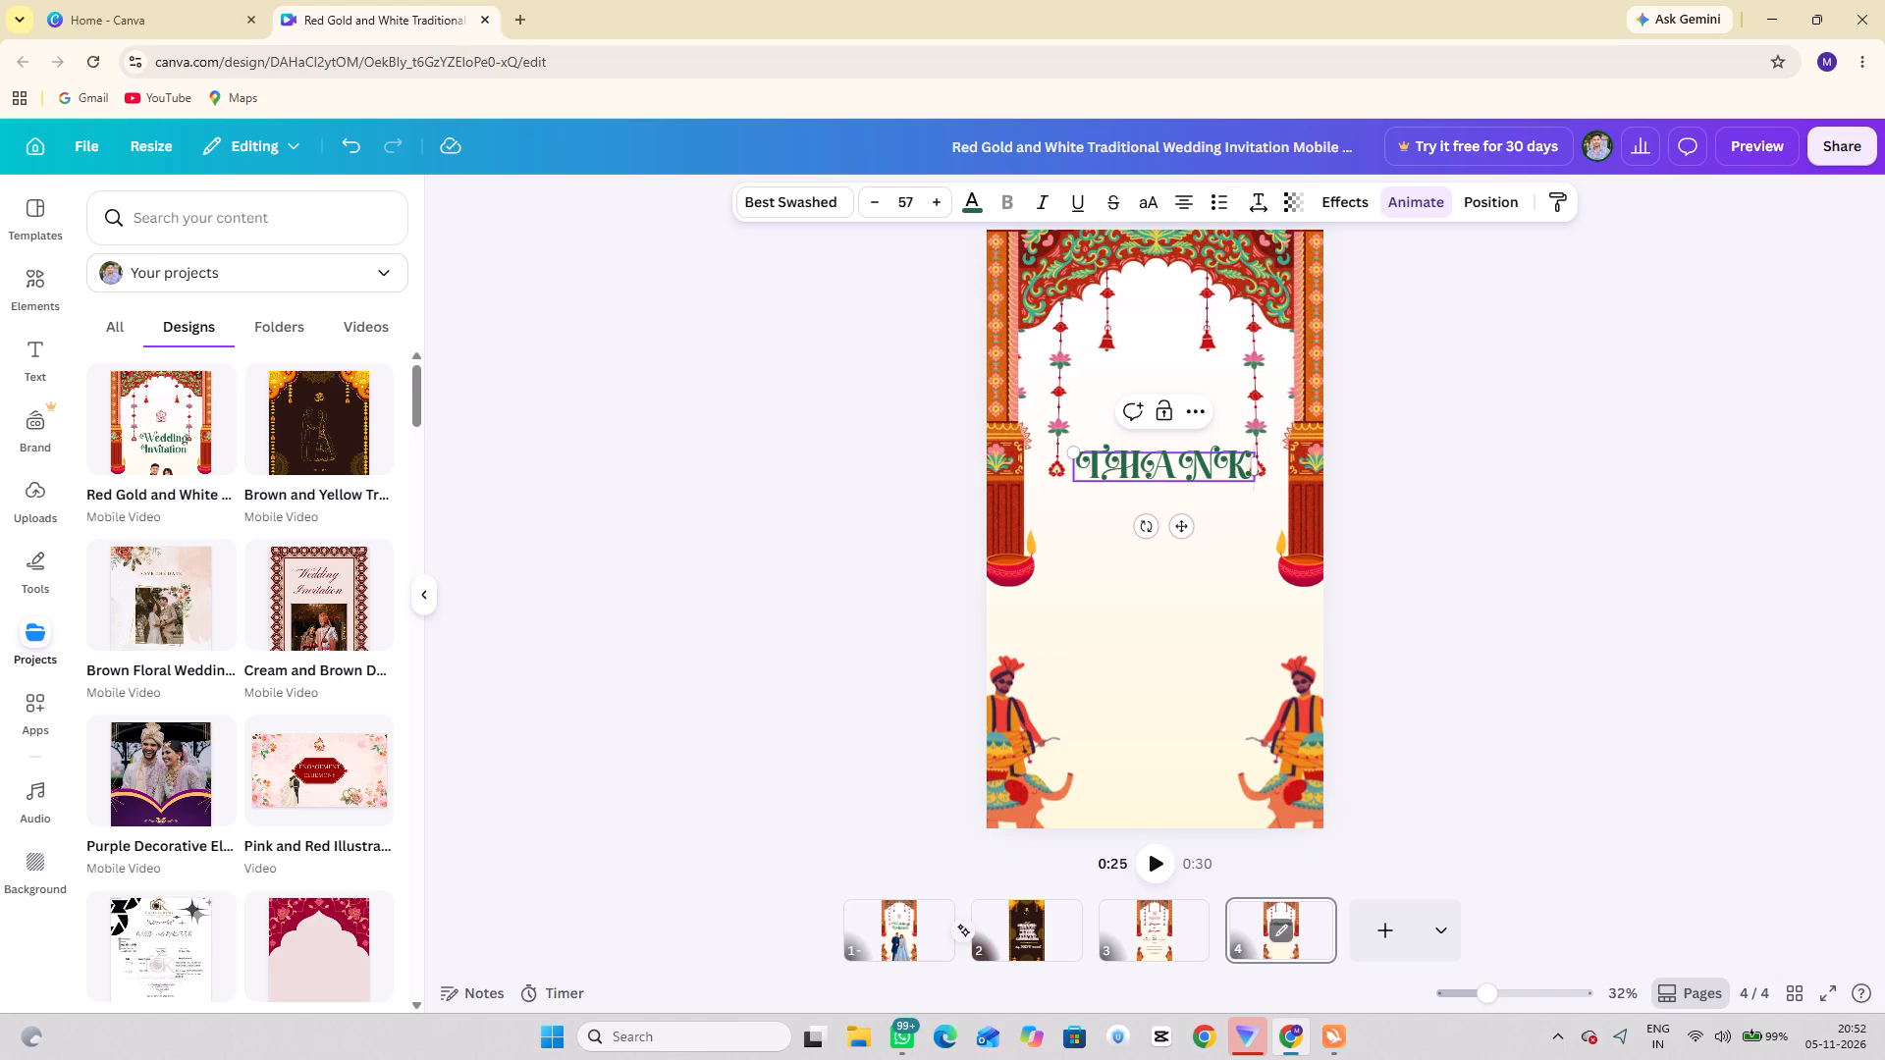
key("Return")
type("YOU")
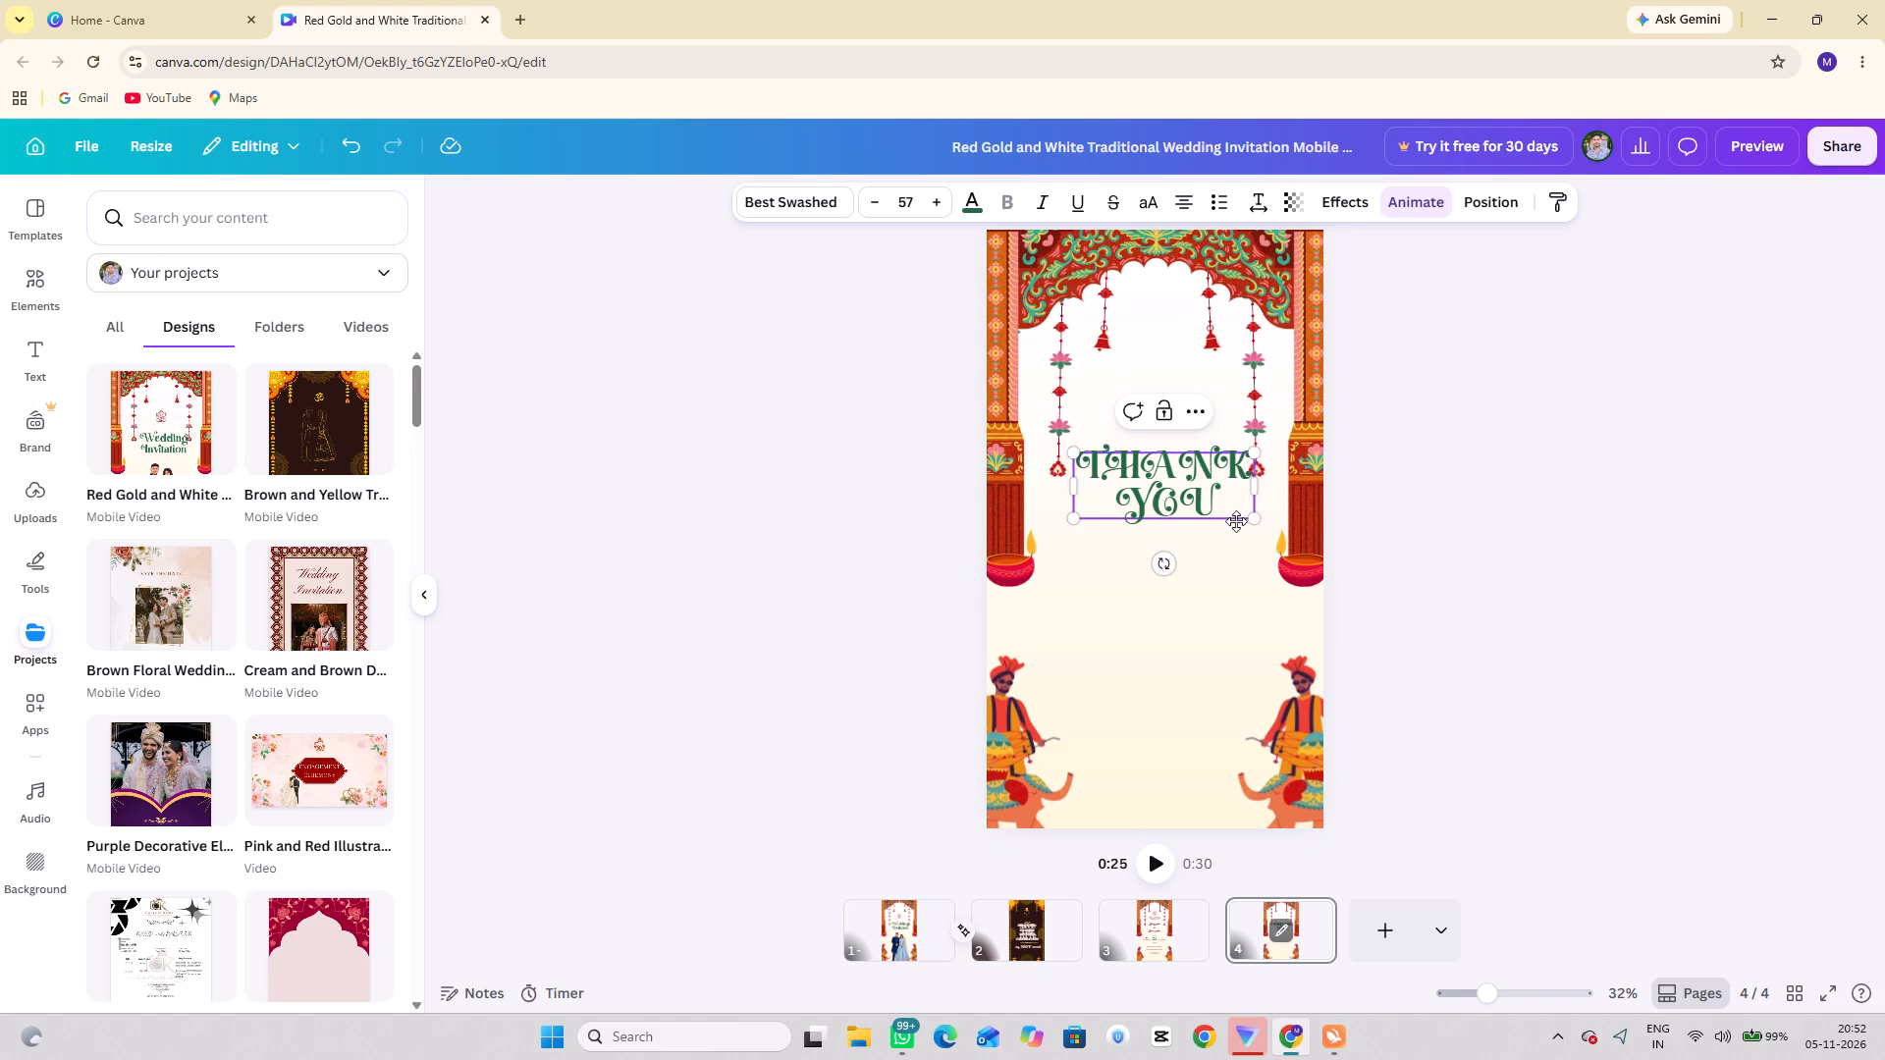
Enlarge the "THANK YOU" text to about size 69.8 and centre it lower on the page, between the two oil lamps.
left_click_drag(1251, 523, 1285, 556)
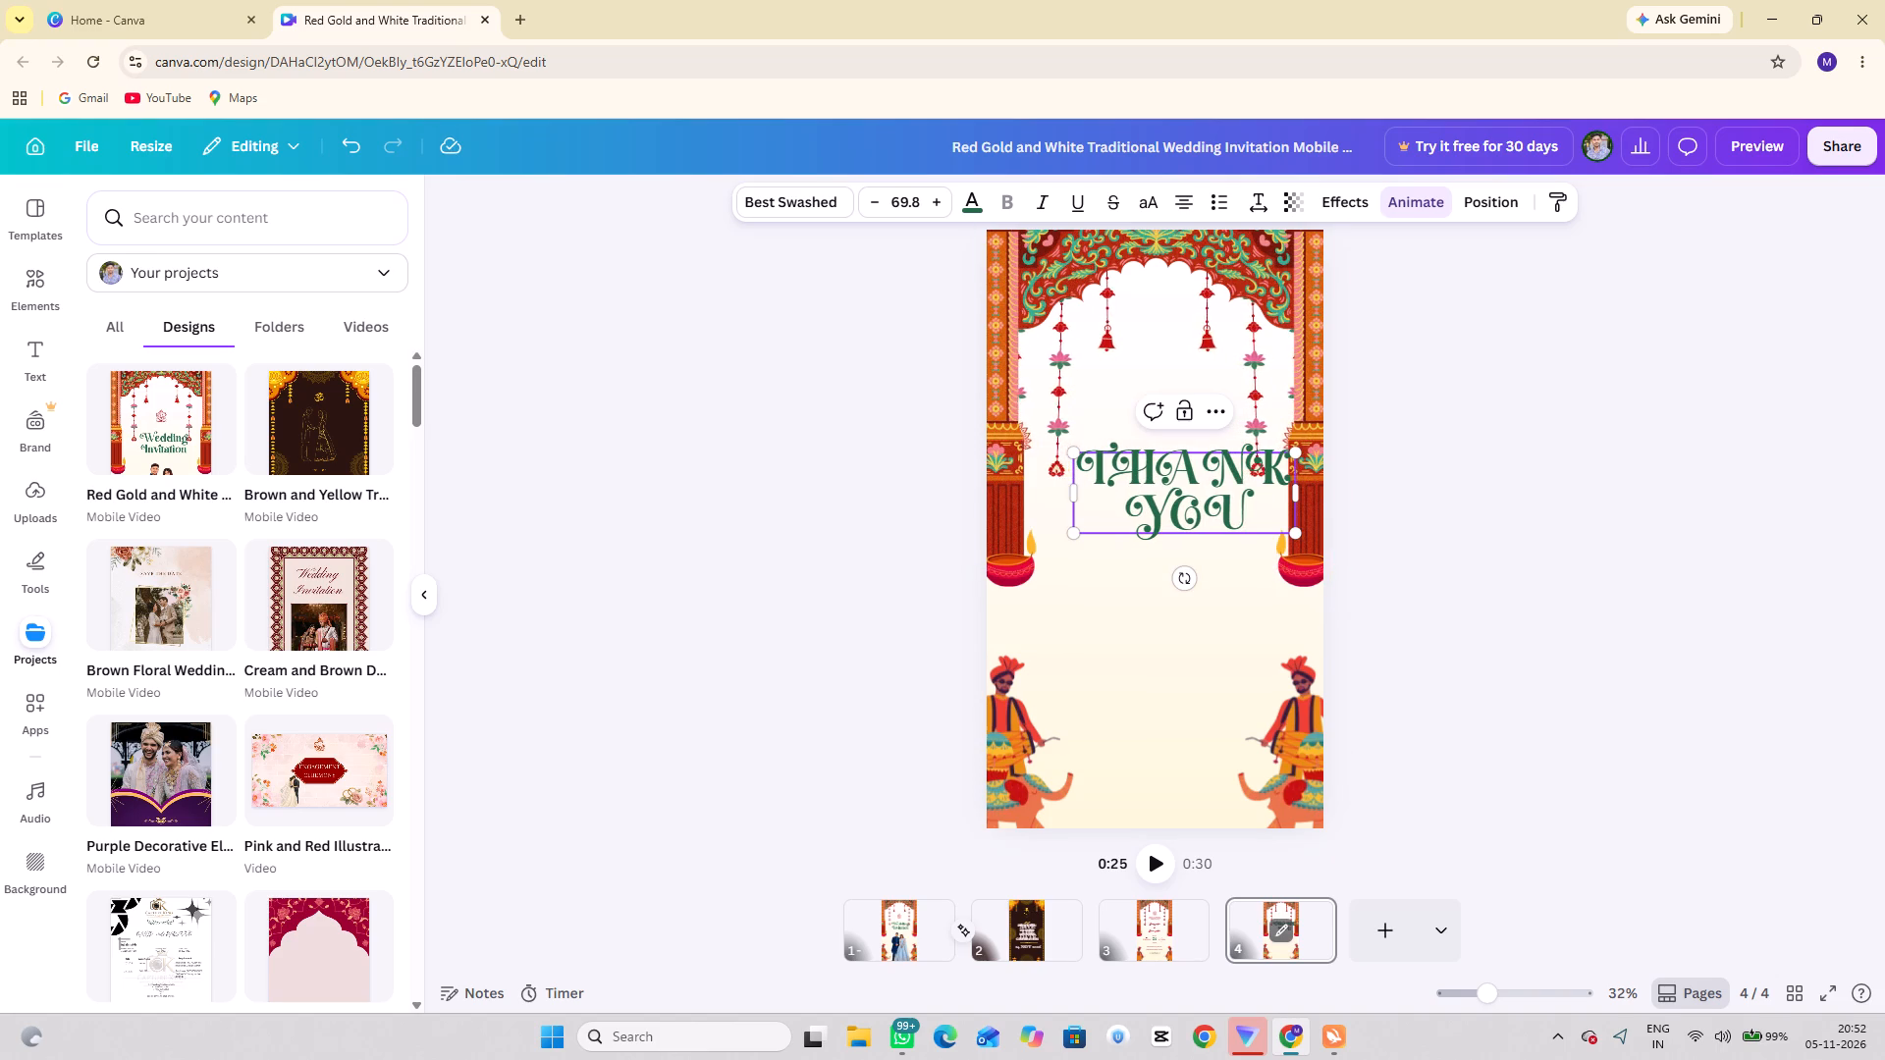
double_click(1159, 465)
left_click(1624, 617)
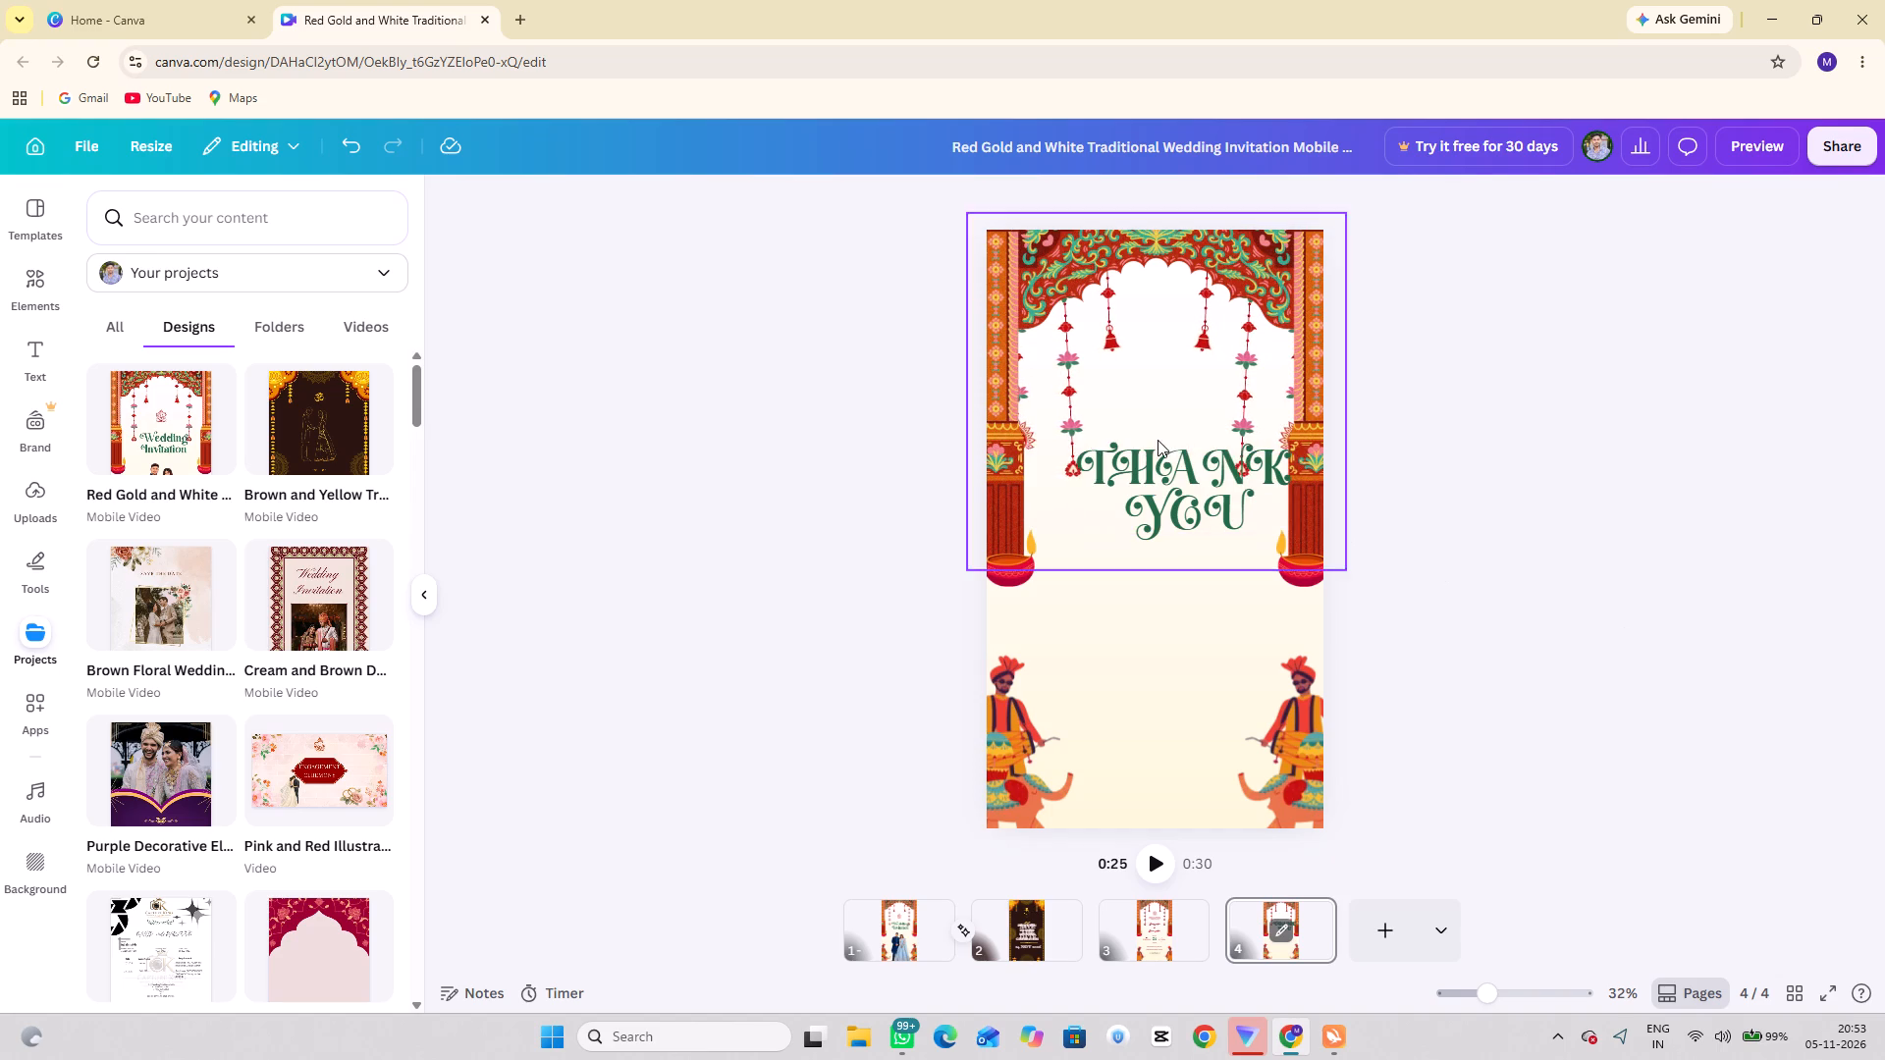
left_click_drag(1170, 469, 1146, 563)
left_click(1478, 590)
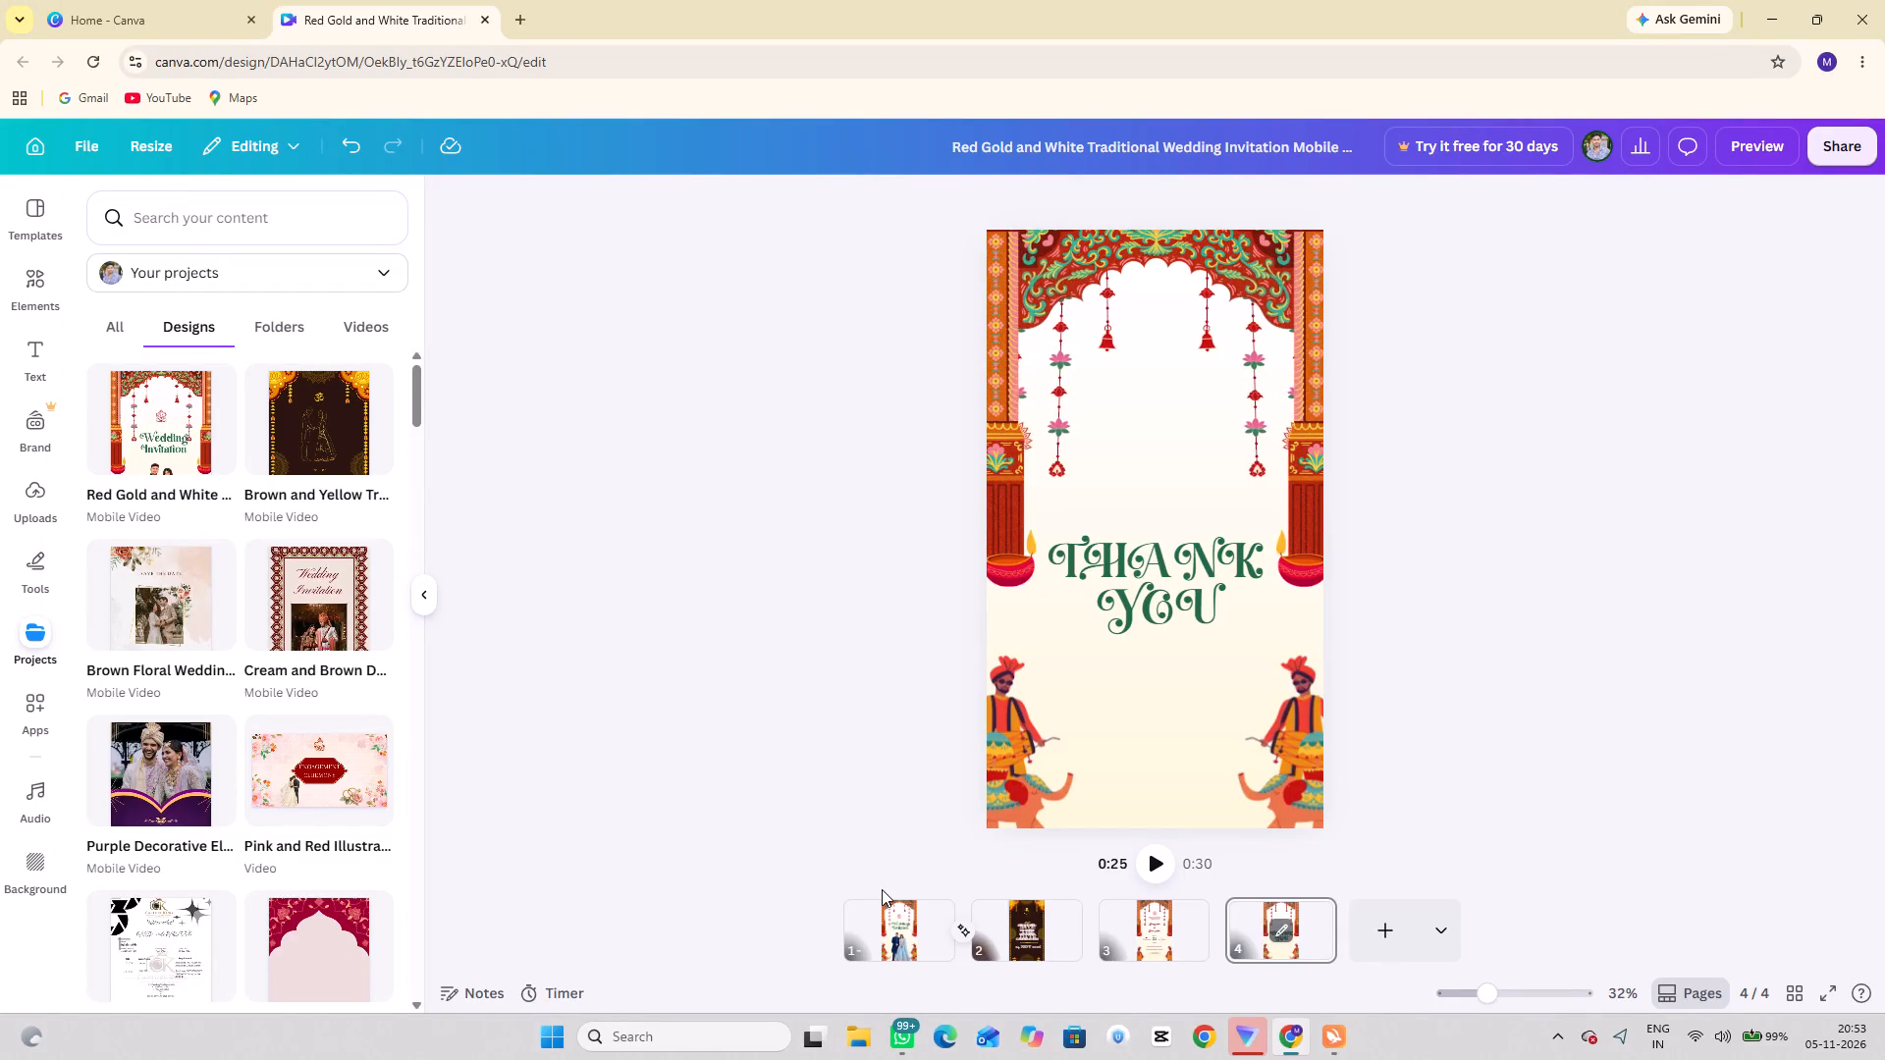
Open the "SAVE THE DATE" page's video timeline and trim the ends of all its overlay elements together, to 14.2 s for the longest ones.
left_click(1041, 936)
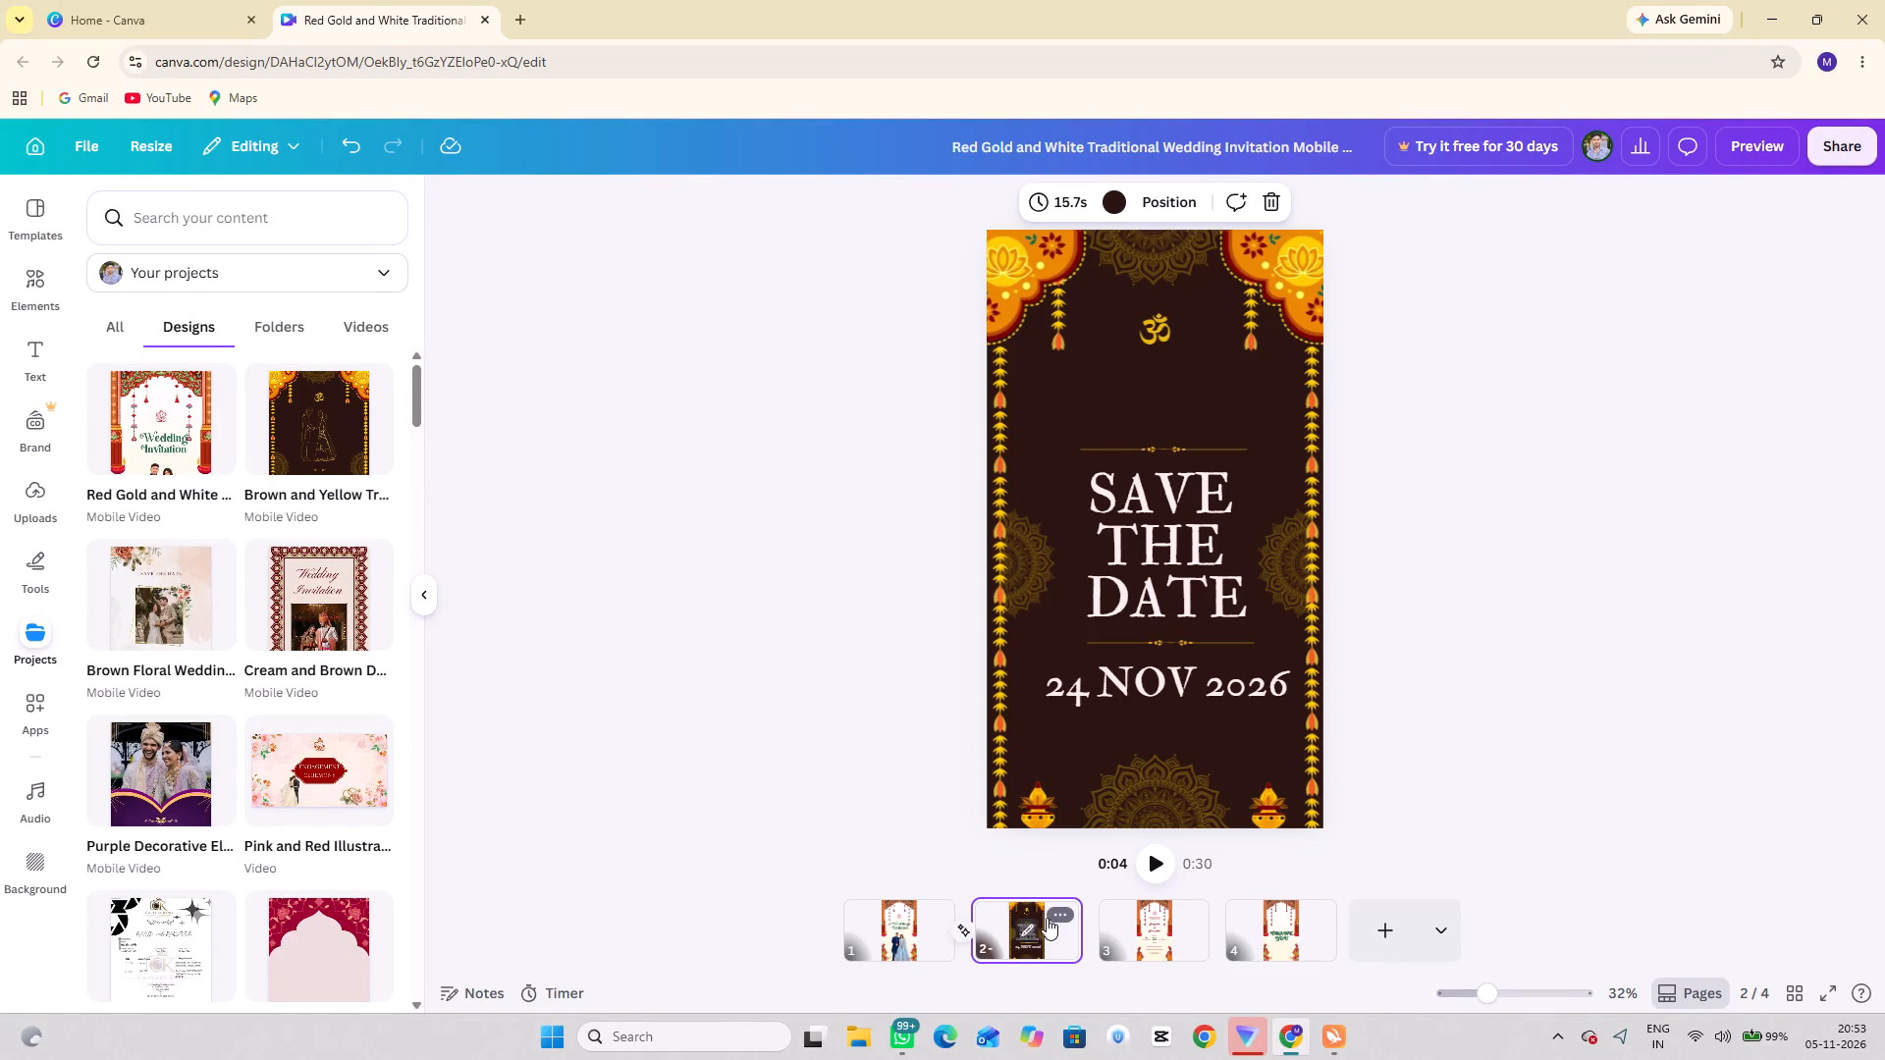
left_click(1028, 927)
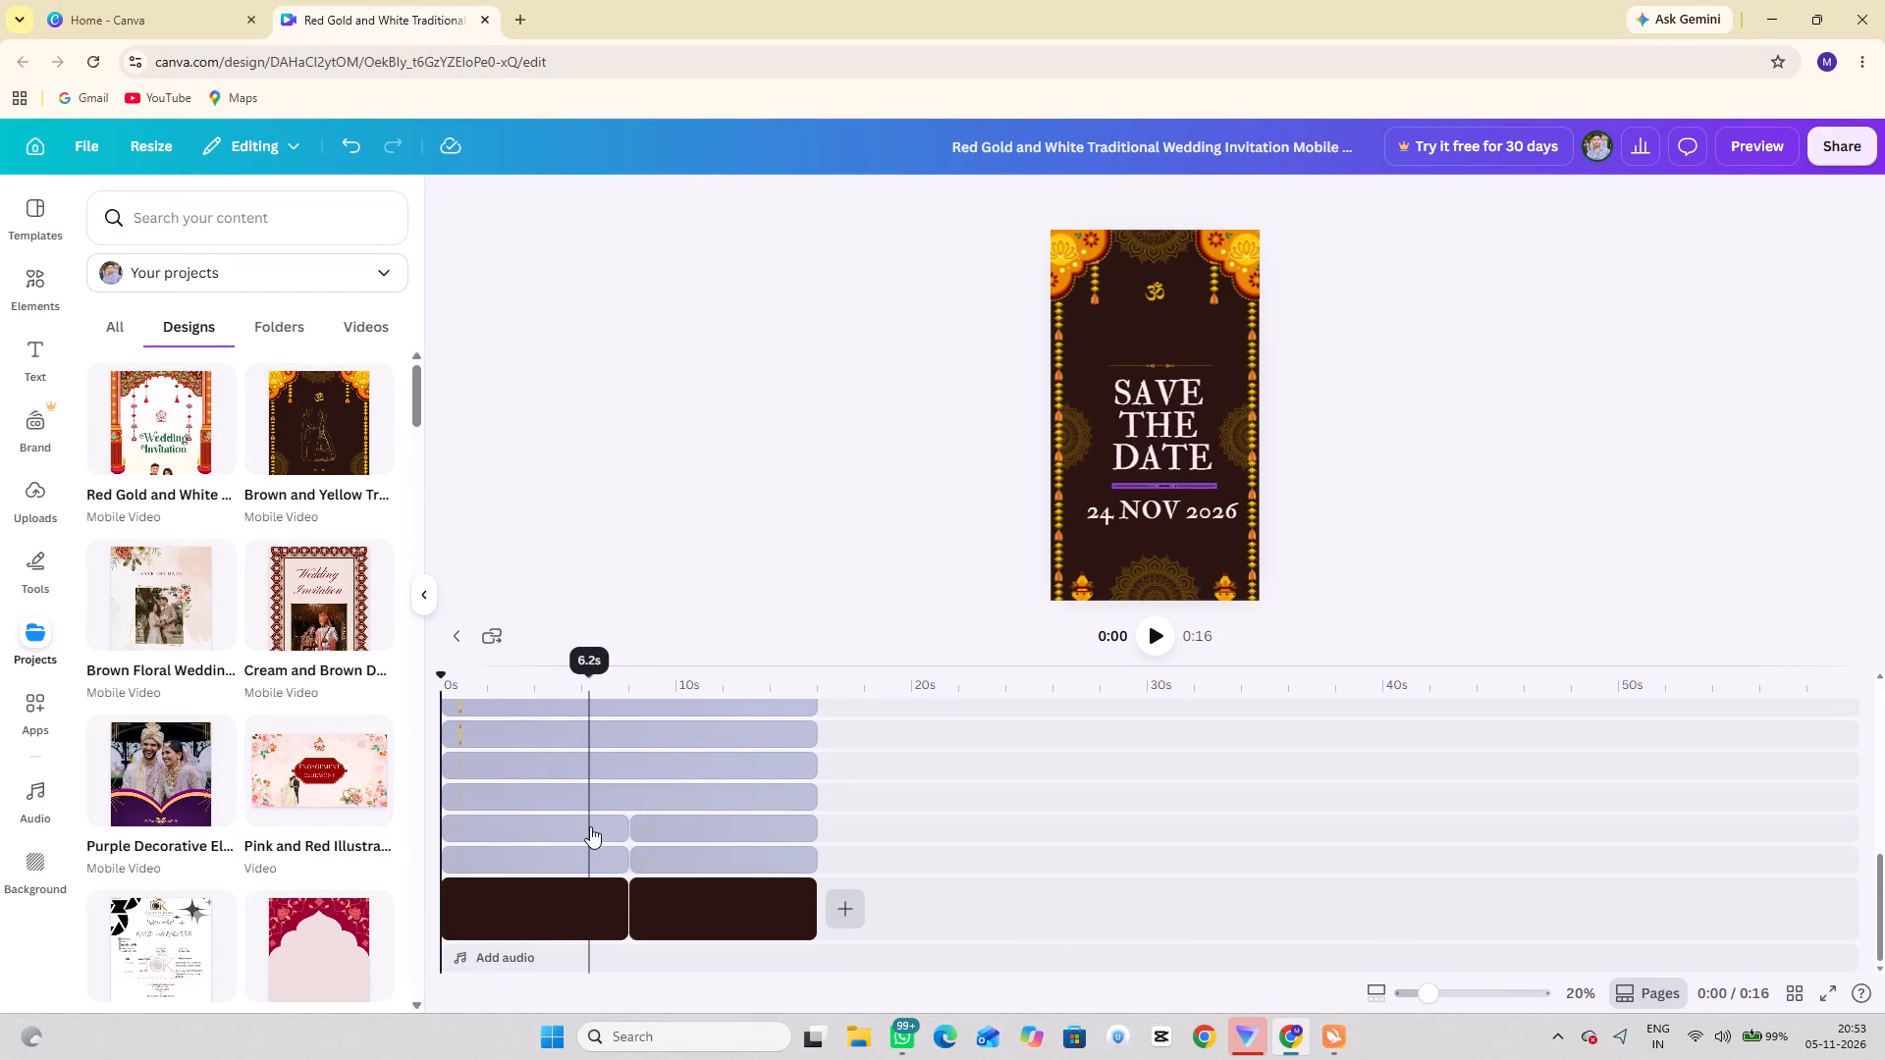
left_click(600, 816)
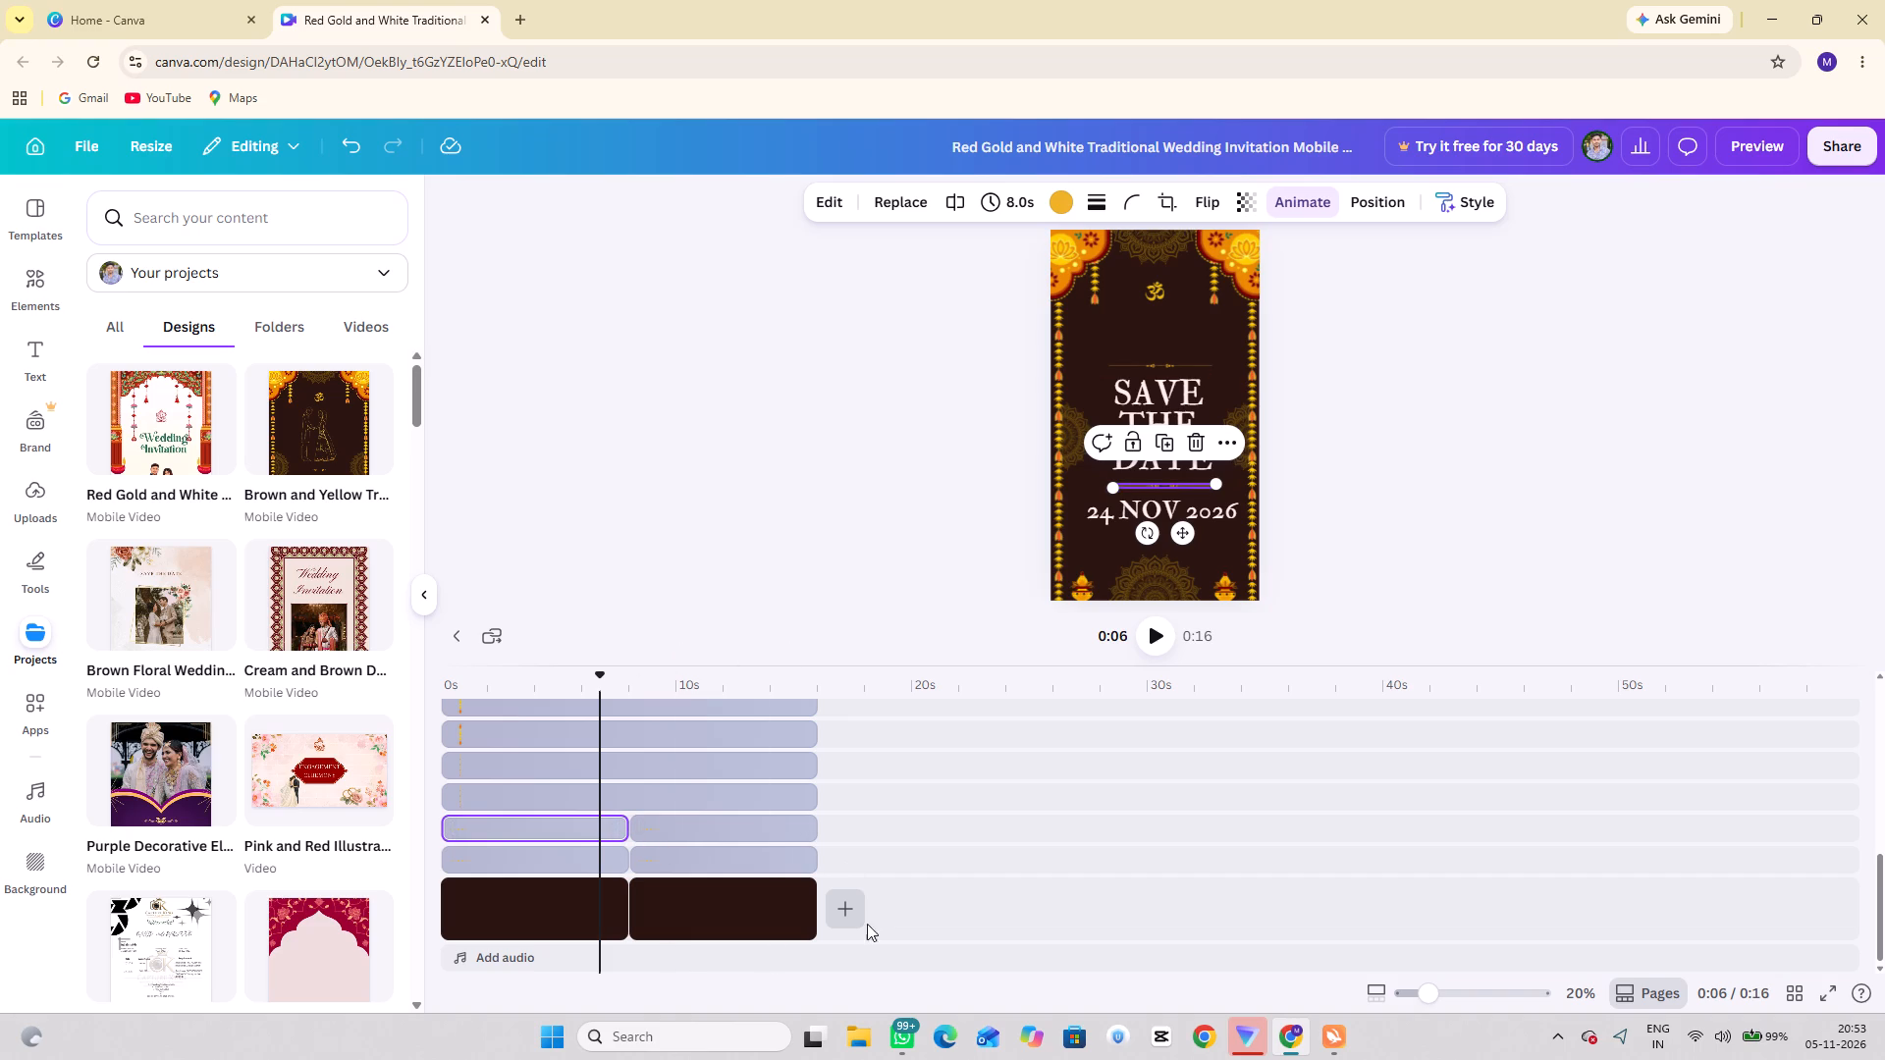
left_click_drag(809, 976, 662, 889)
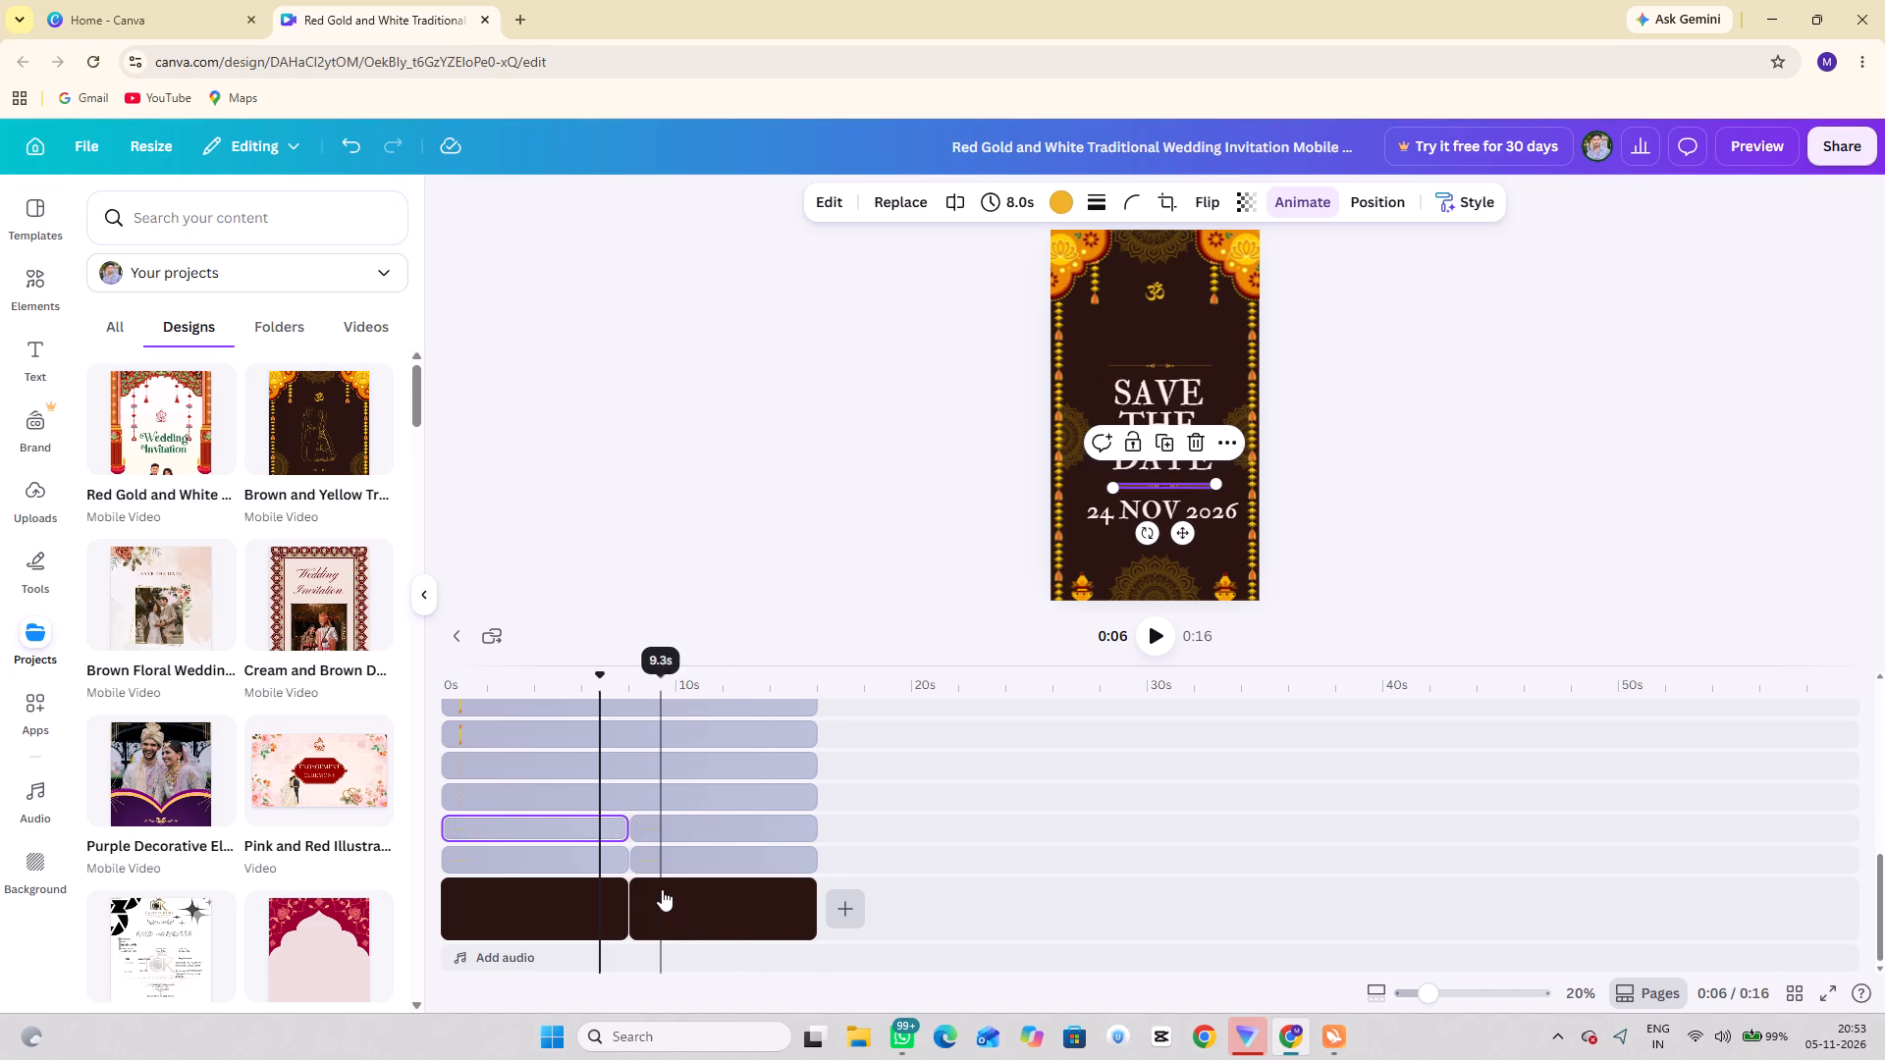
left_click_drag(662, 889, 771, 889)
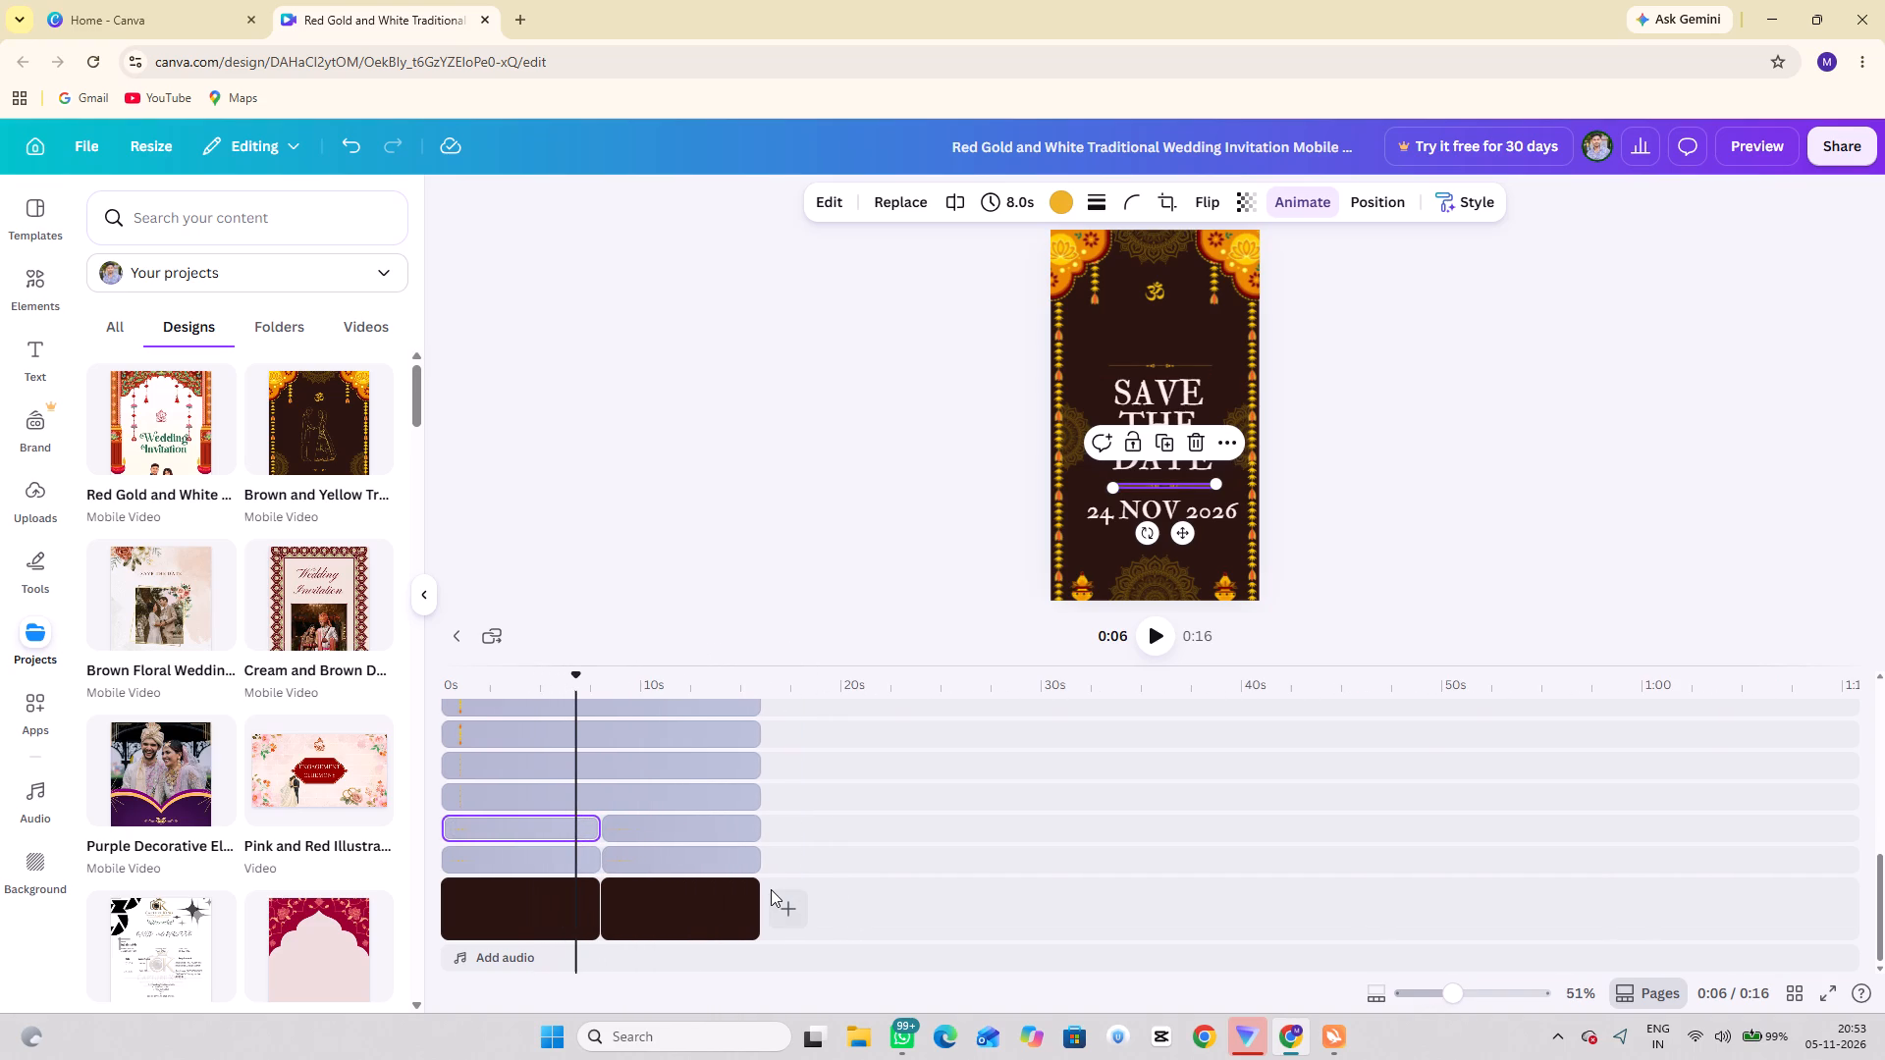
key("ctrl+a")
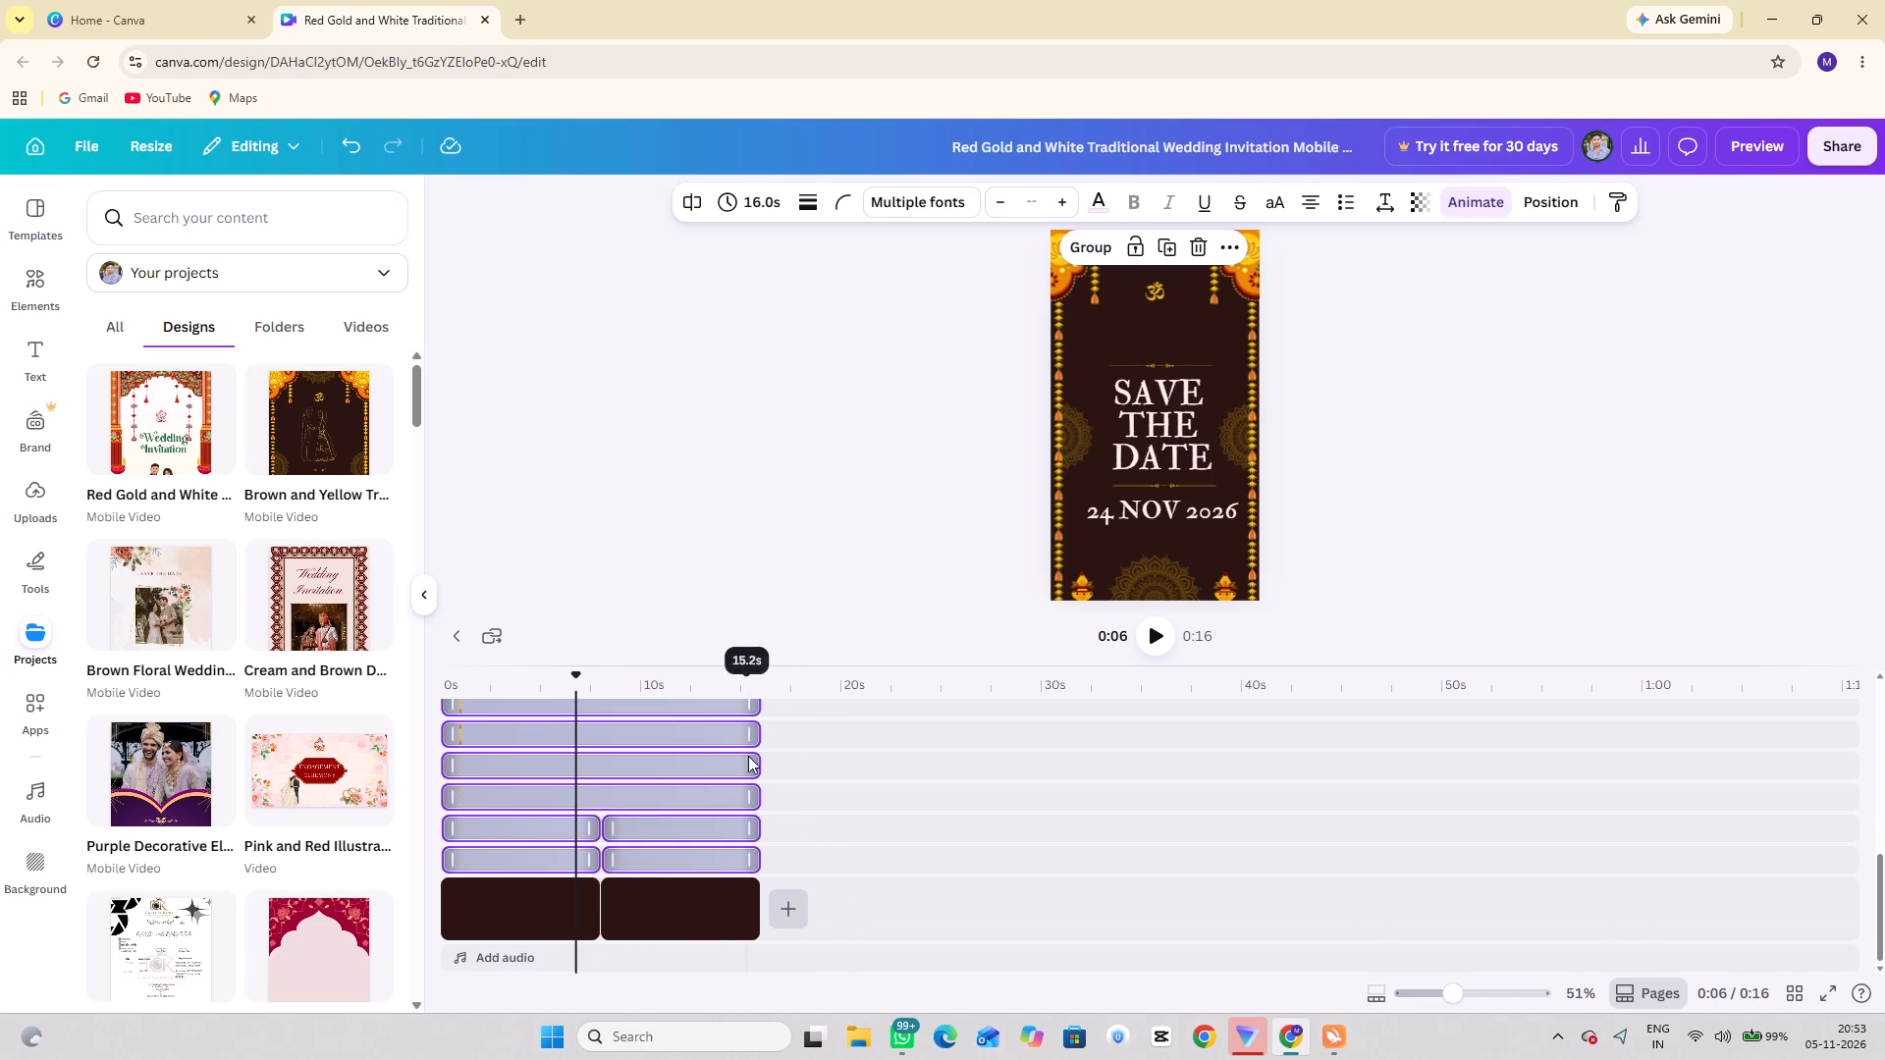
left_click_drag(755, 764, 744, 766)
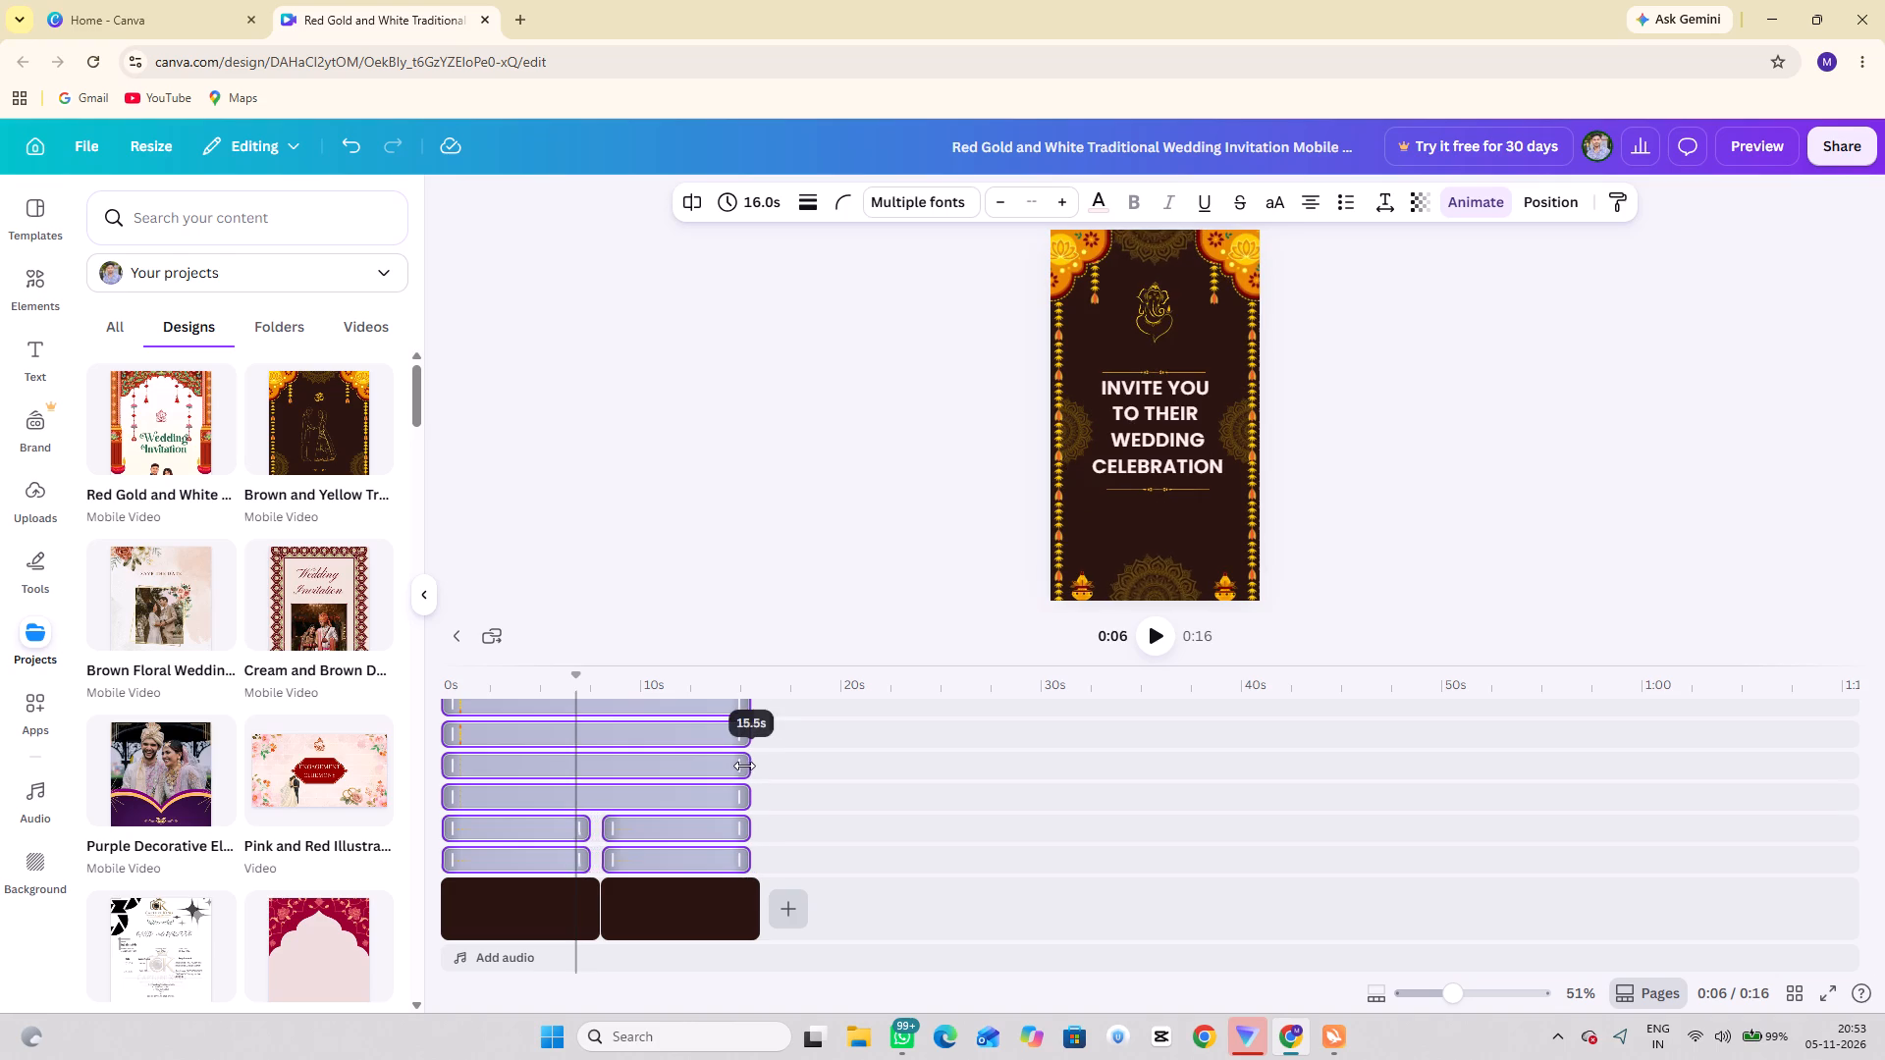
left_click_drag(744, 766, 721, 769)
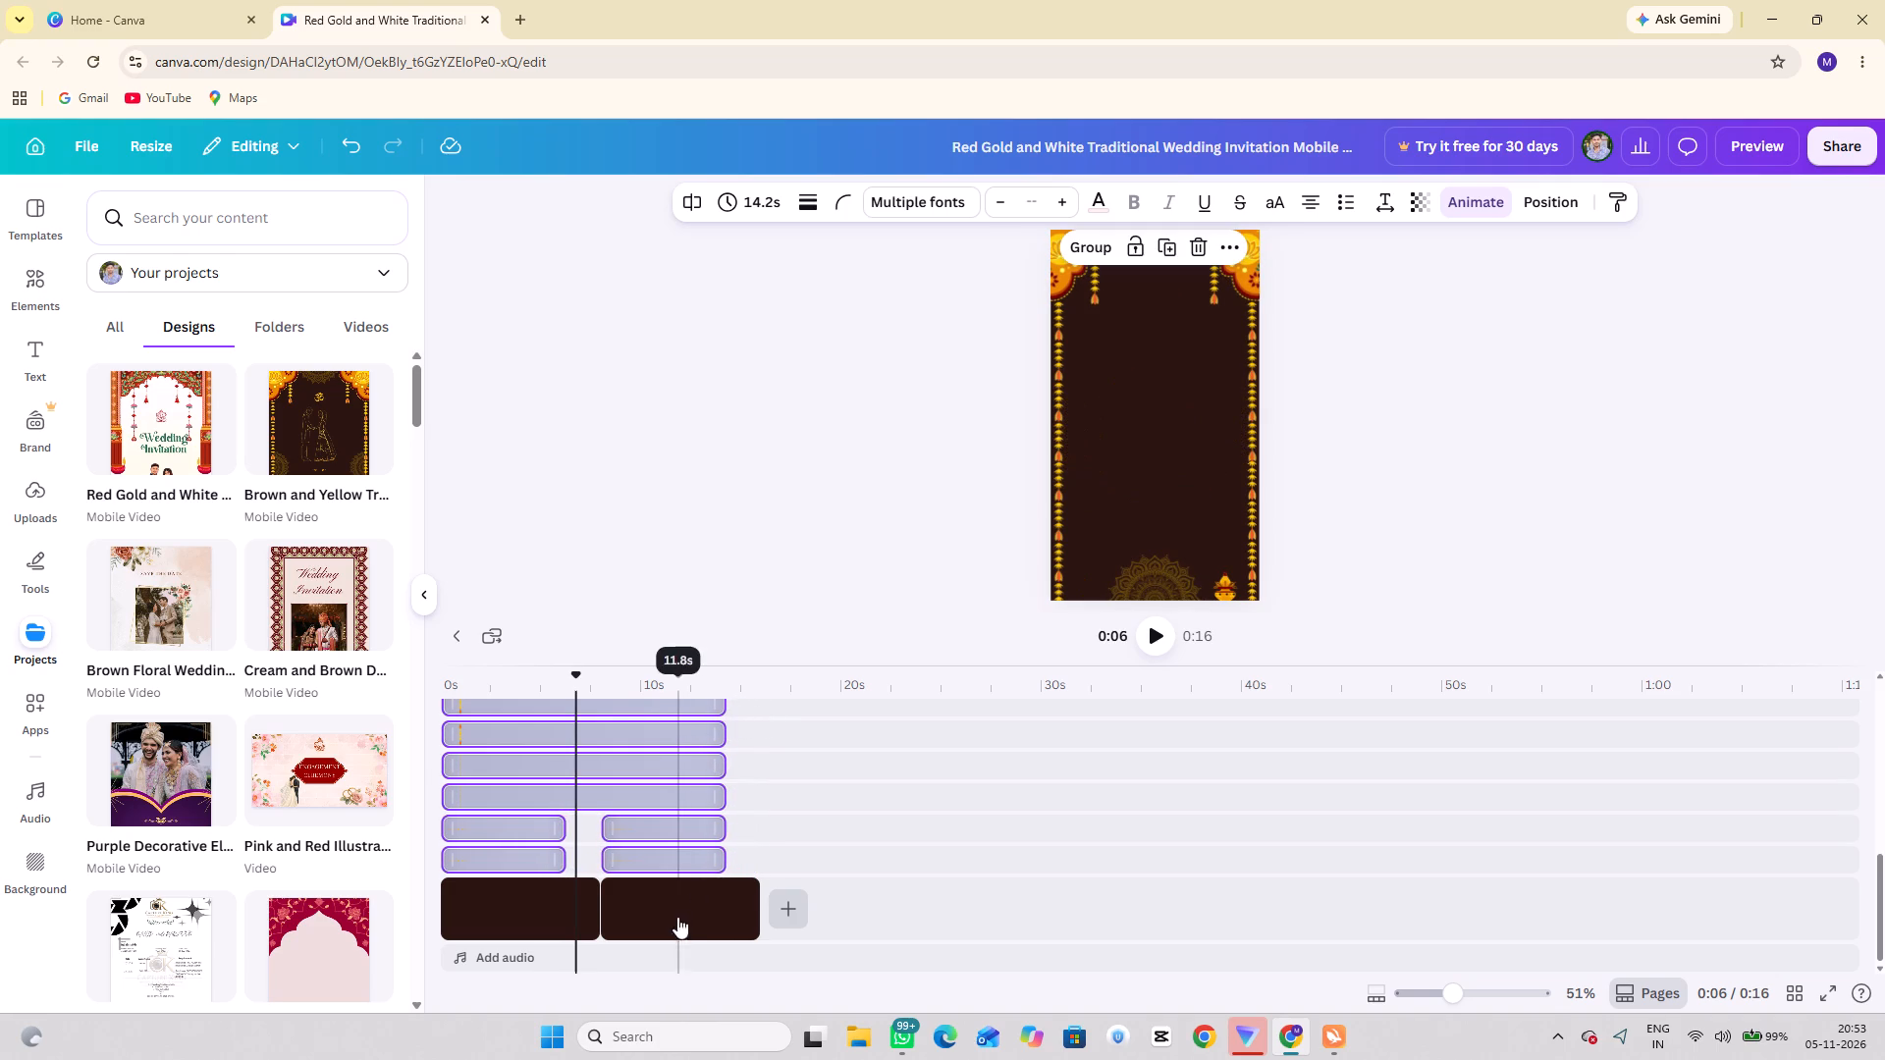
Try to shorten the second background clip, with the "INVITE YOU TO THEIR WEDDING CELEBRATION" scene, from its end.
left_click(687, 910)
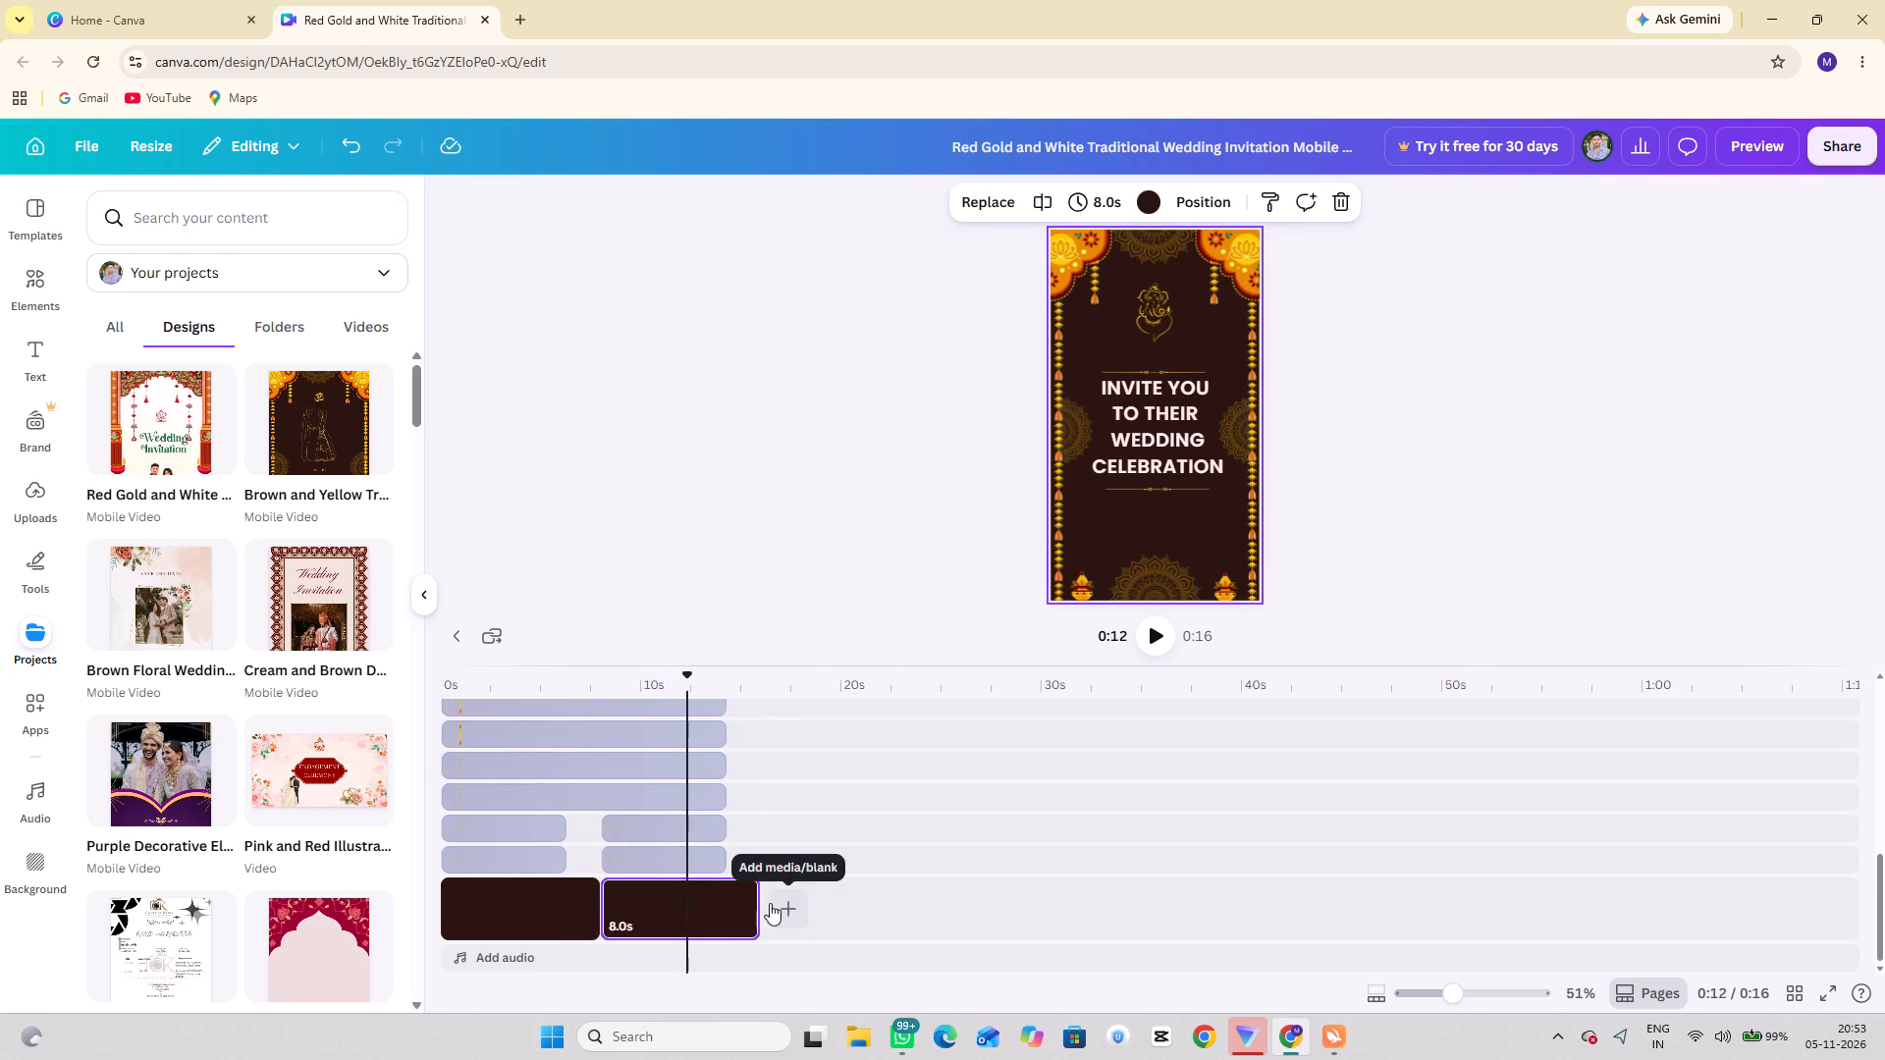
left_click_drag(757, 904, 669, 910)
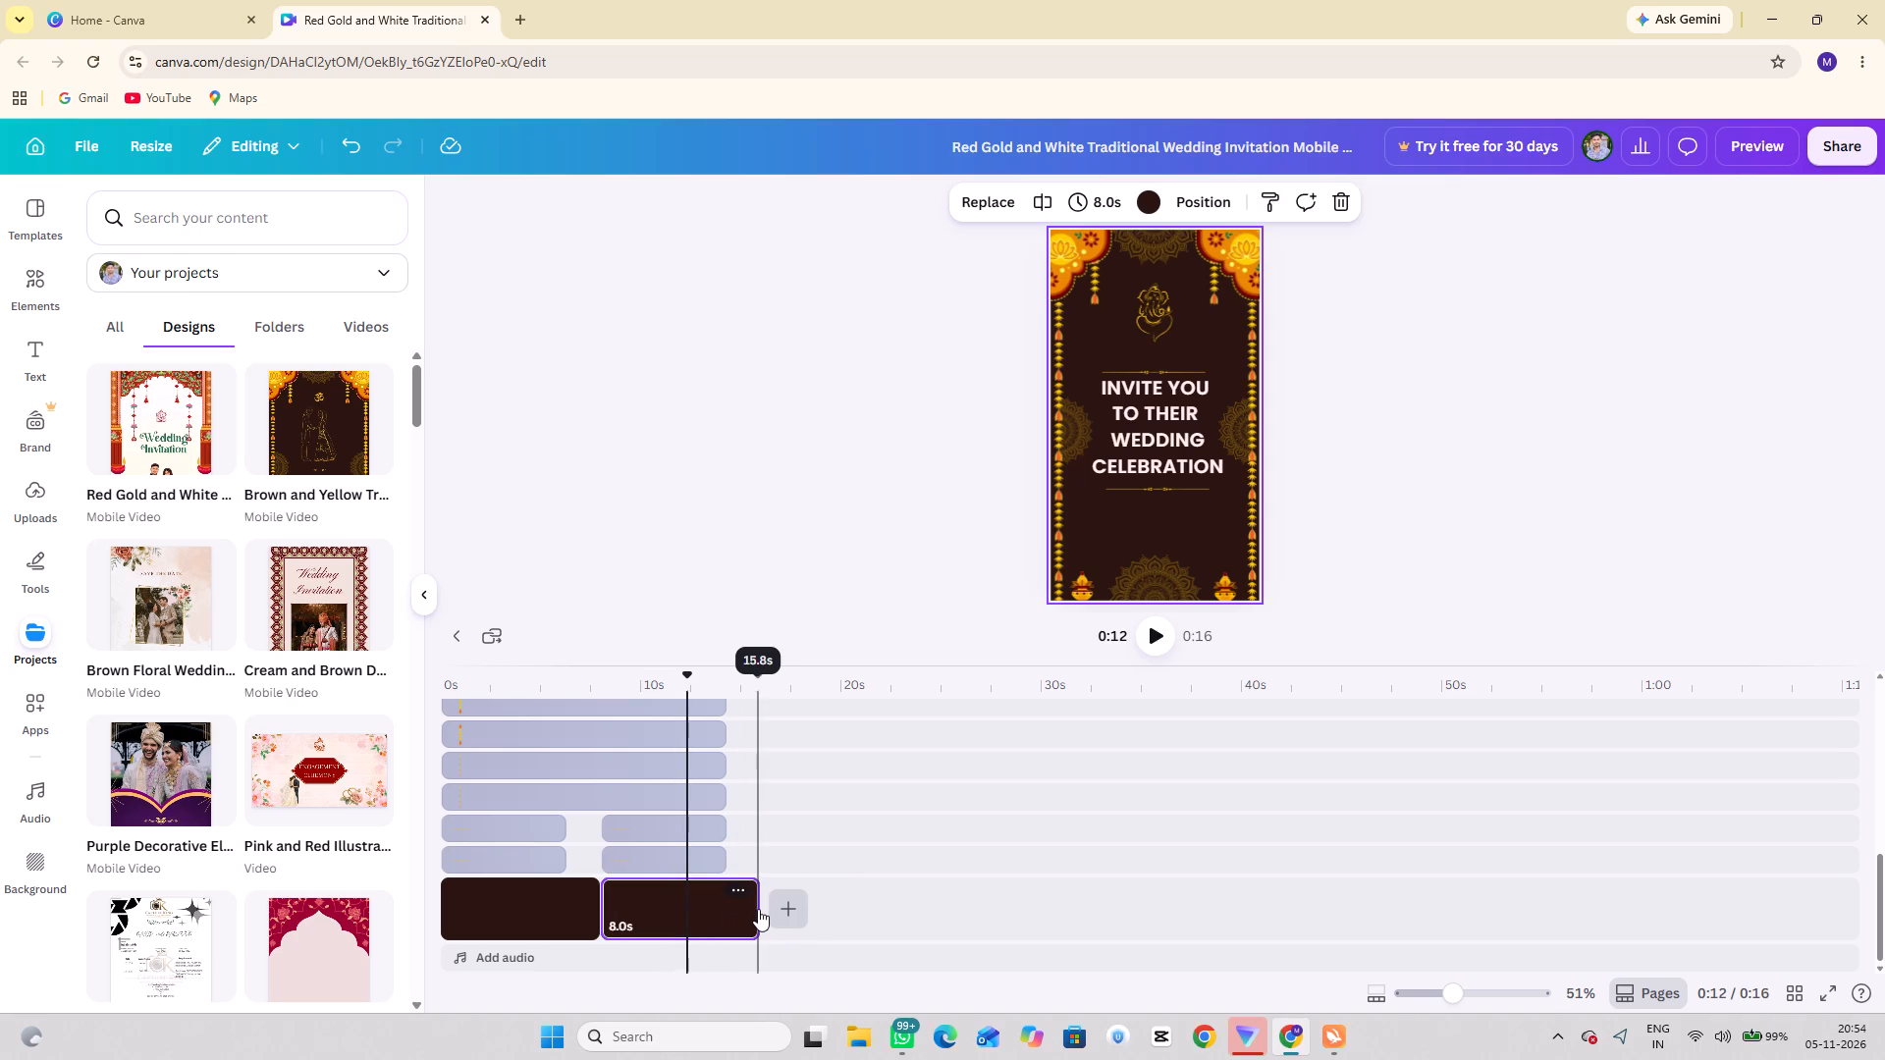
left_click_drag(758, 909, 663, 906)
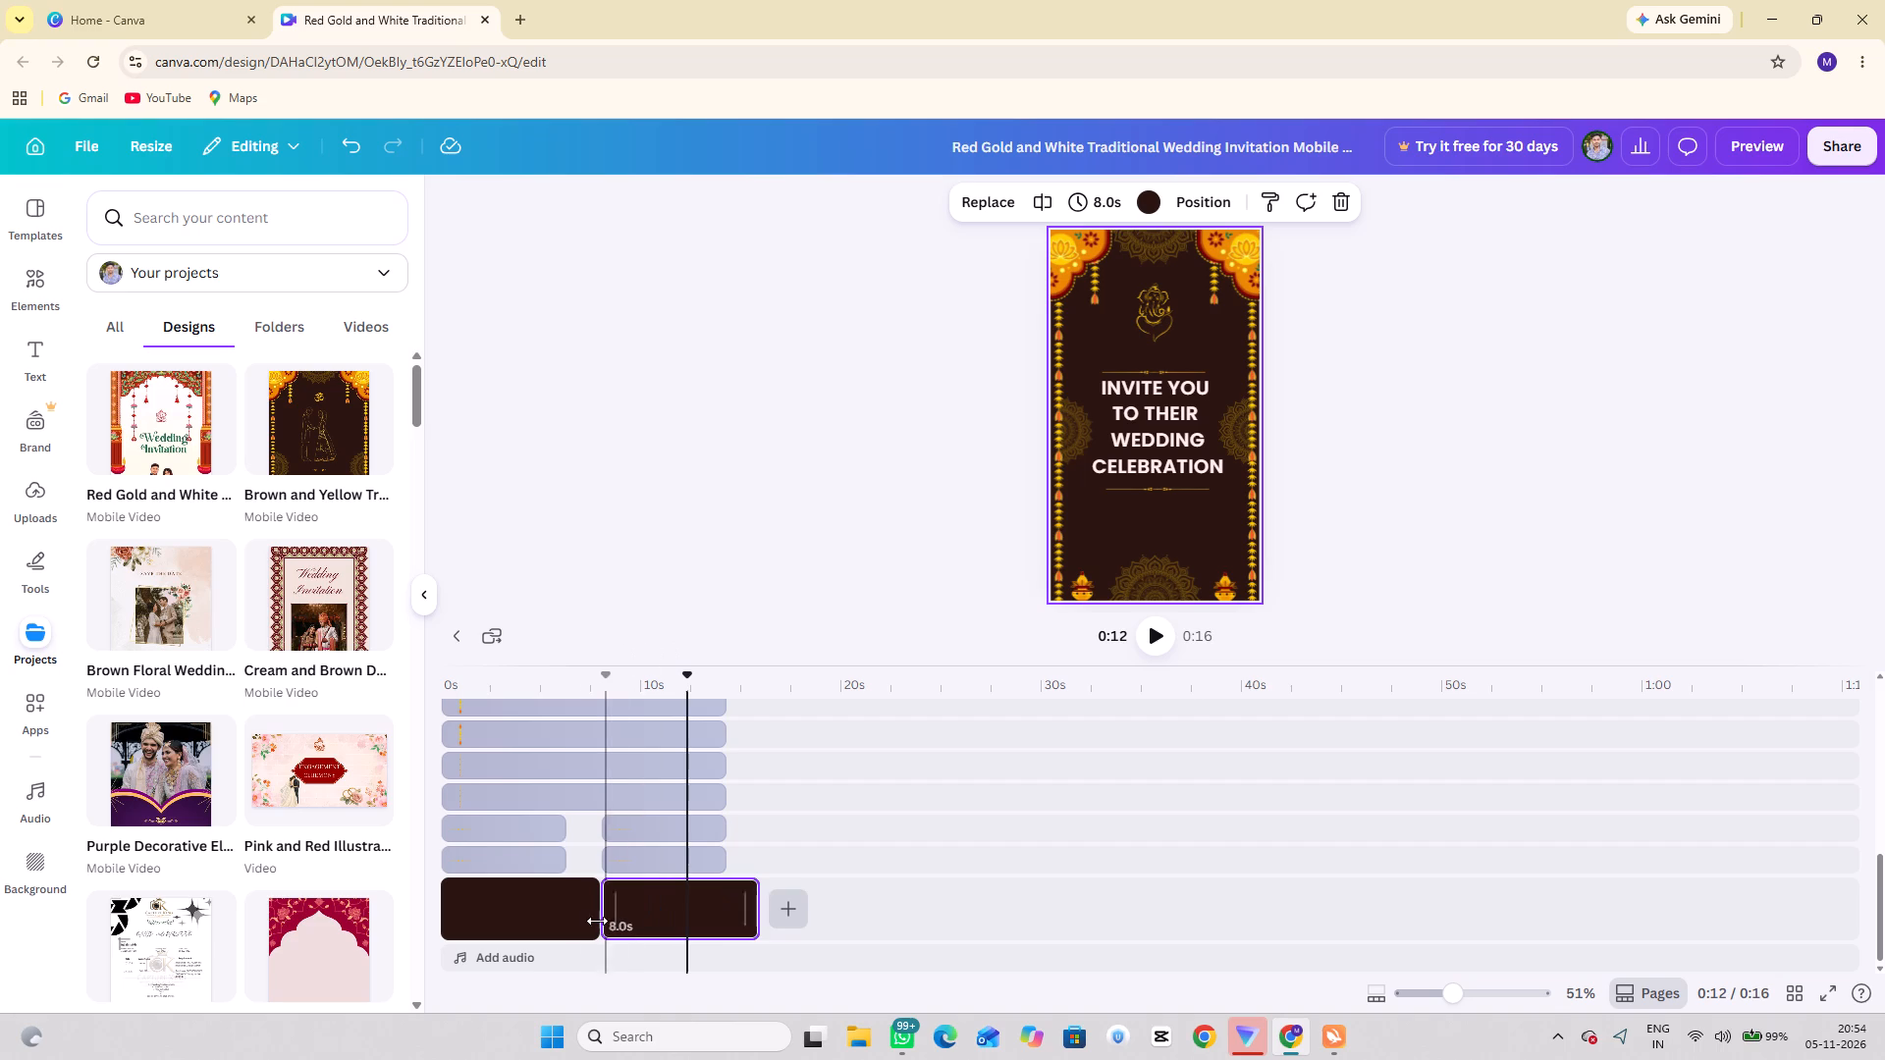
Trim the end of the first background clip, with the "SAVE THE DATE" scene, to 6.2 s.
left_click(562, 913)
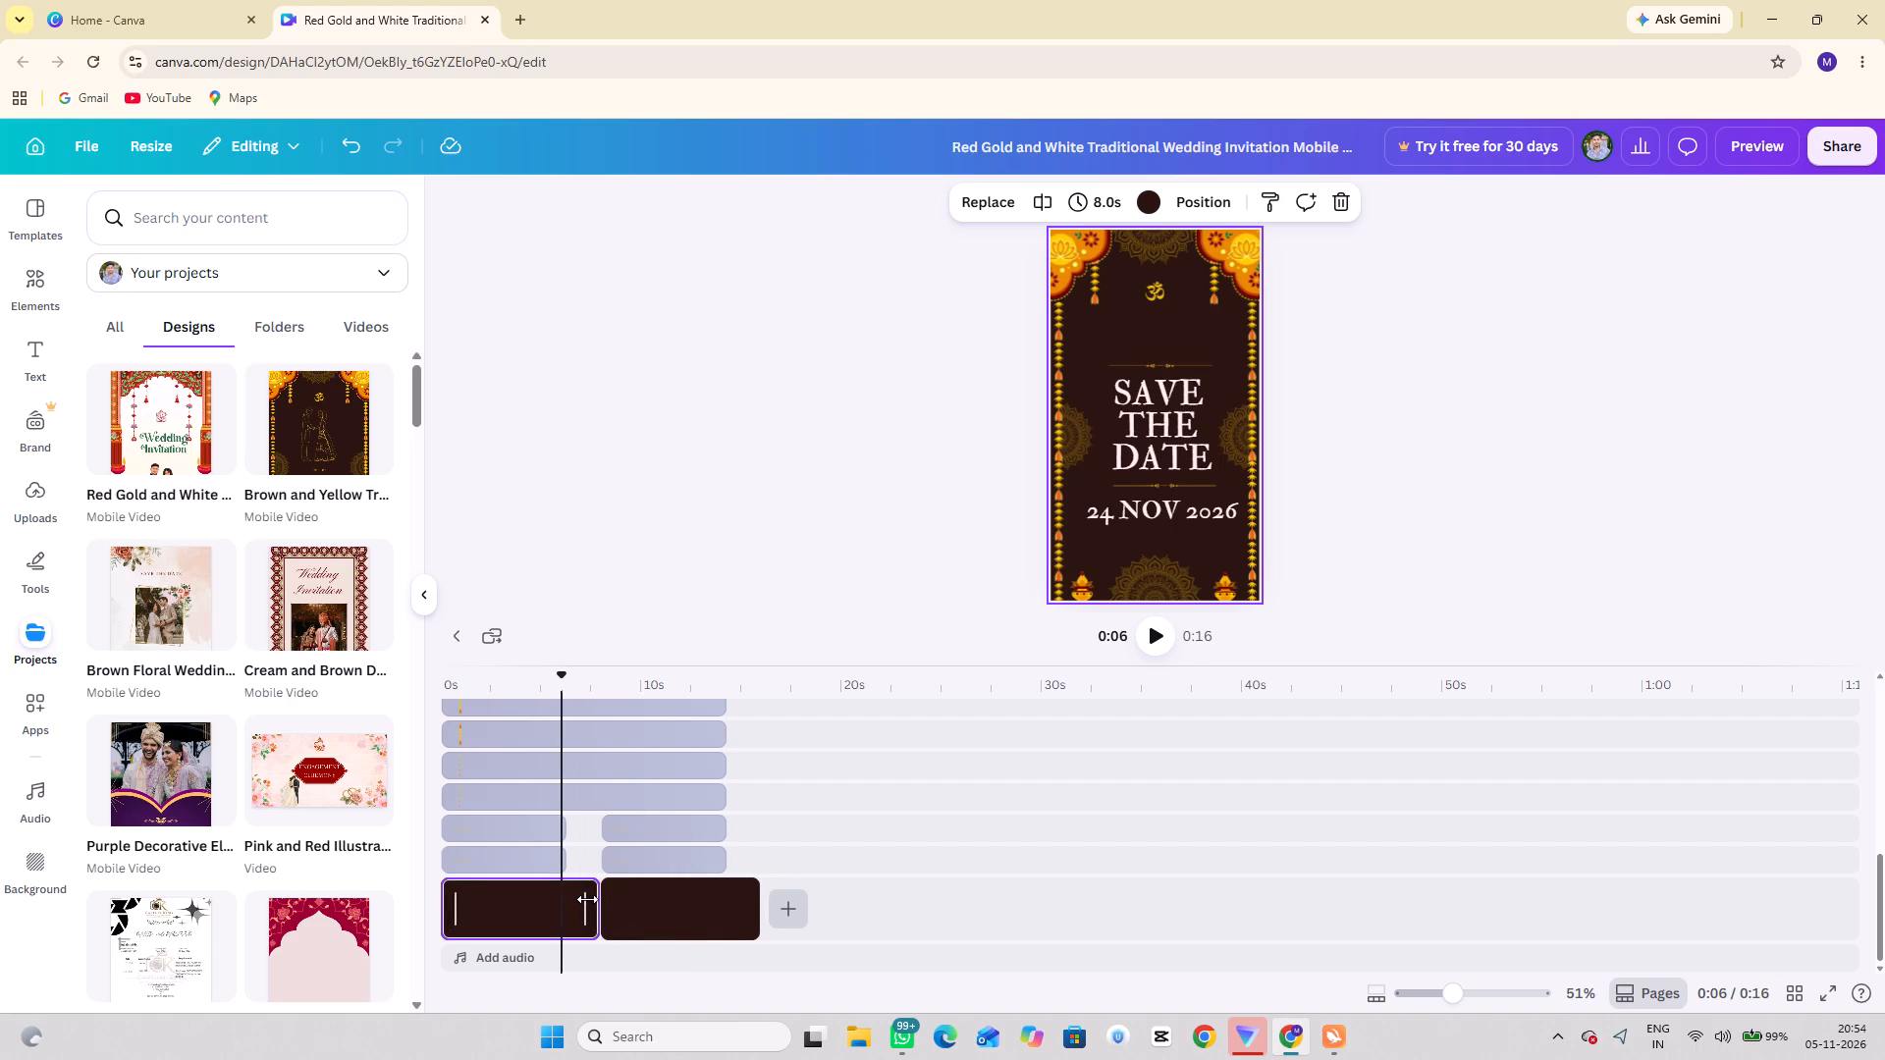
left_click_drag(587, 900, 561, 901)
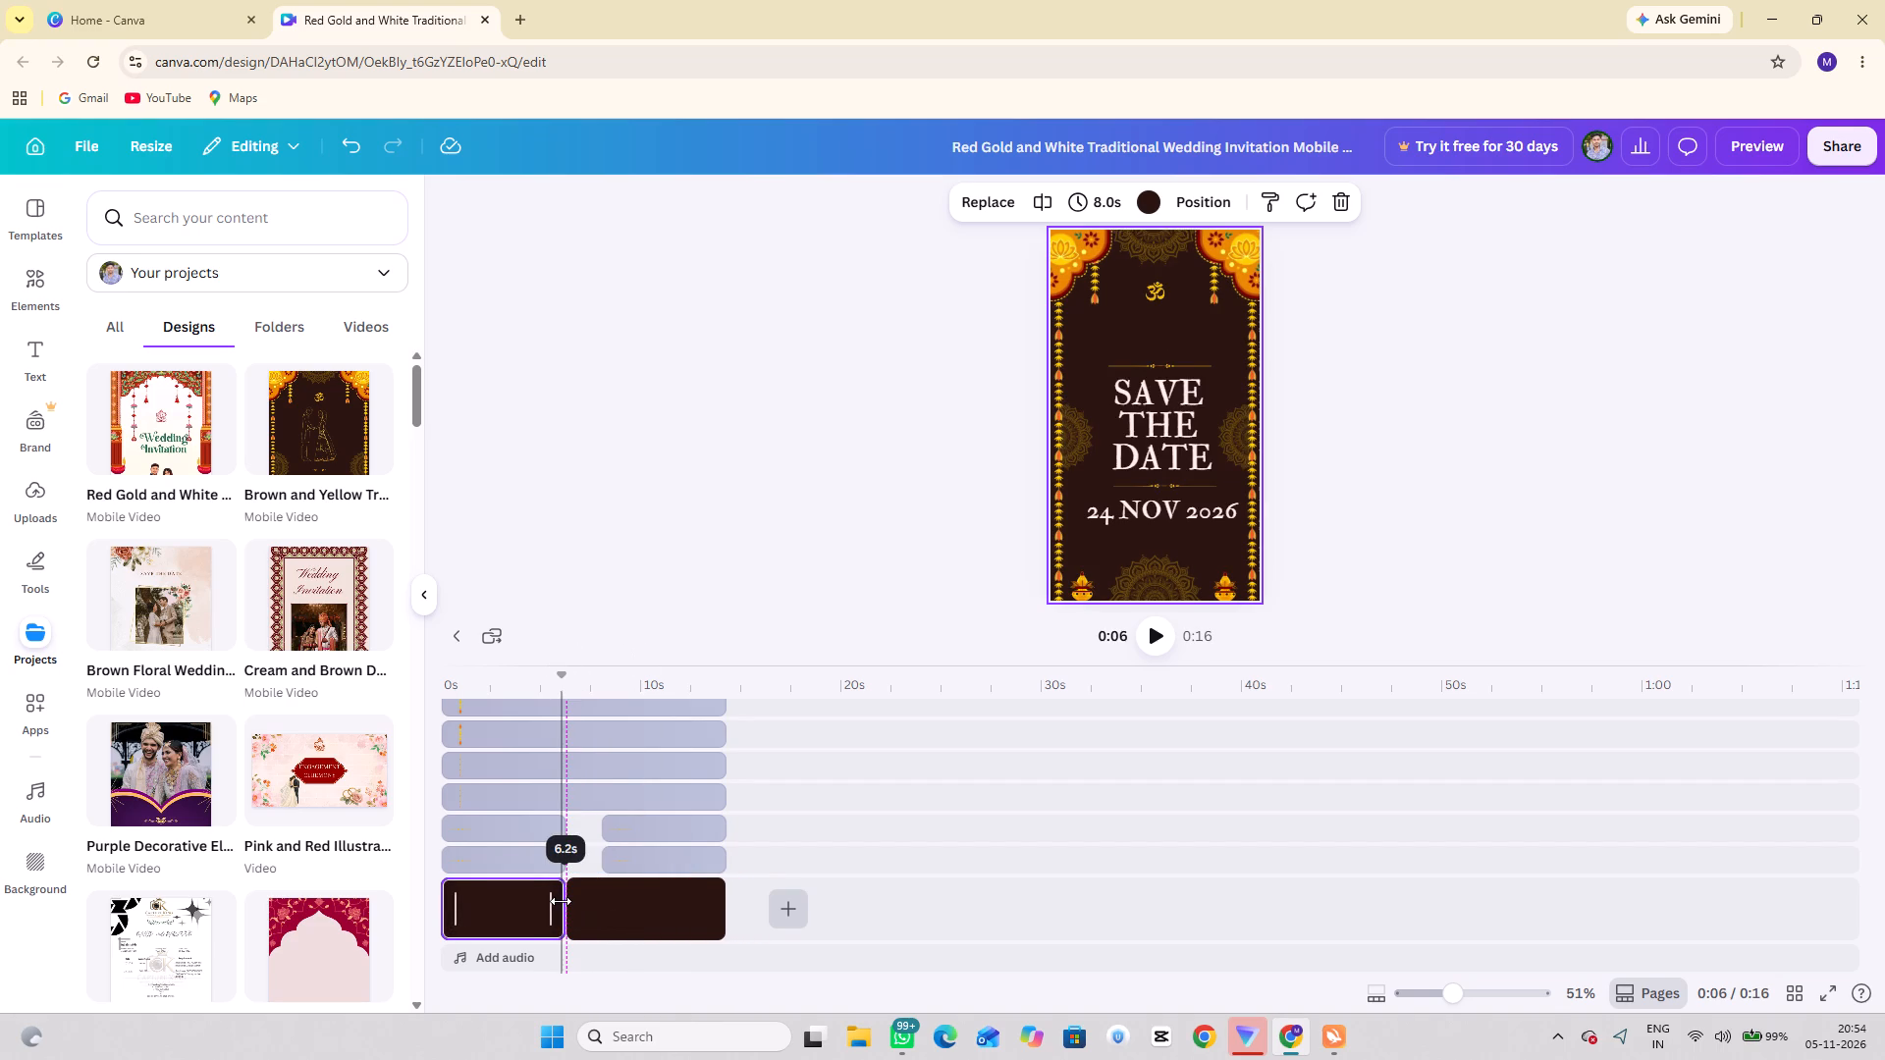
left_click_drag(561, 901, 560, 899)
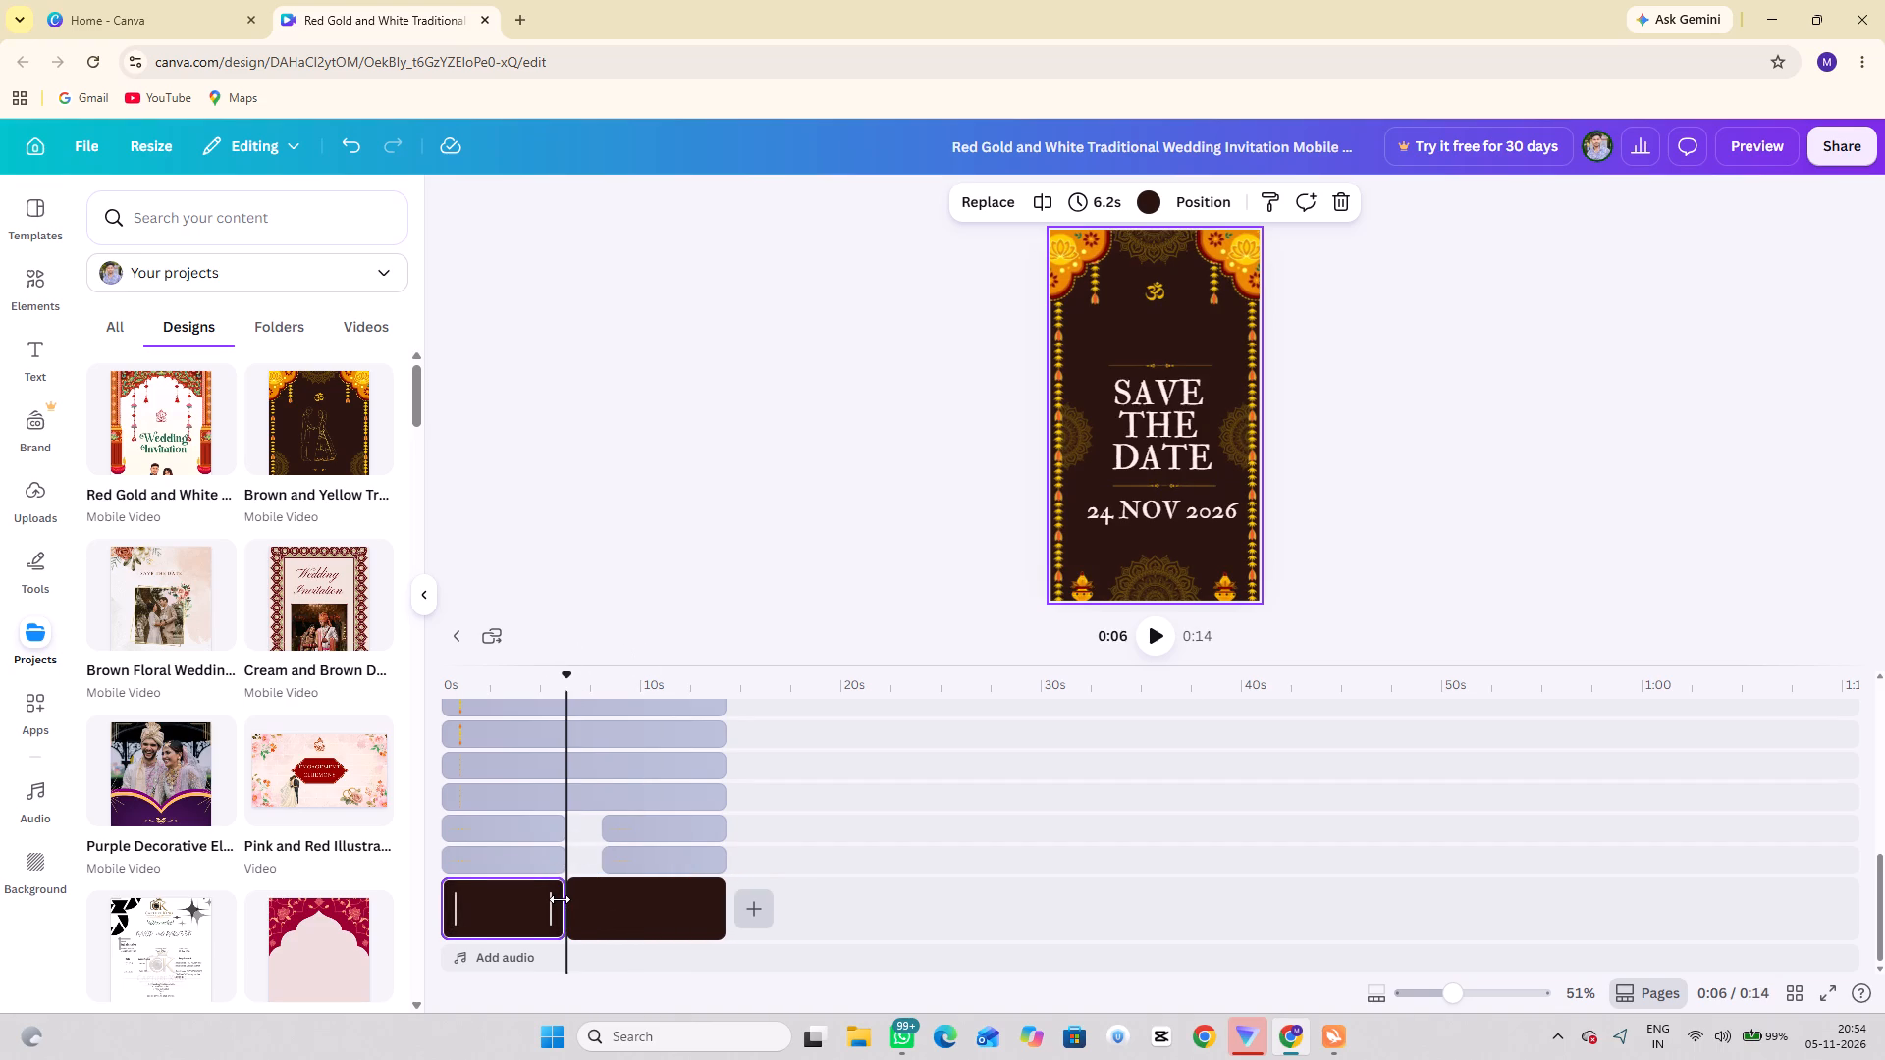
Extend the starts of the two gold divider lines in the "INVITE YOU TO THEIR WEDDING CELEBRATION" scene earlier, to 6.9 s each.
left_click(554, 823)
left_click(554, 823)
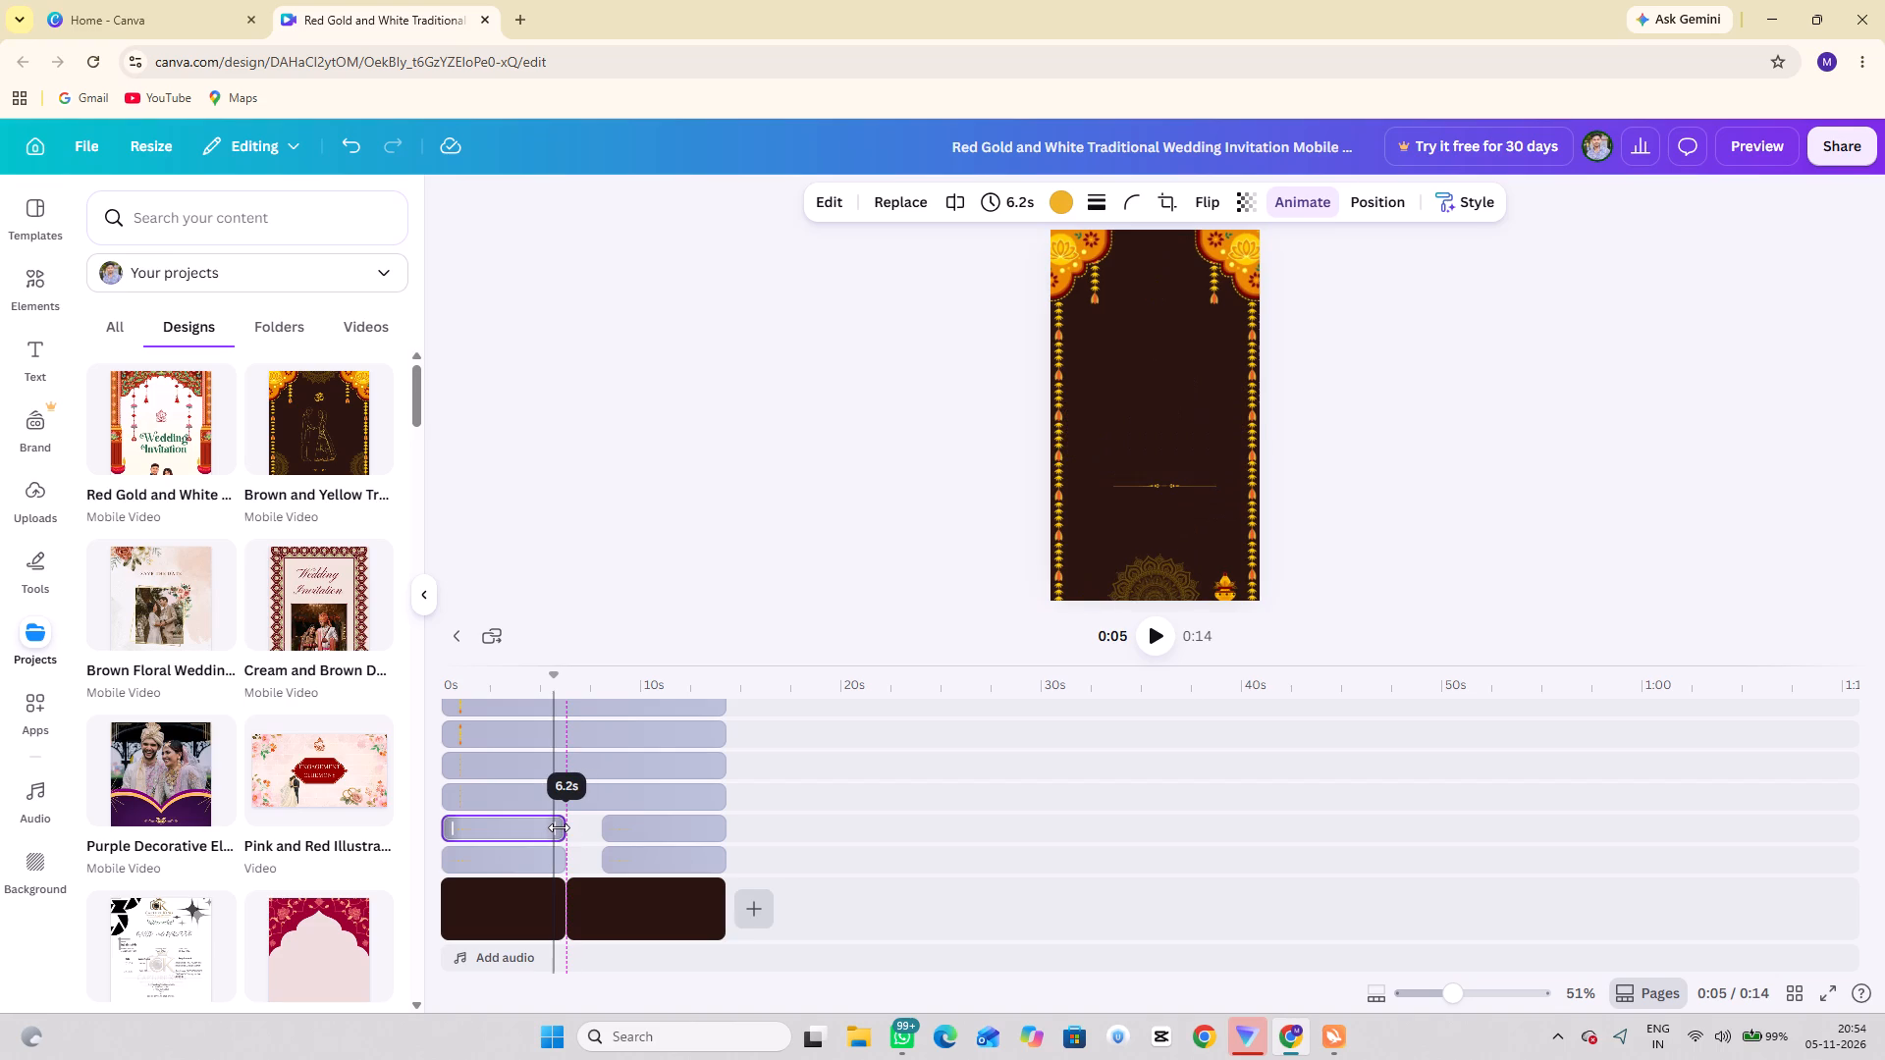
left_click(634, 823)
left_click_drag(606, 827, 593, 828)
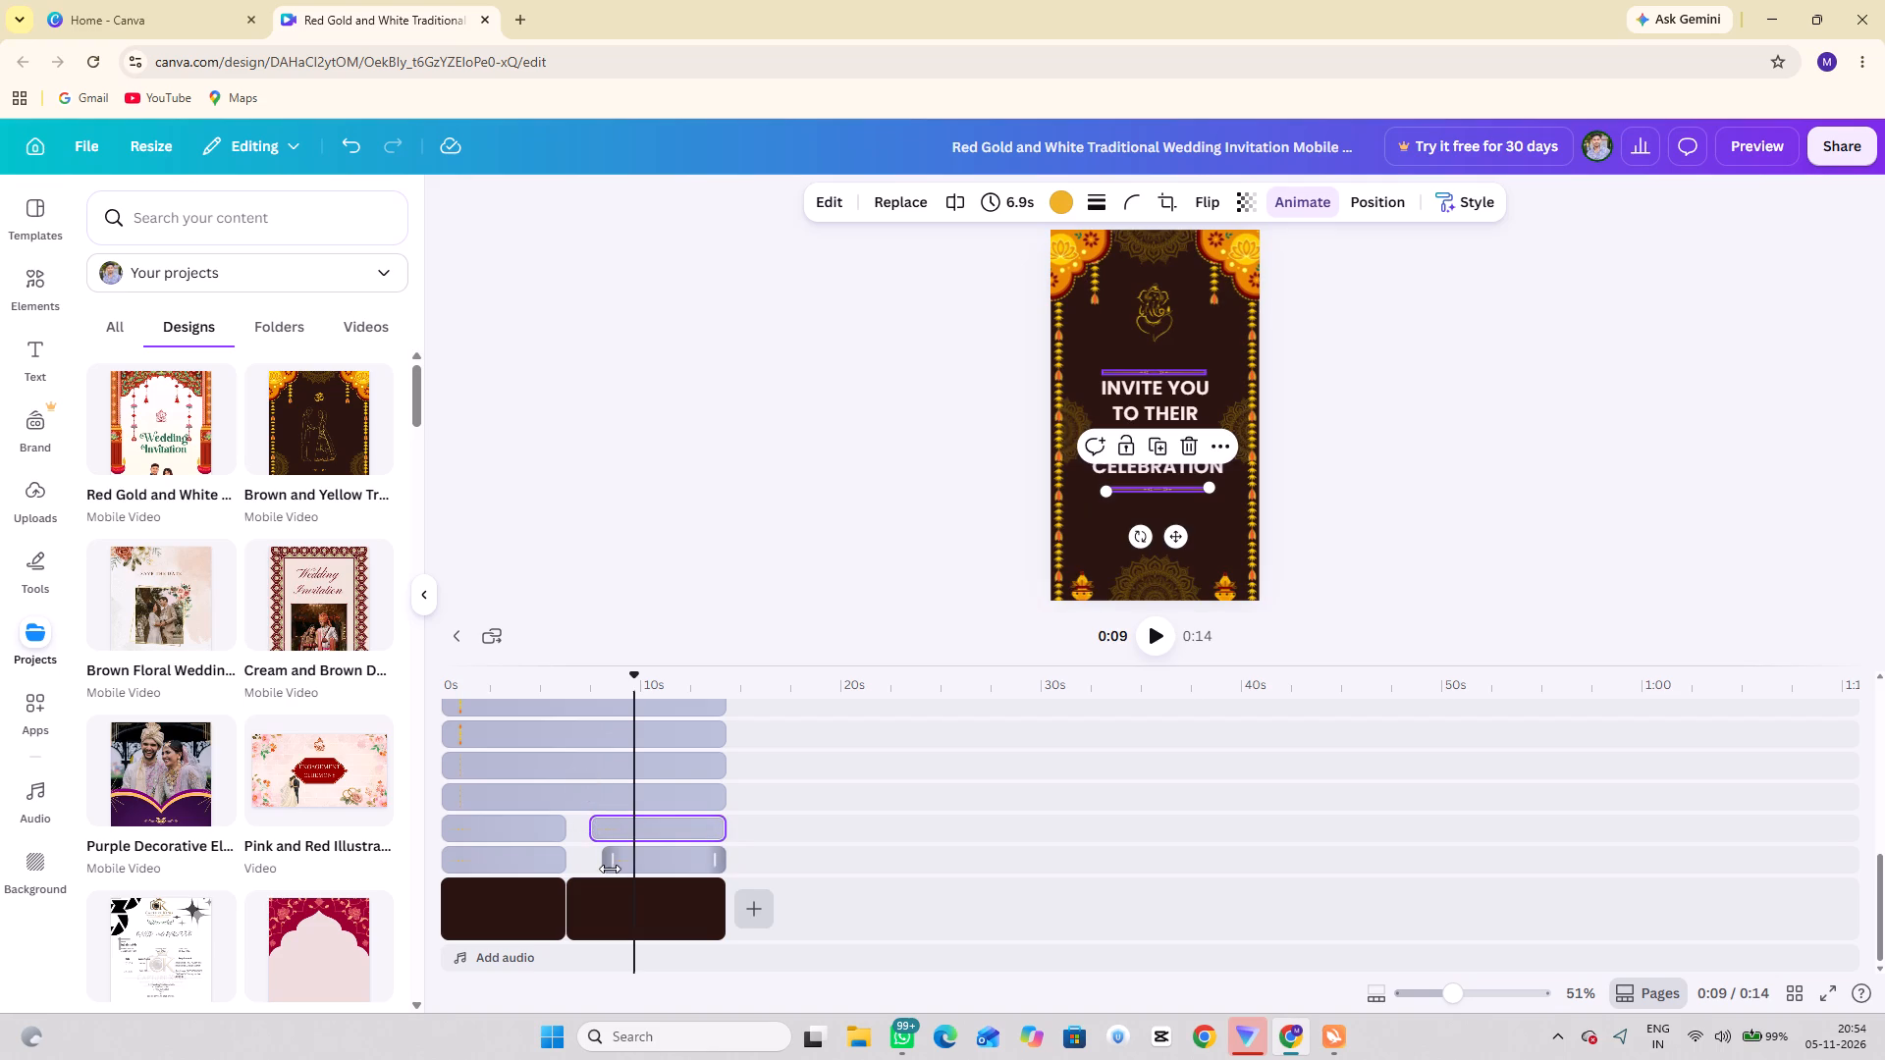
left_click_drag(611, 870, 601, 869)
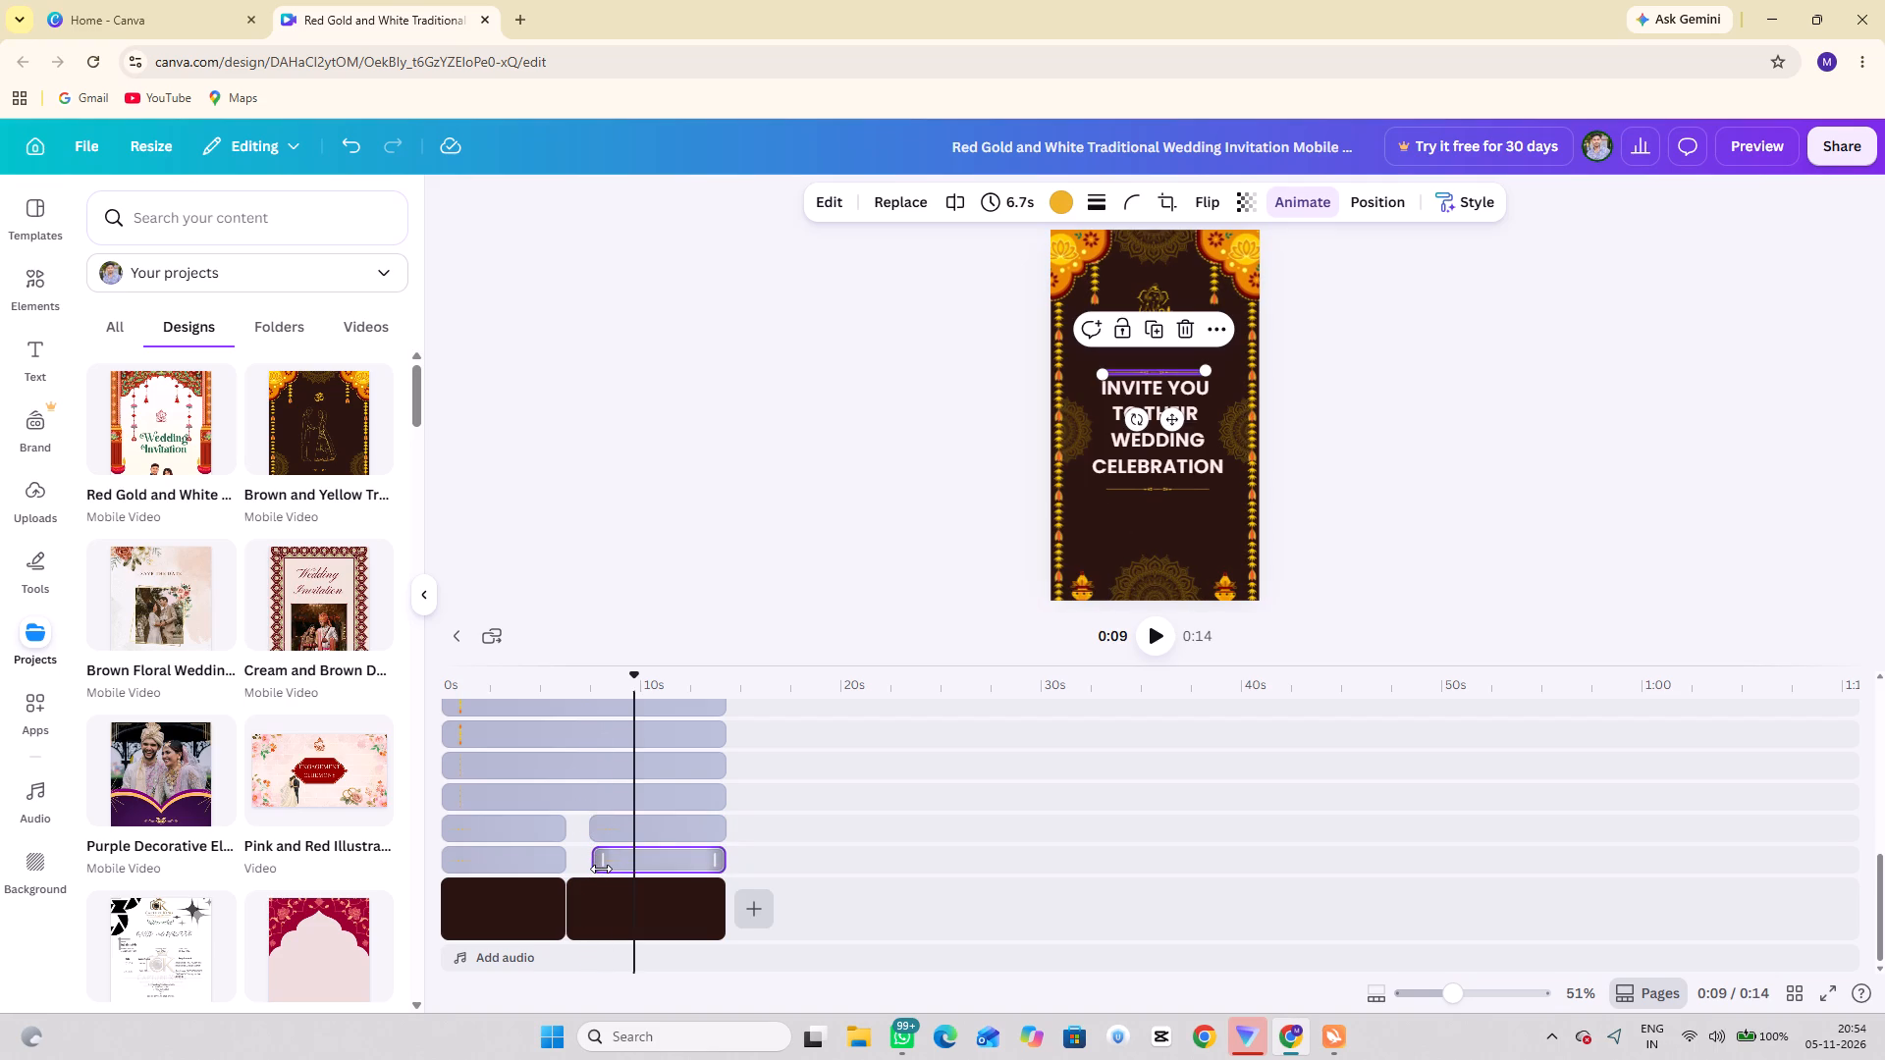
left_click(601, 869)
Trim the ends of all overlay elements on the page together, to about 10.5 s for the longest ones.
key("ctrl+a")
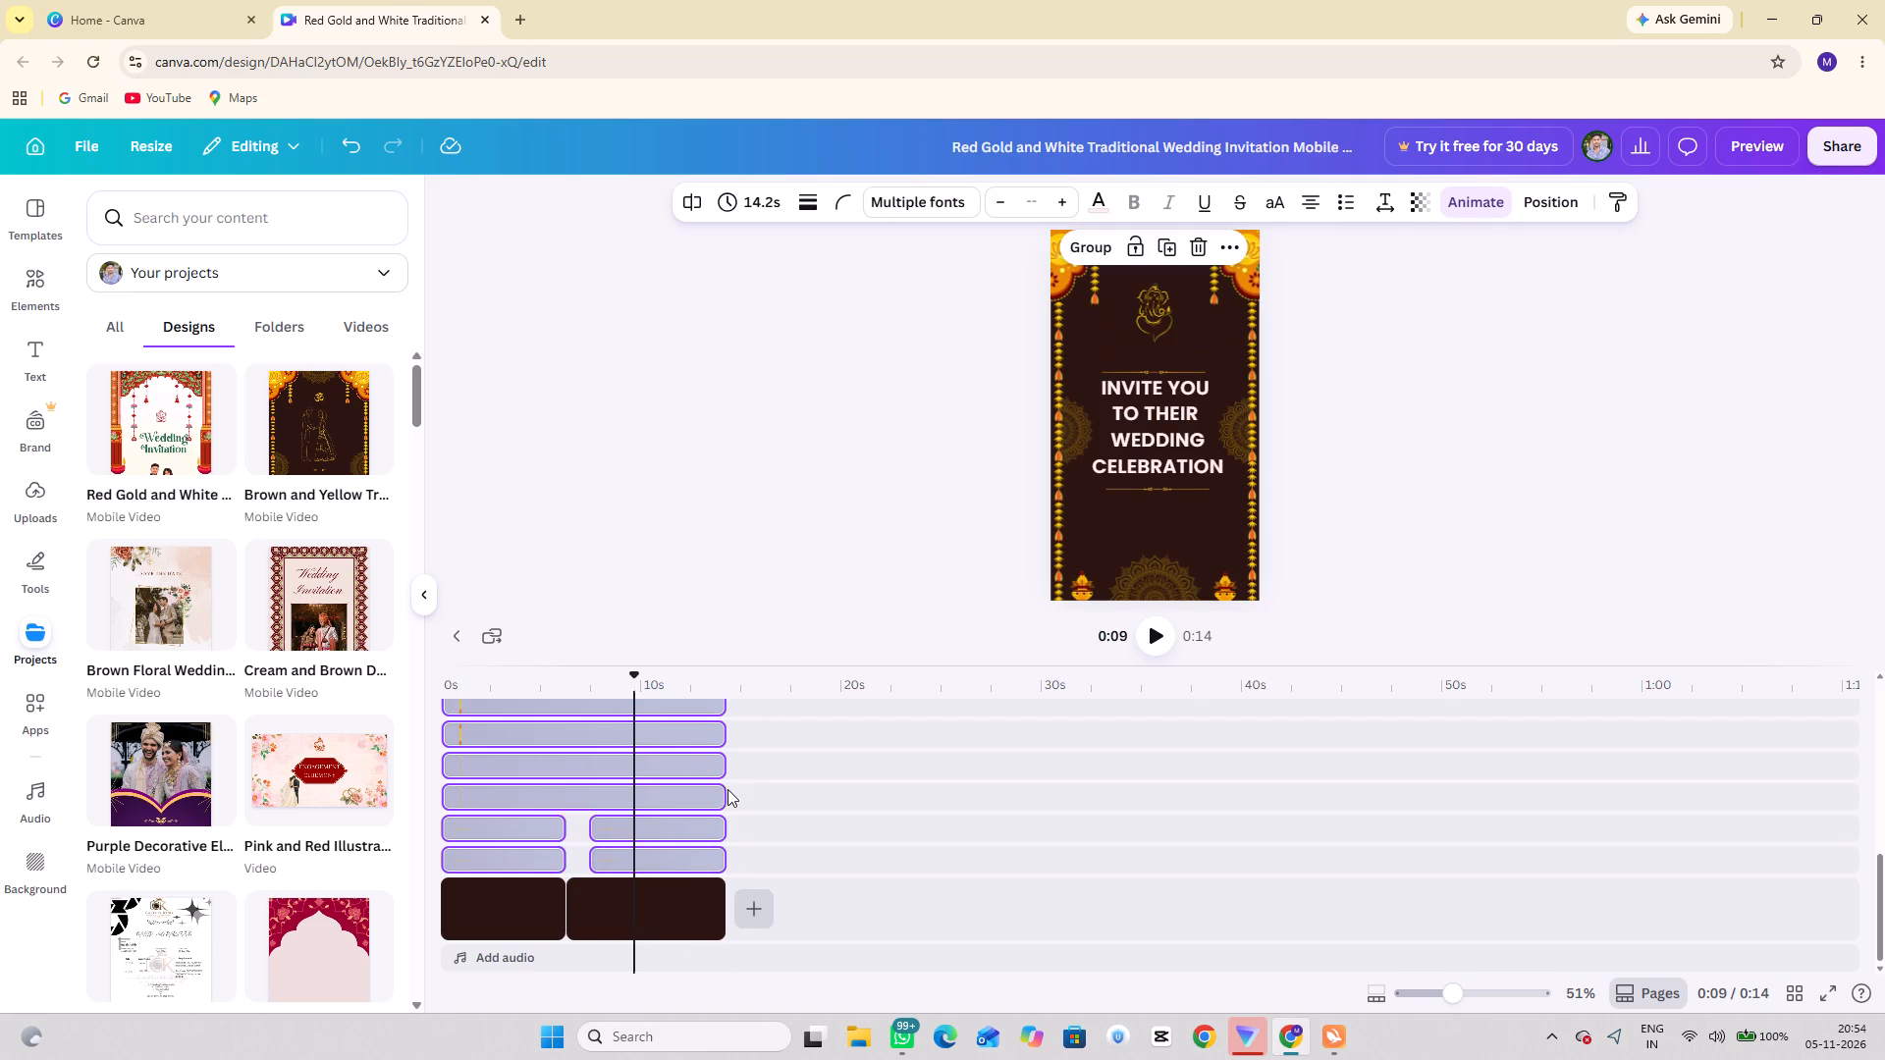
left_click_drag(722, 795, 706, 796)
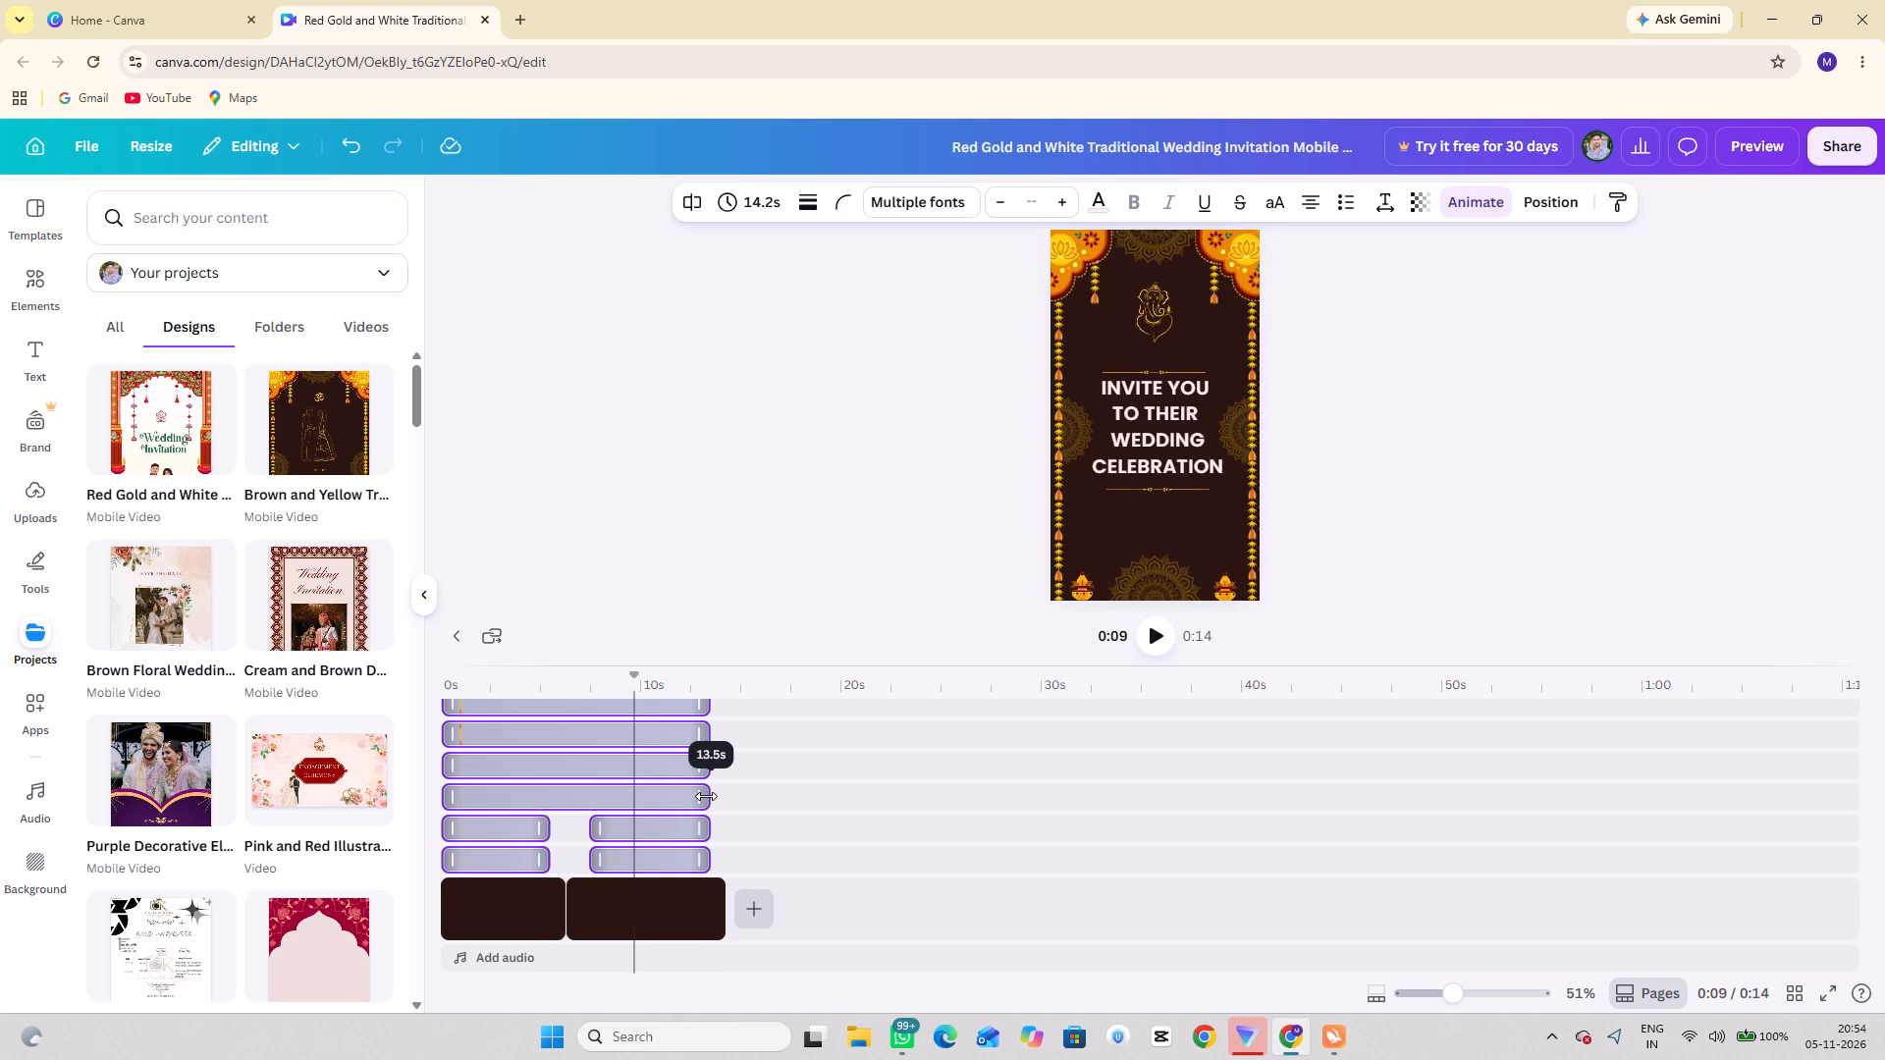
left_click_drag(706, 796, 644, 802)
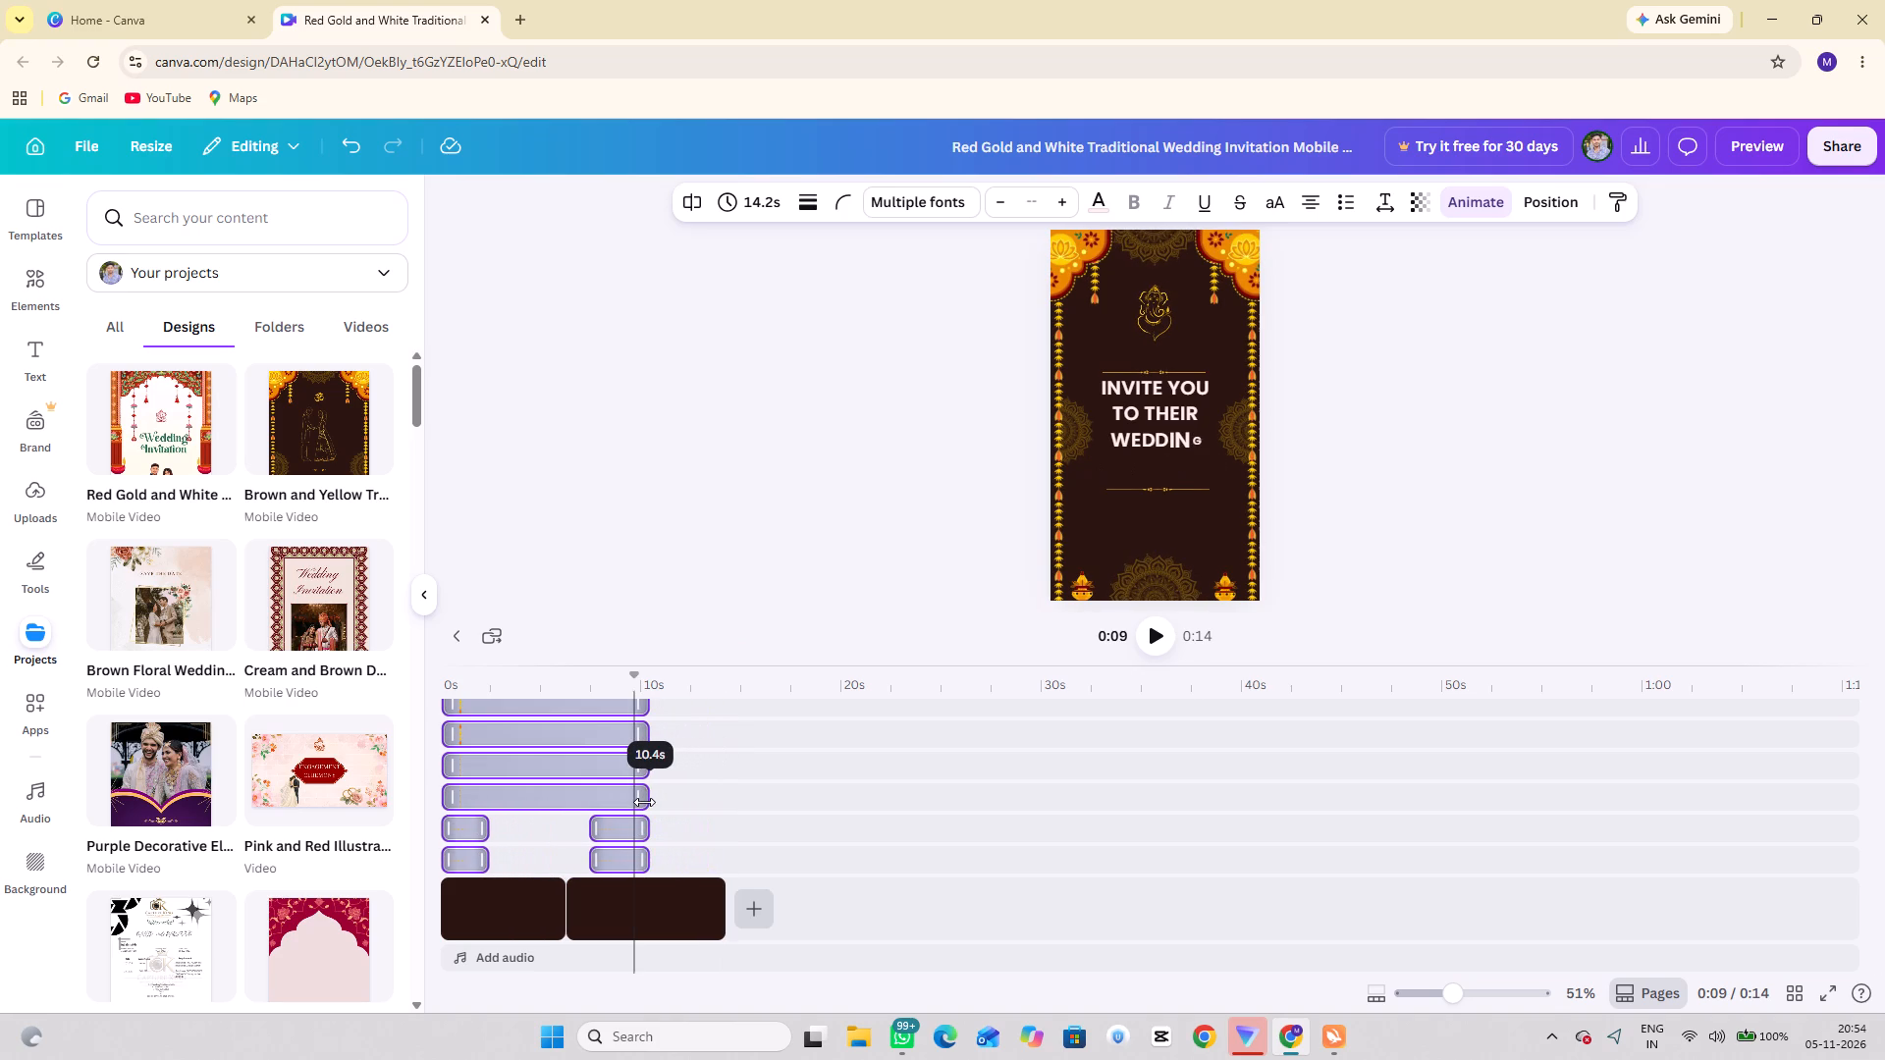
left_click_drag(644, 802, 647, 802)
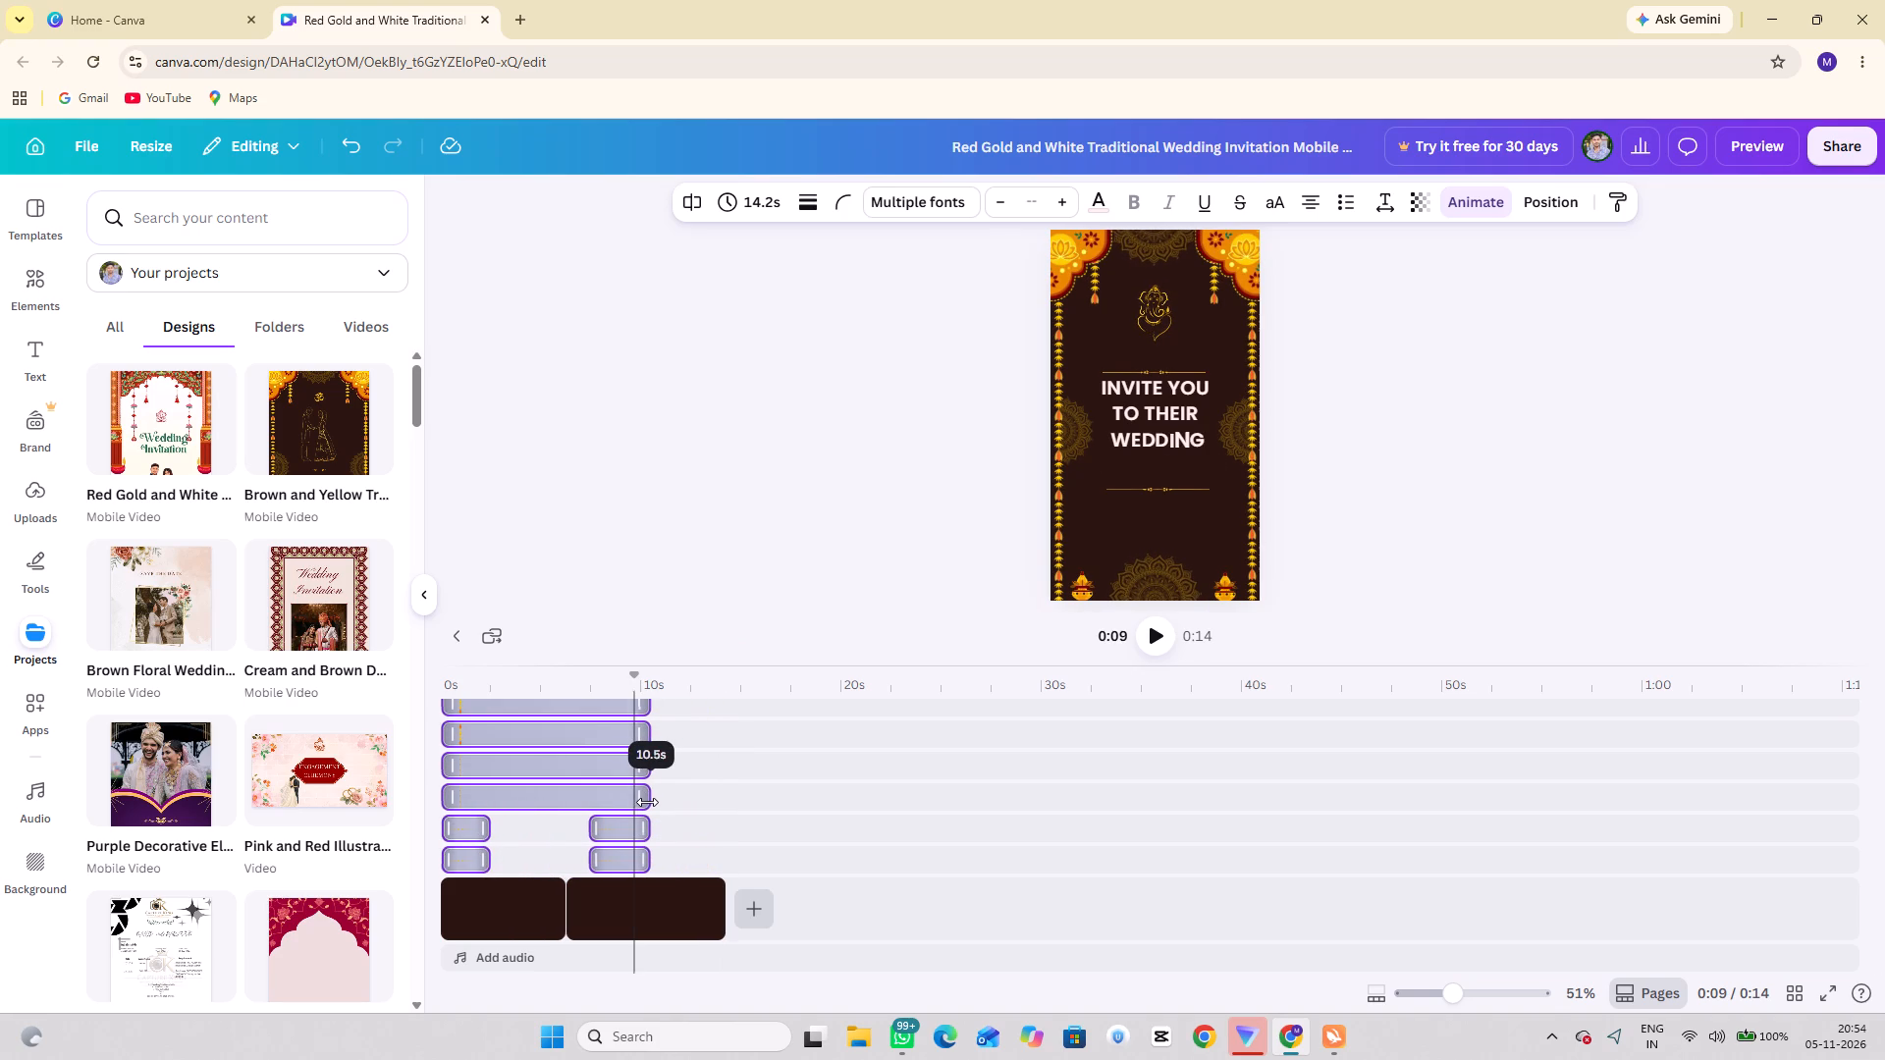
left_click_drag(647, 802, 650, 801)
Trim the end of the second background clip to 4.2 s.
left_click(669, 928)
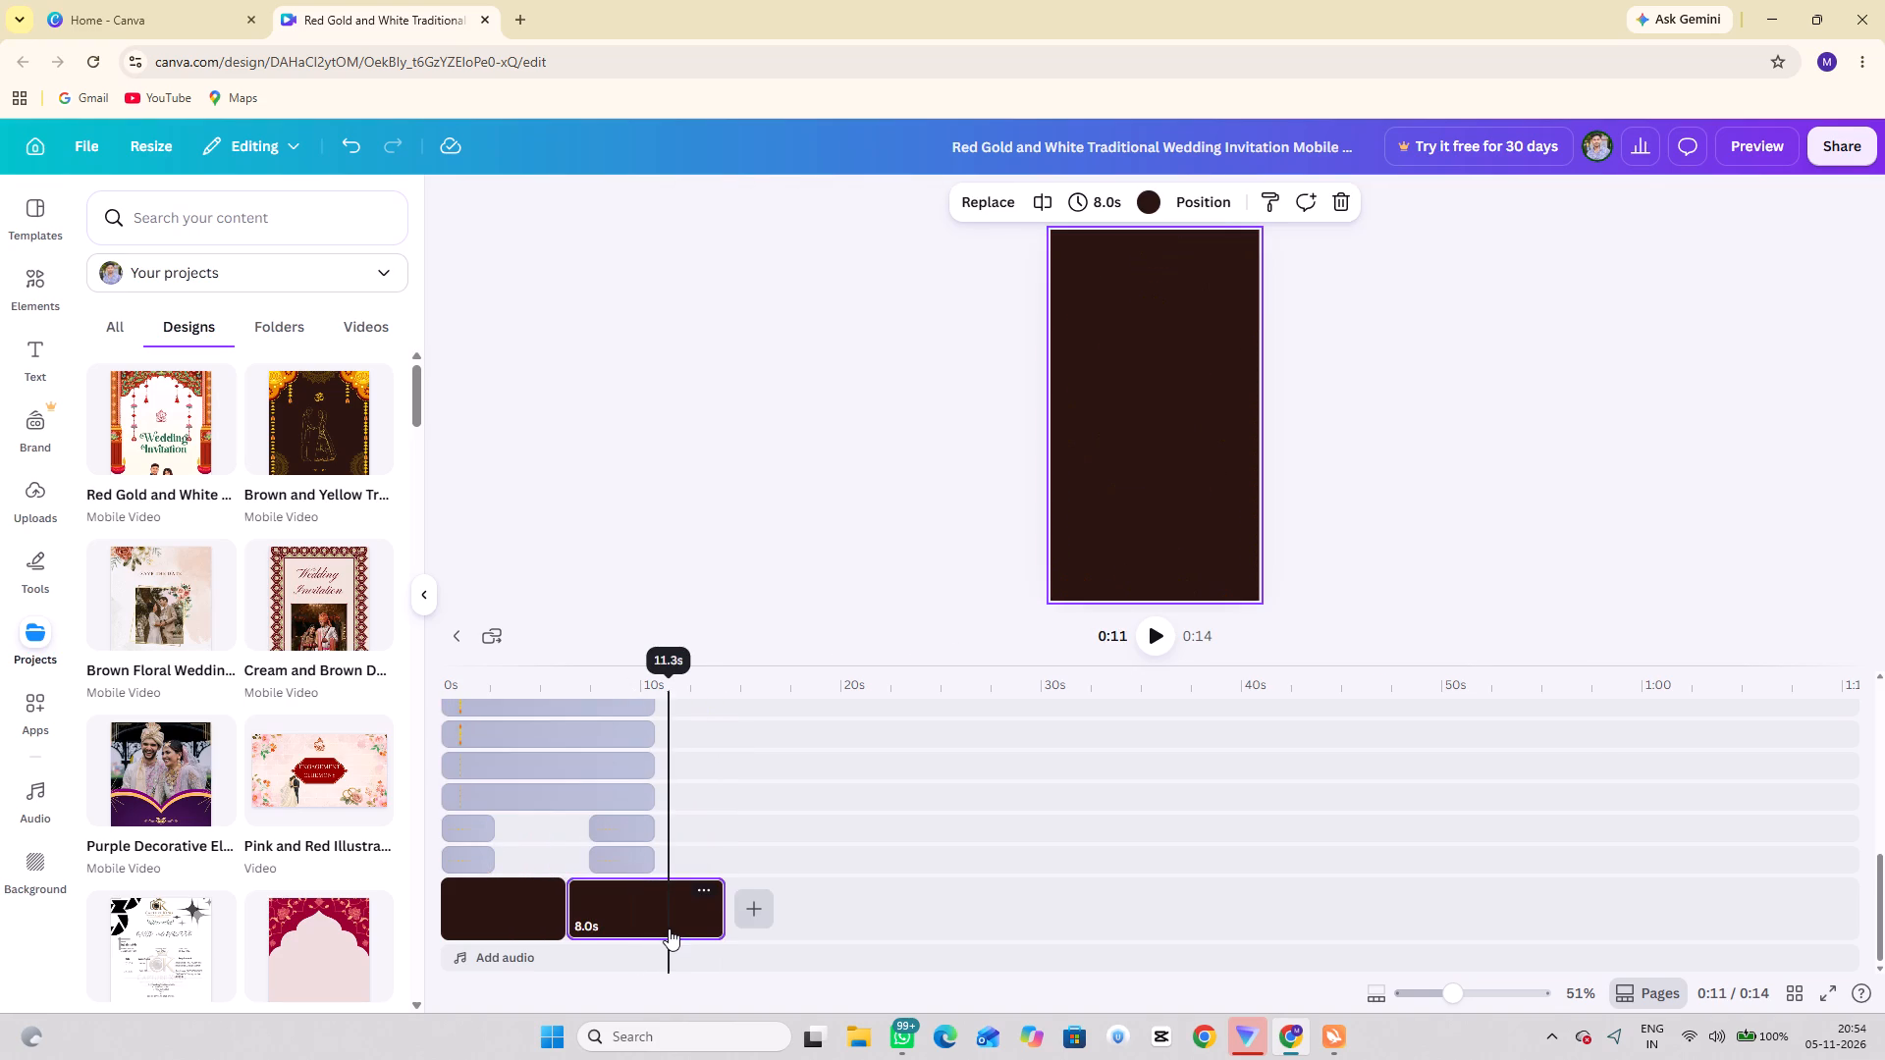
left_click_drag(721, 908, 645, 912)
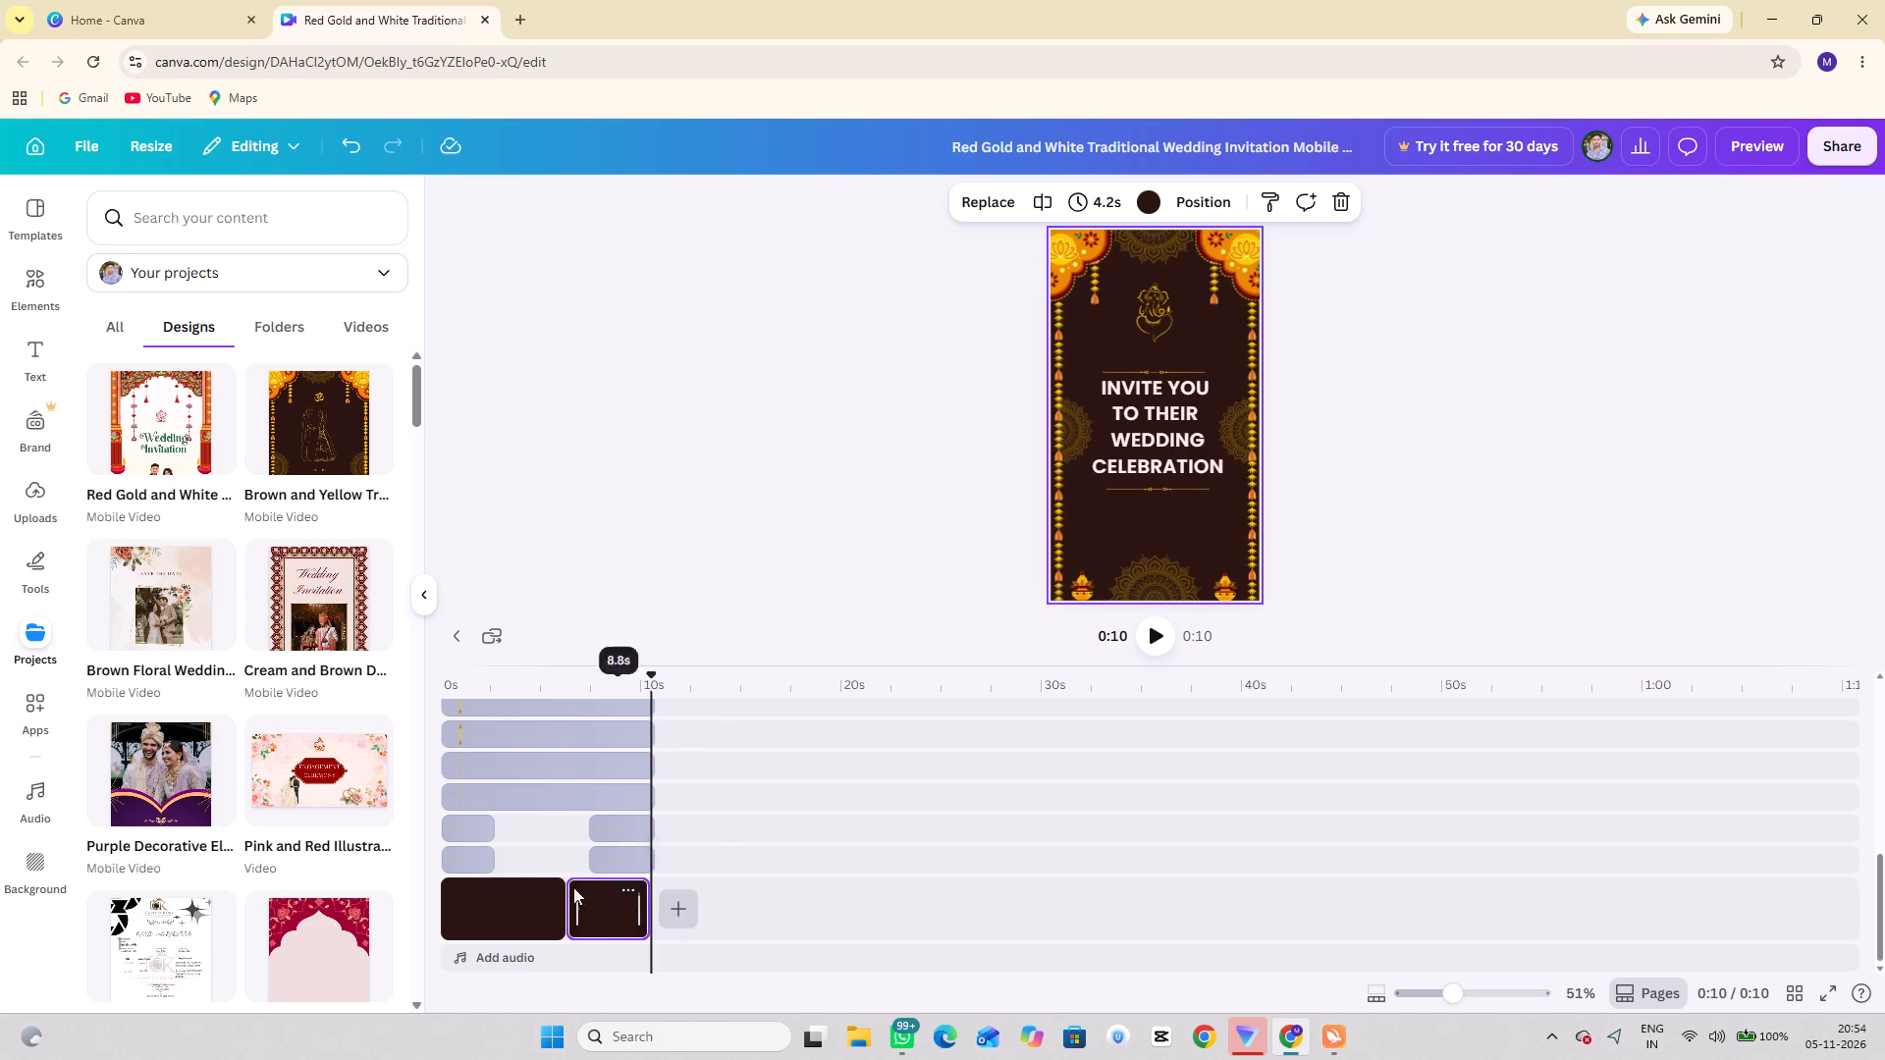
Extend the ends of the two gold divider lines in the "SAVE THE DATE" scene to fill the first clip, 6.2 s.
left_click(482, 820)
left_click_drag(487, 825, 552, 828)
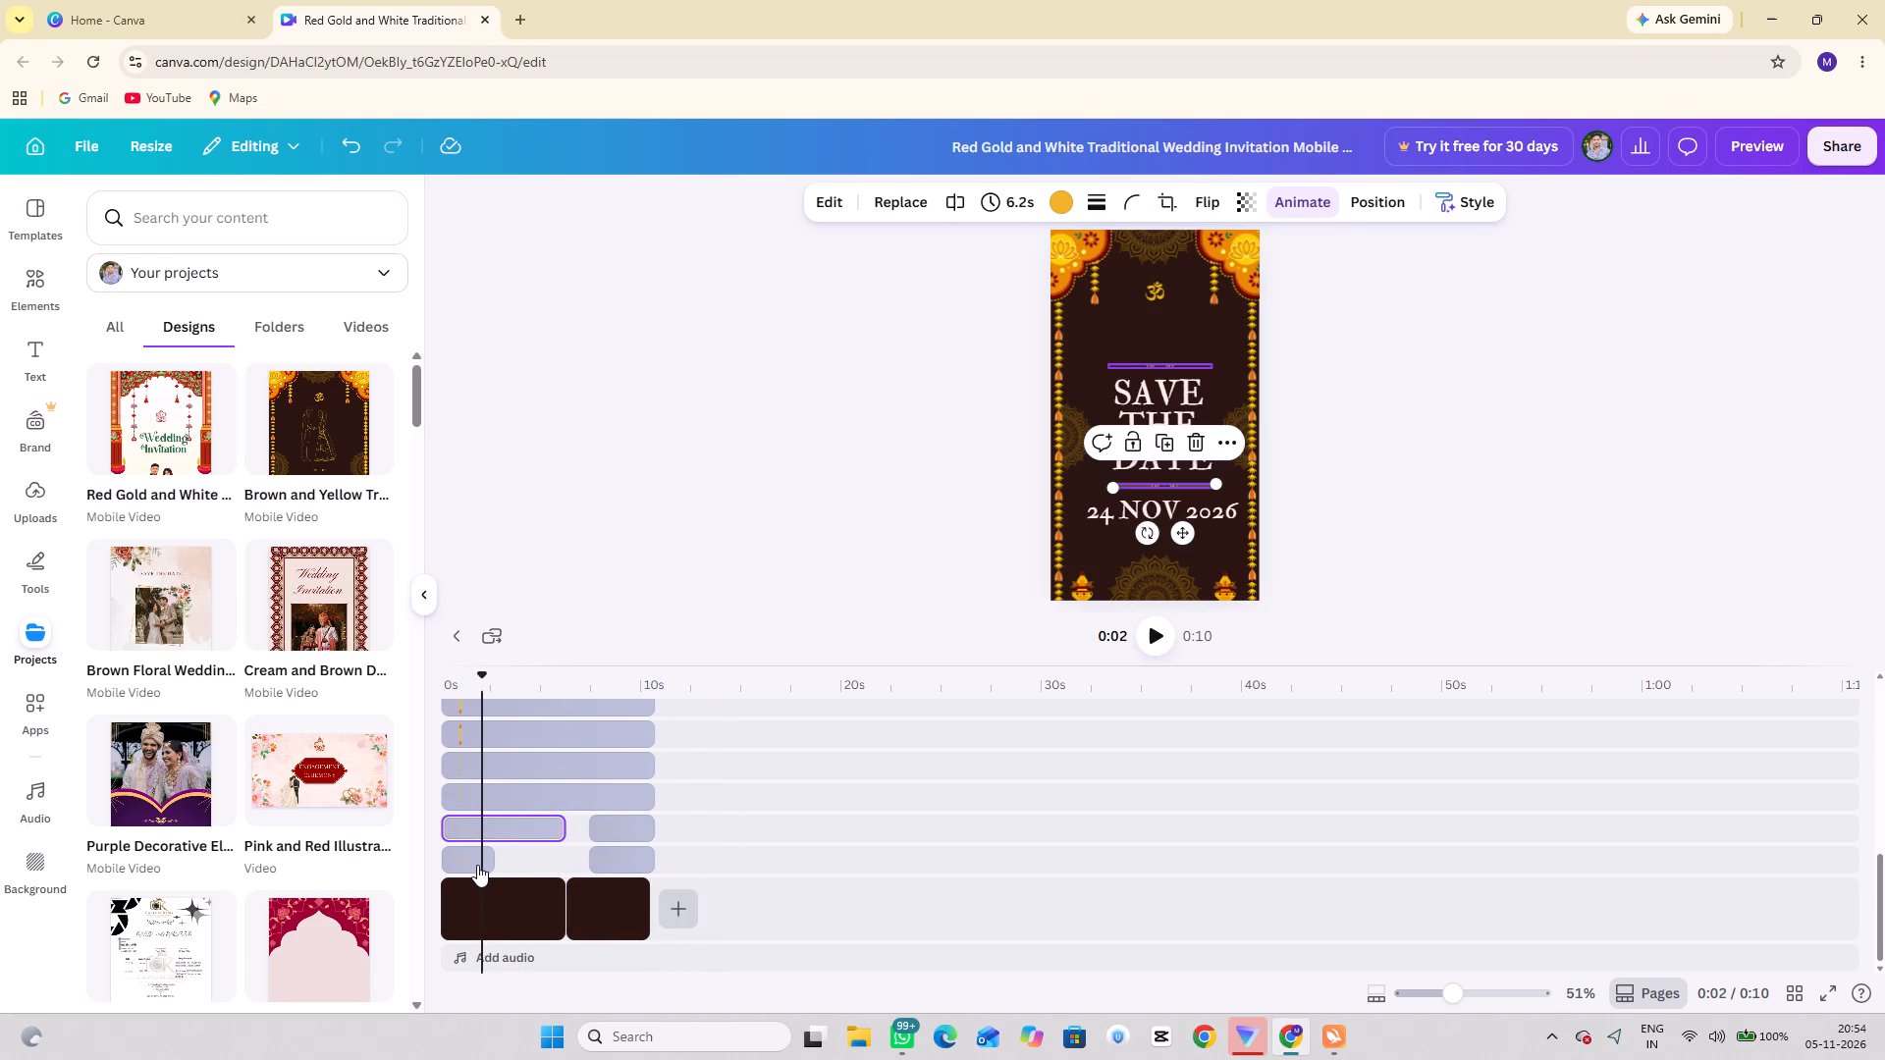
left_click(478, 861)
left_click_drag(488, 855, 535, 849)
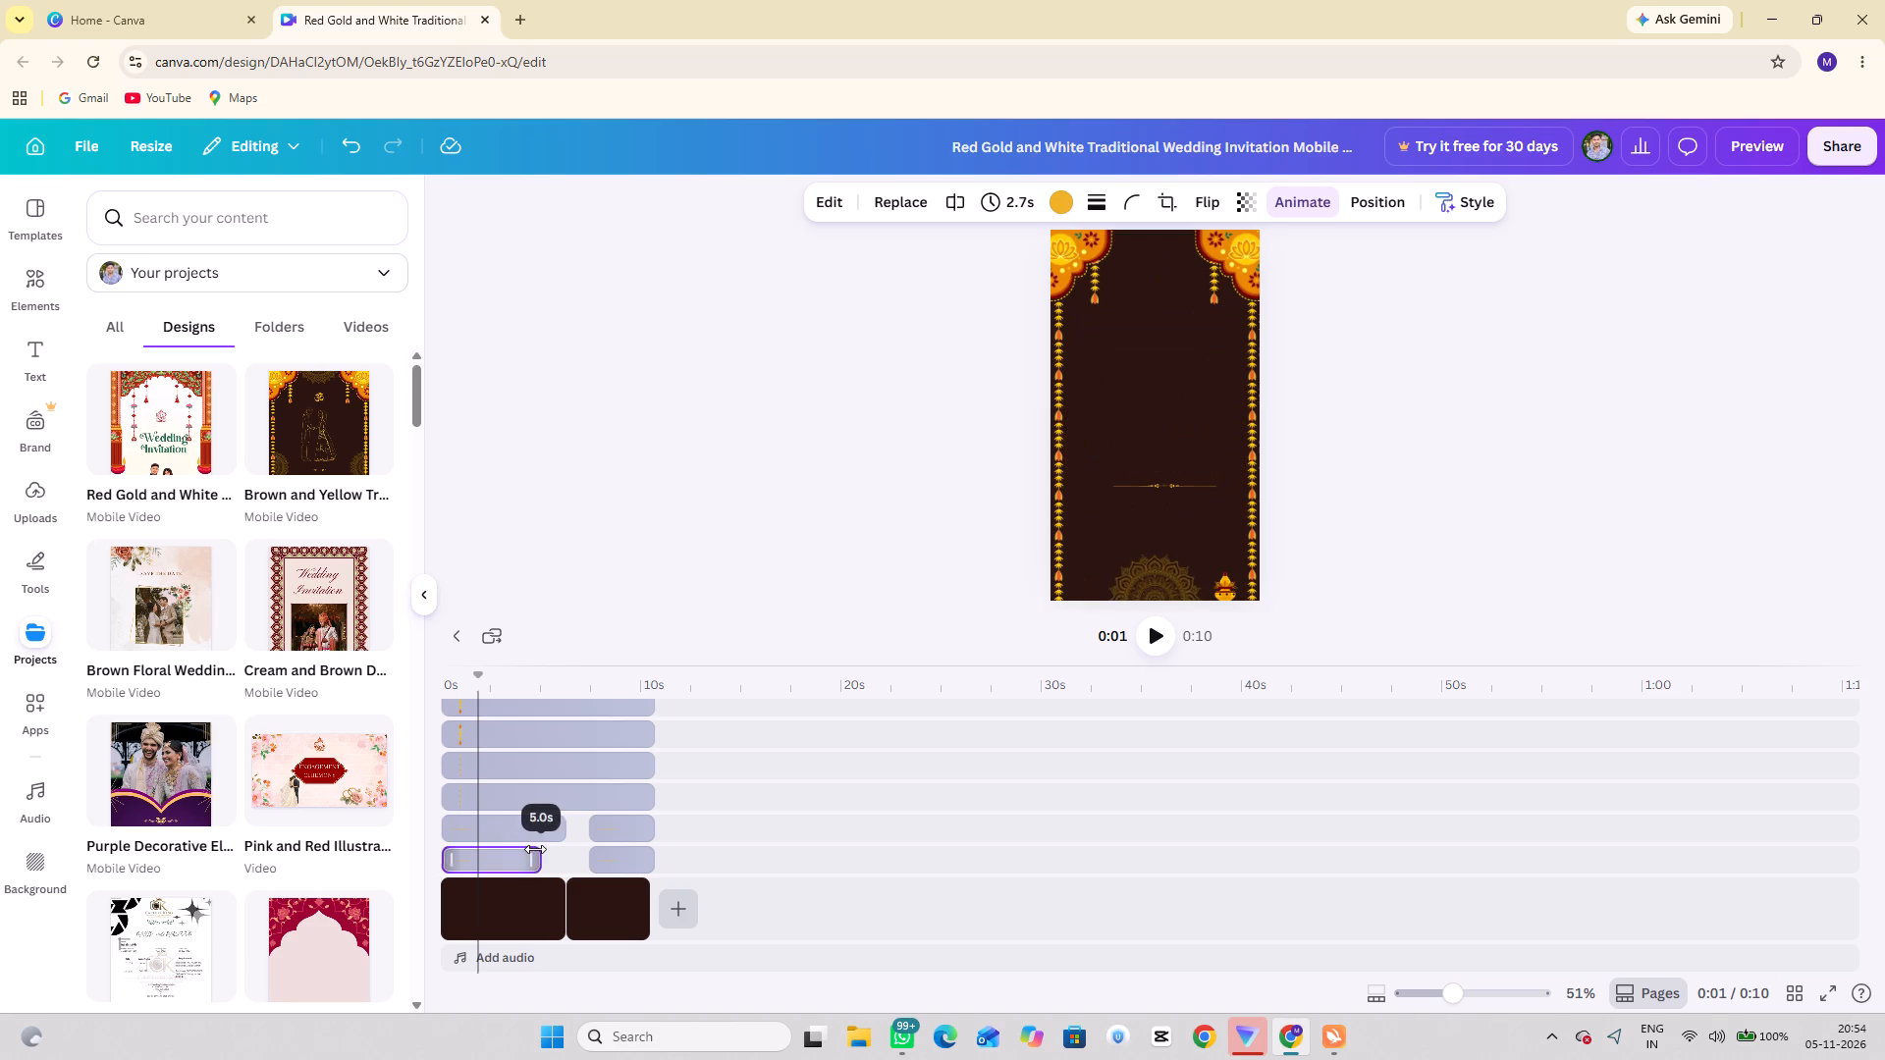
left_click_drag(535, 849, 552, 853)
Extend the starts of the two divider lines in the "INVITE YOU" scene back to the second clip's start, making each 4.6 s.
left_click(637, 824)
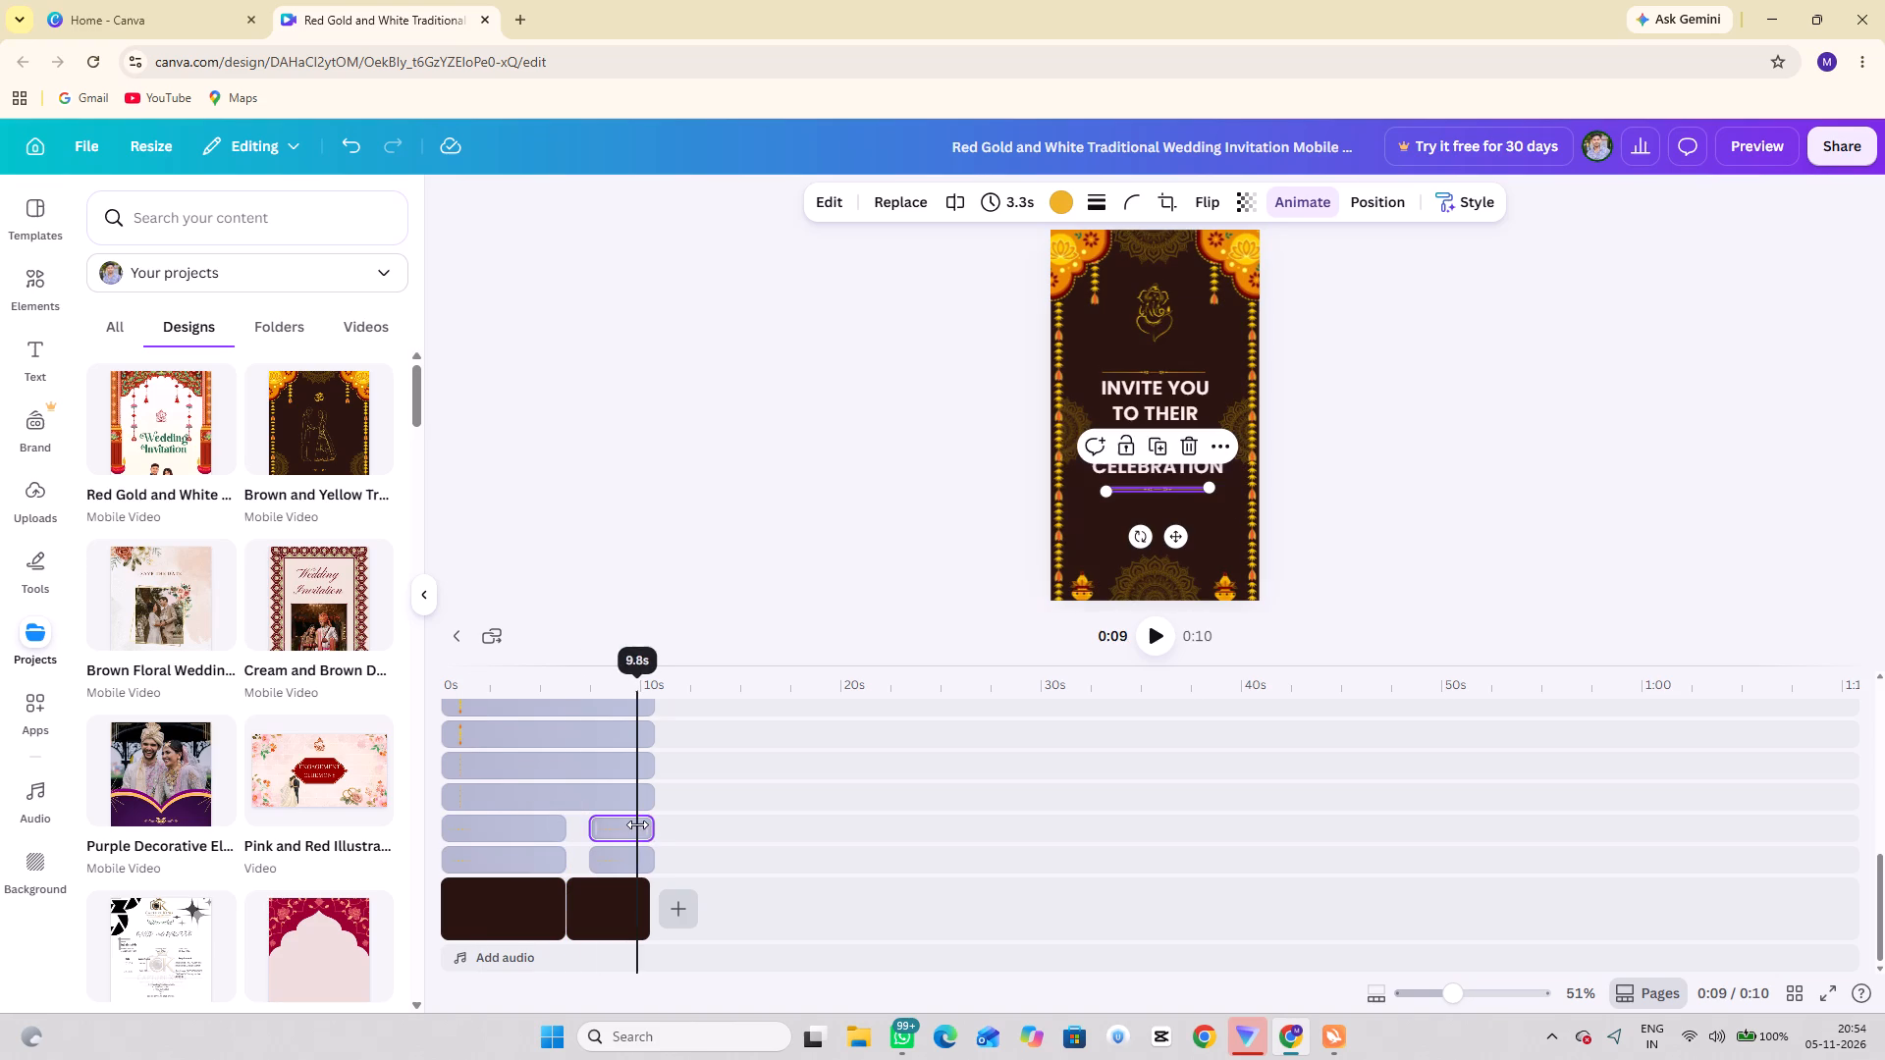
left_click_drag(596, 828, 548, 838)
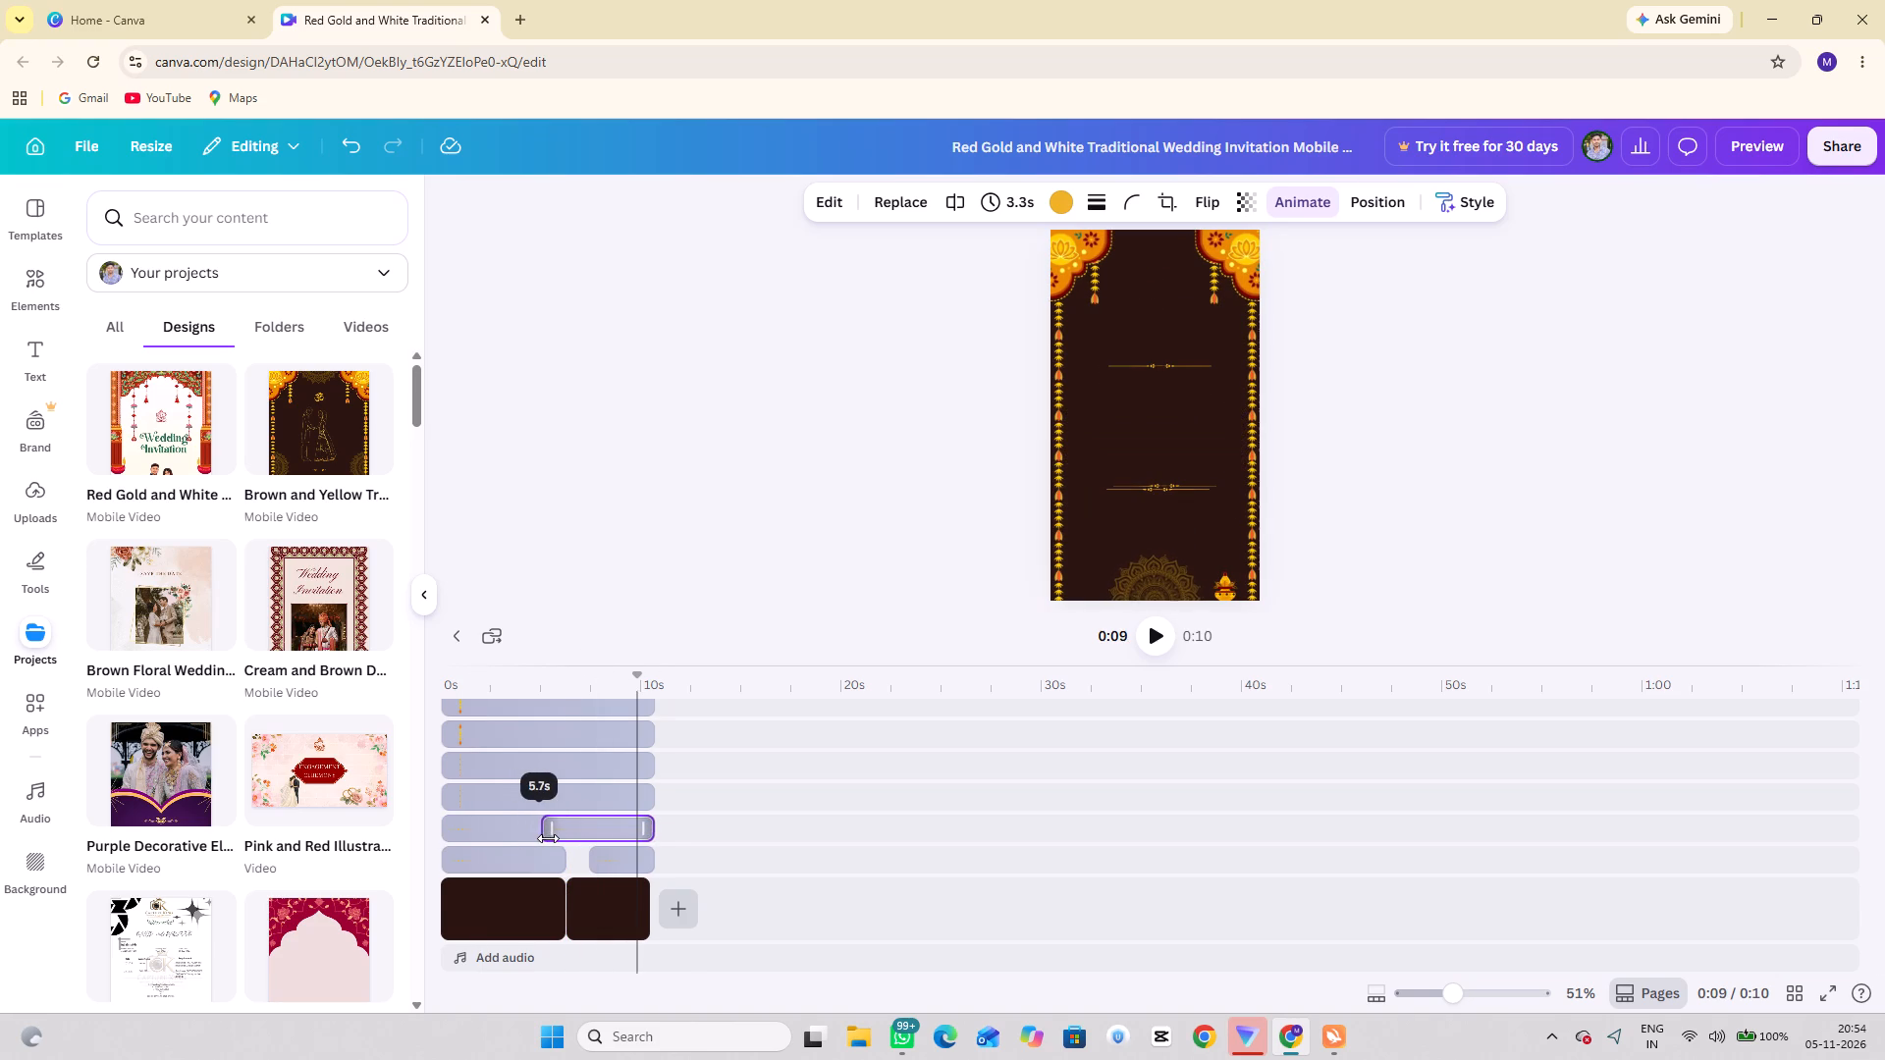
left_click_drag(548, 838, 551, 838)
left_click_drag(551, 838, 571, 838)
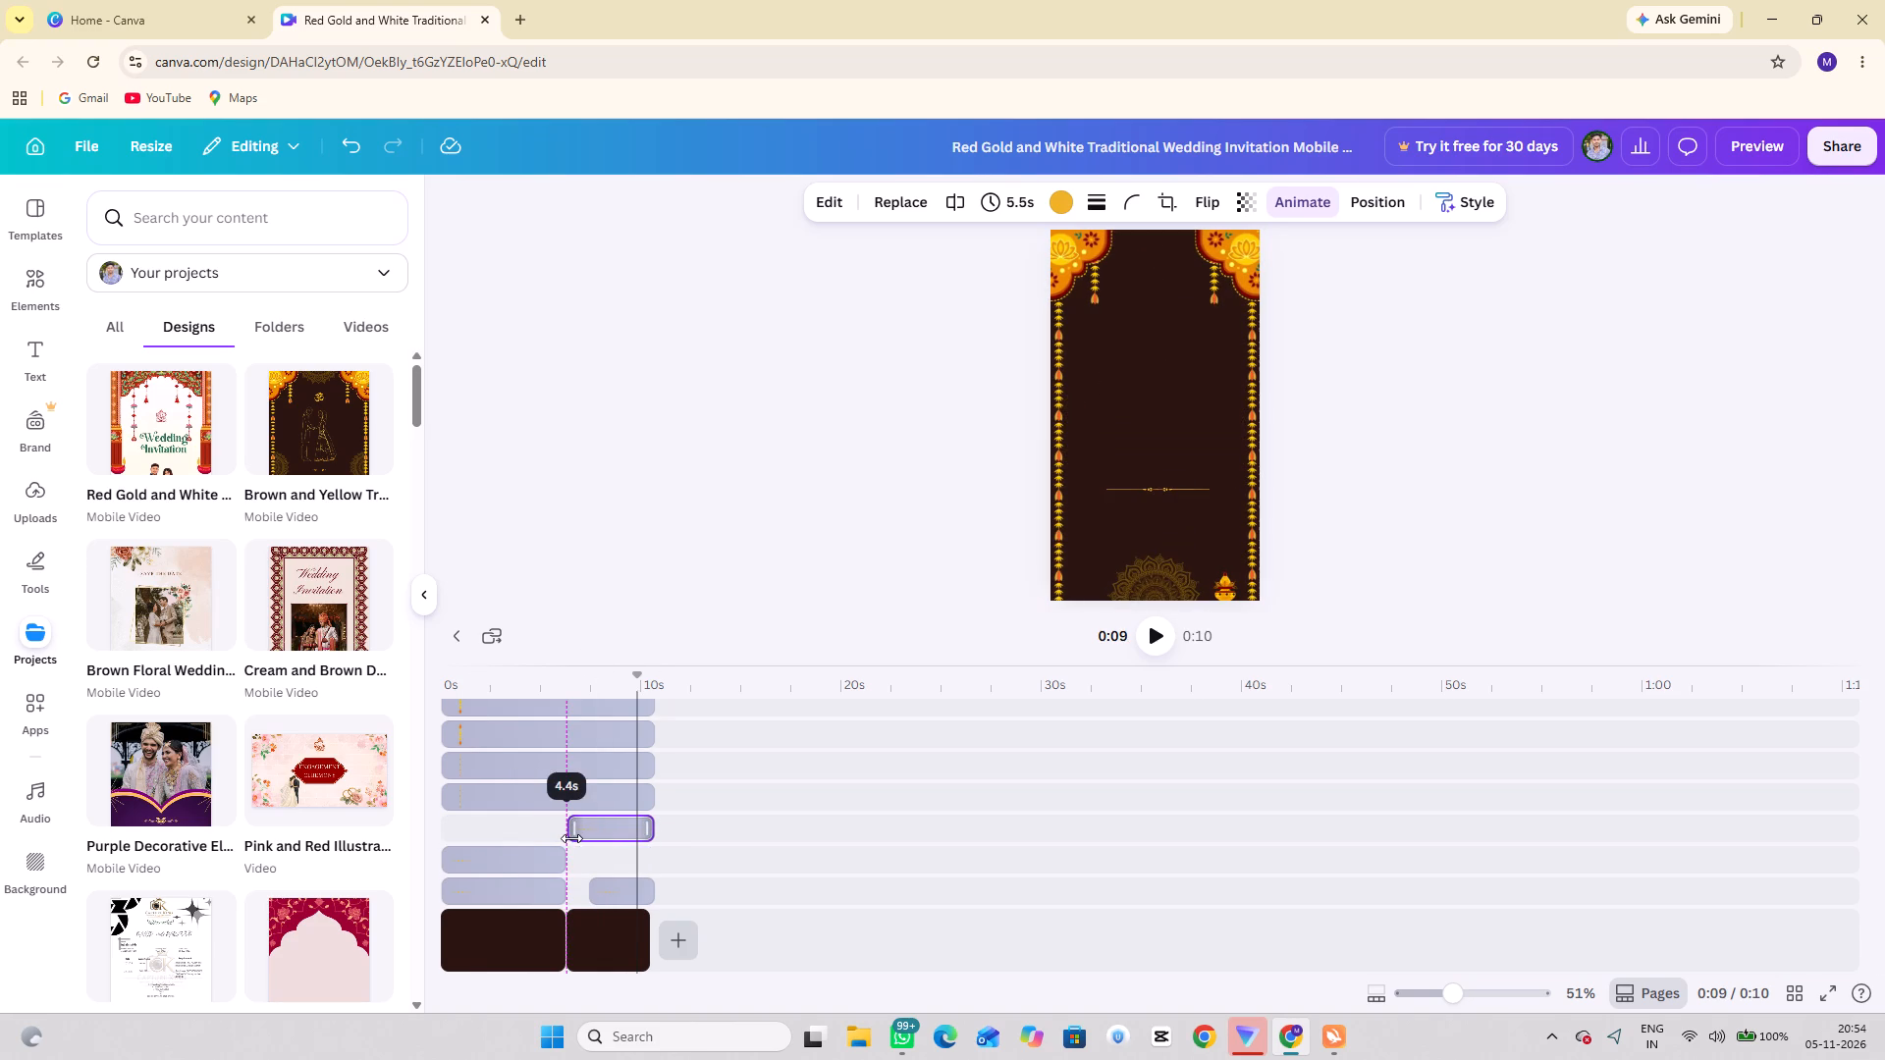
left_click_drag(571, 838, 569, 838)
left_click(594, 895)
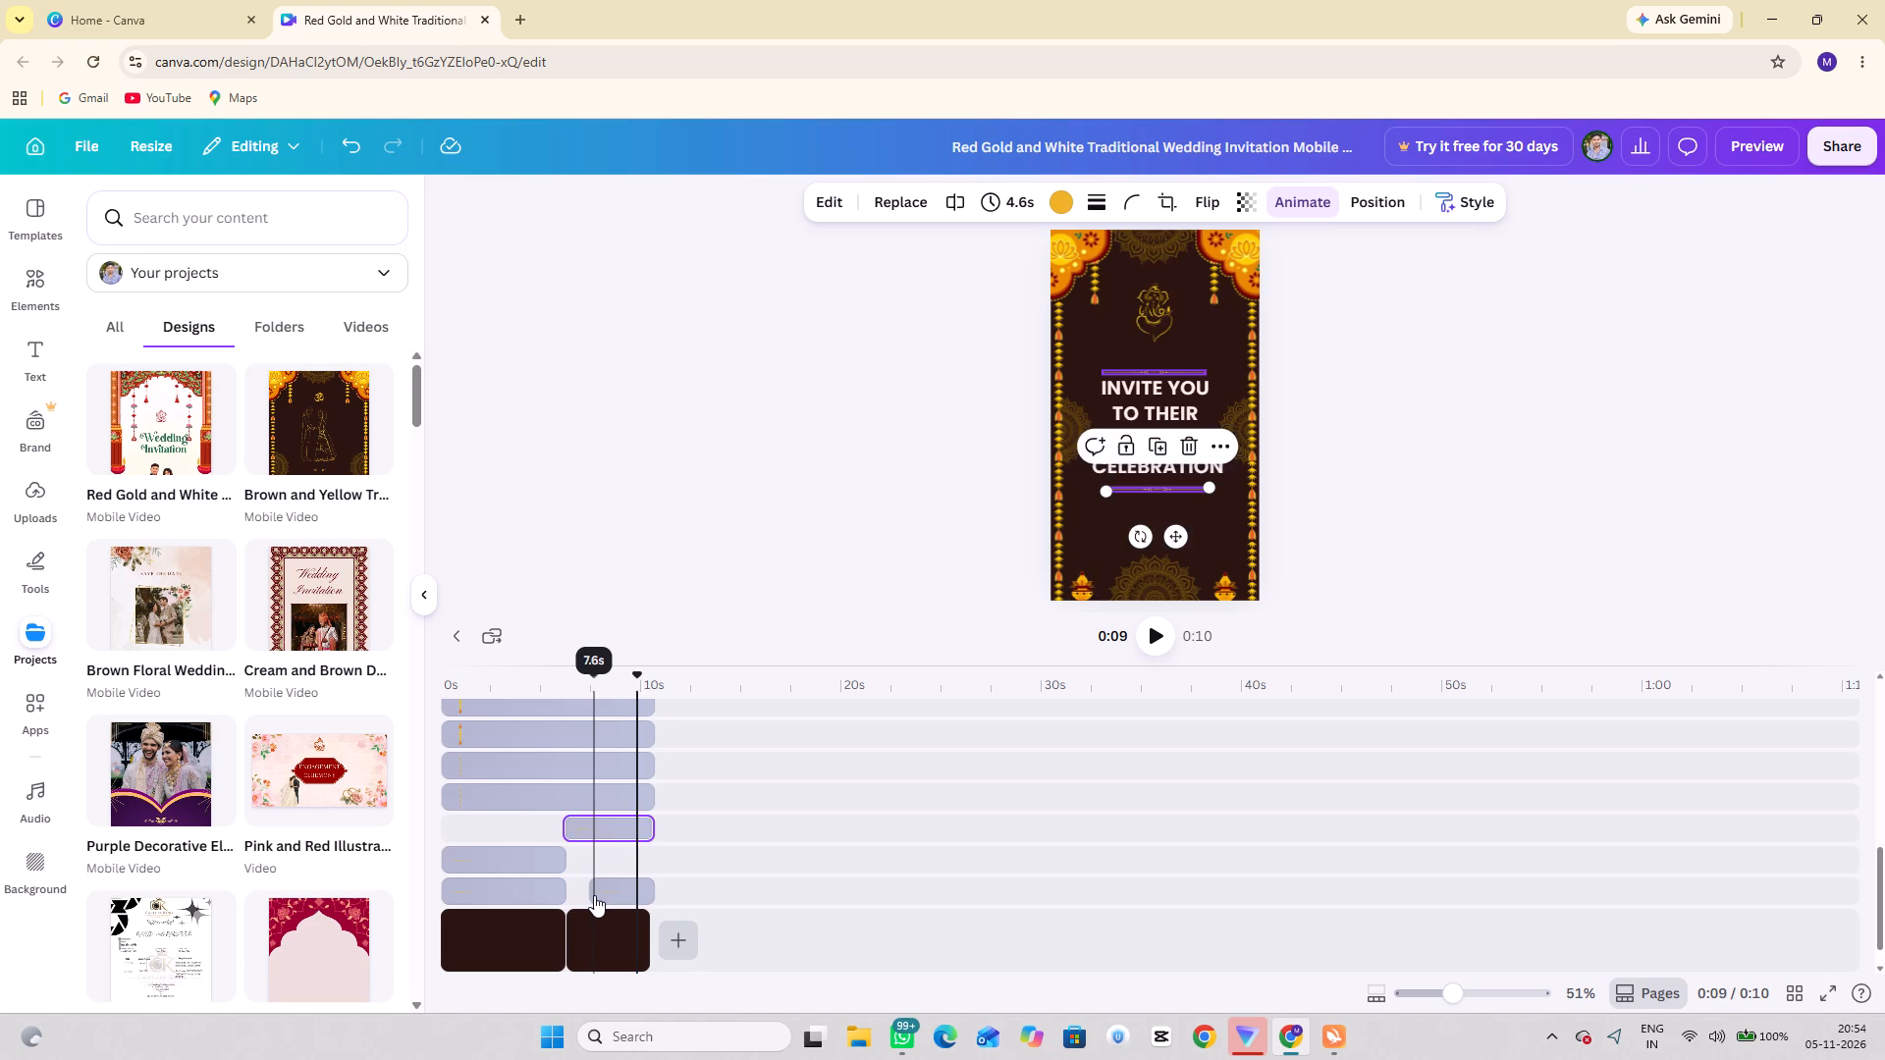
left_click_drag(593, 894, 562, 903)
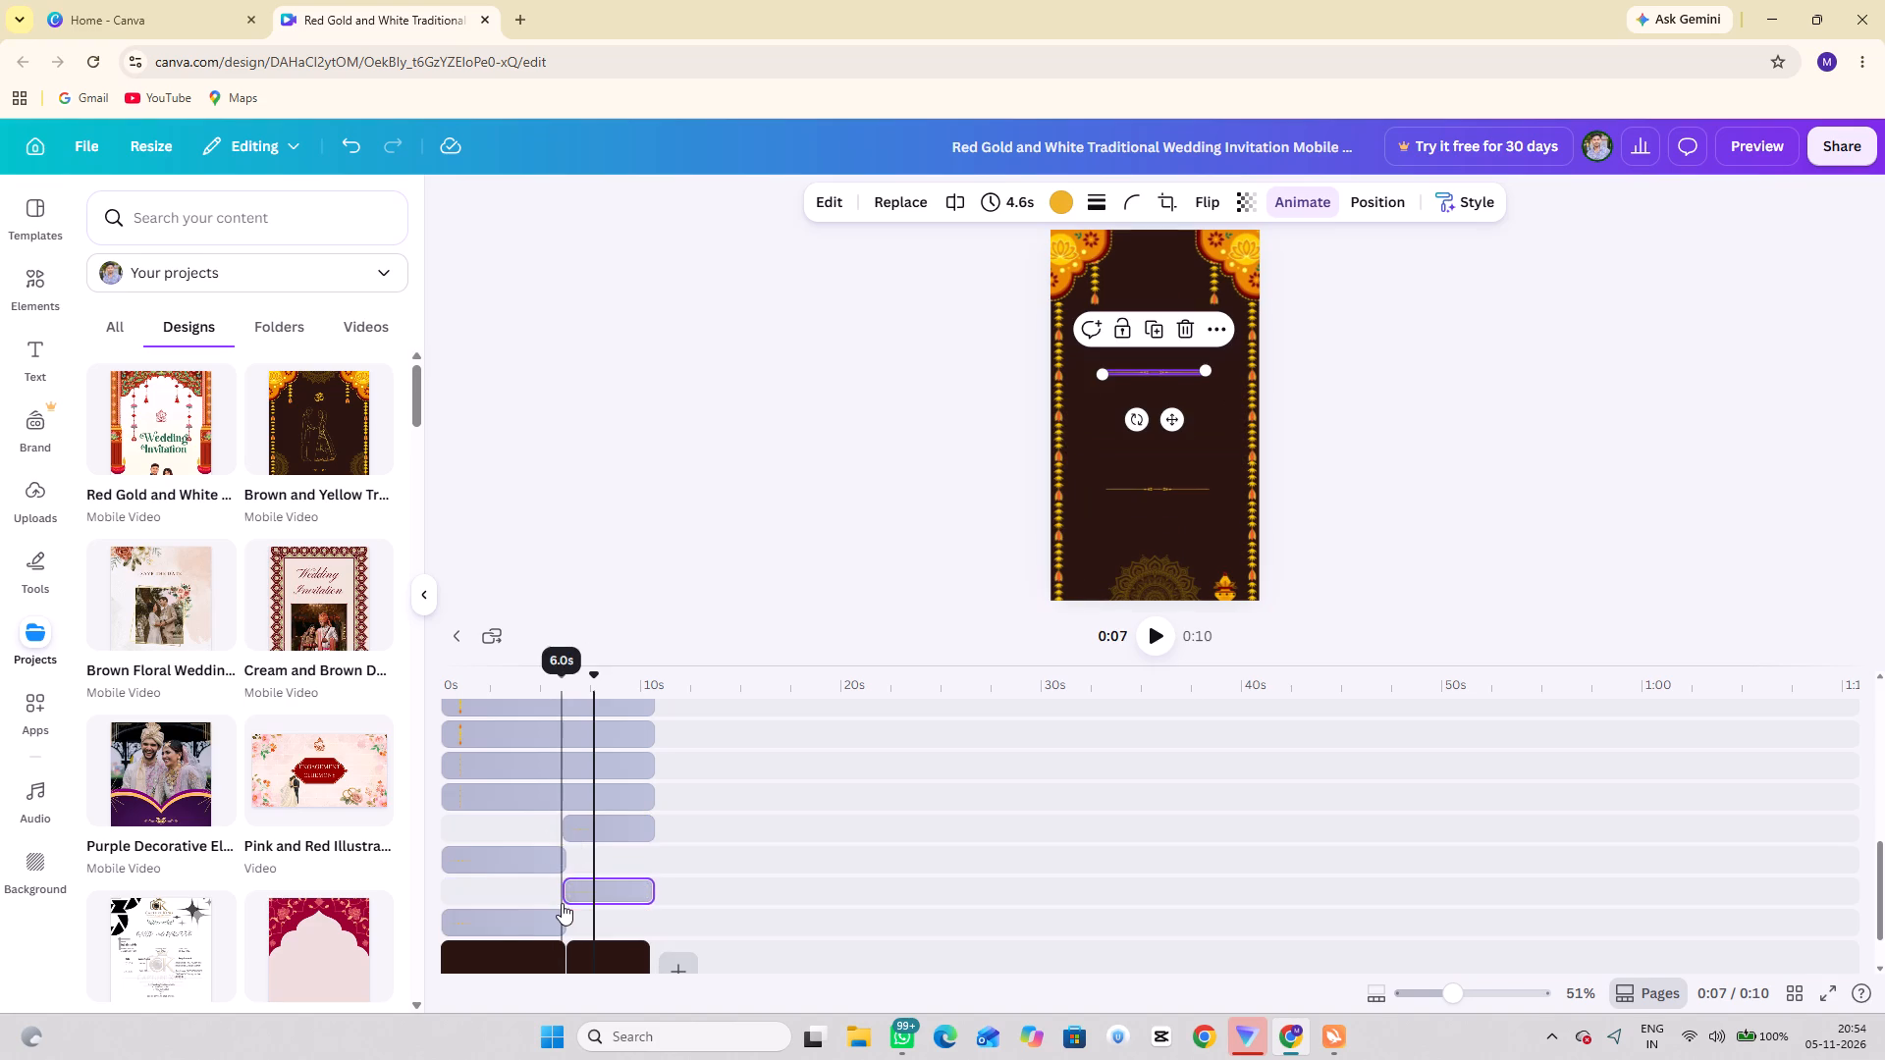
Play the page from the start to check the timing of its two scenes.
left_click_drag(458, 693, 368, 714)
key("space")
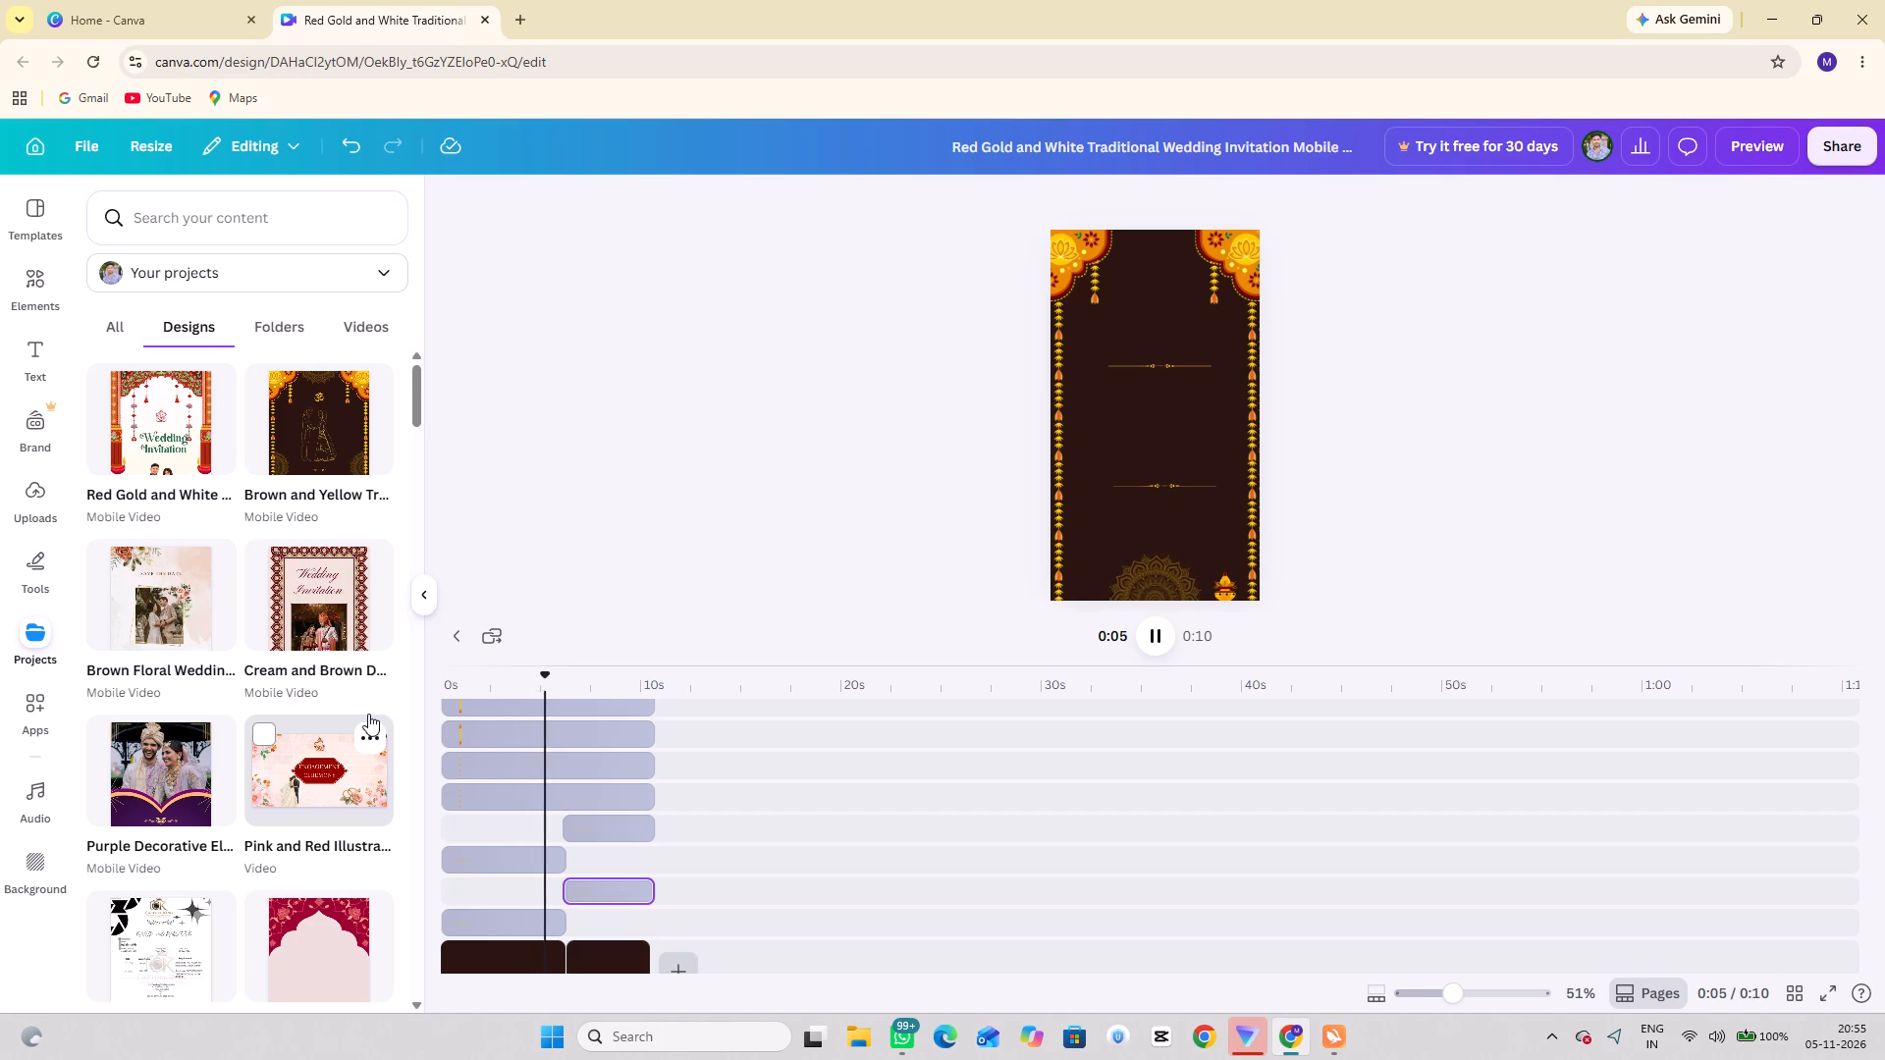
scroll(562, 822, "up", 2)
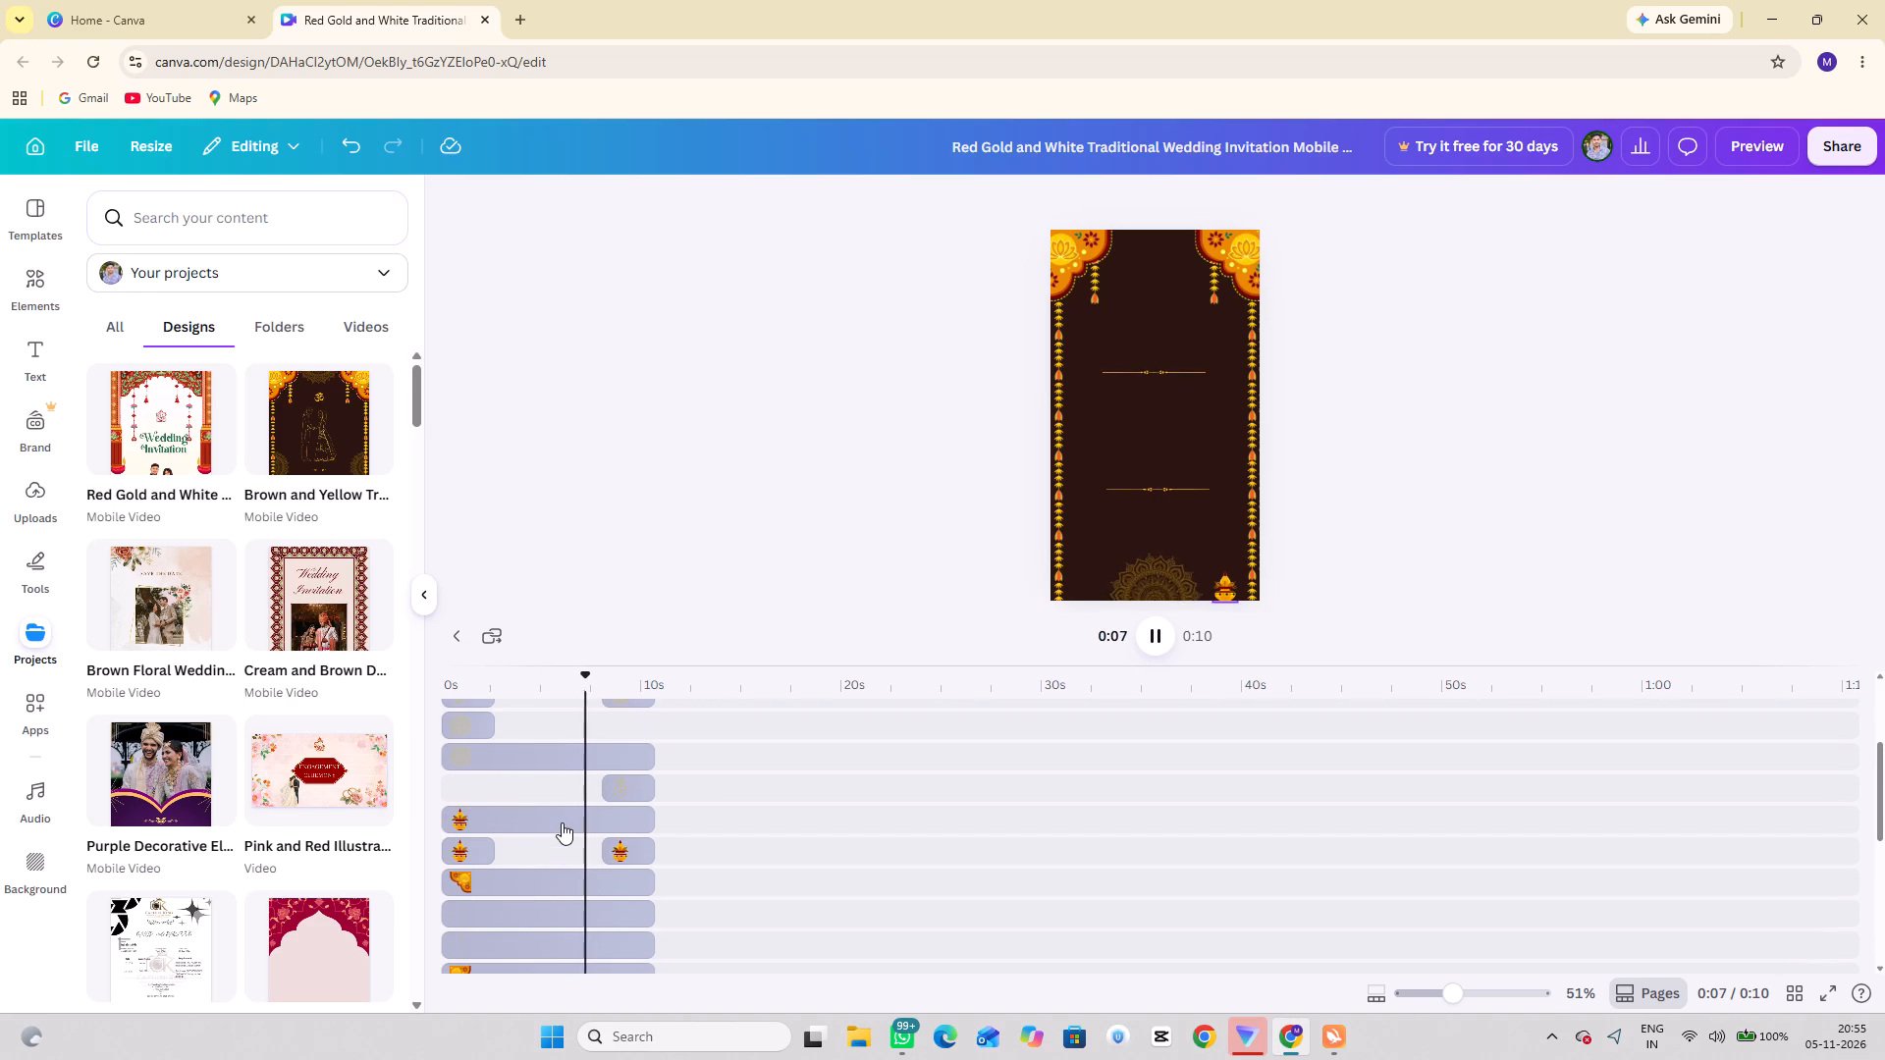
scroll(562, 822, "up", 1)
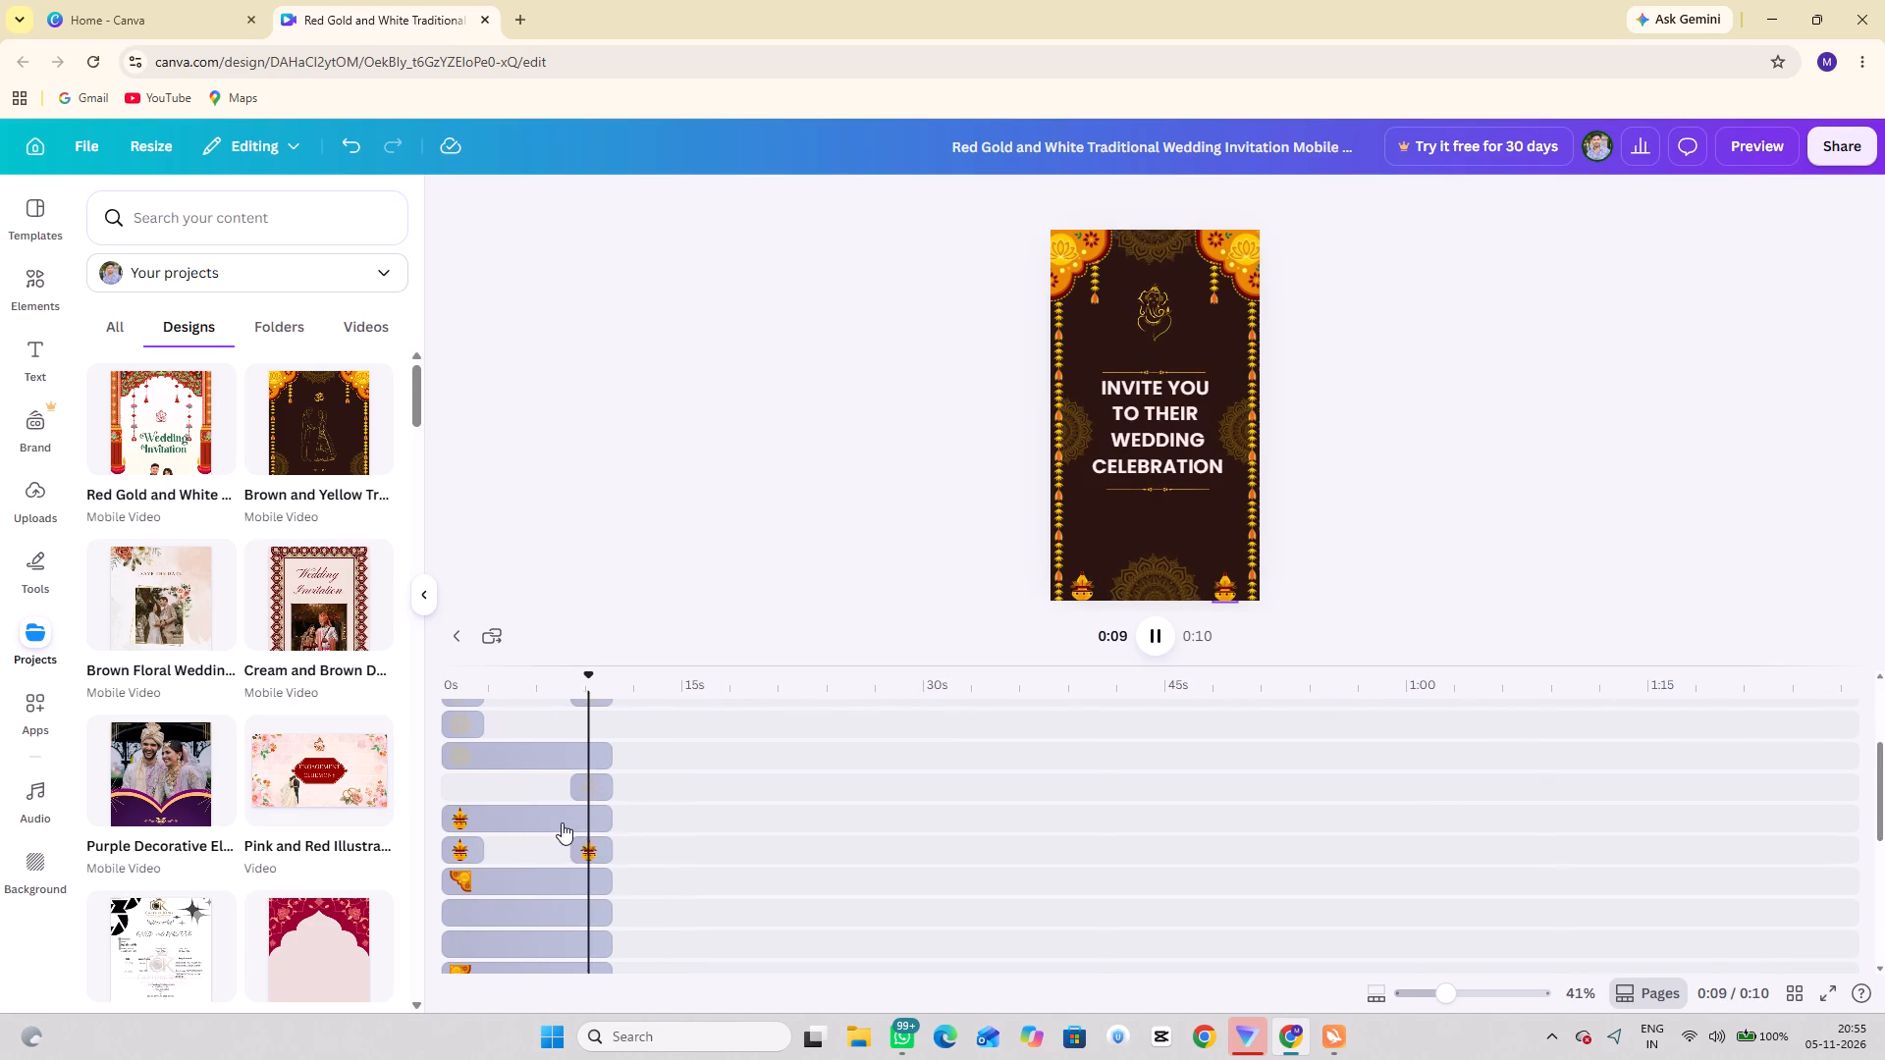
key("space")
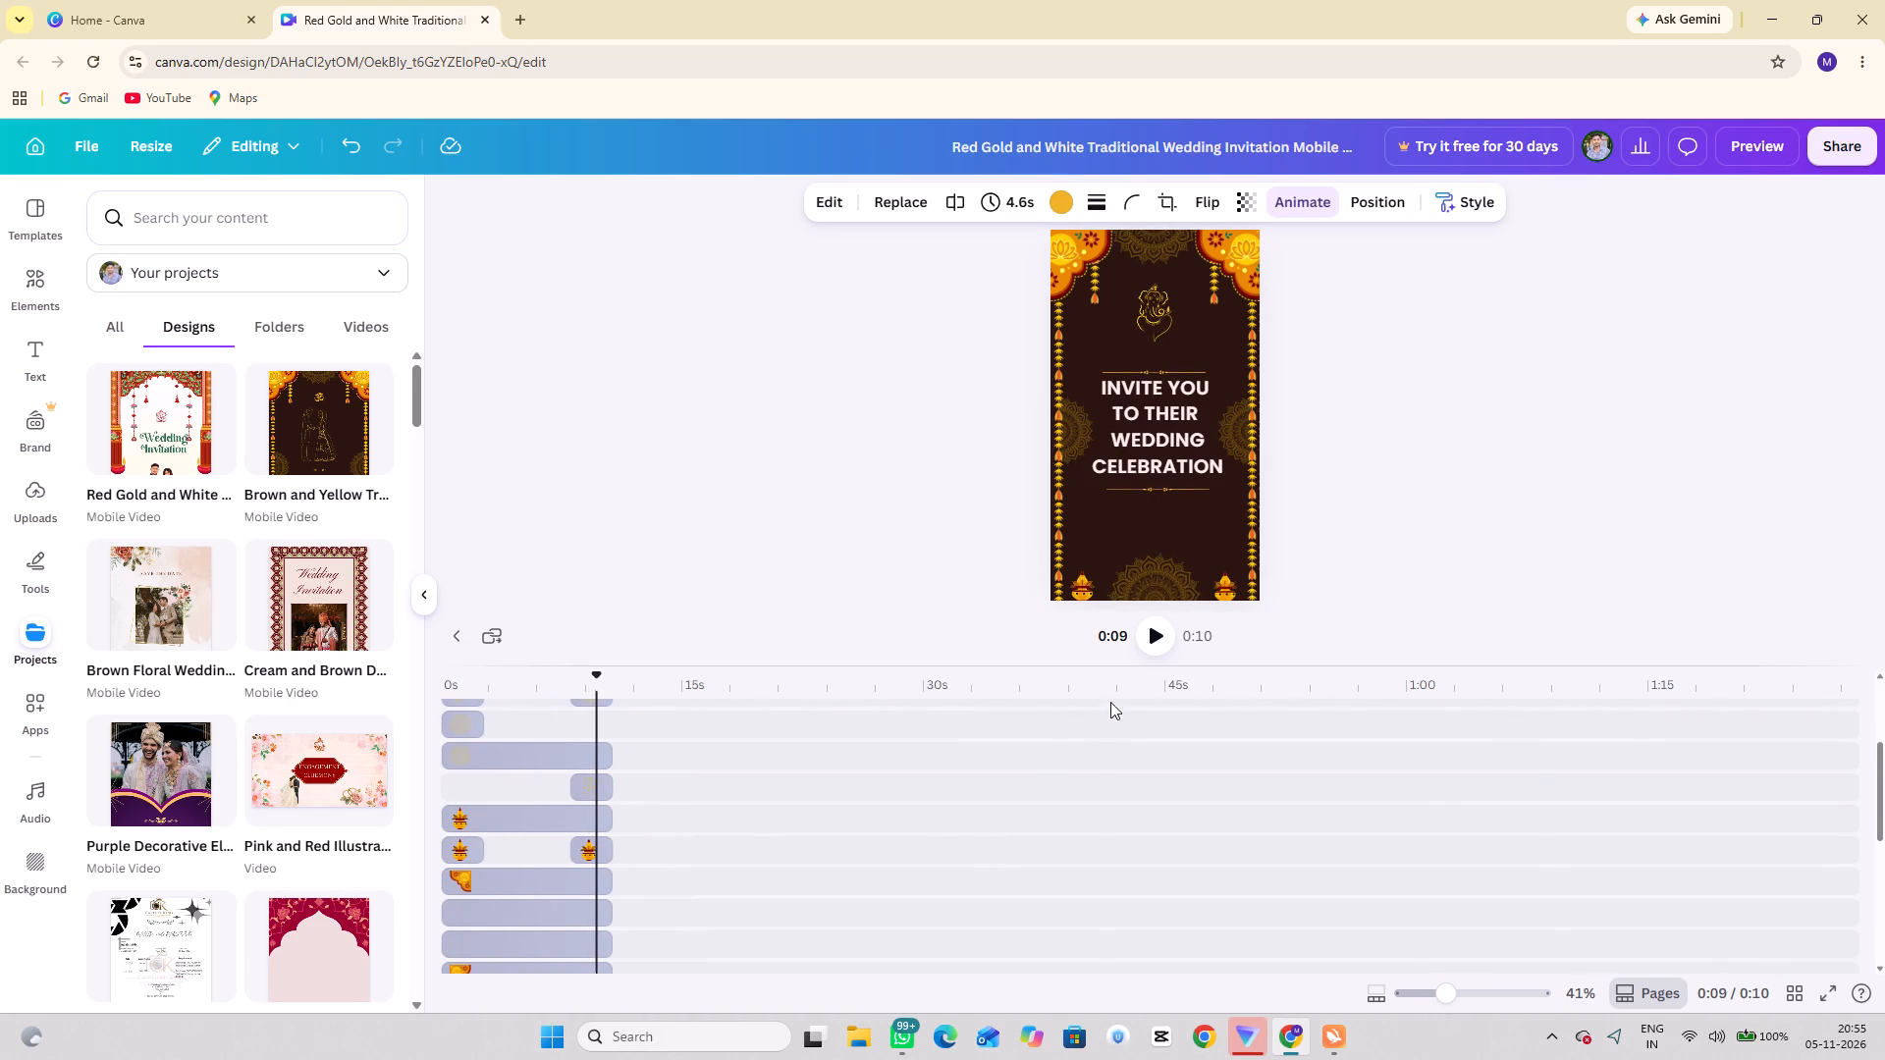
Enlarge the timeline area and examine how all element tracks line up with the two background clips.
left_click(1106, 667)
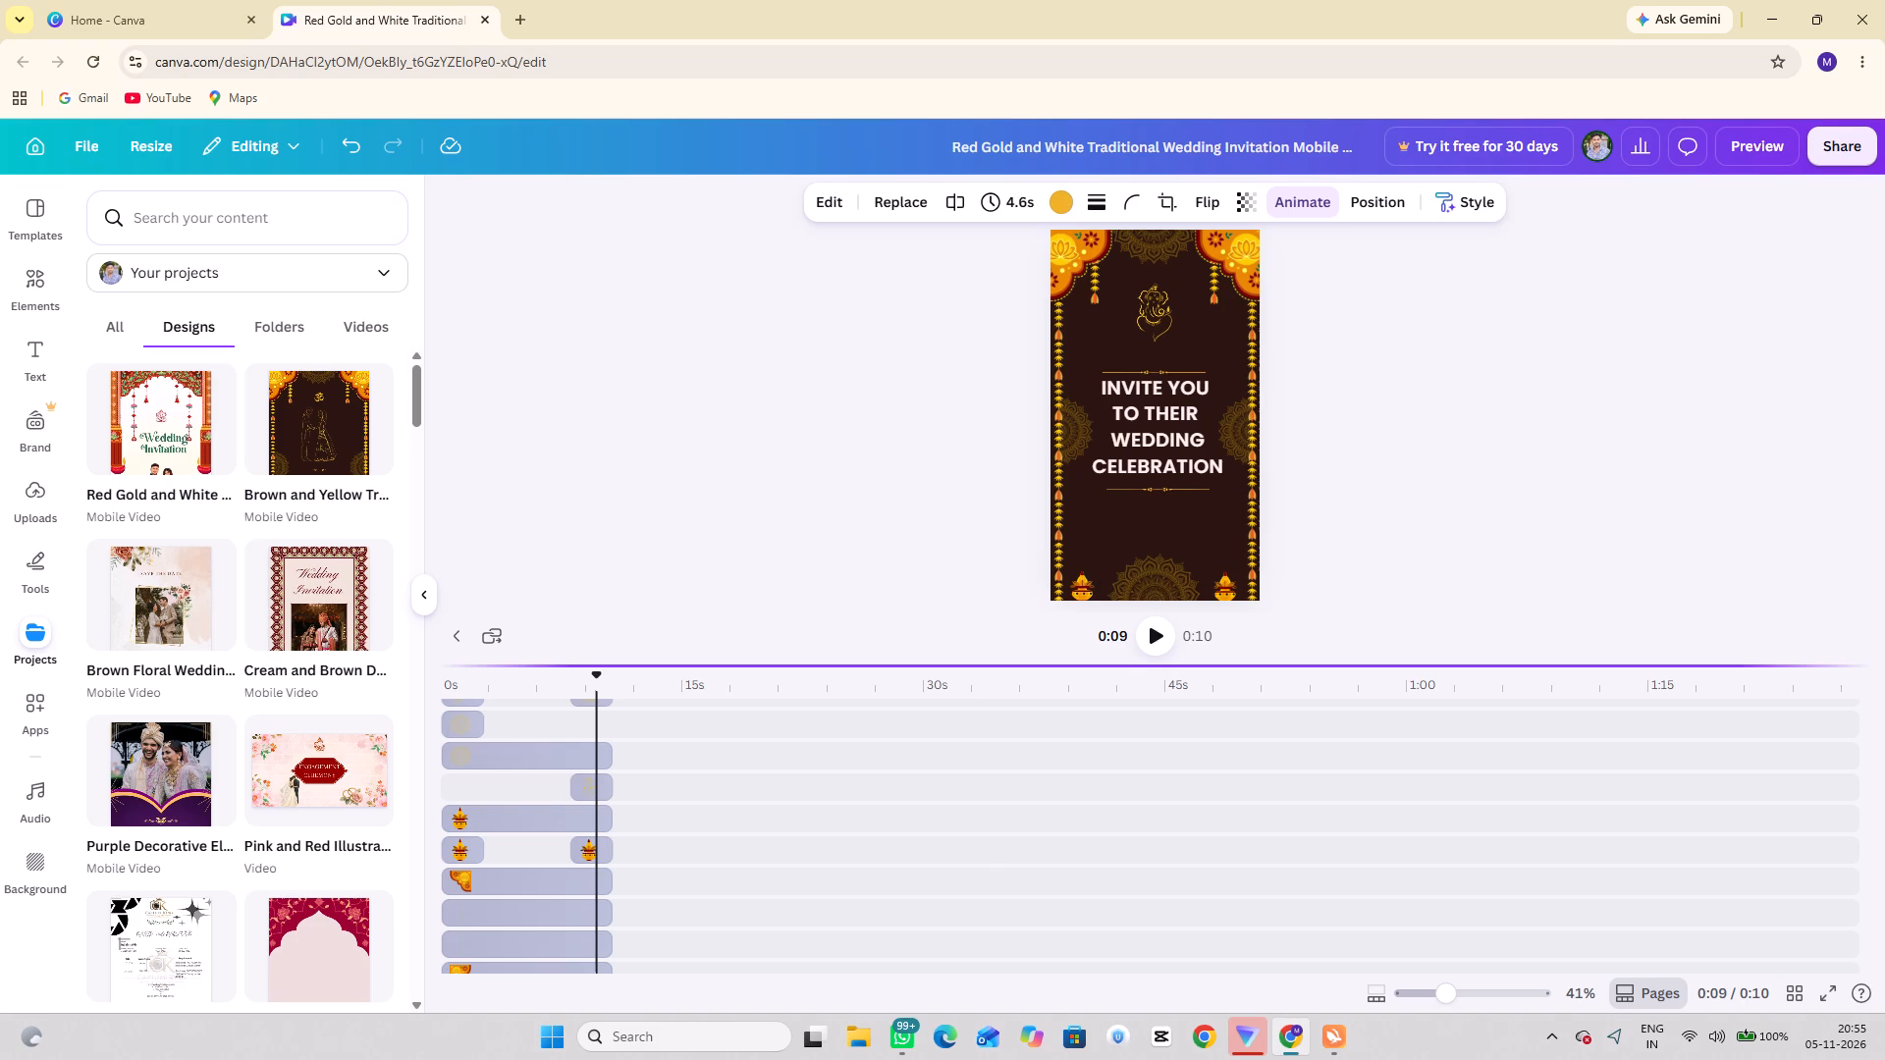
left_click_drag(1115, 662, 1106, 480)
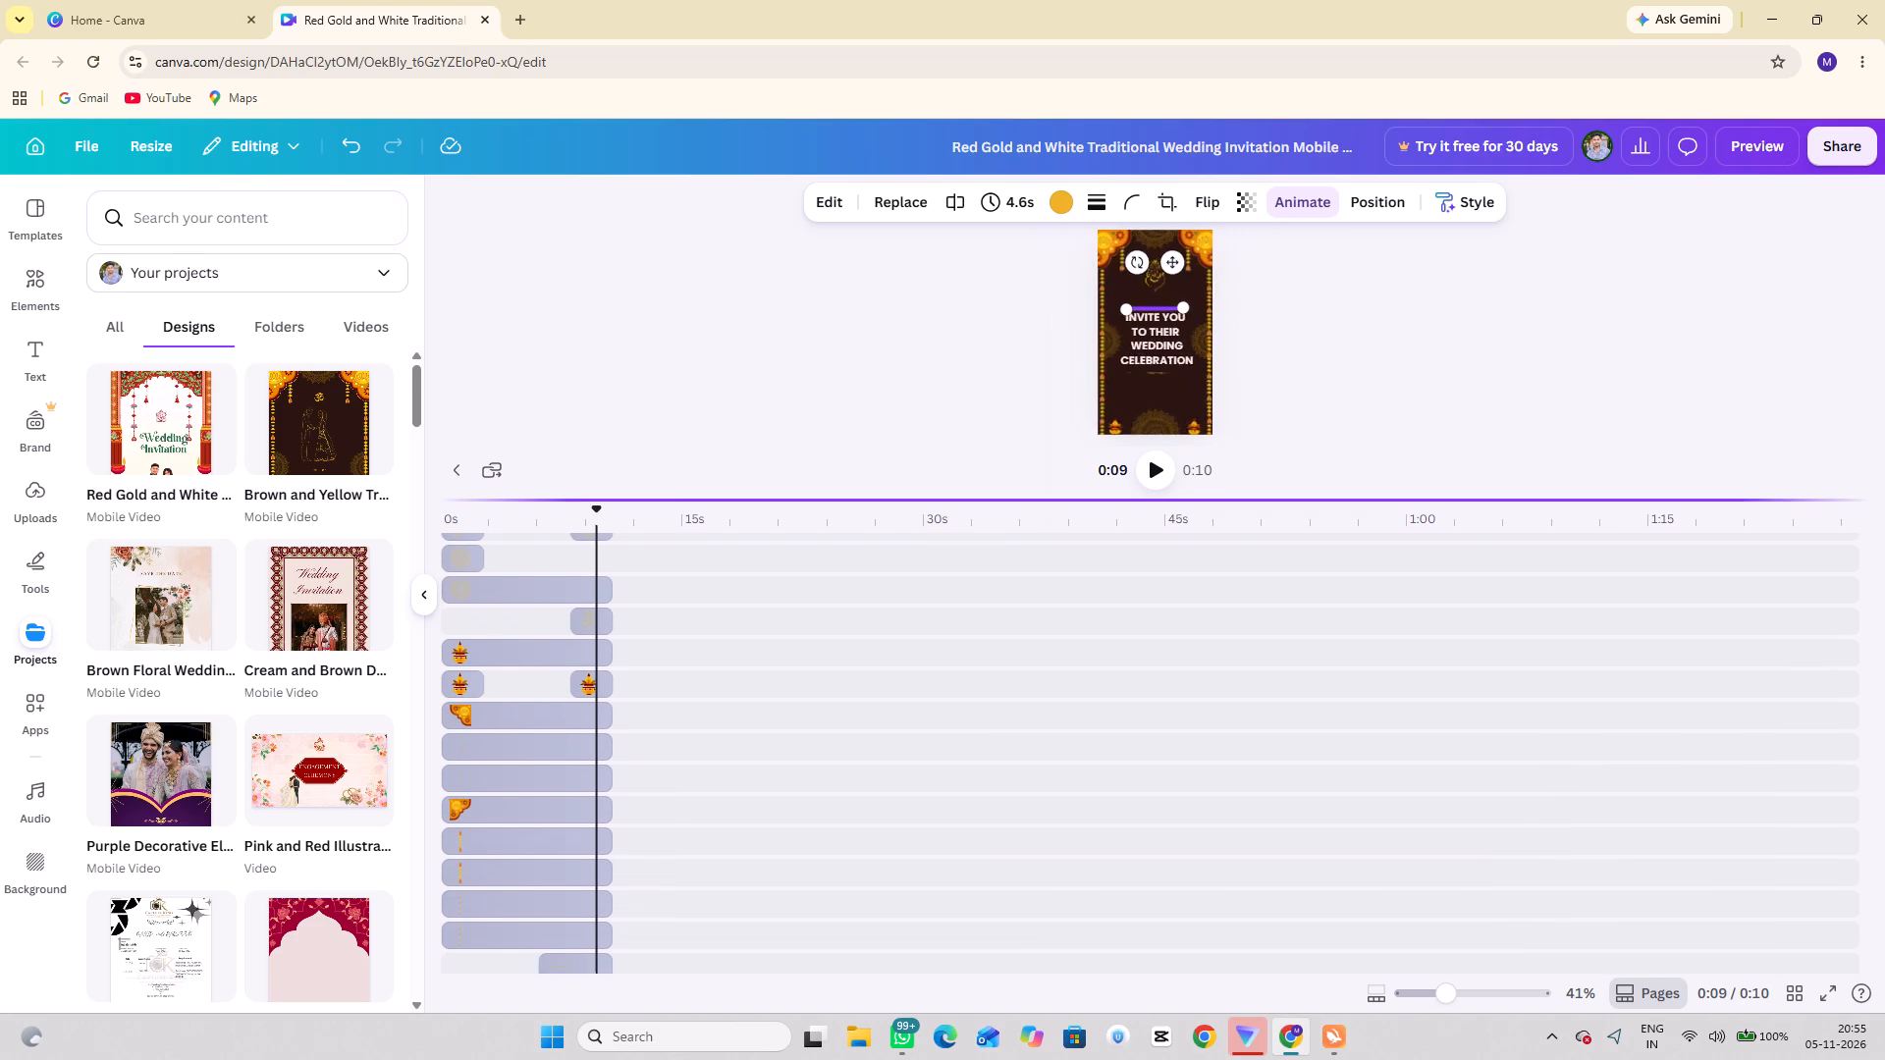
left_click_drag(1106, 480, 1082, 260)
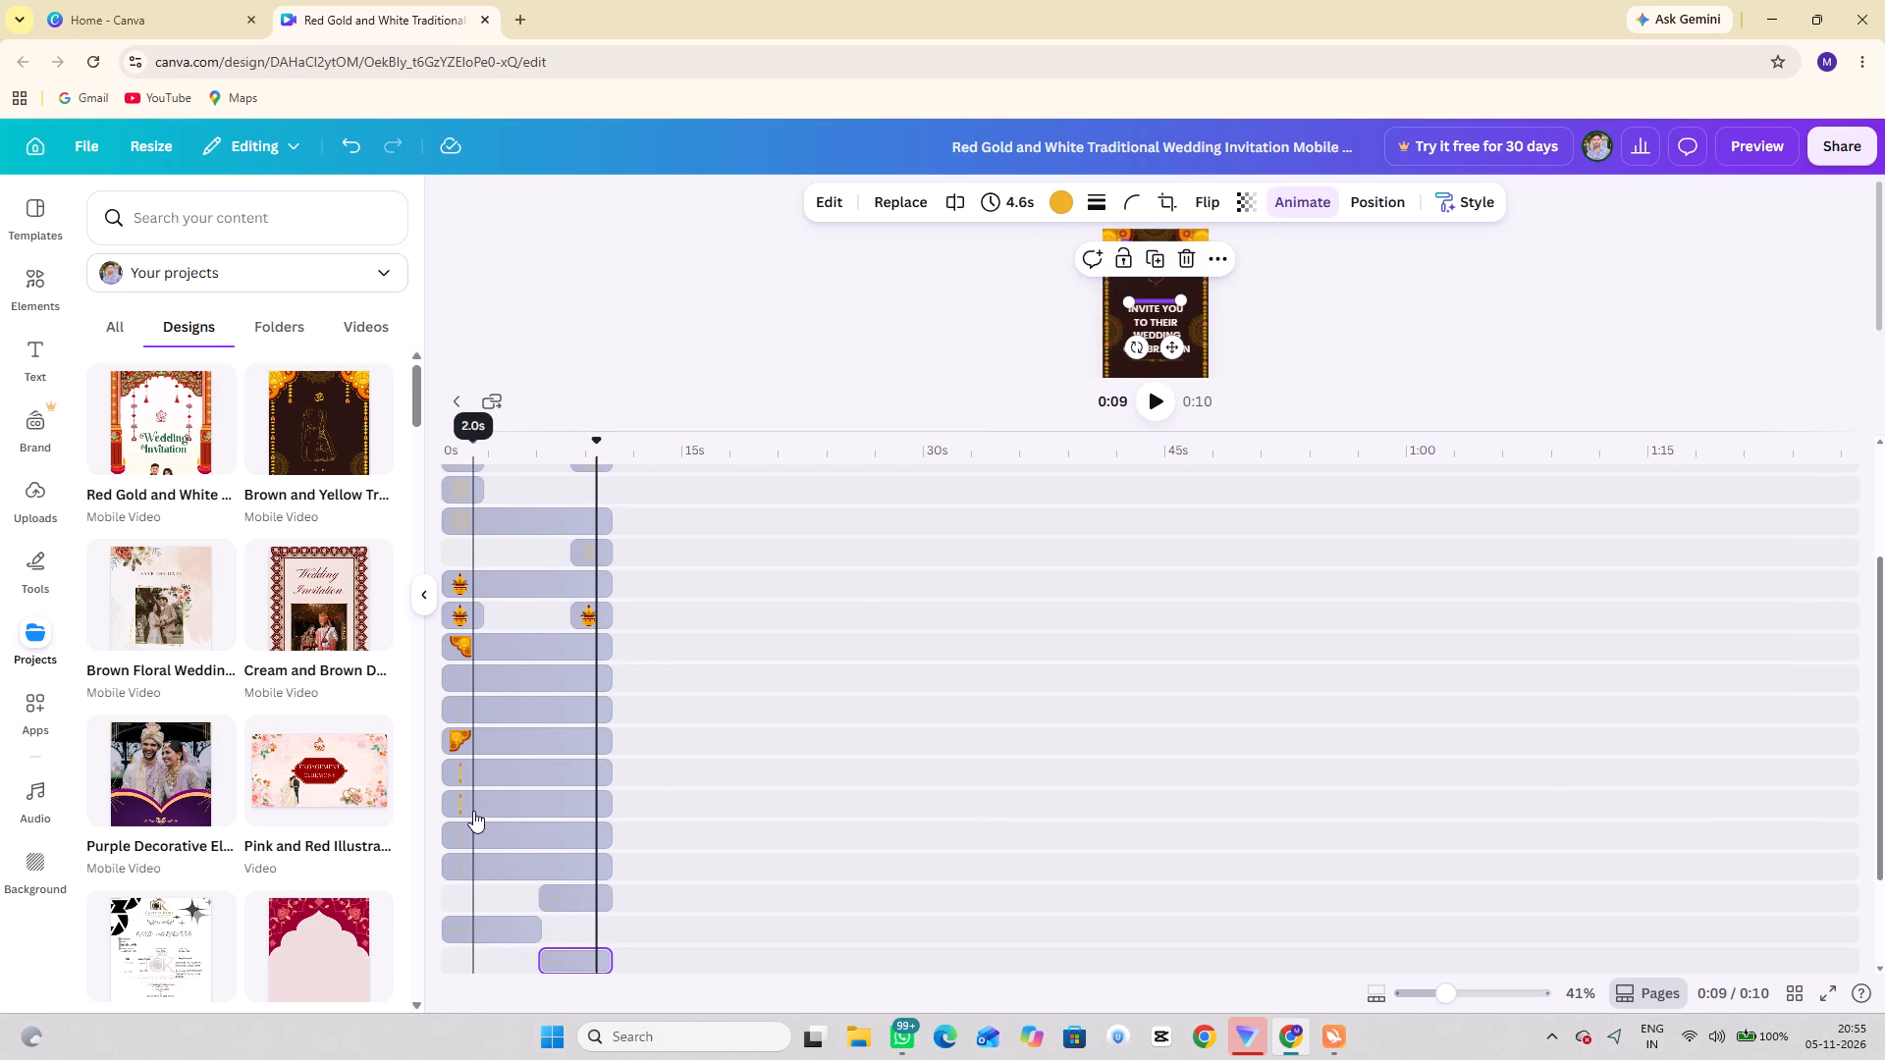
scroll(473, 811, "up", 6)
scroll(473, 811, "down", 7)
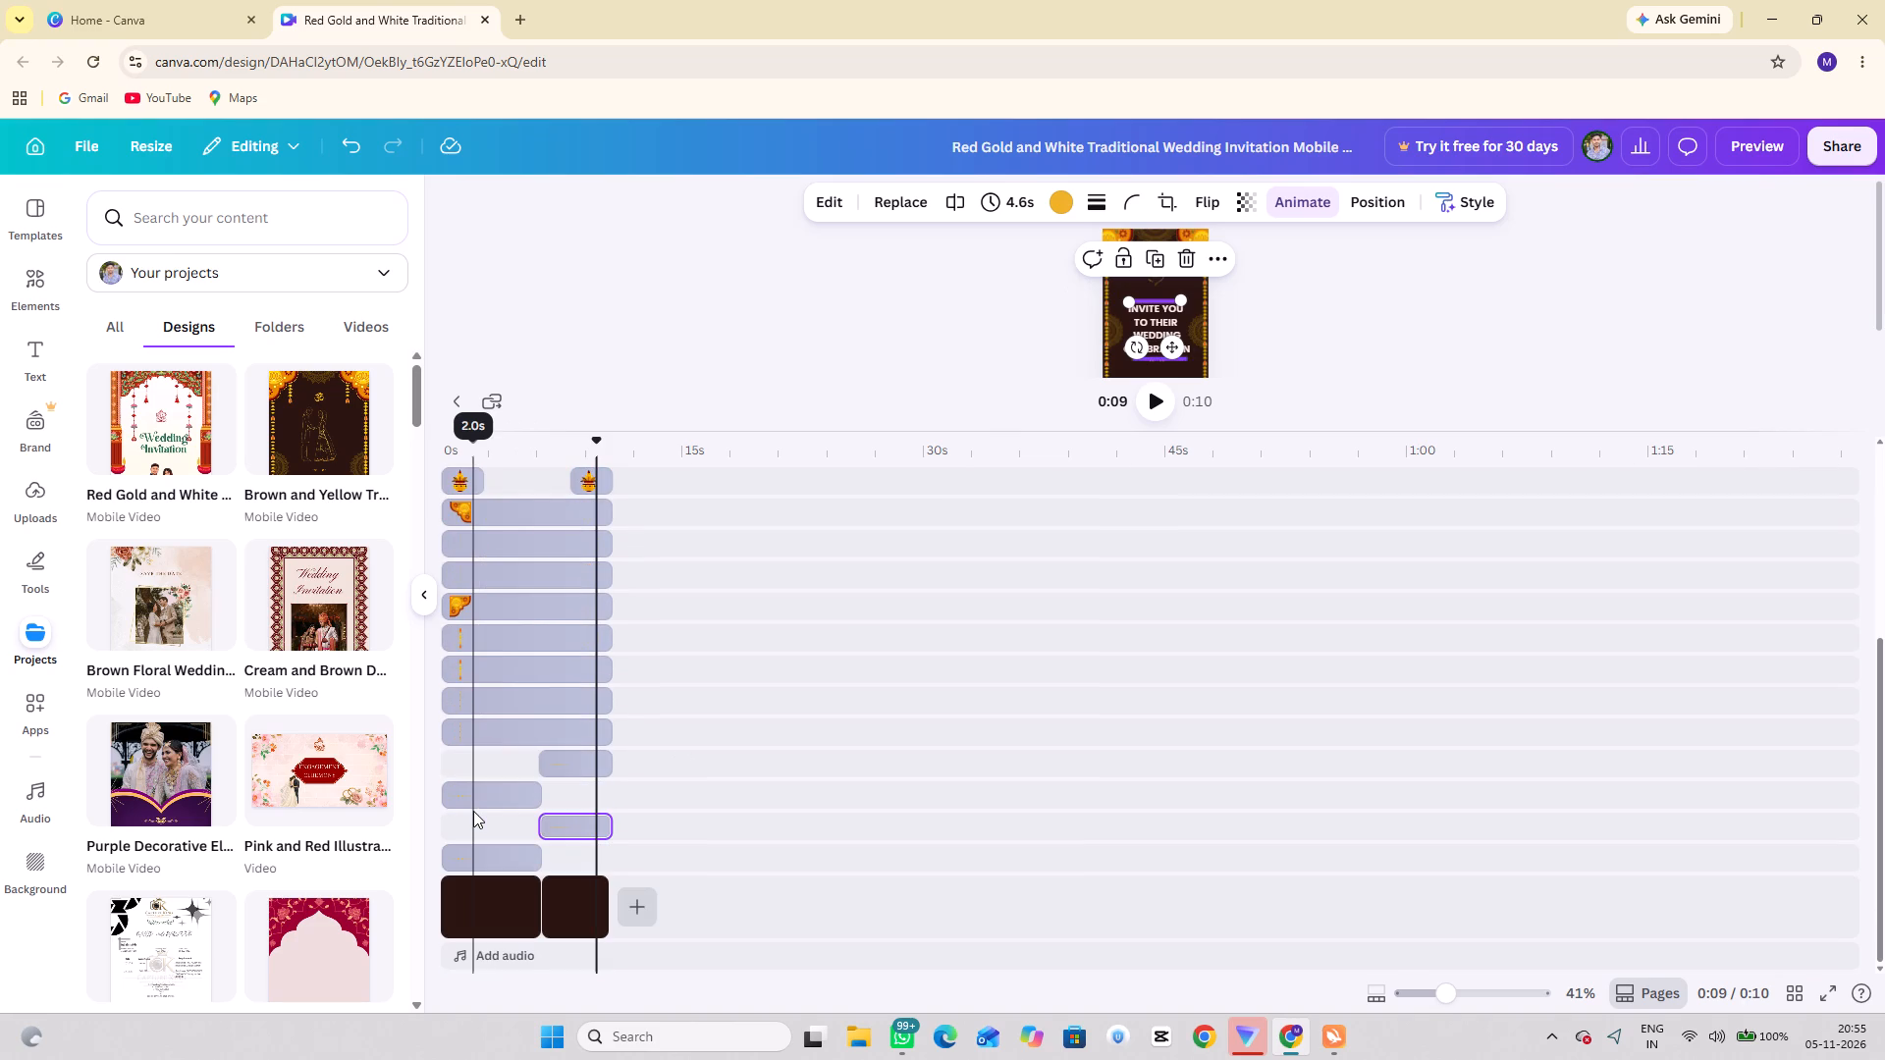
scroll(473, 811, "down", 1)
scroll(473, 811, "up", 4)
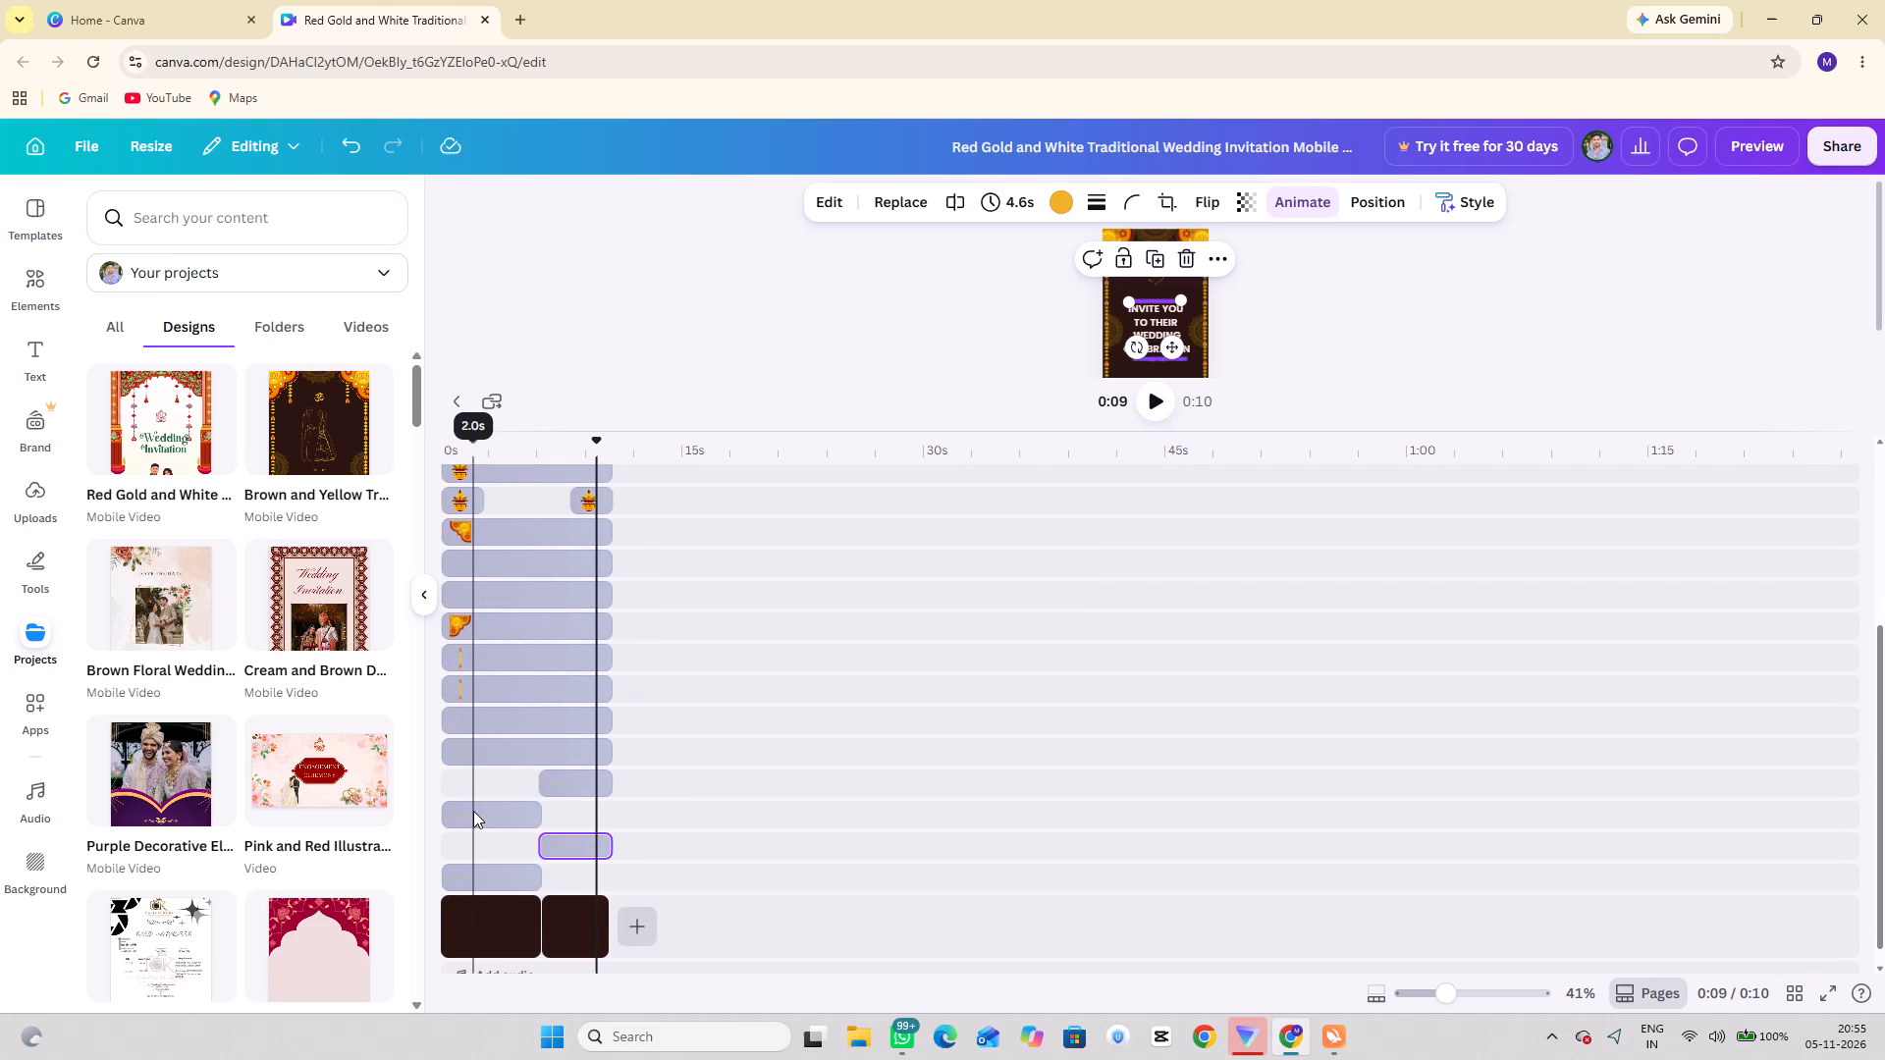
scroll(473, 811, "up", 2)
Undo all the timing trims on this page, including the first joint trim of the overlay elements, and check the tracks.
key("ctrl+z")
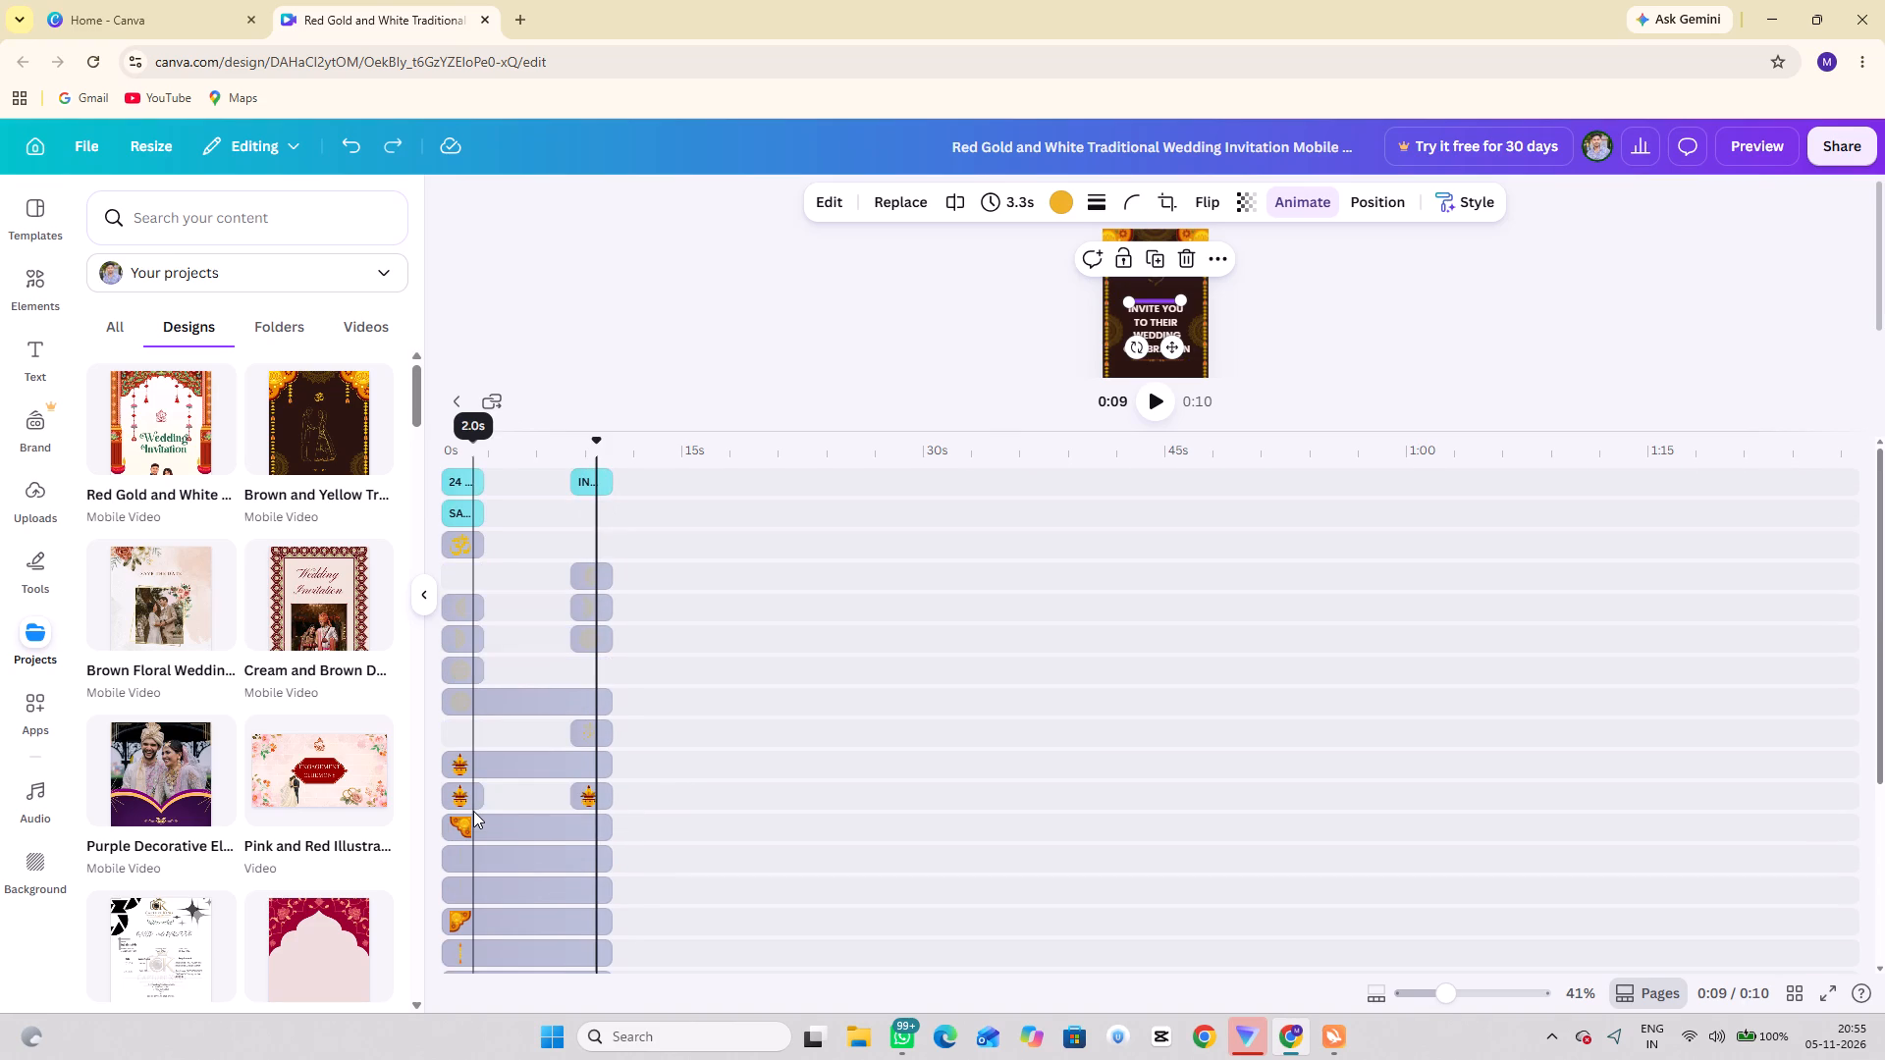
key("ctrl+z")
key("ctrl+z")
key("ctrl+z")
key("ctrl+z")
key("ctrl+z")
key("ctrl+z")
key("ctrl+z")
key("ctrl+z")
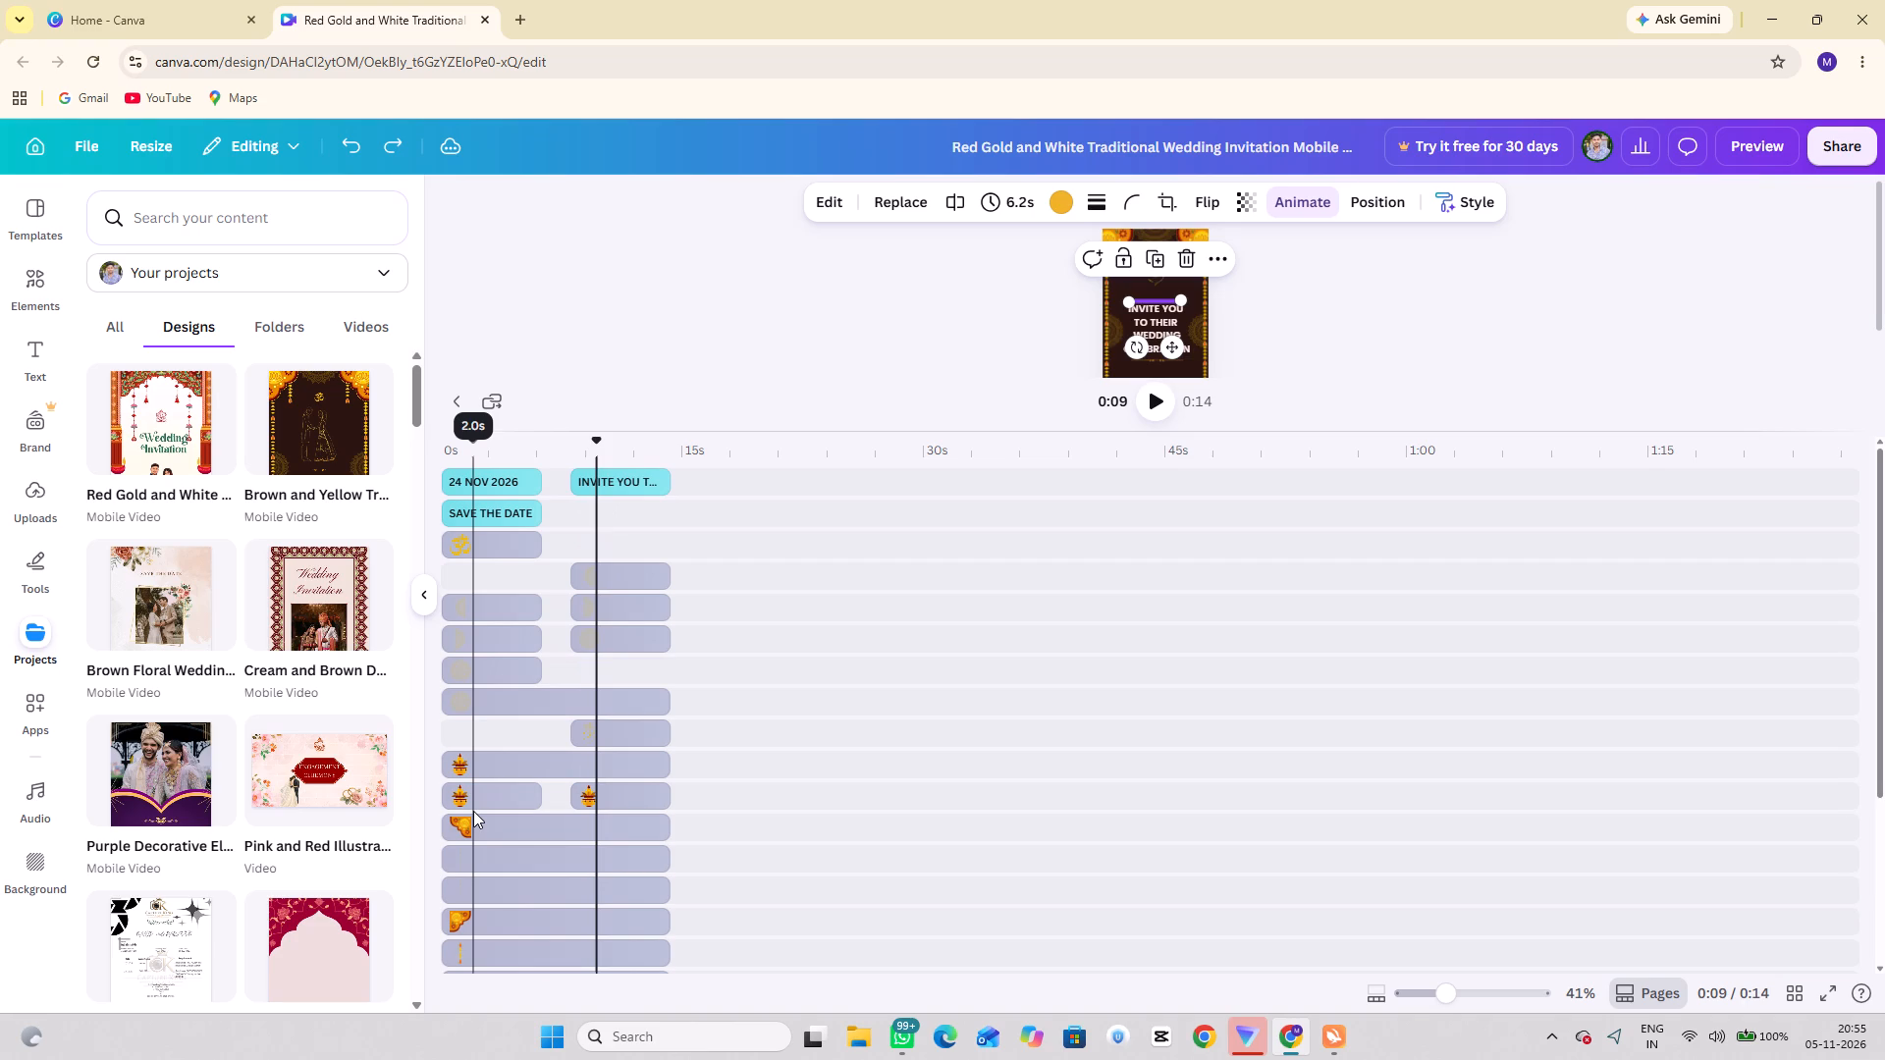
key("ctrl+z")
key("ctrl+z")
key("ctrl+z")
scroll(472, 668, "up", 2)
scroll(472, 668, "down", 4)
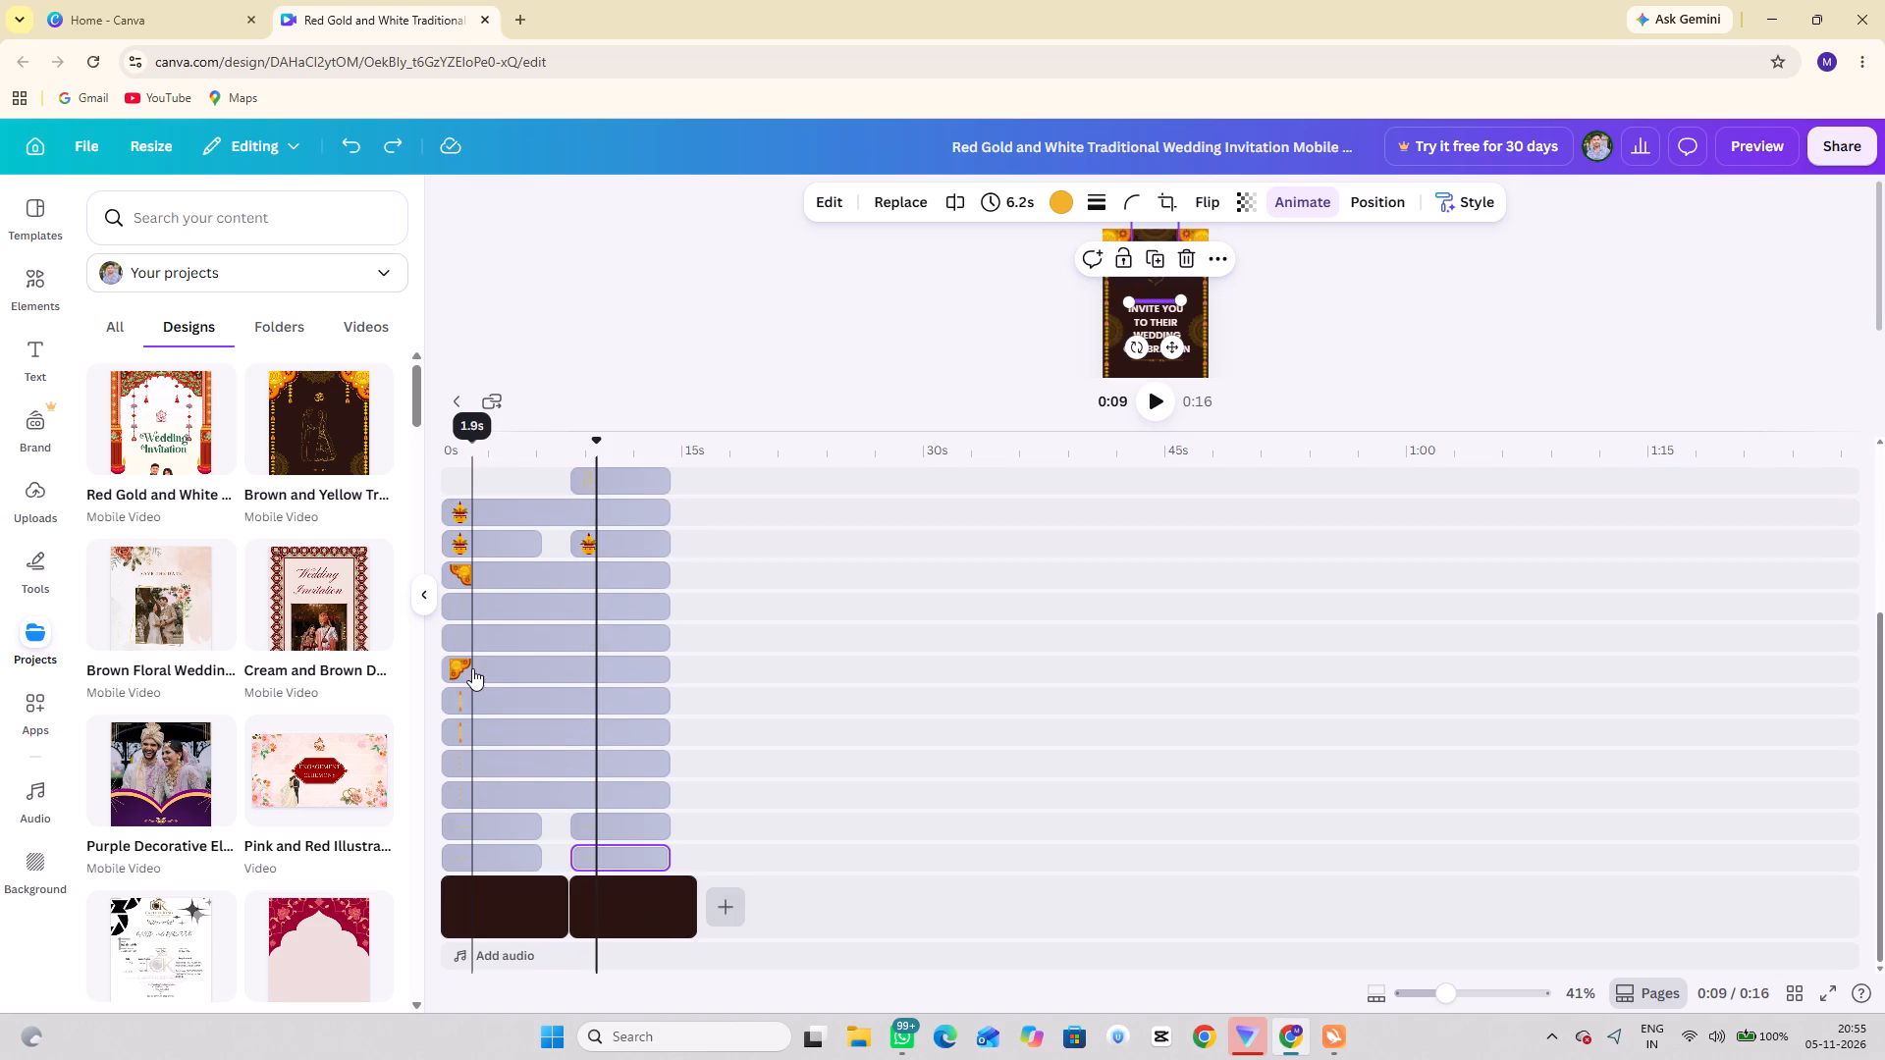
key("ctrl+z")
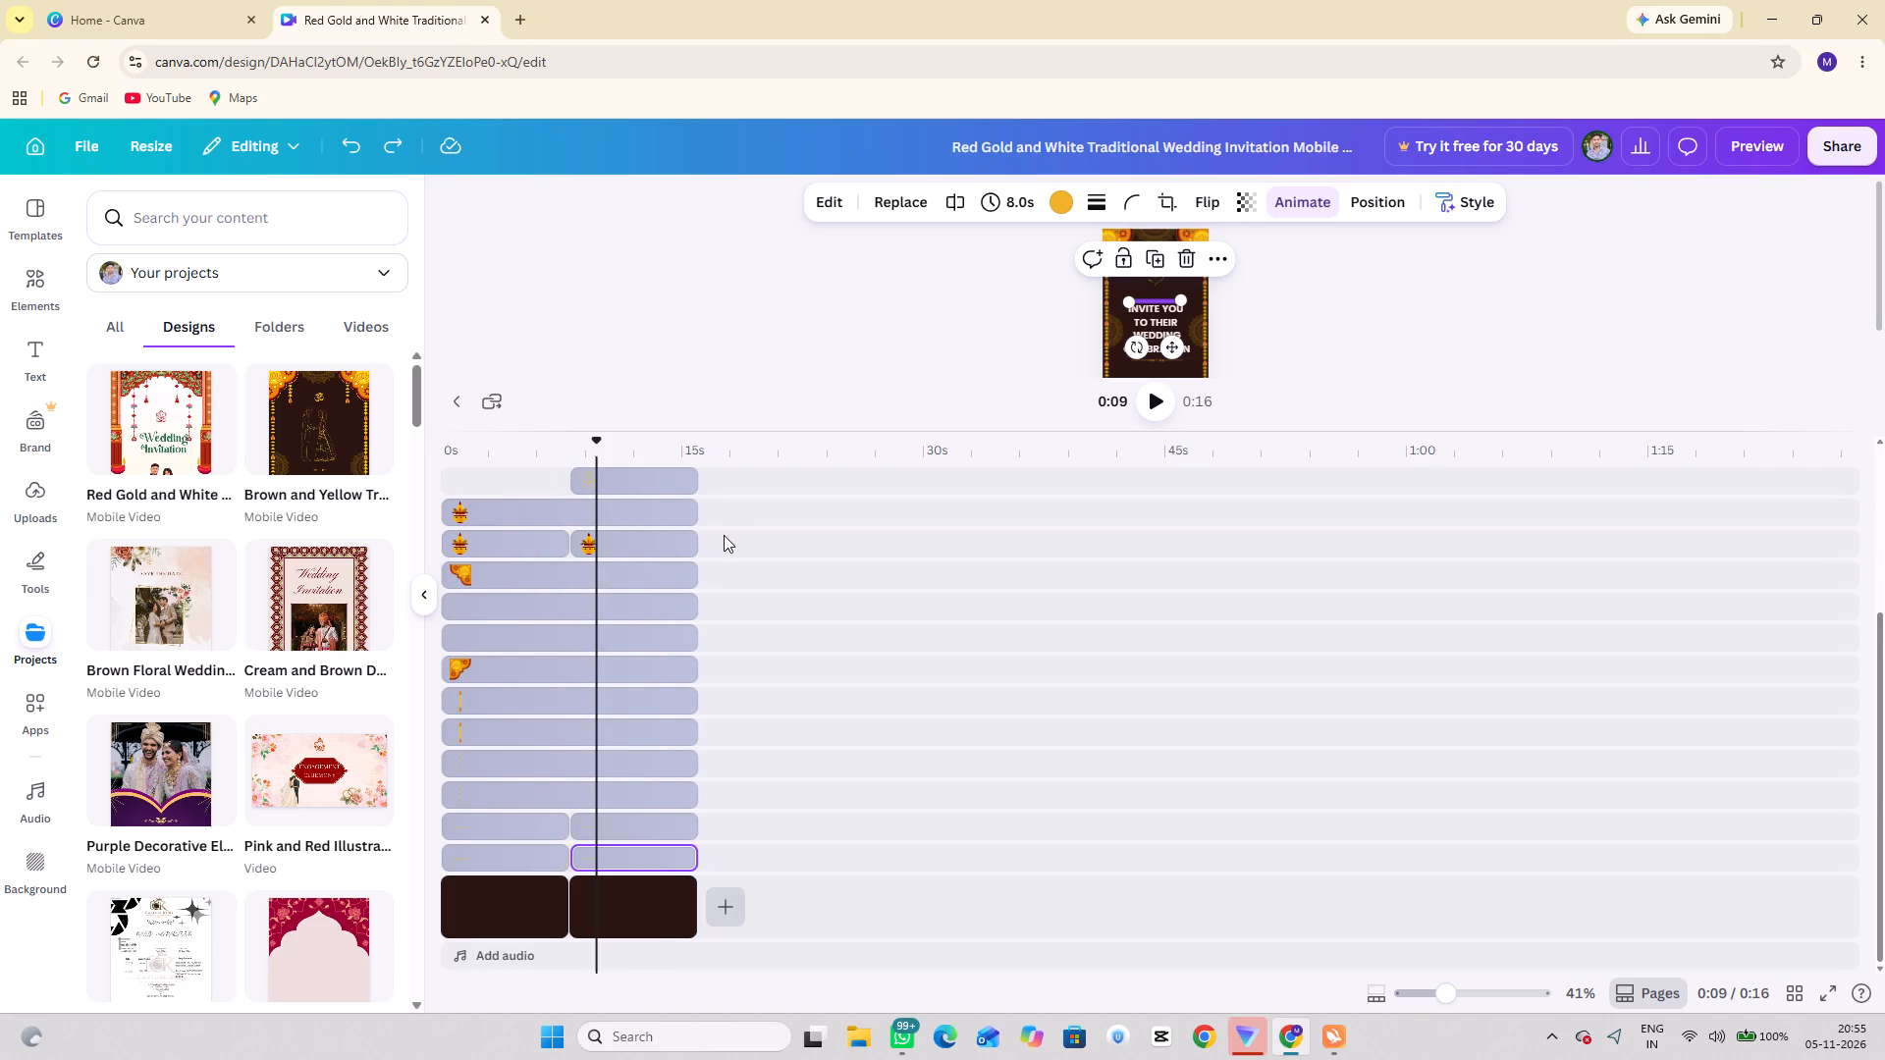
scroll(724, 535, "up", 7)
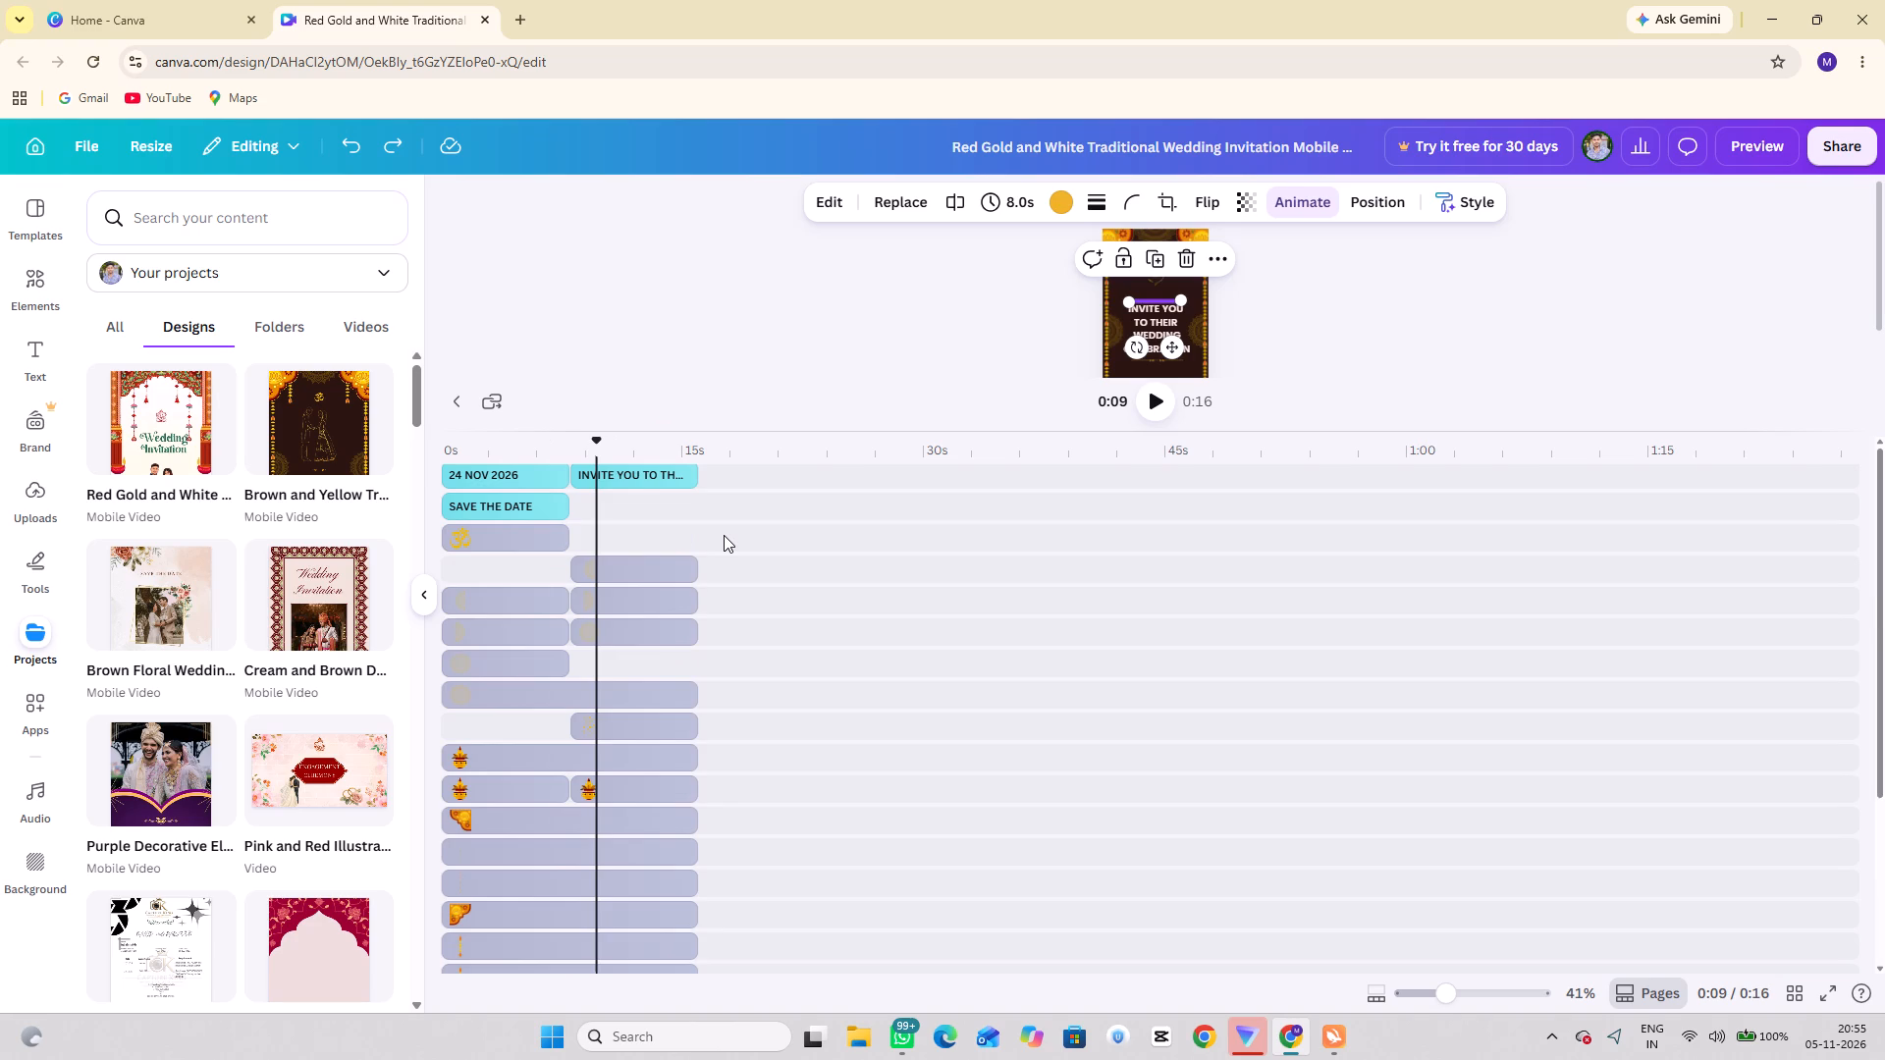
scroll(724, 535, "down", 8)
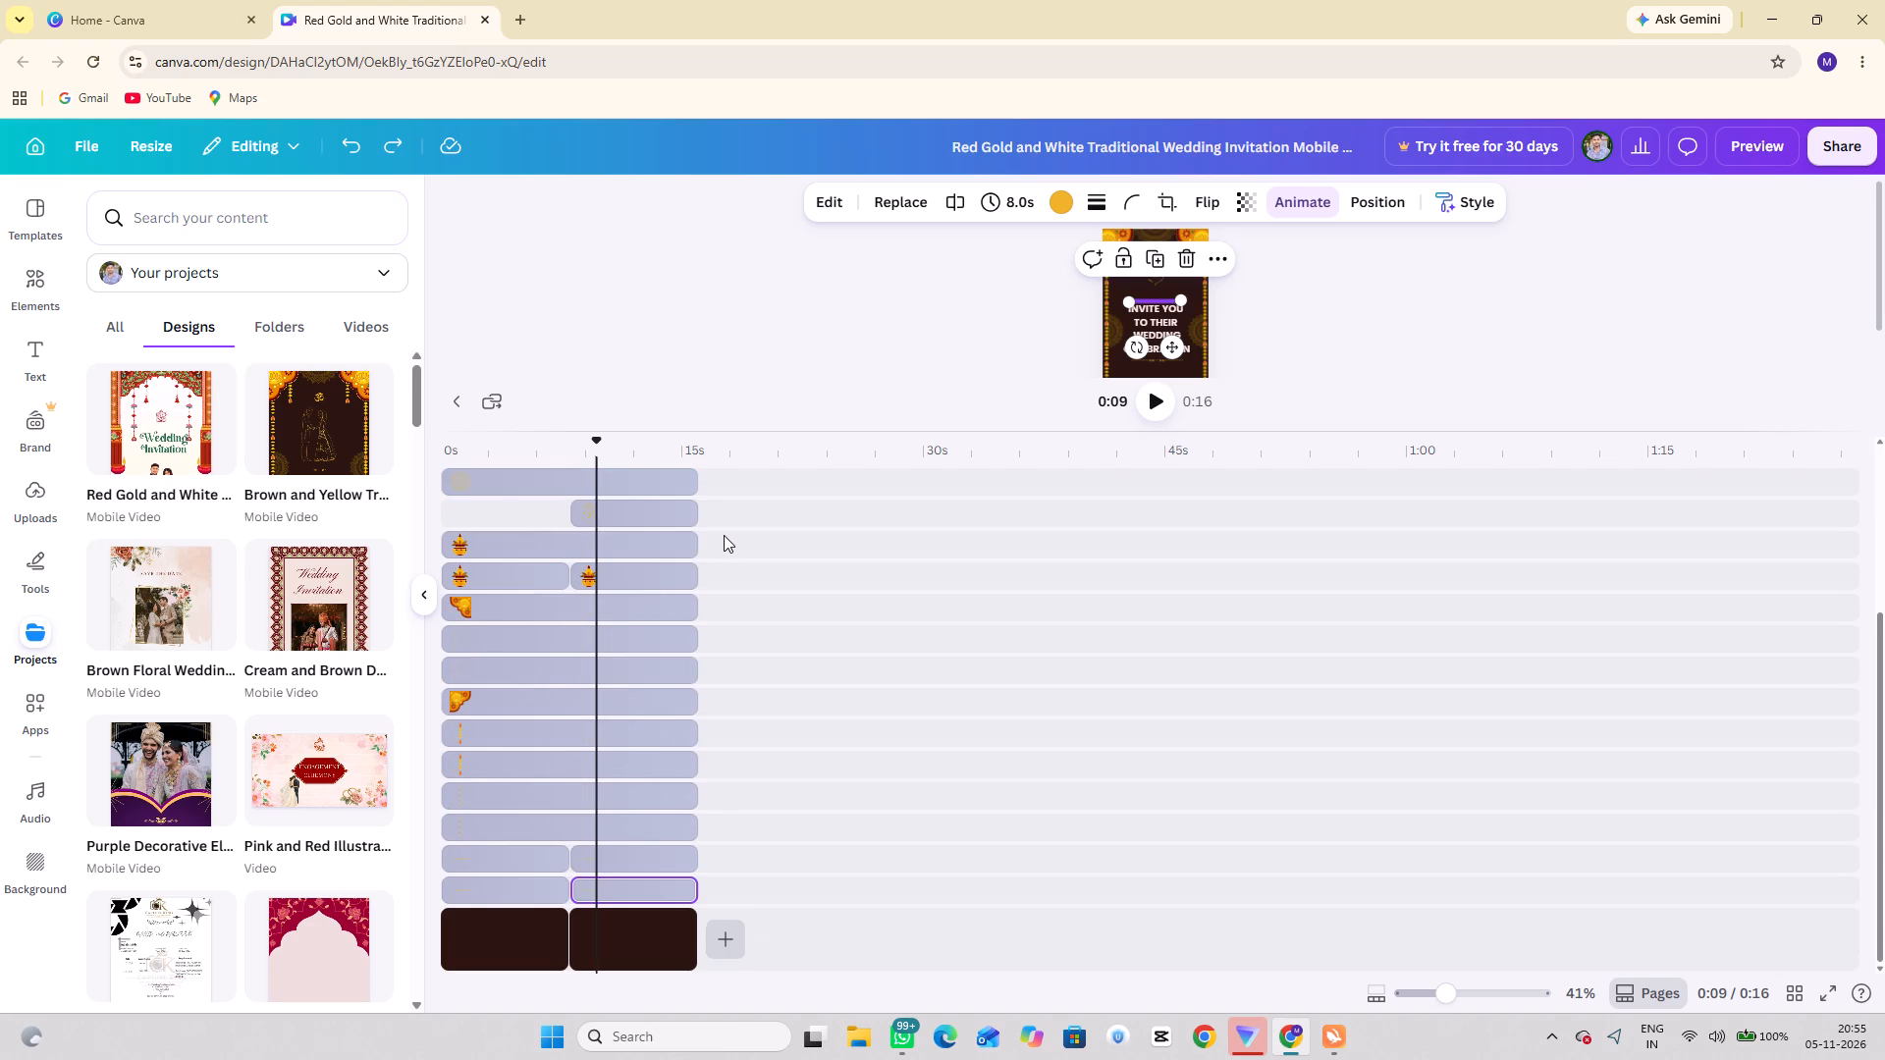
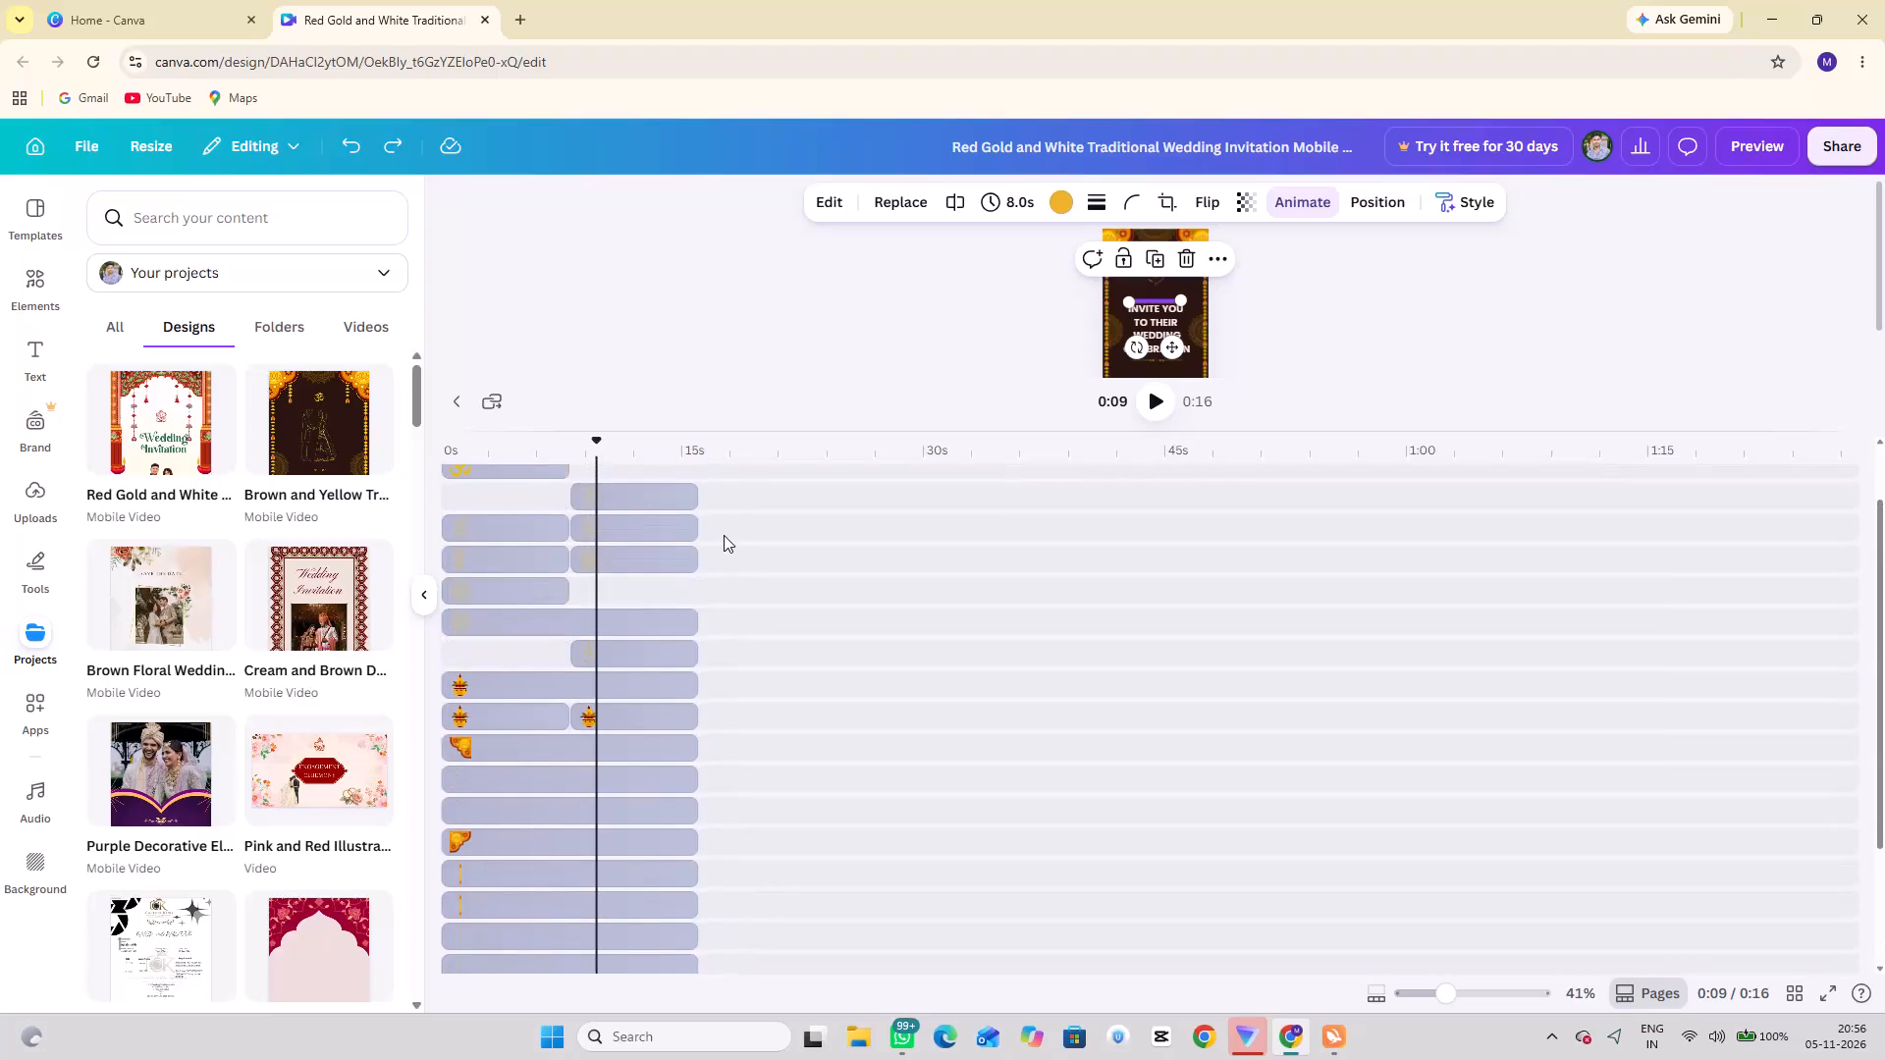
Play the page from the start through both scenes to check the restored timing.
scroll(724, 535, "up", 6)
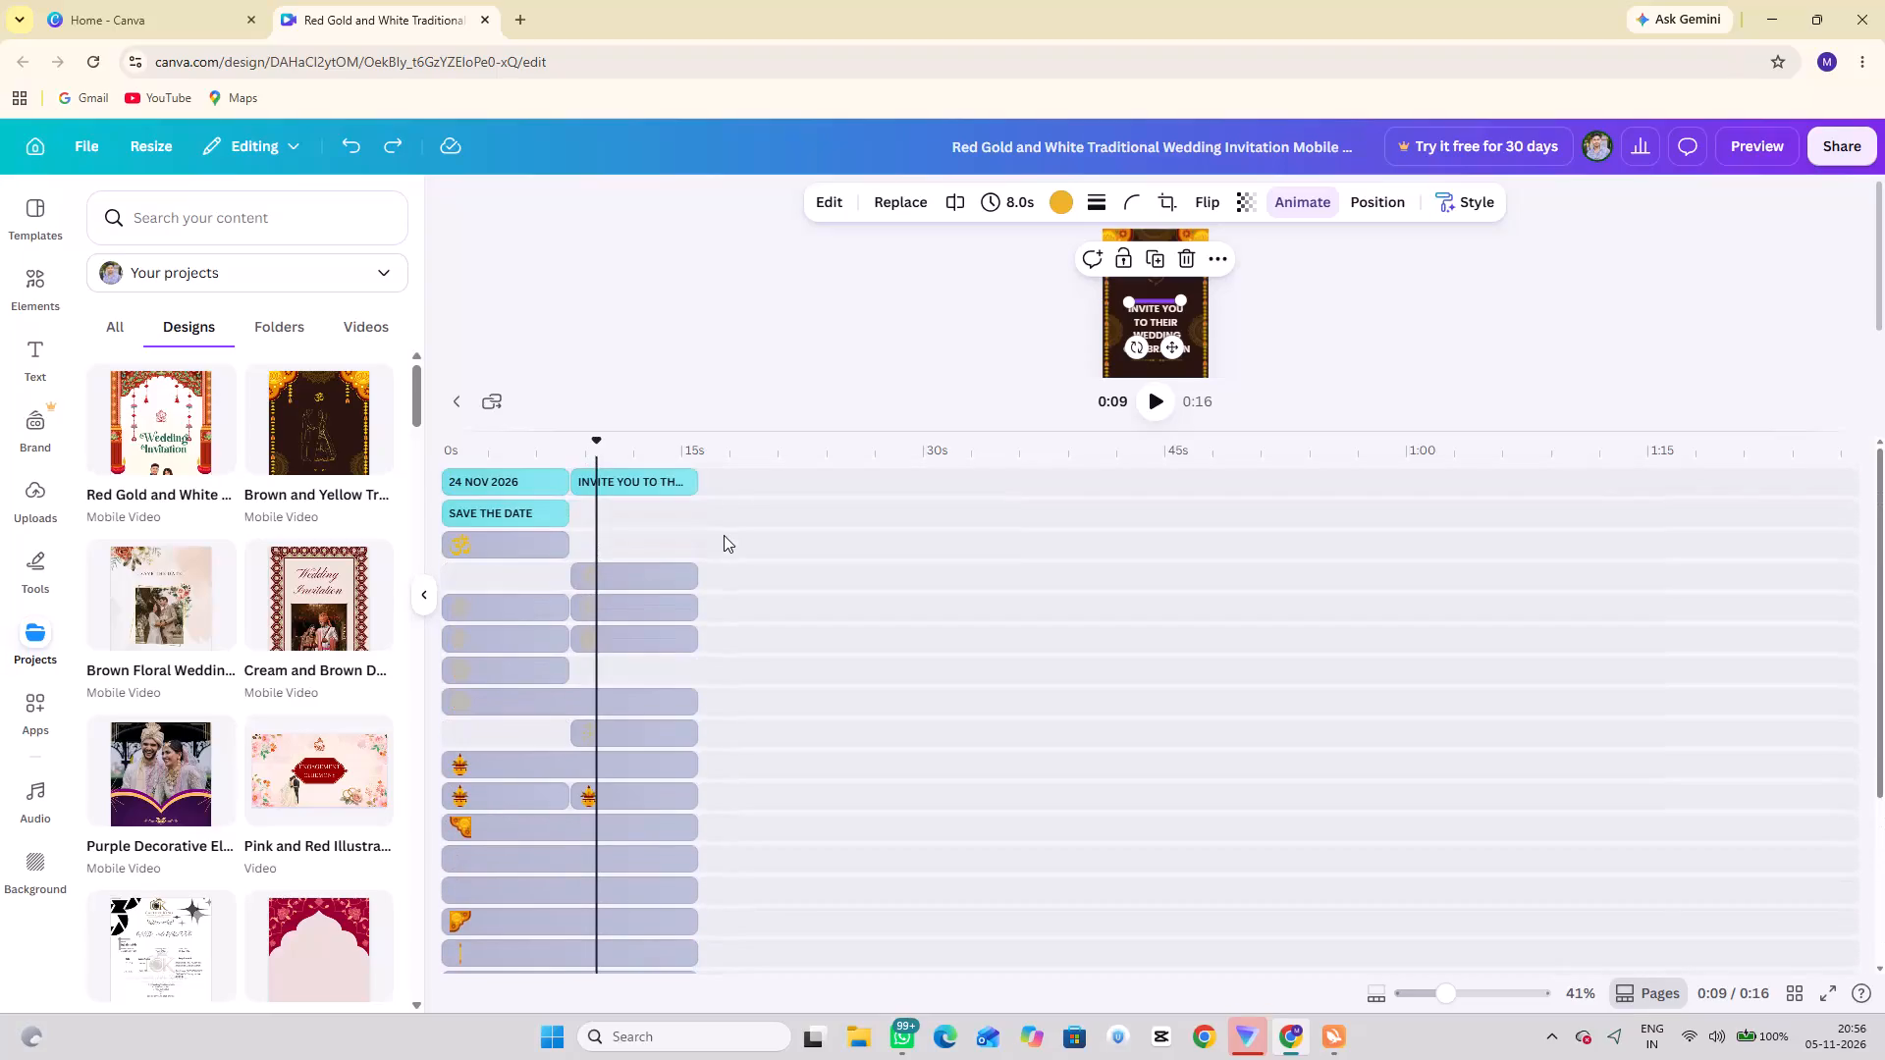
left_click_drag(461, 452, 409, 445)
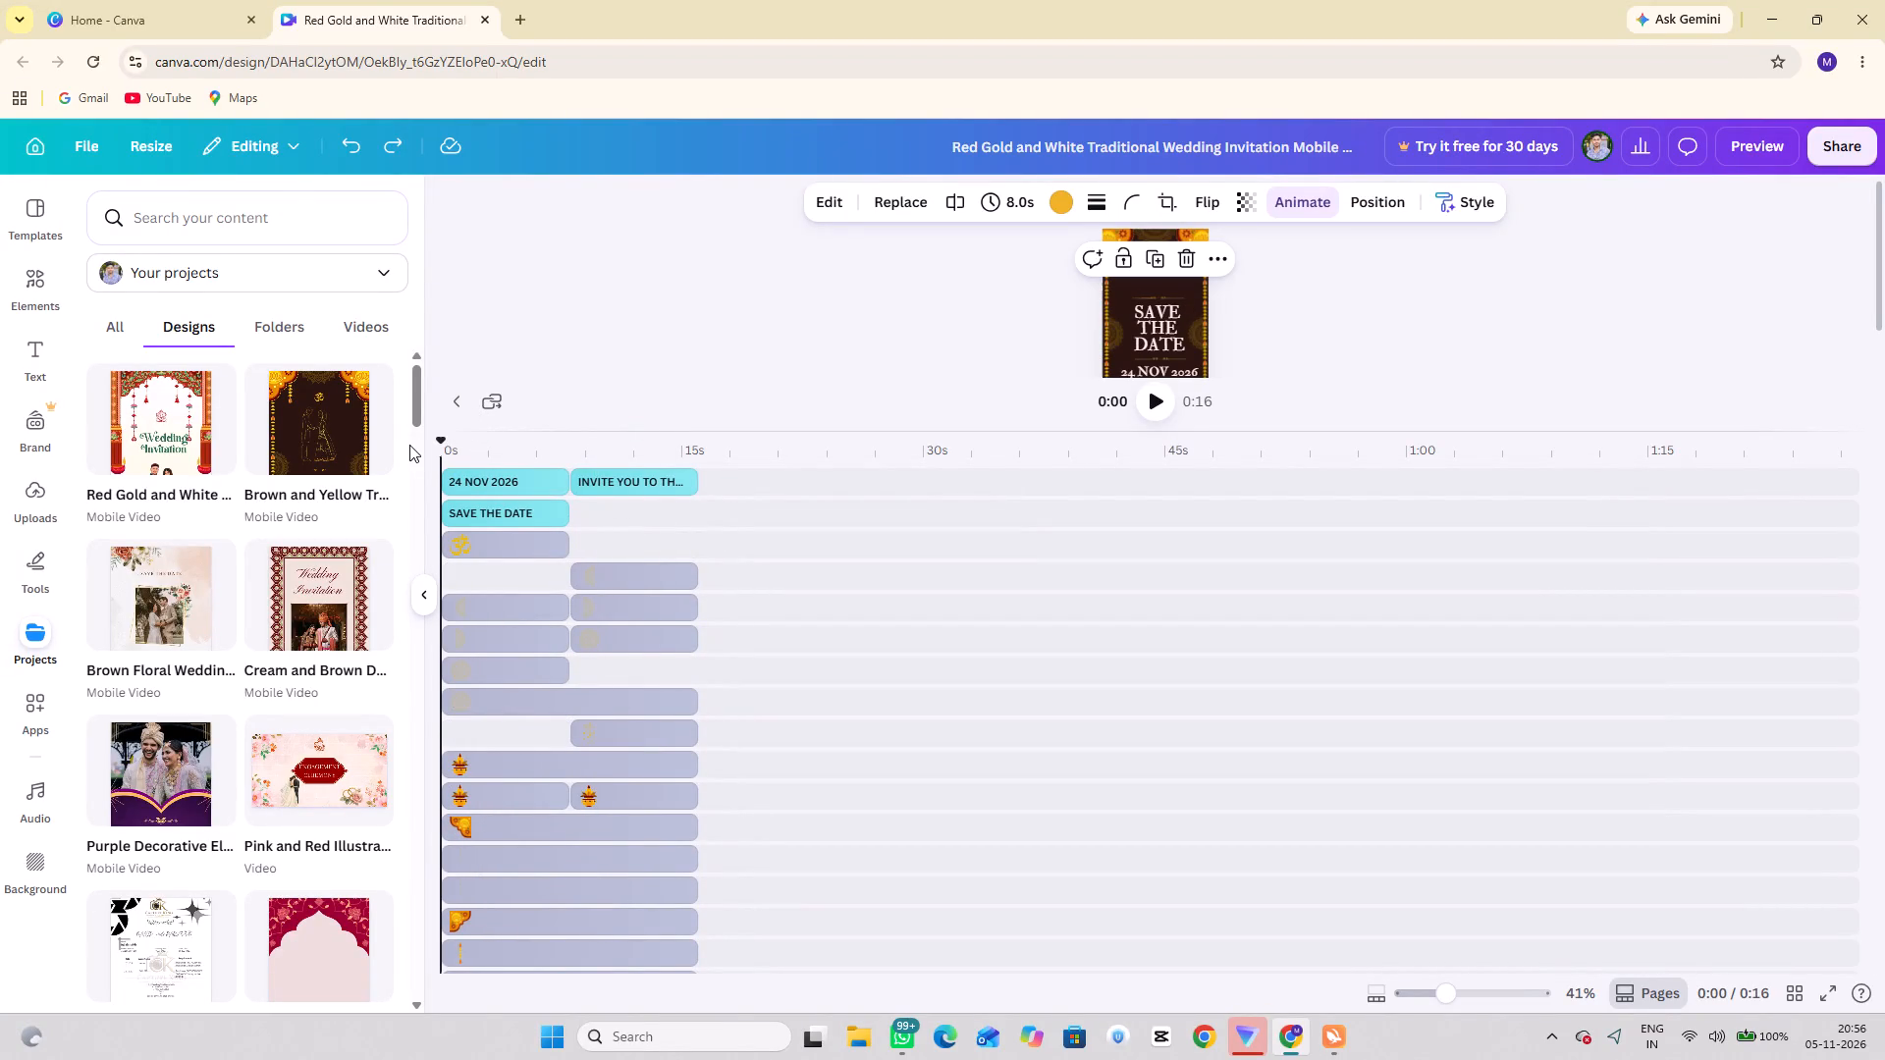
key("space")
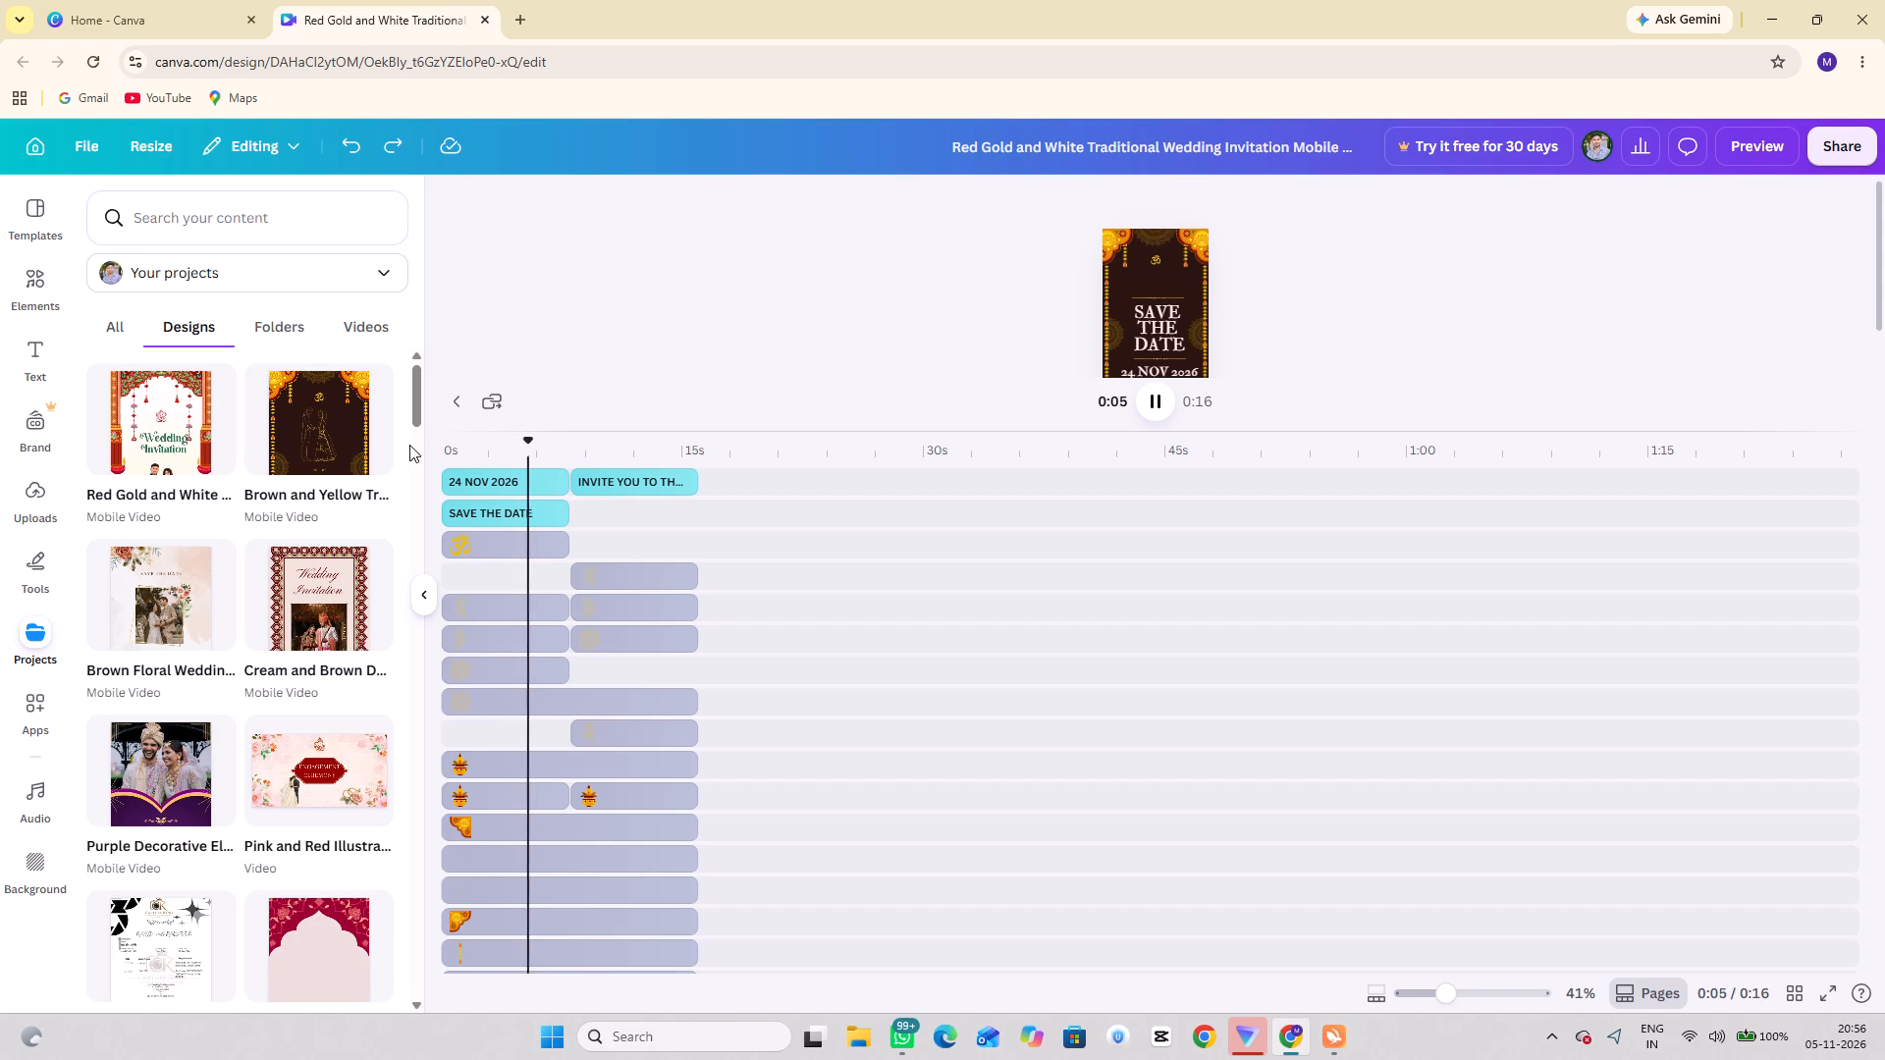
key("space")
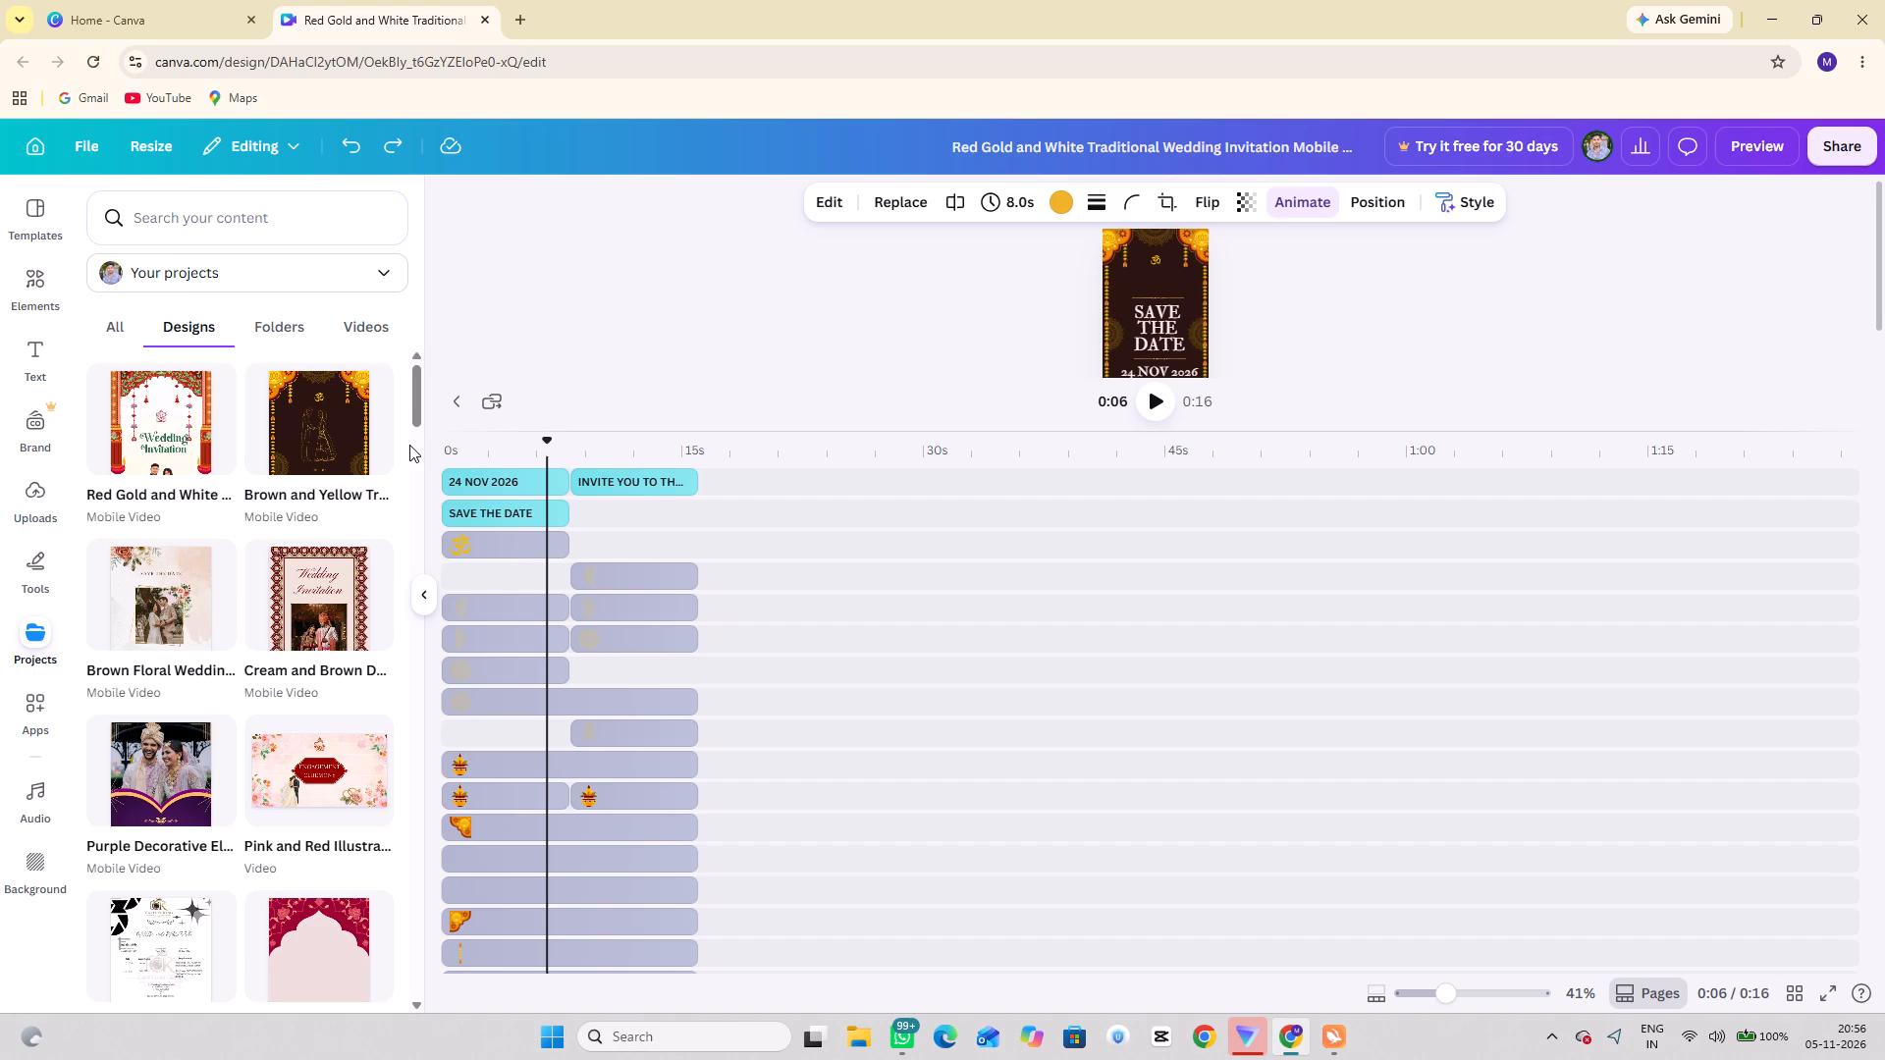
key("space")
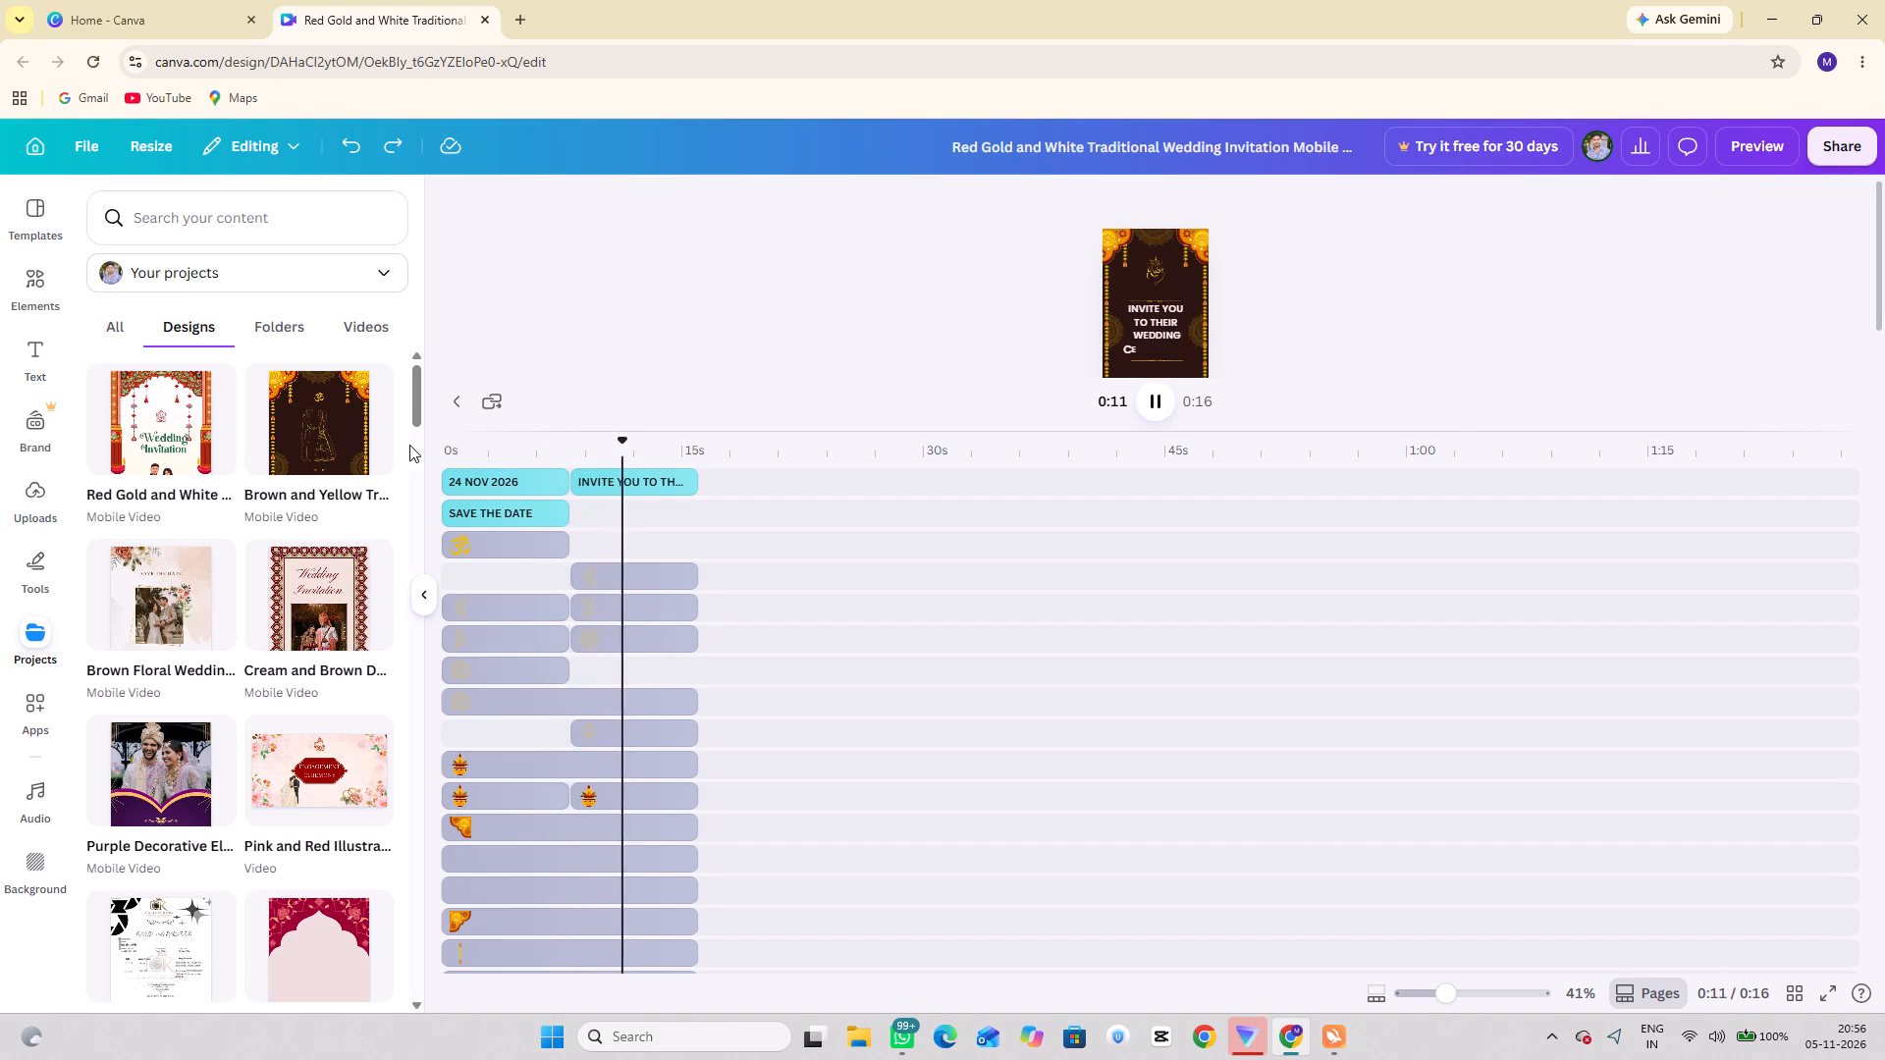
key("space")
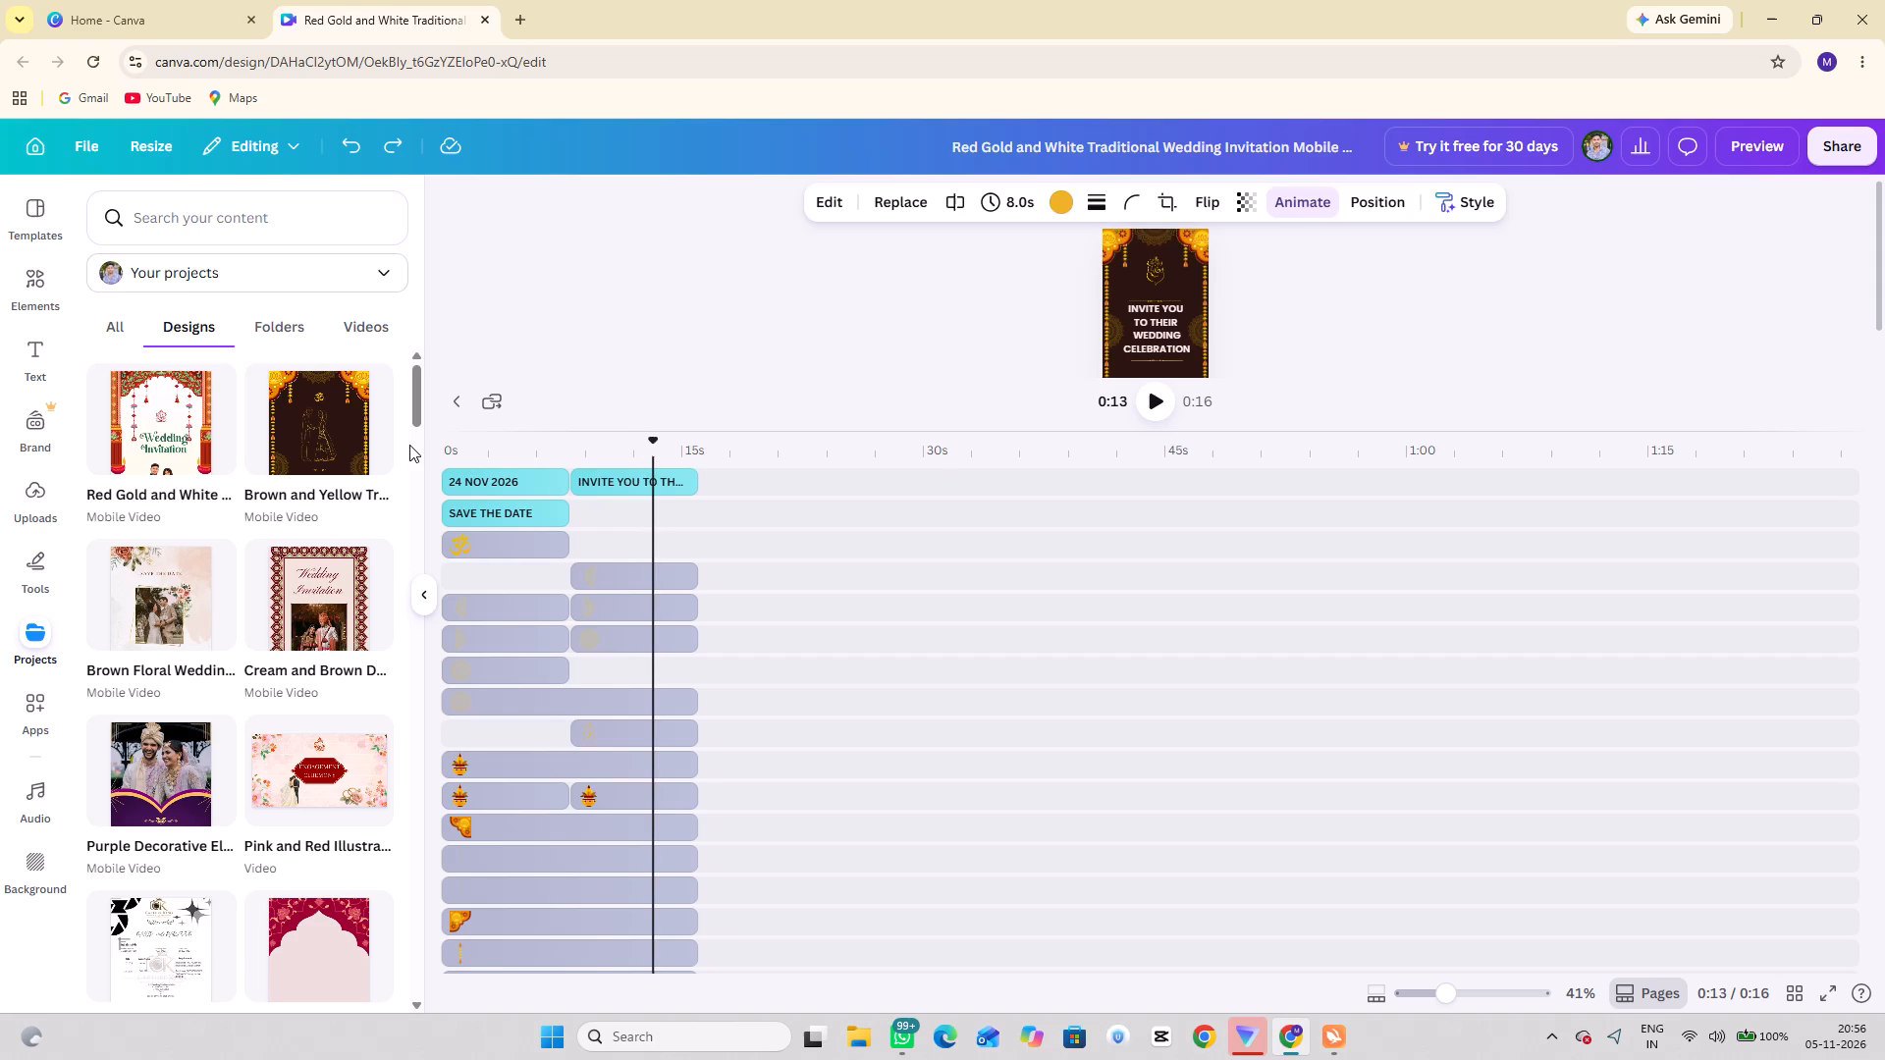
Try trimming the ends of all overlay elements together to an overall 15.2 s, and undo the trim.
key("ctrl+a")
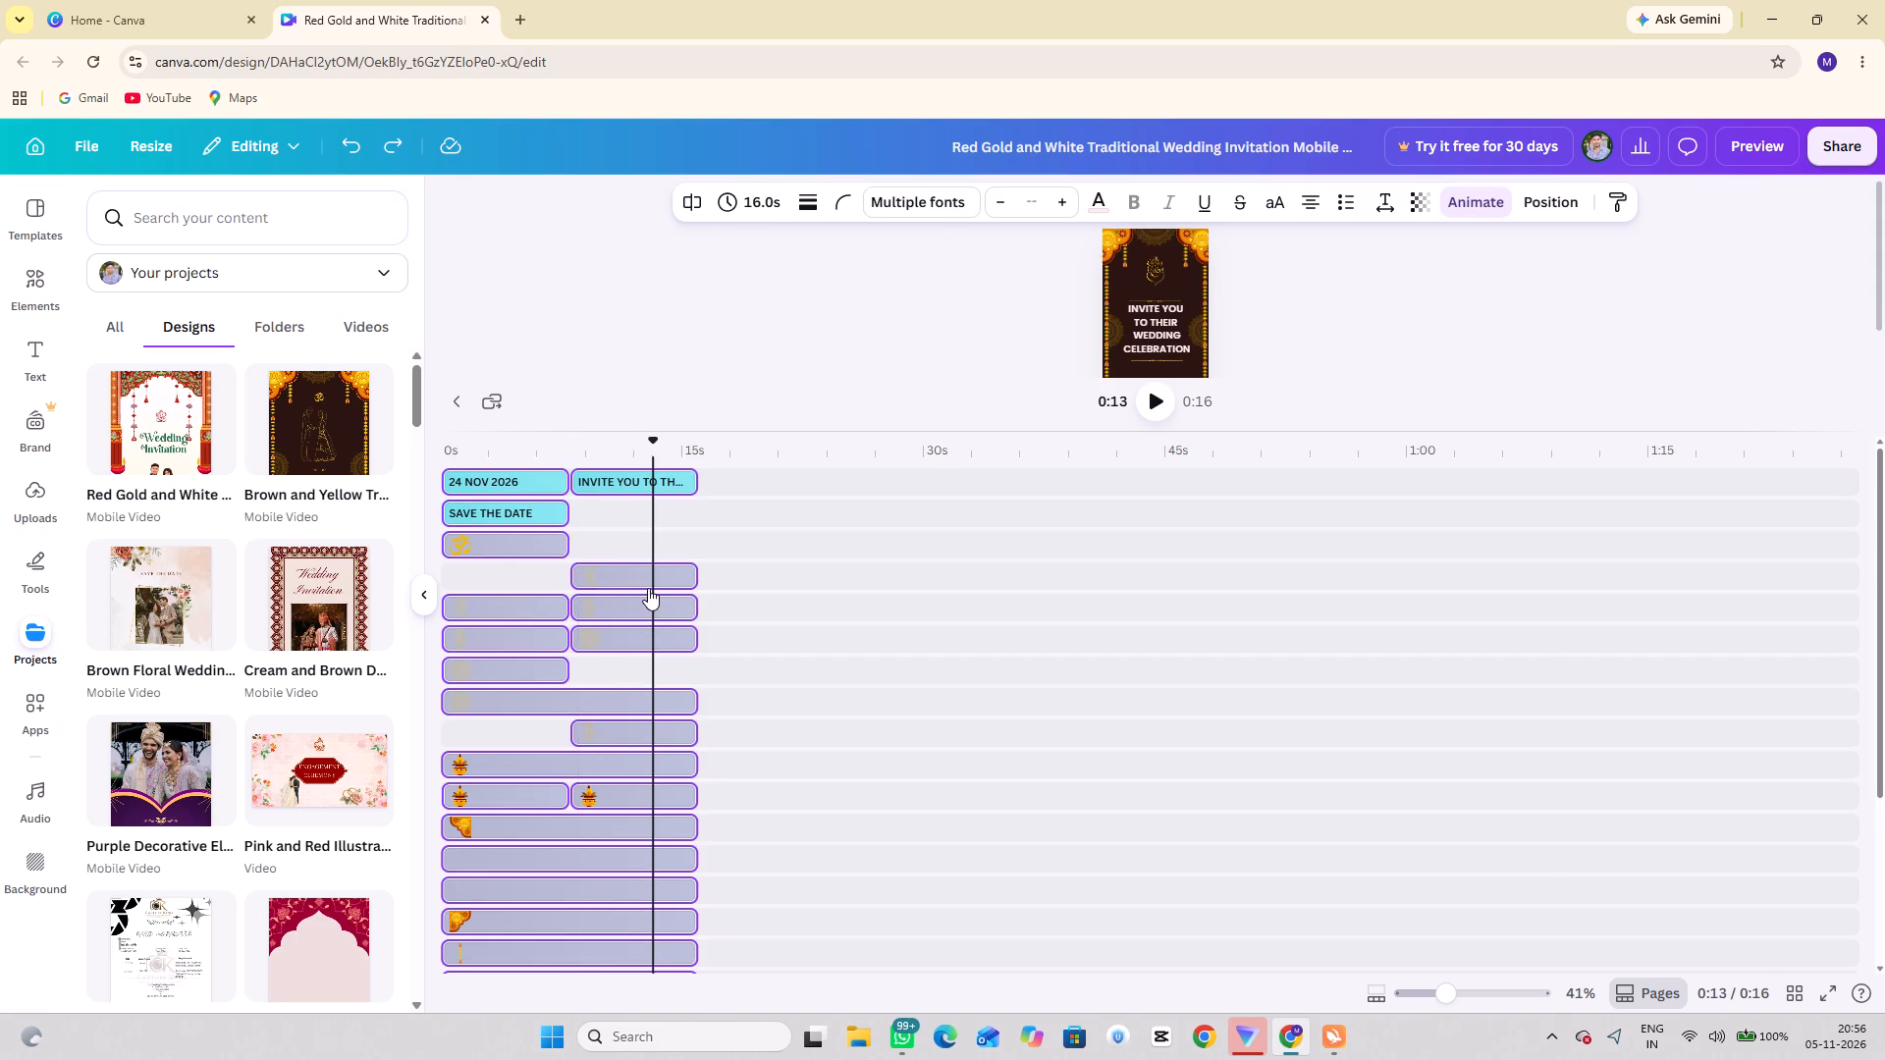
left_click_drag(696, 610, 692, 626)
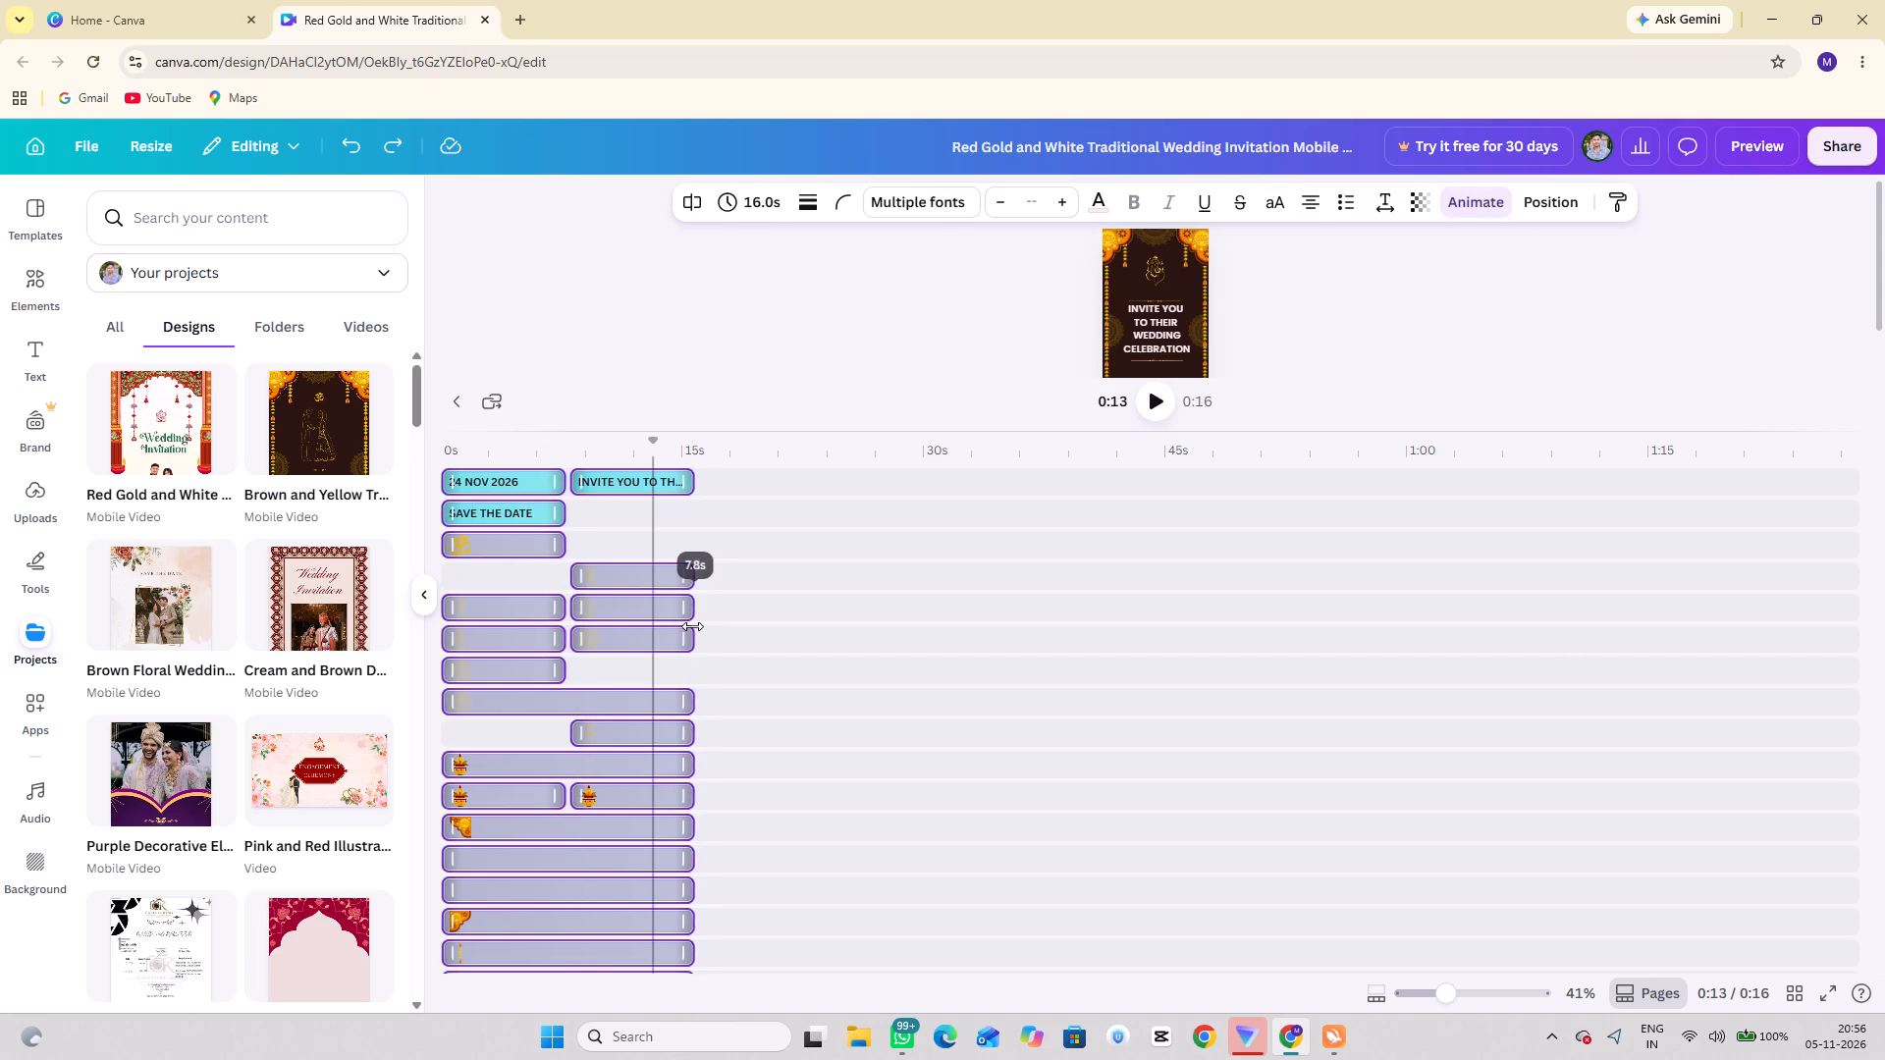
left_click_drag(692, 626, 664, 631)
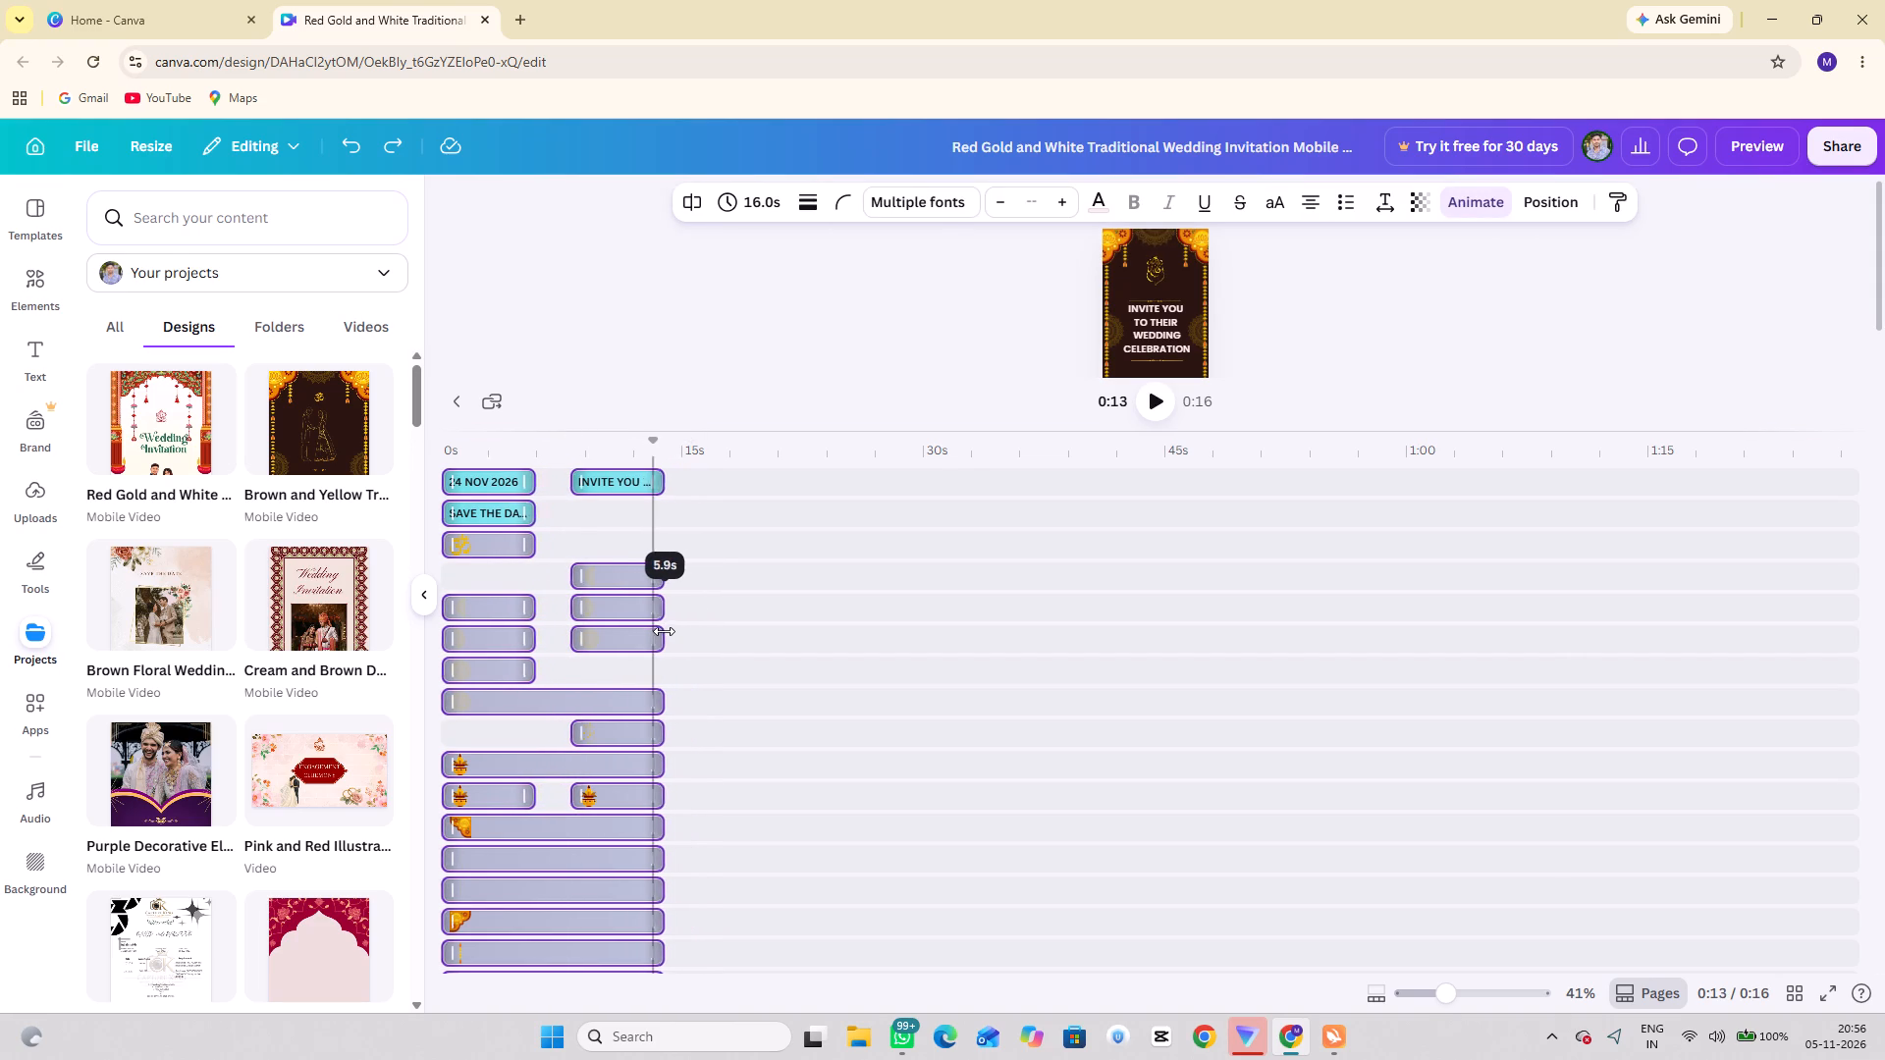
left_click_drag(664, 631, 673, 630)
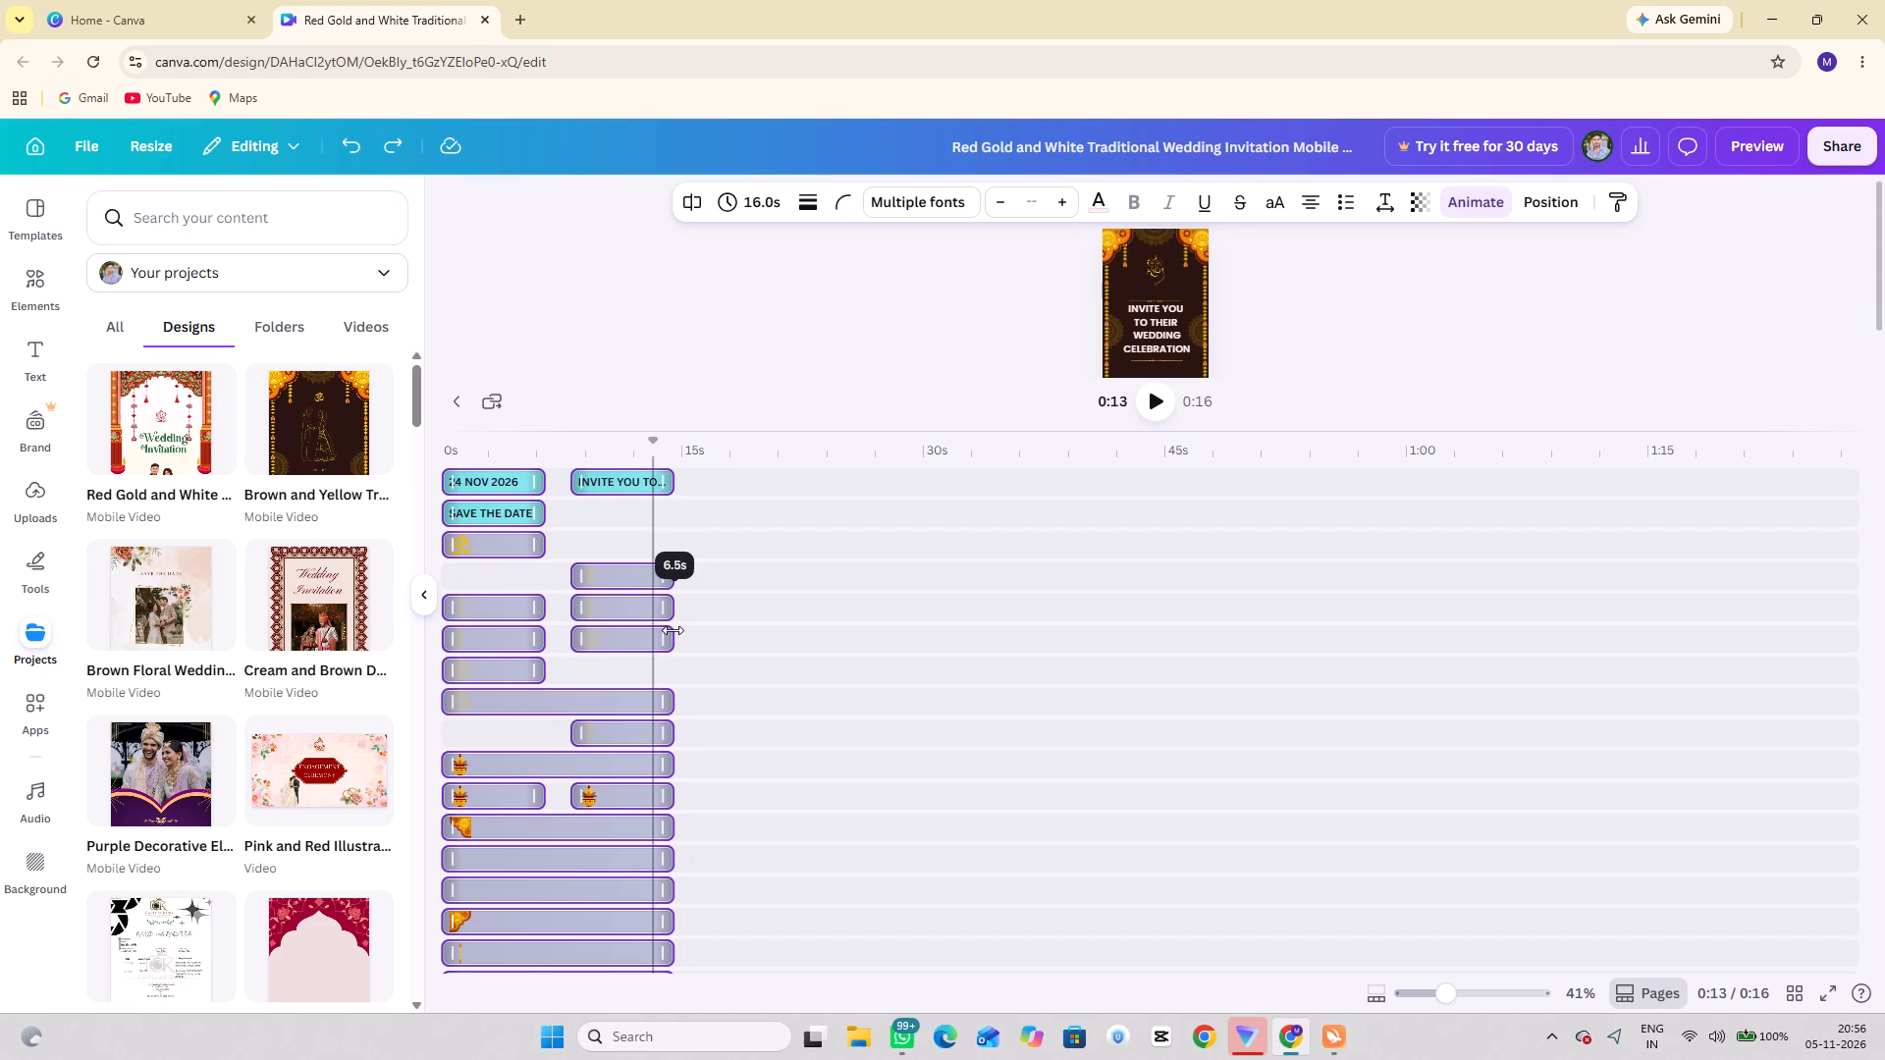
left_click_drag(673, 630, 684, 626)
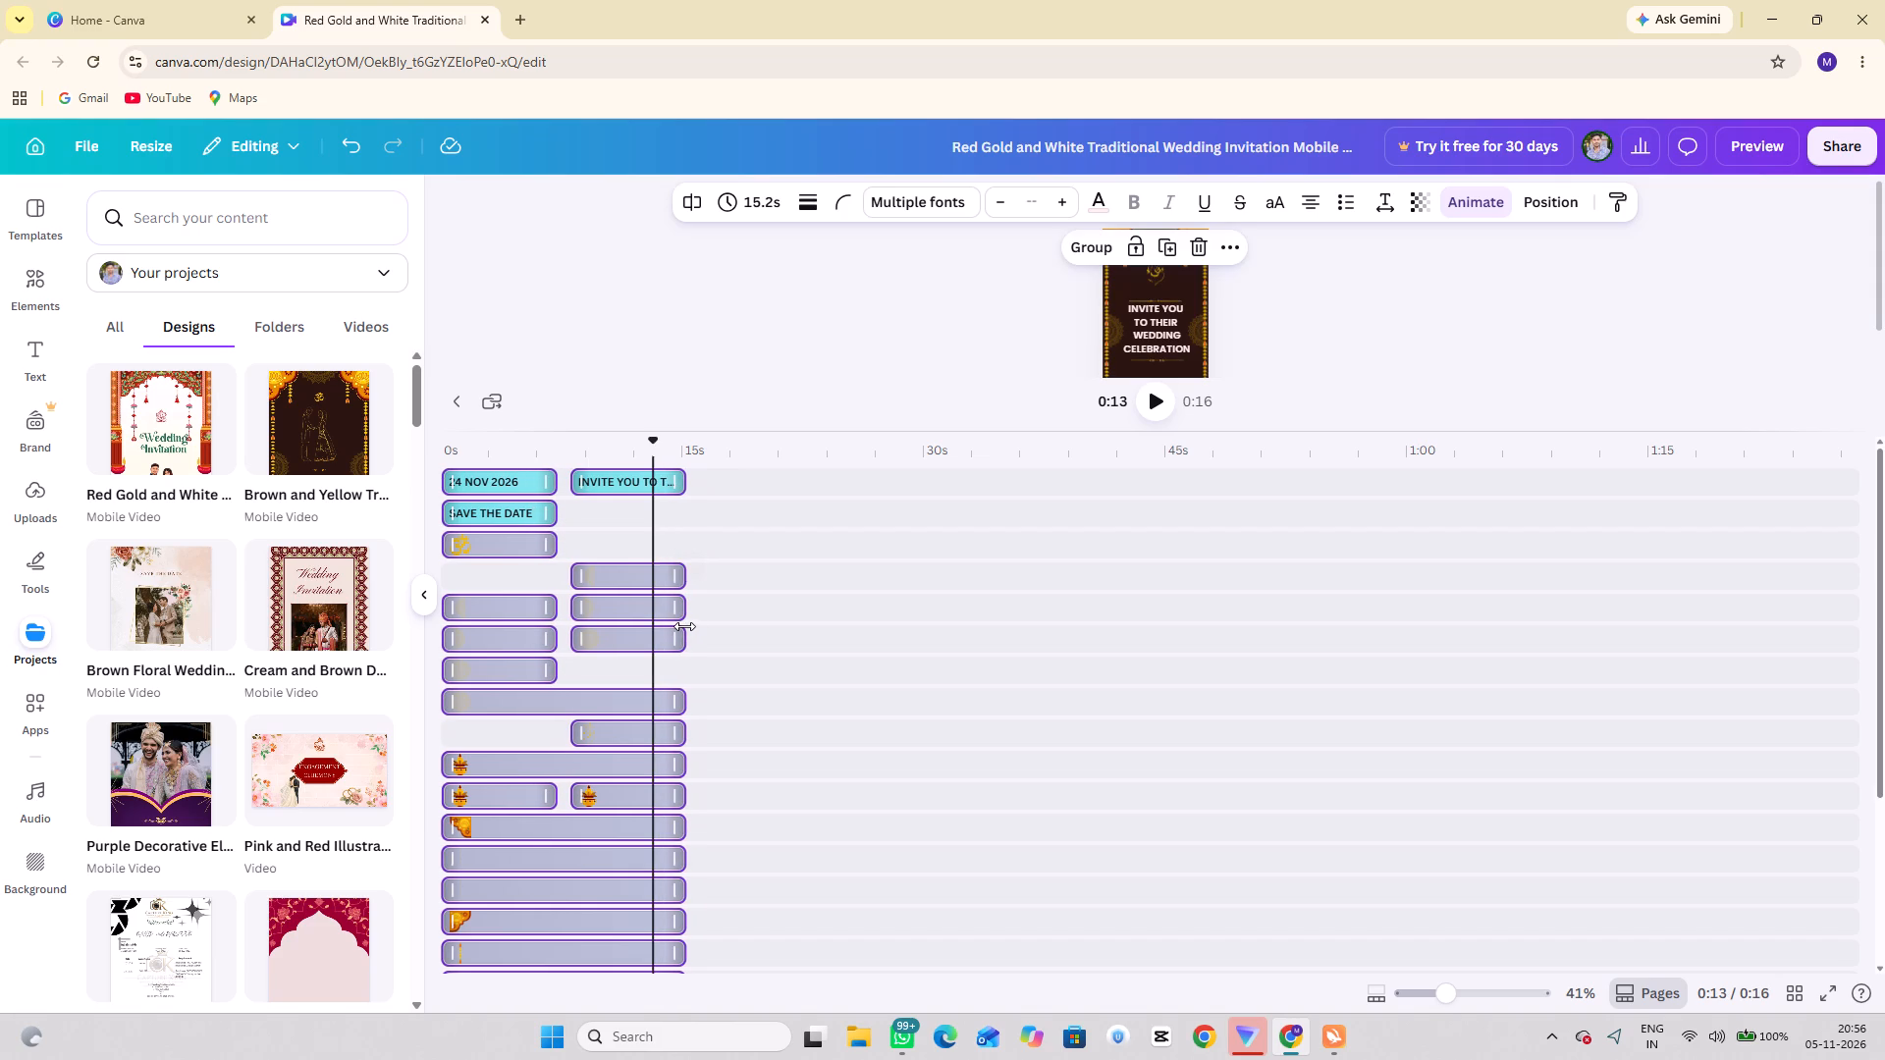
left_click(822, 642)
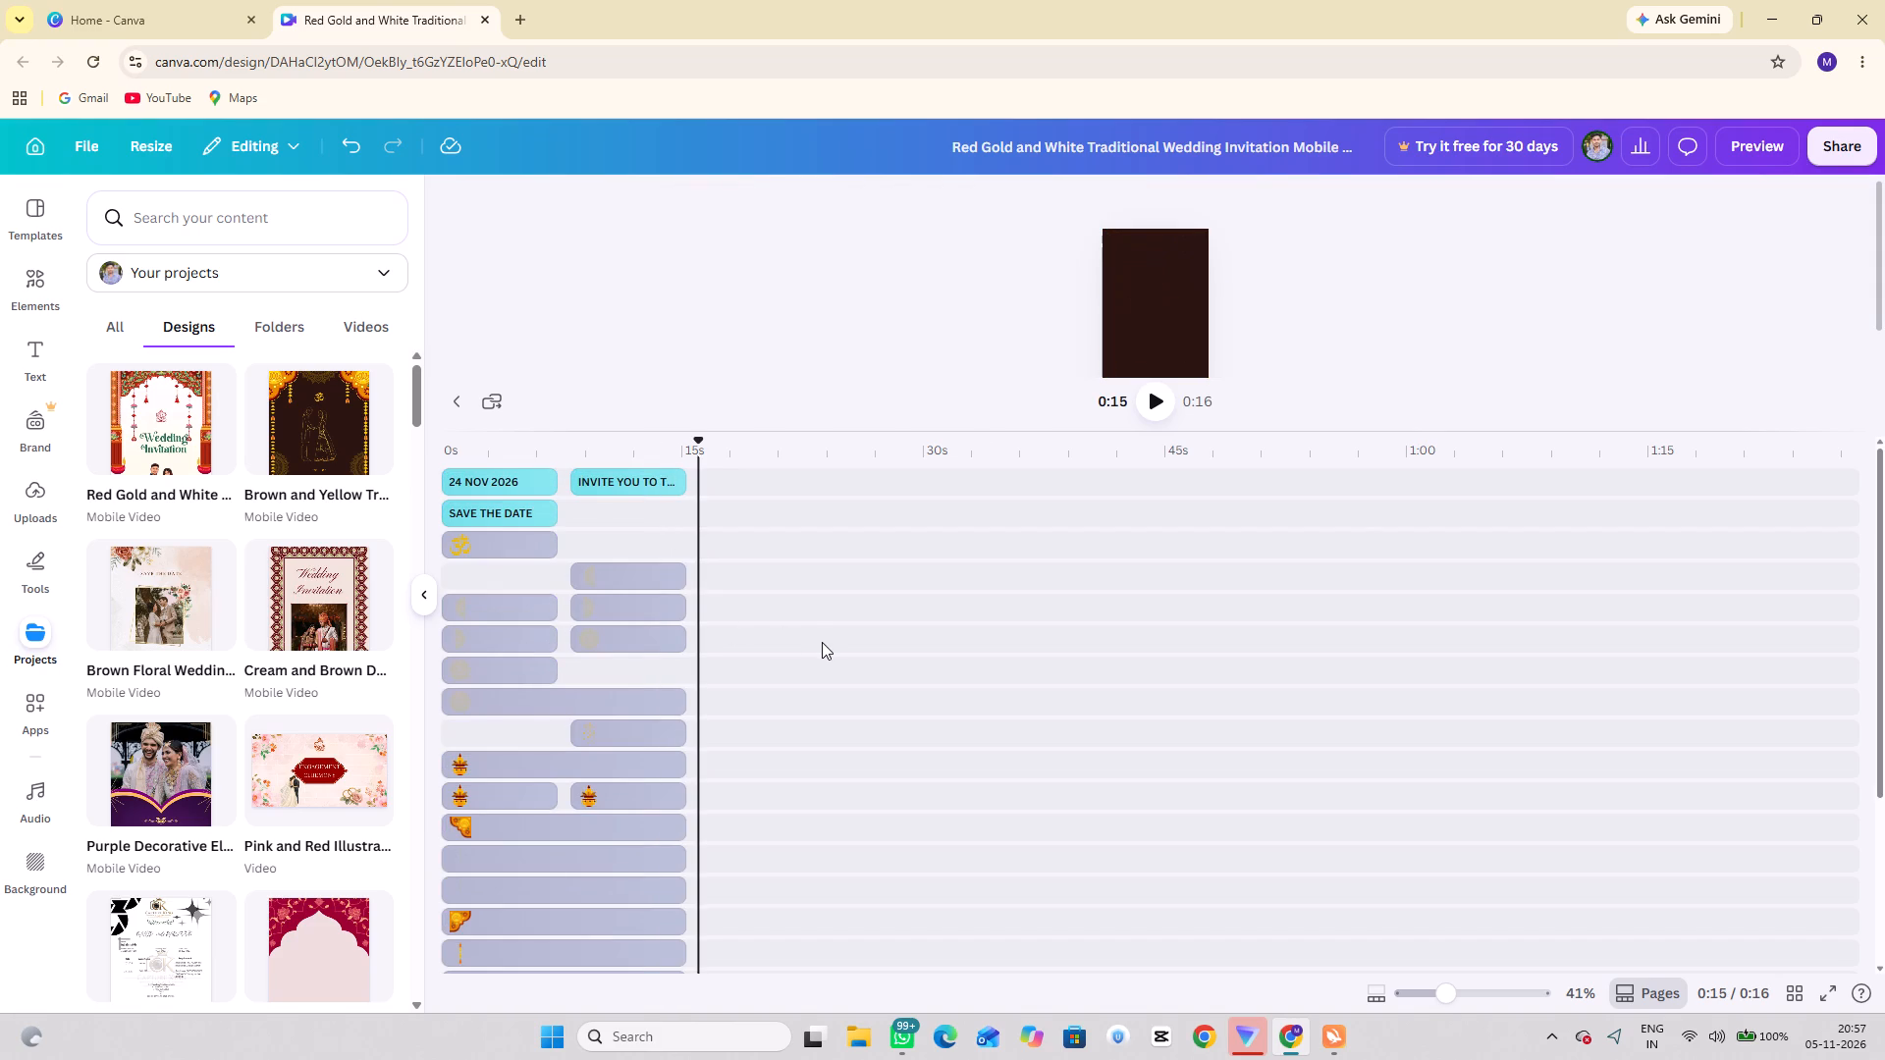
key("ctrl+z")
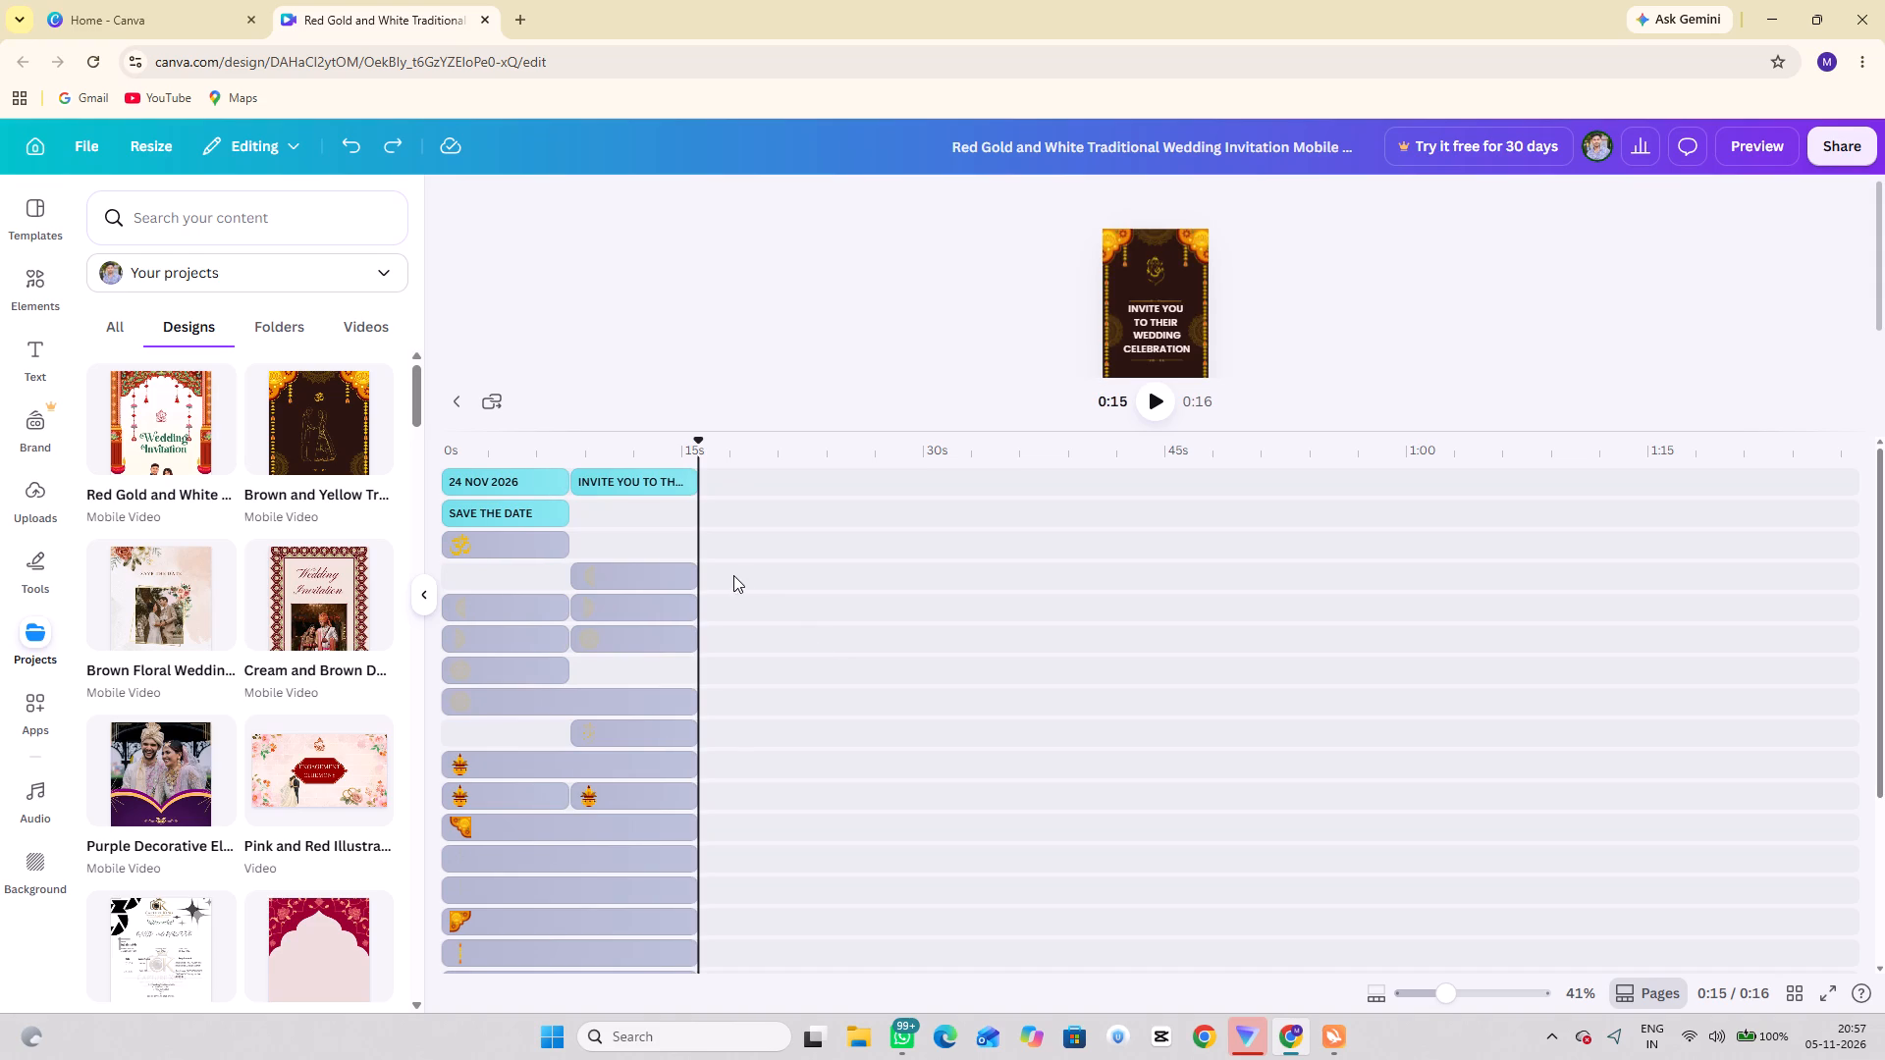
Examine how all element tracks line up with the two background clips, trying to enlarge the timeline area.
scroll(670, 670, "up", 4)
scroll(670, 670, "down", 4)
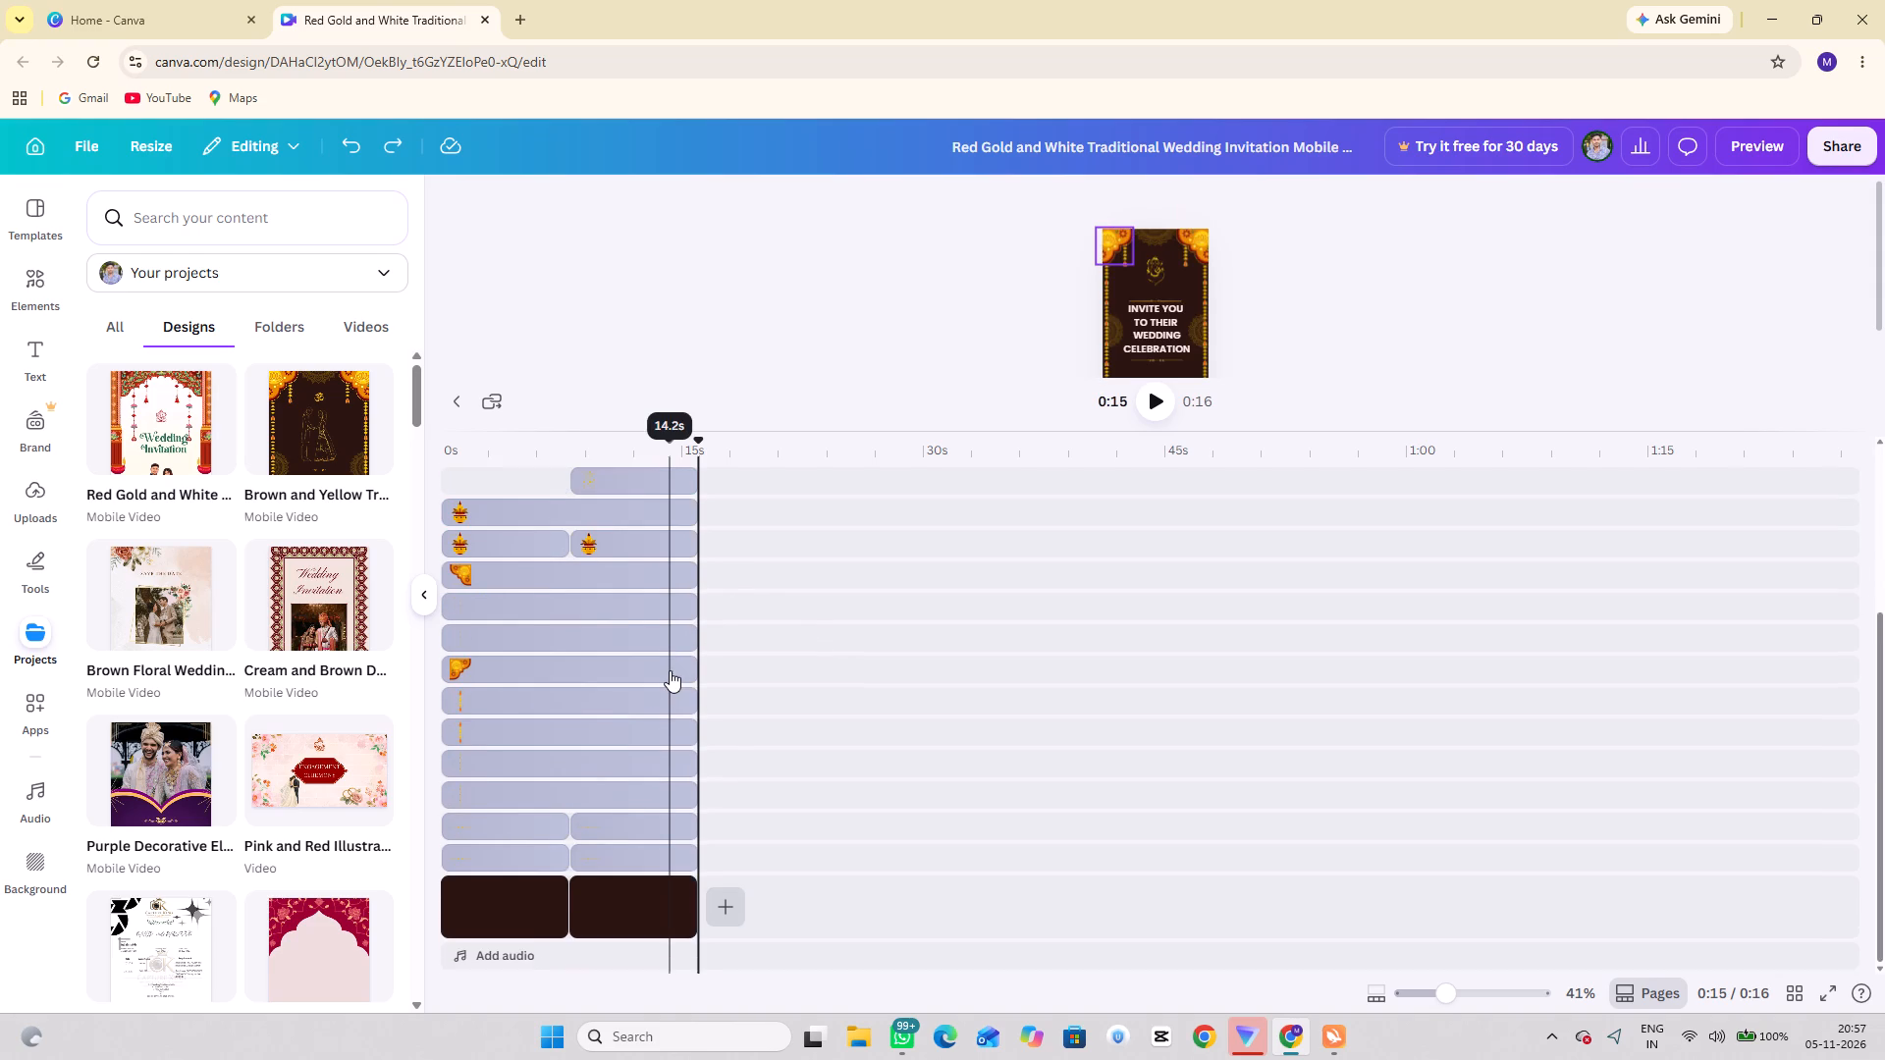
scroll(670, 670, "down", 1)
scroll(670, 670, "up", 5)
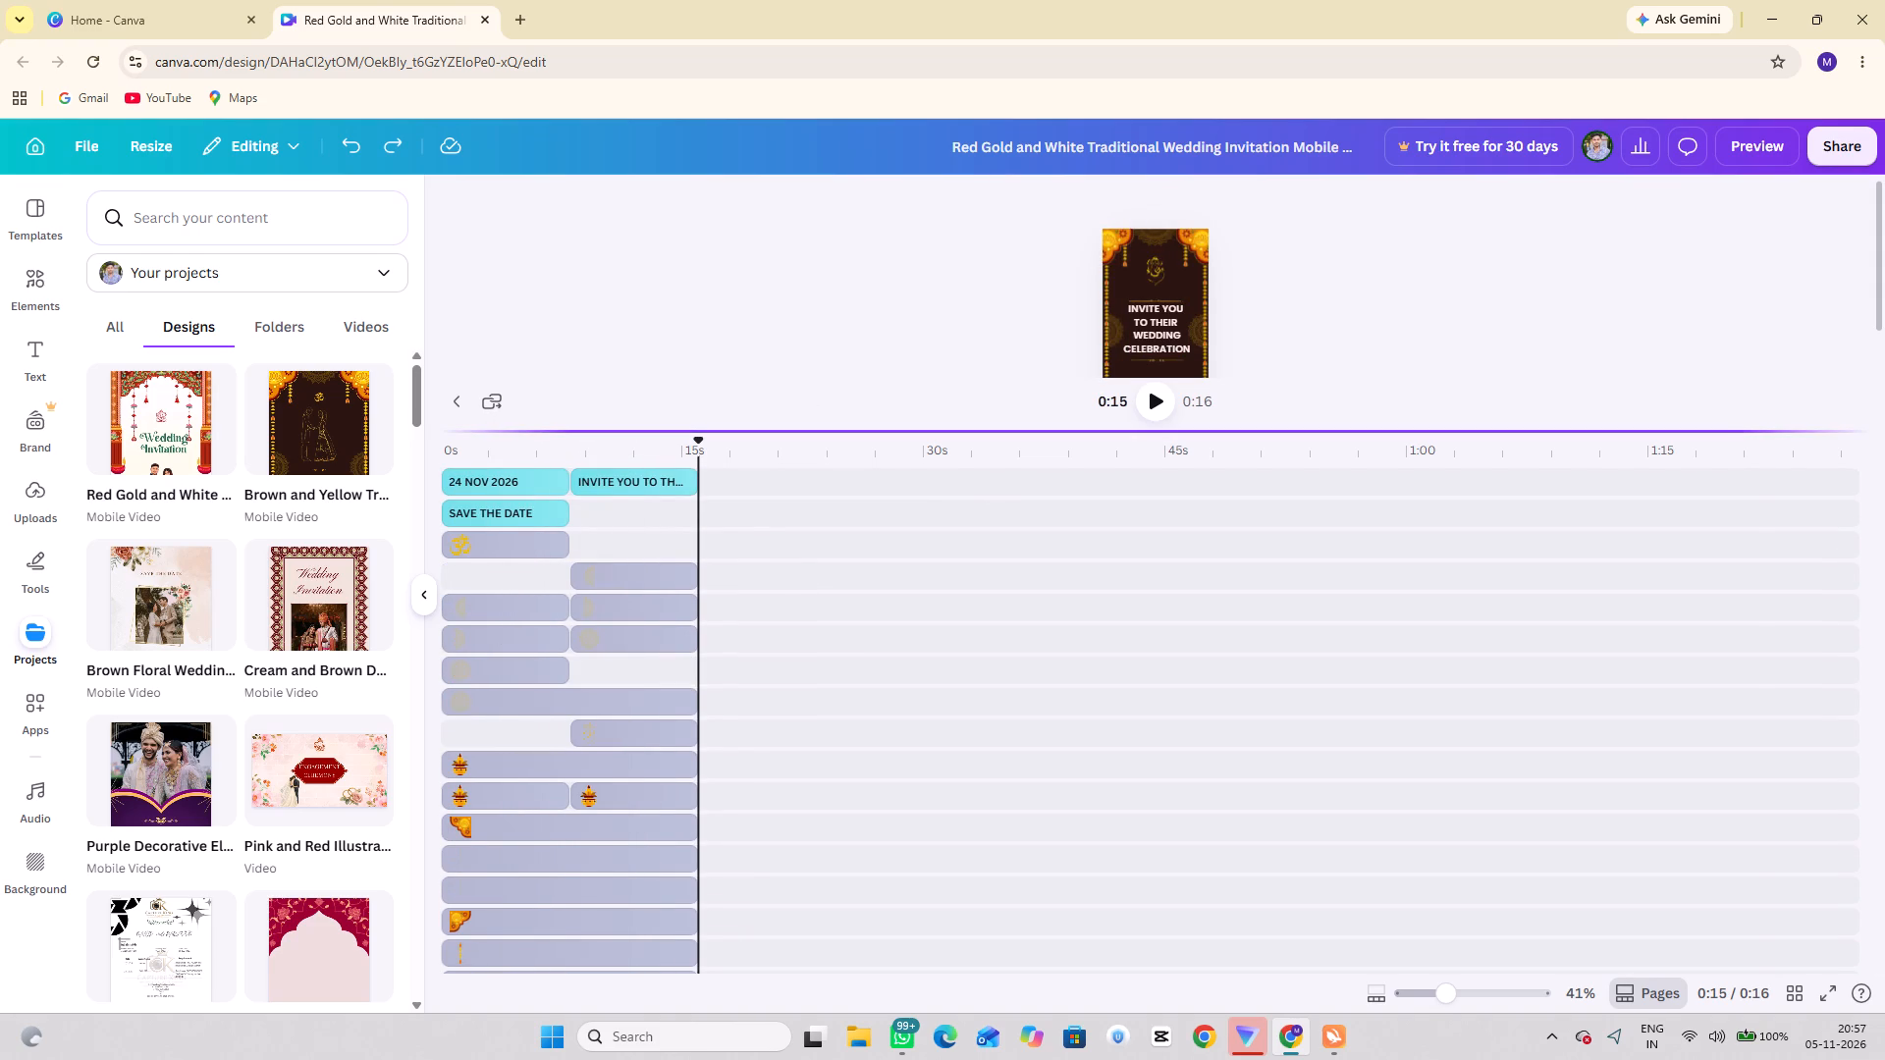
left_click_drag(968, 432, 1007, 302)
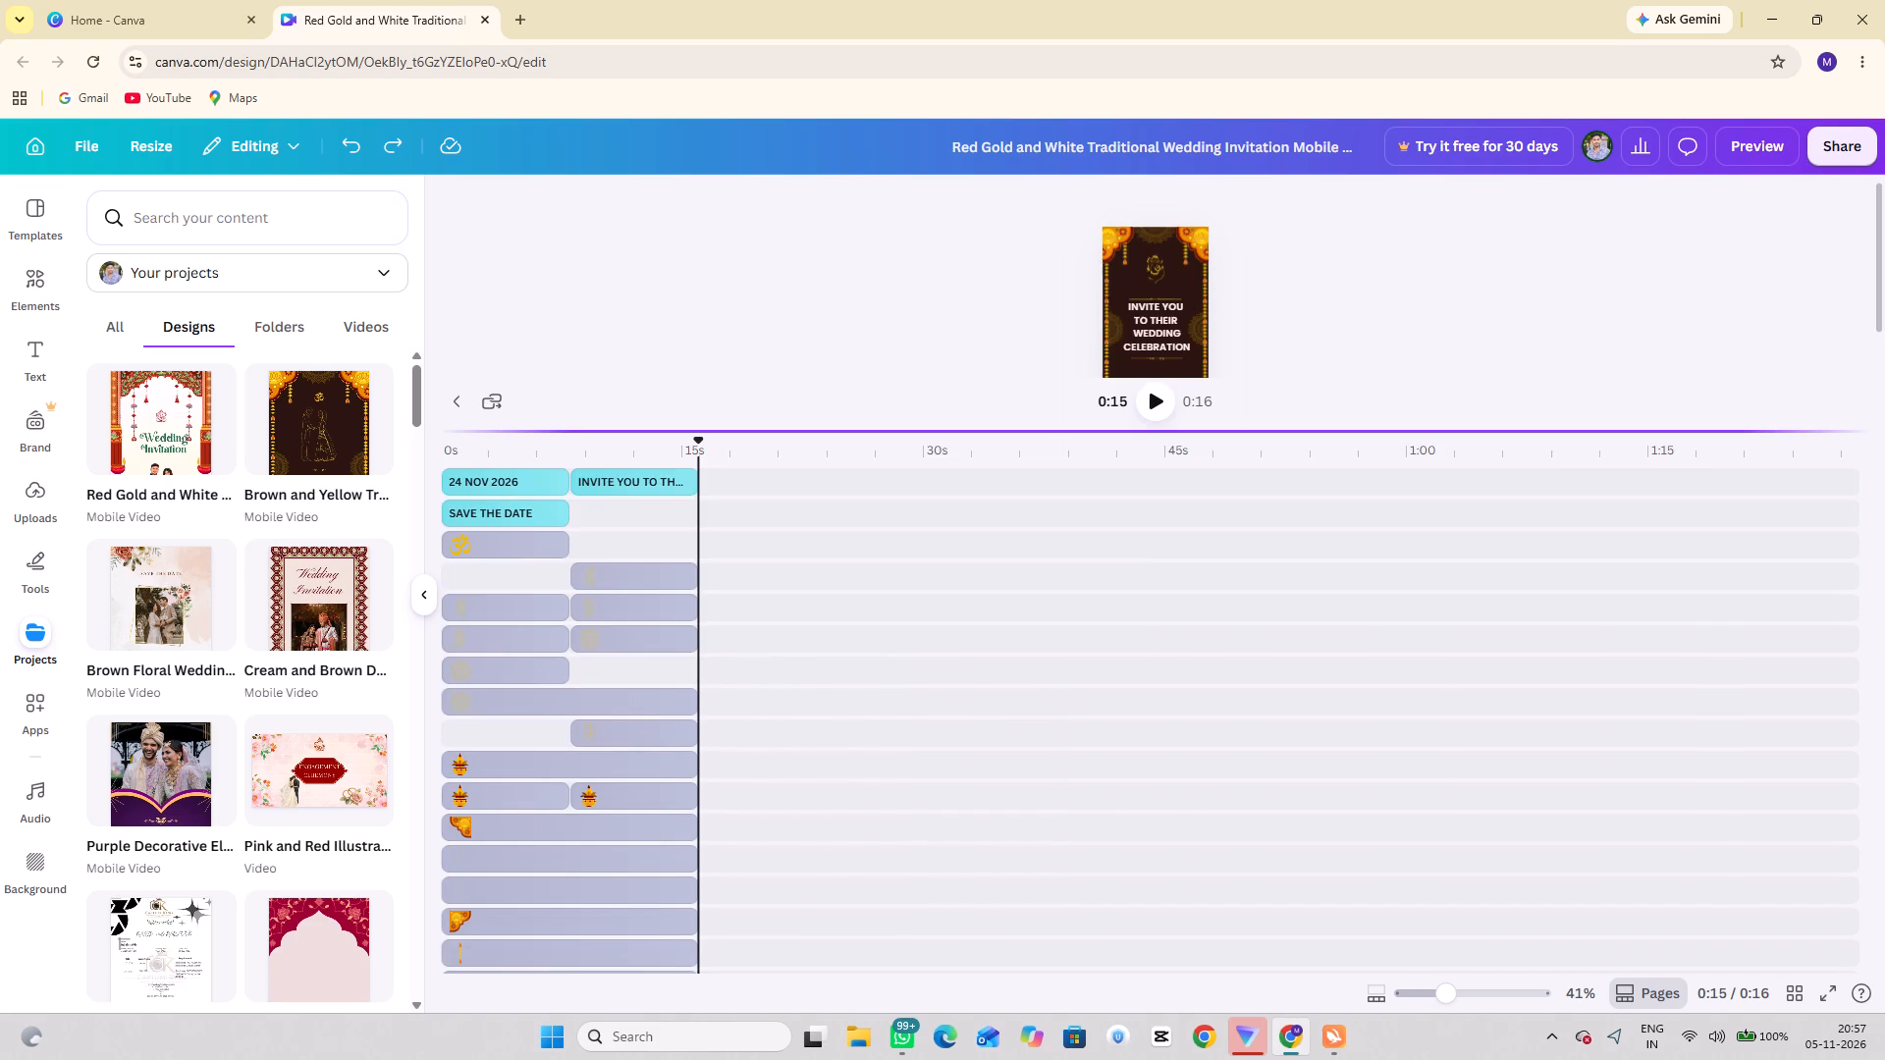
left_click_drag(1007, 302, 1015, 251)
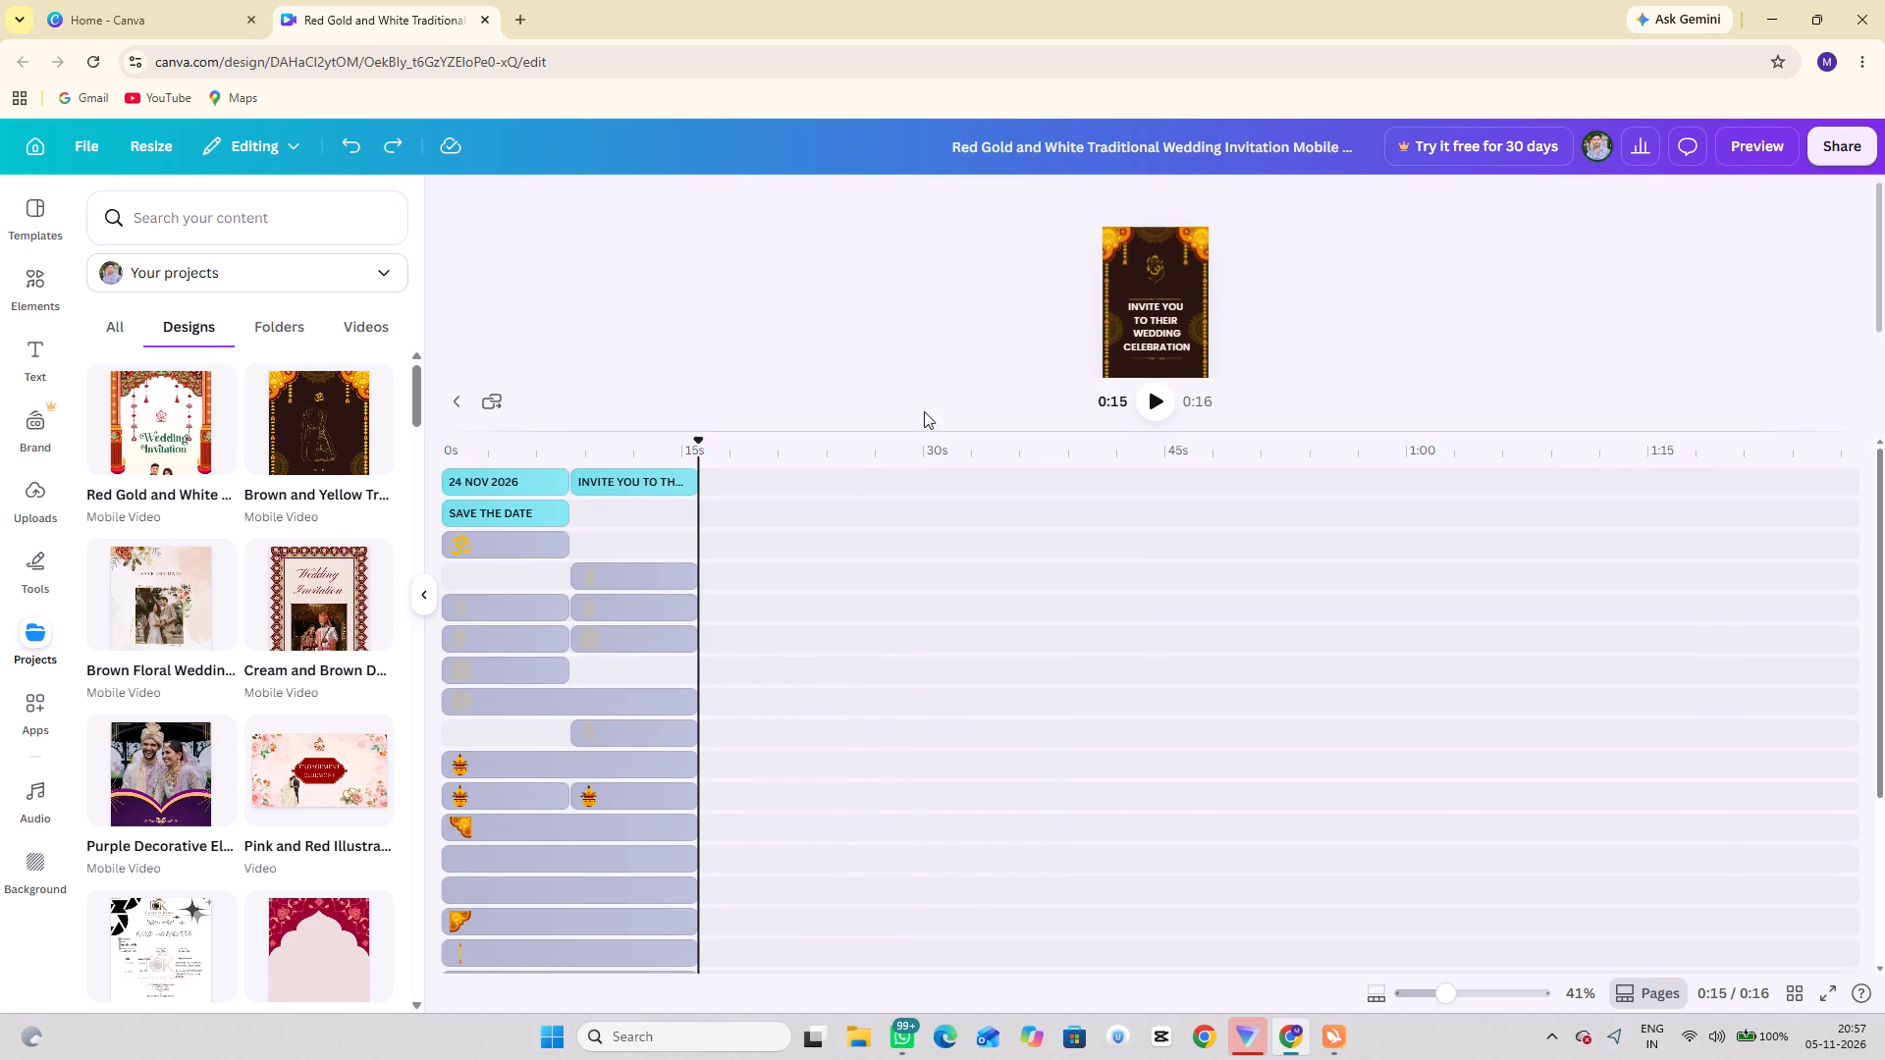
left_click_drag(995, 429, 1002, 338)
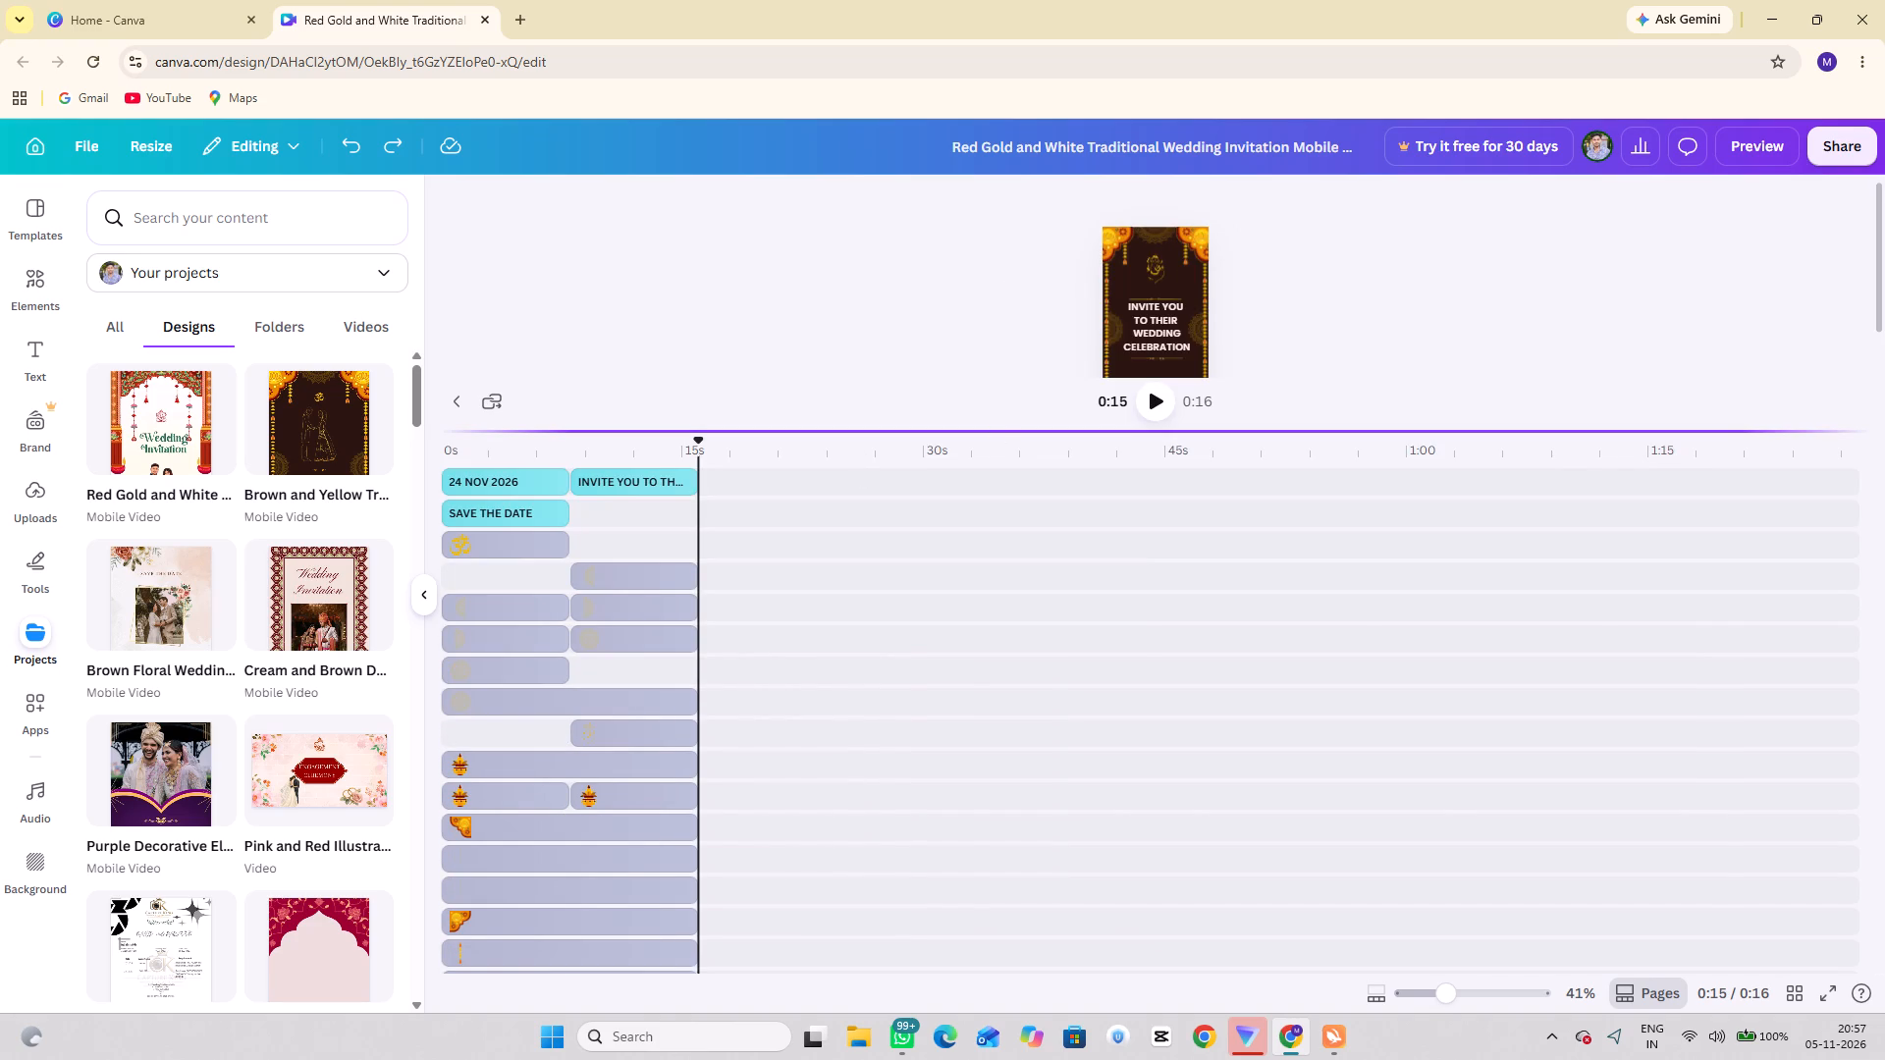
left_click_drag(1002, 338, 1003, 331)
scroll(578, 586, "up", 3)
scroll(578, 586, "down", 7)
scroll(578, 586, "up", 4)
scroll(578, 586, "down", 3)
scroll(578, 586, "up", 7)
scroll(578, 586, "down", 5)
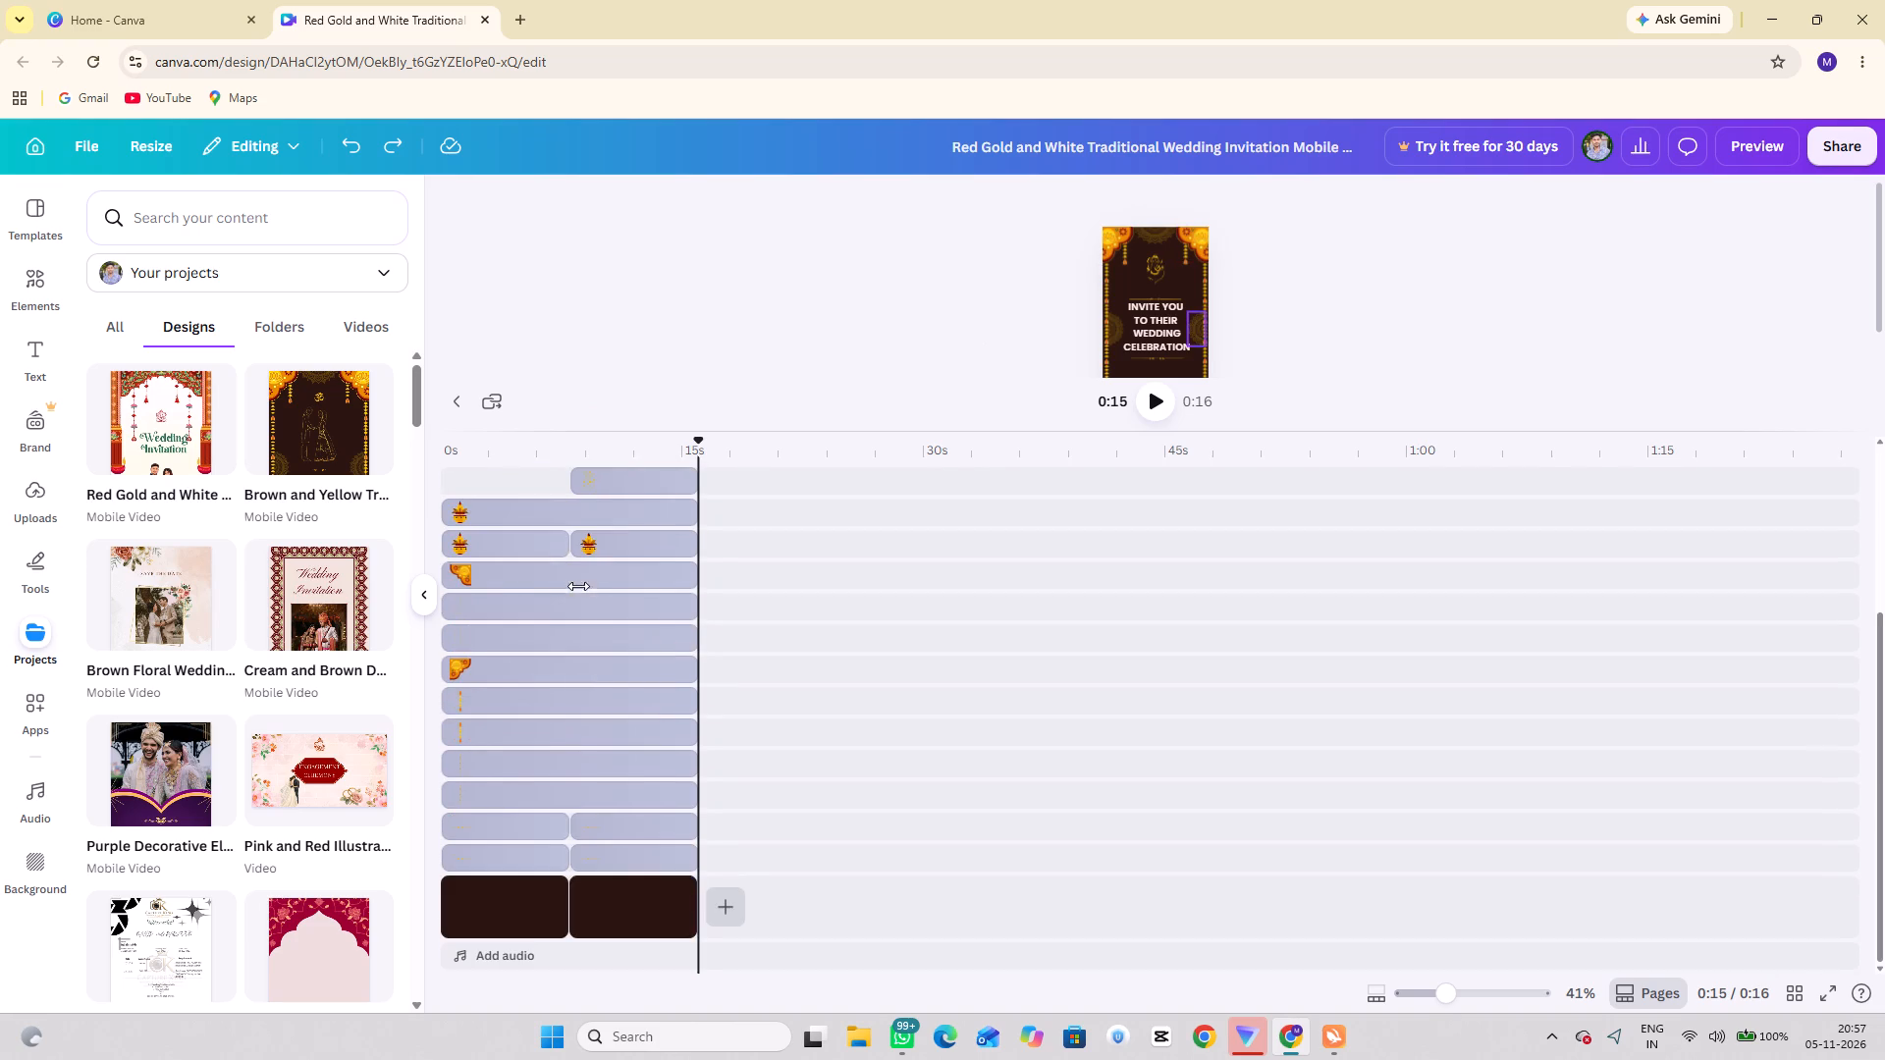
scroll(578, 586, "up", 6)
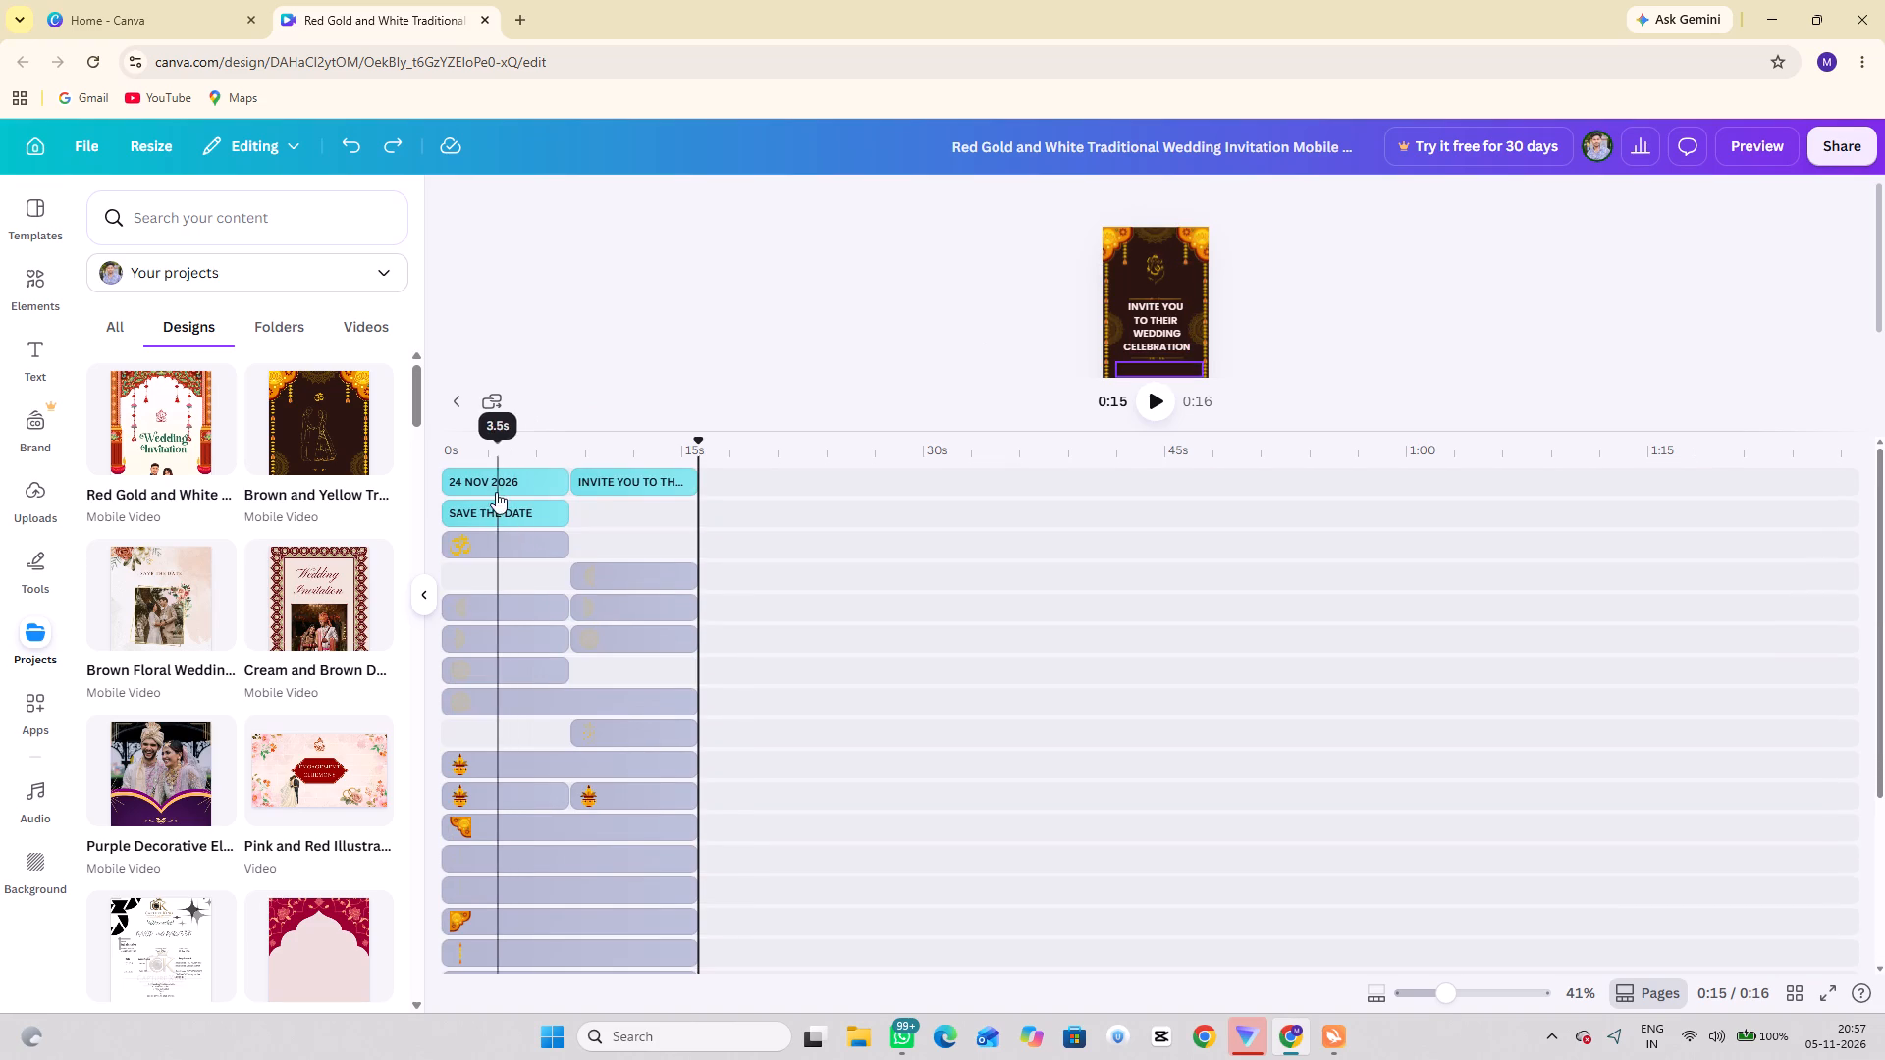
Select all overlay elements on the page and trim their ends together to an overall 14.1 s.
key("ctrl+a")
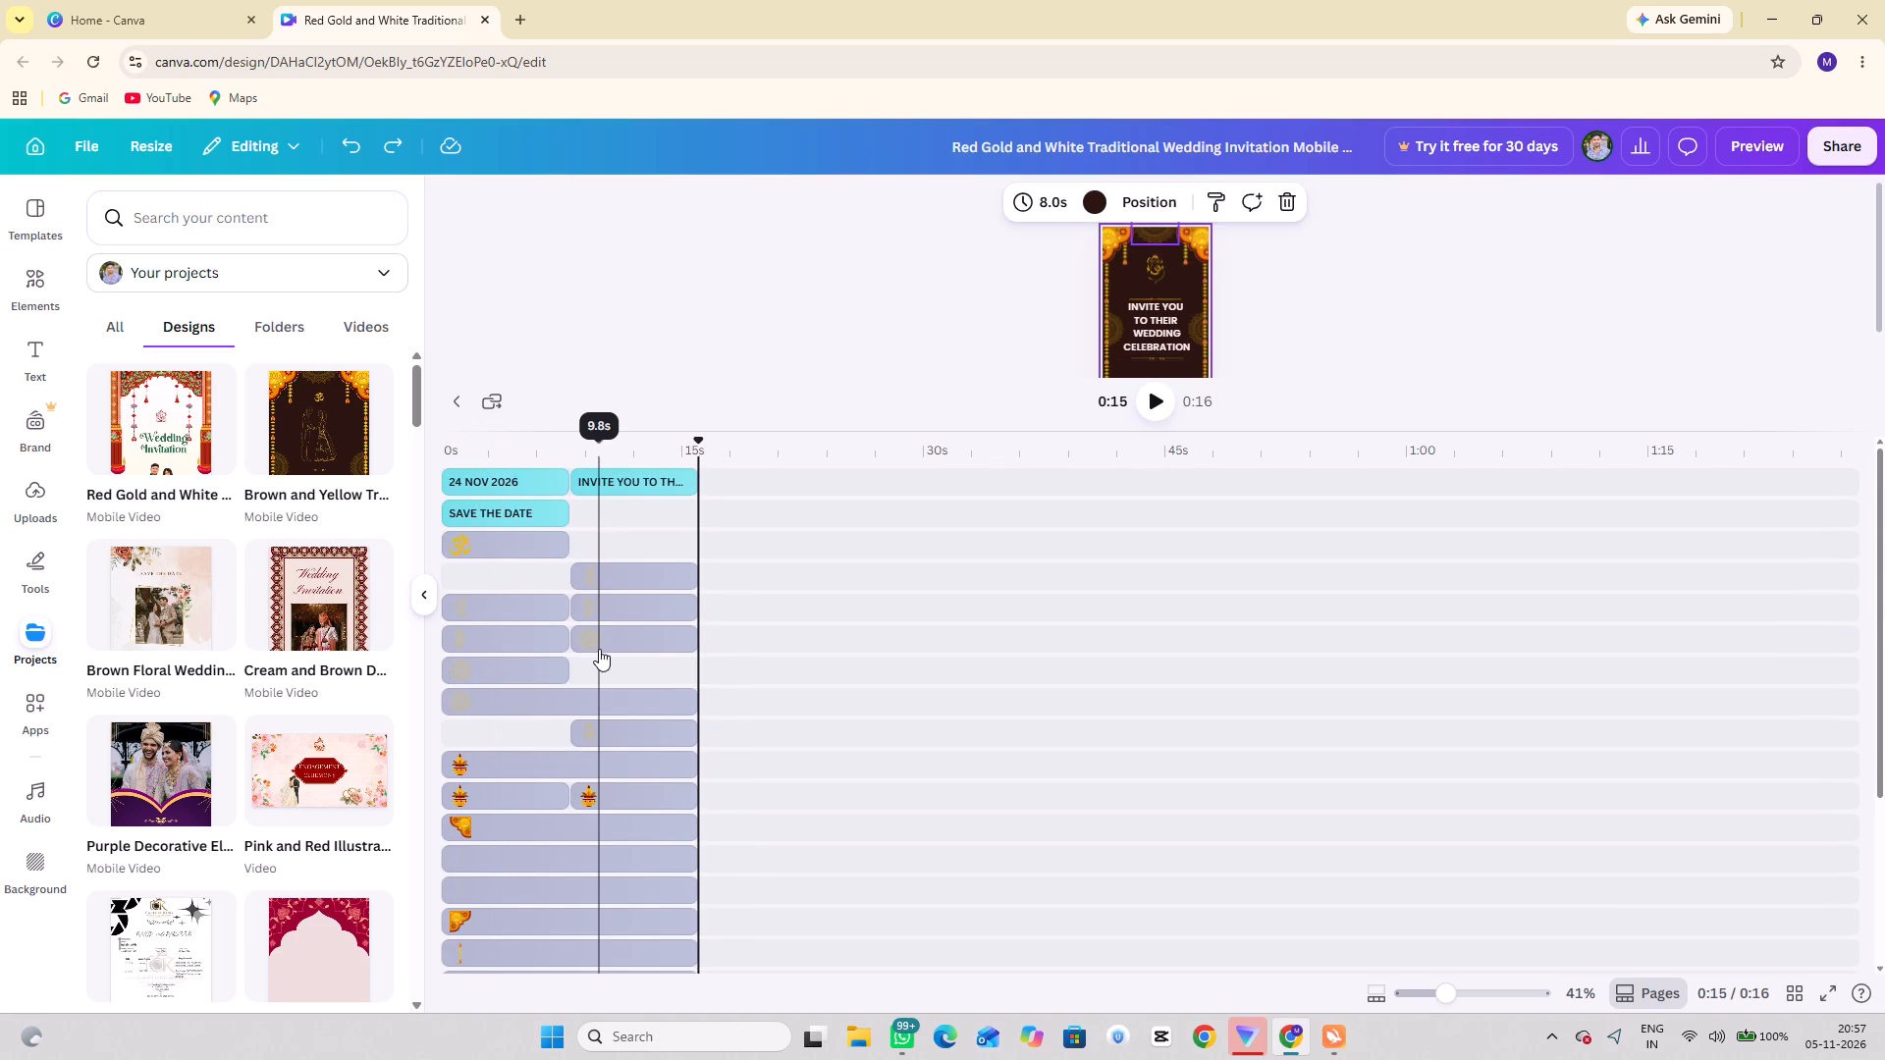
left_click(599, 649)
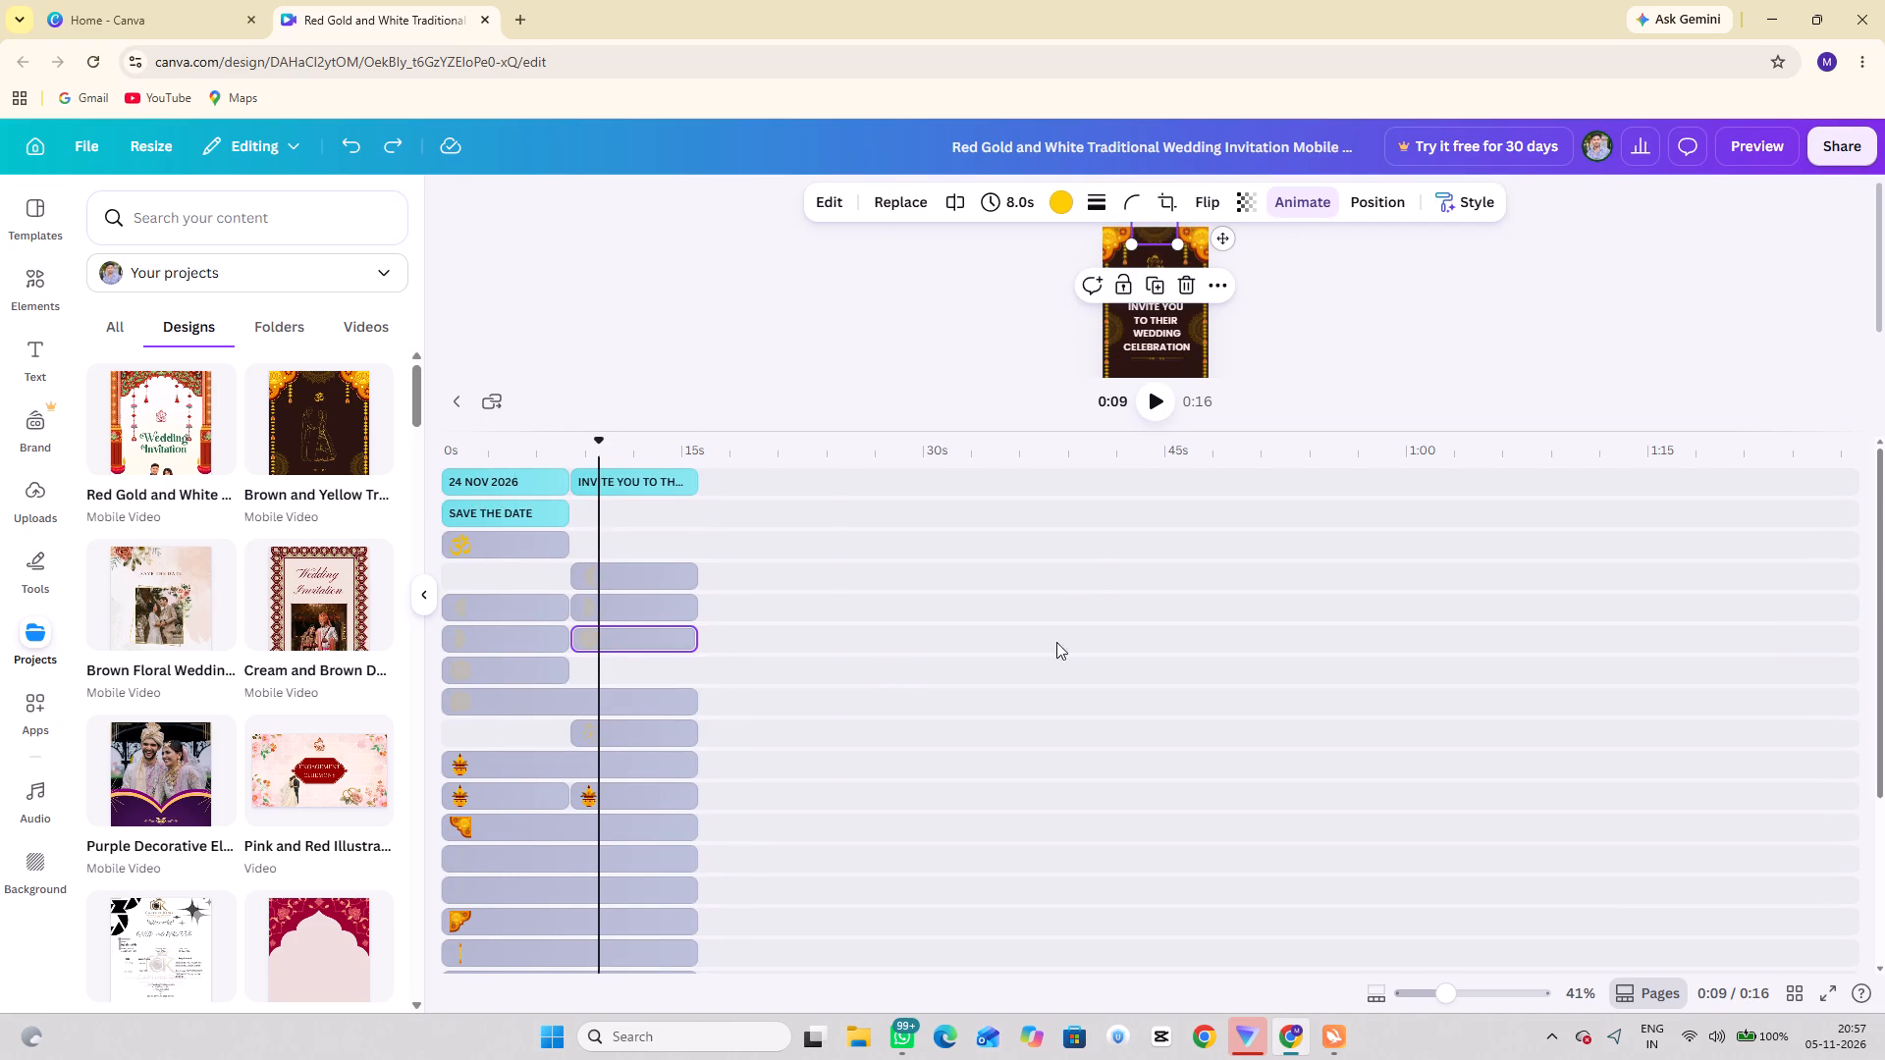
key("ctrl+a")
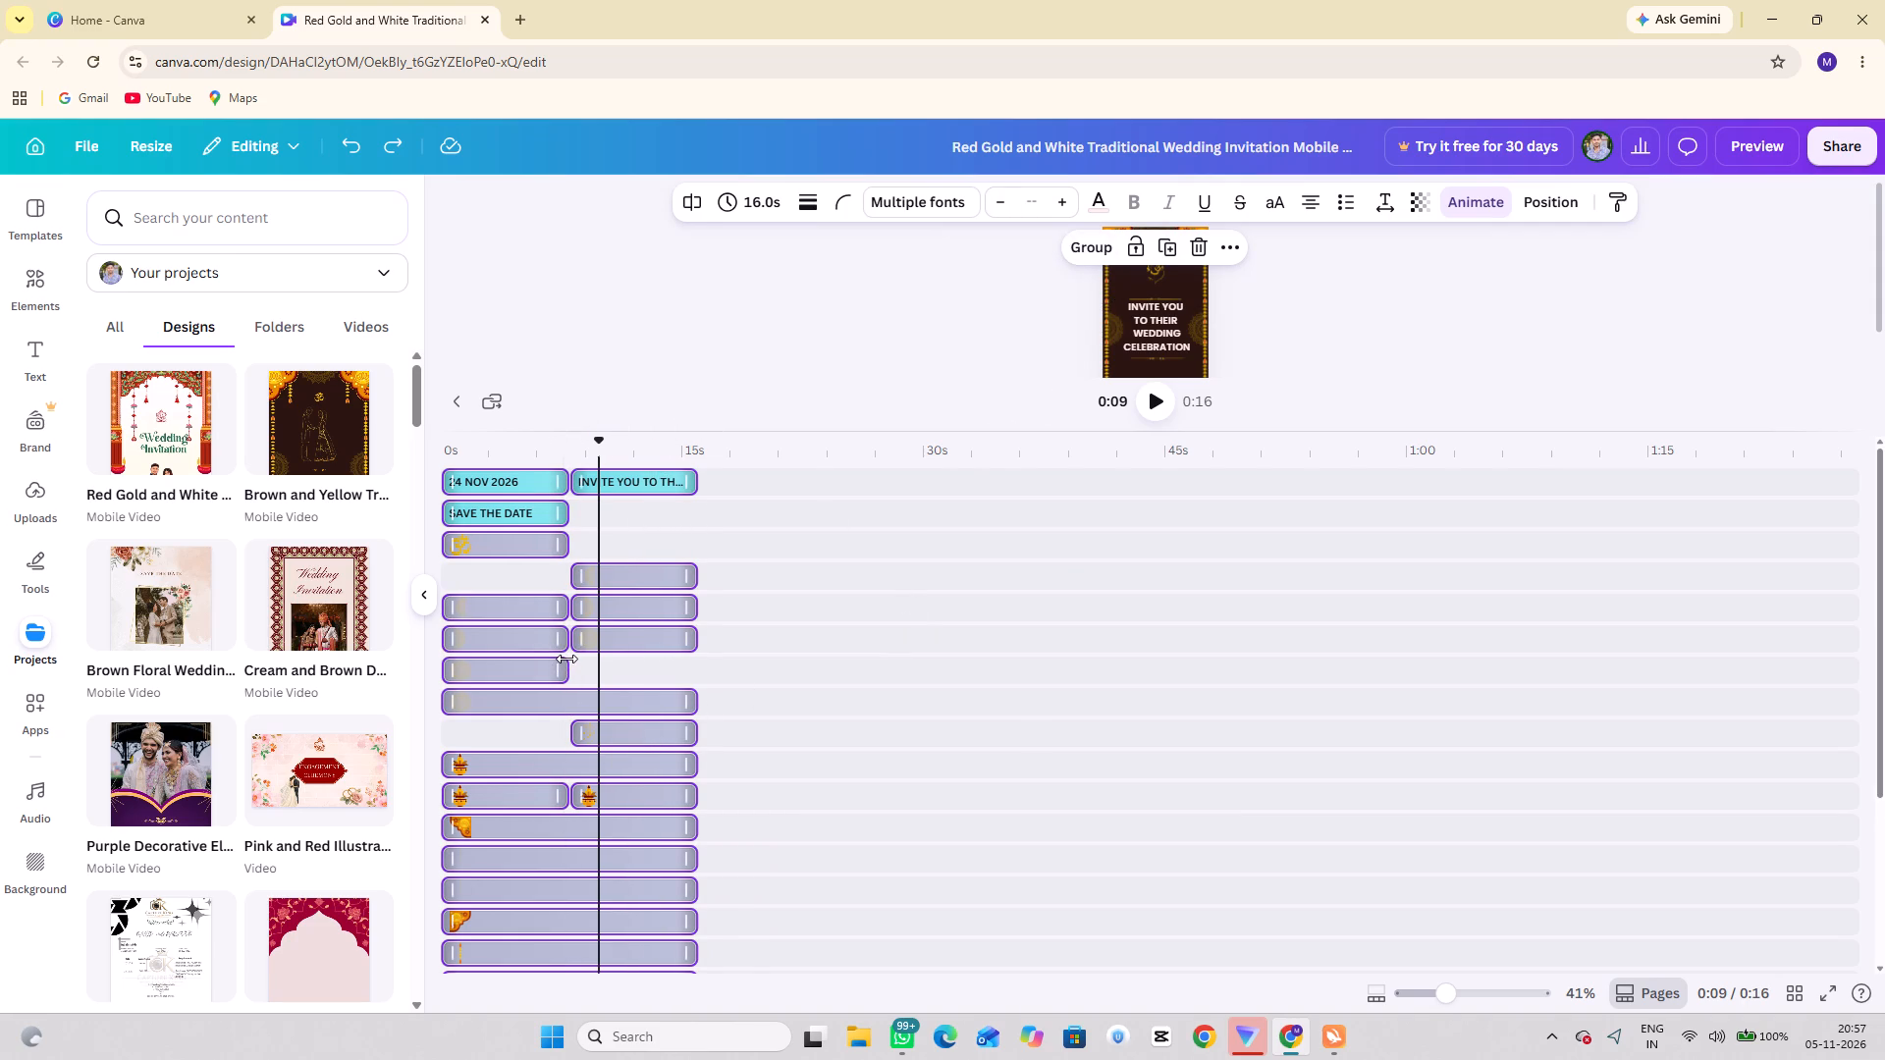
left_click_drag(566, 659, 544, 662)
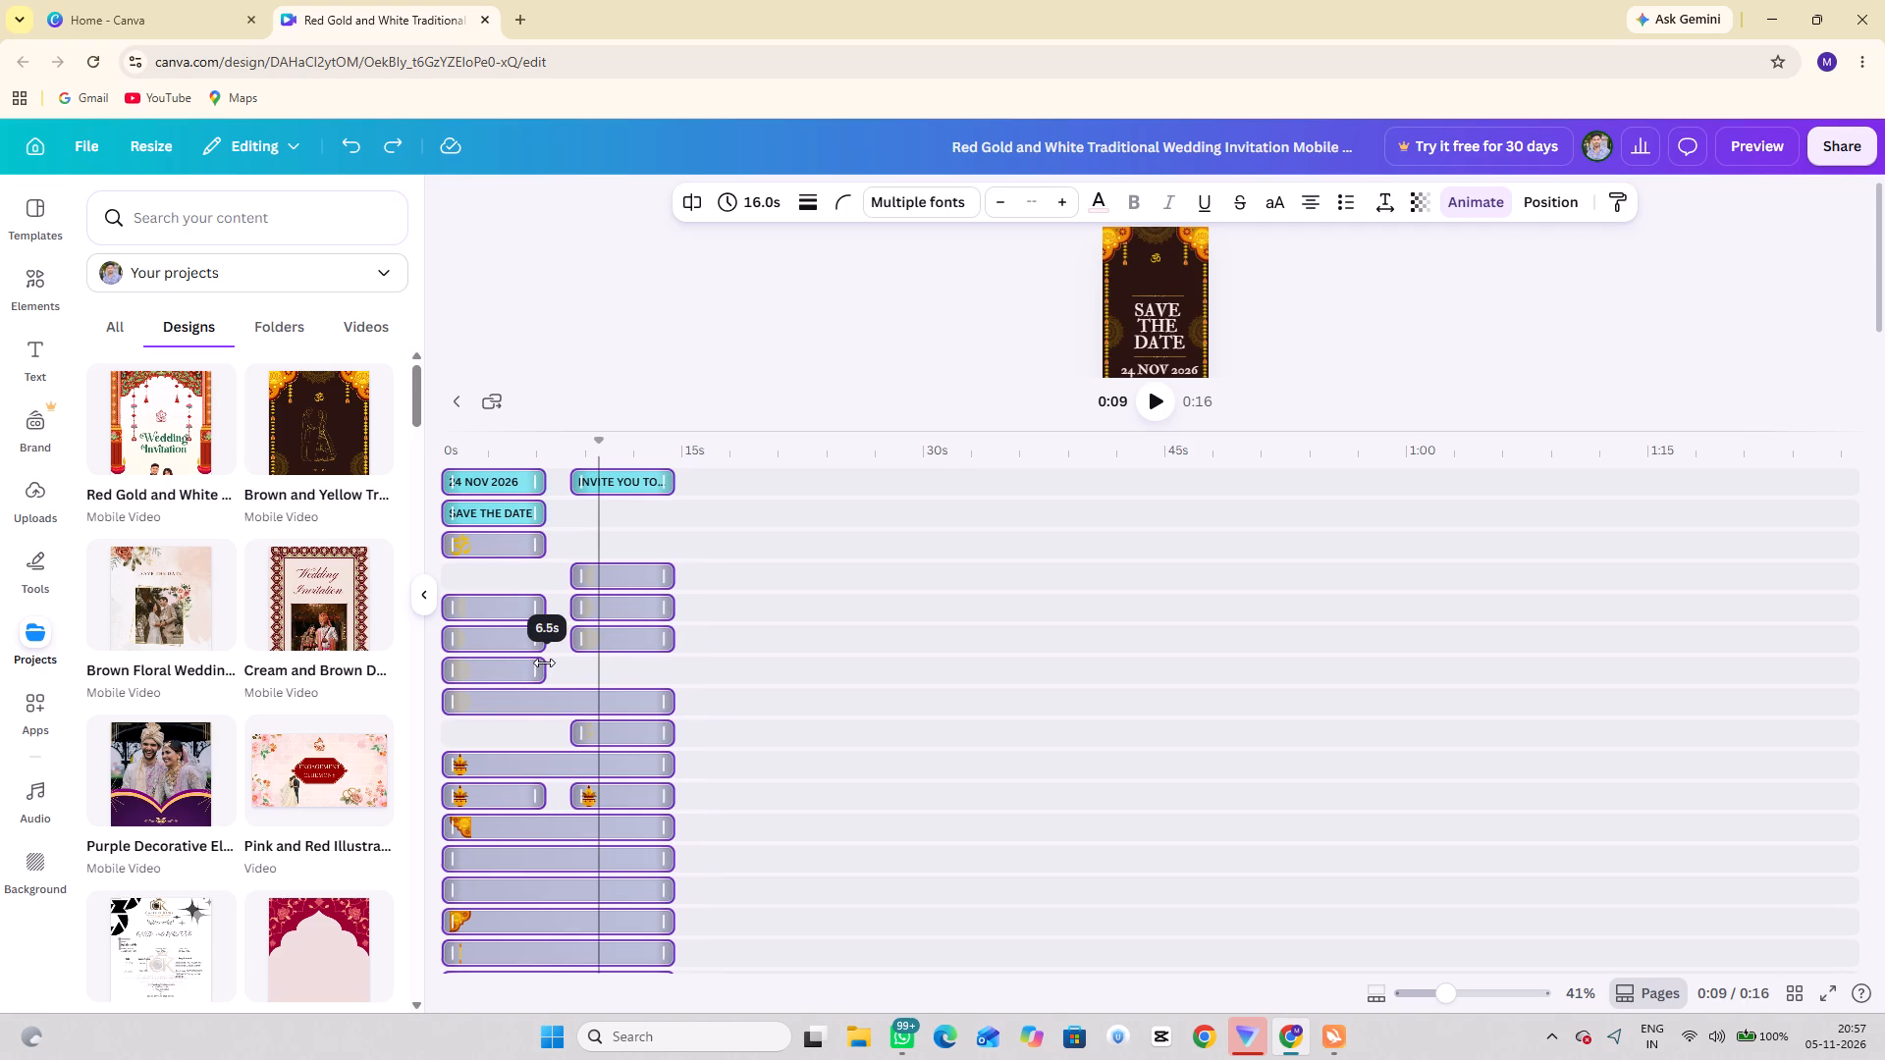
left_click_drag(544, 662, 541, 667)
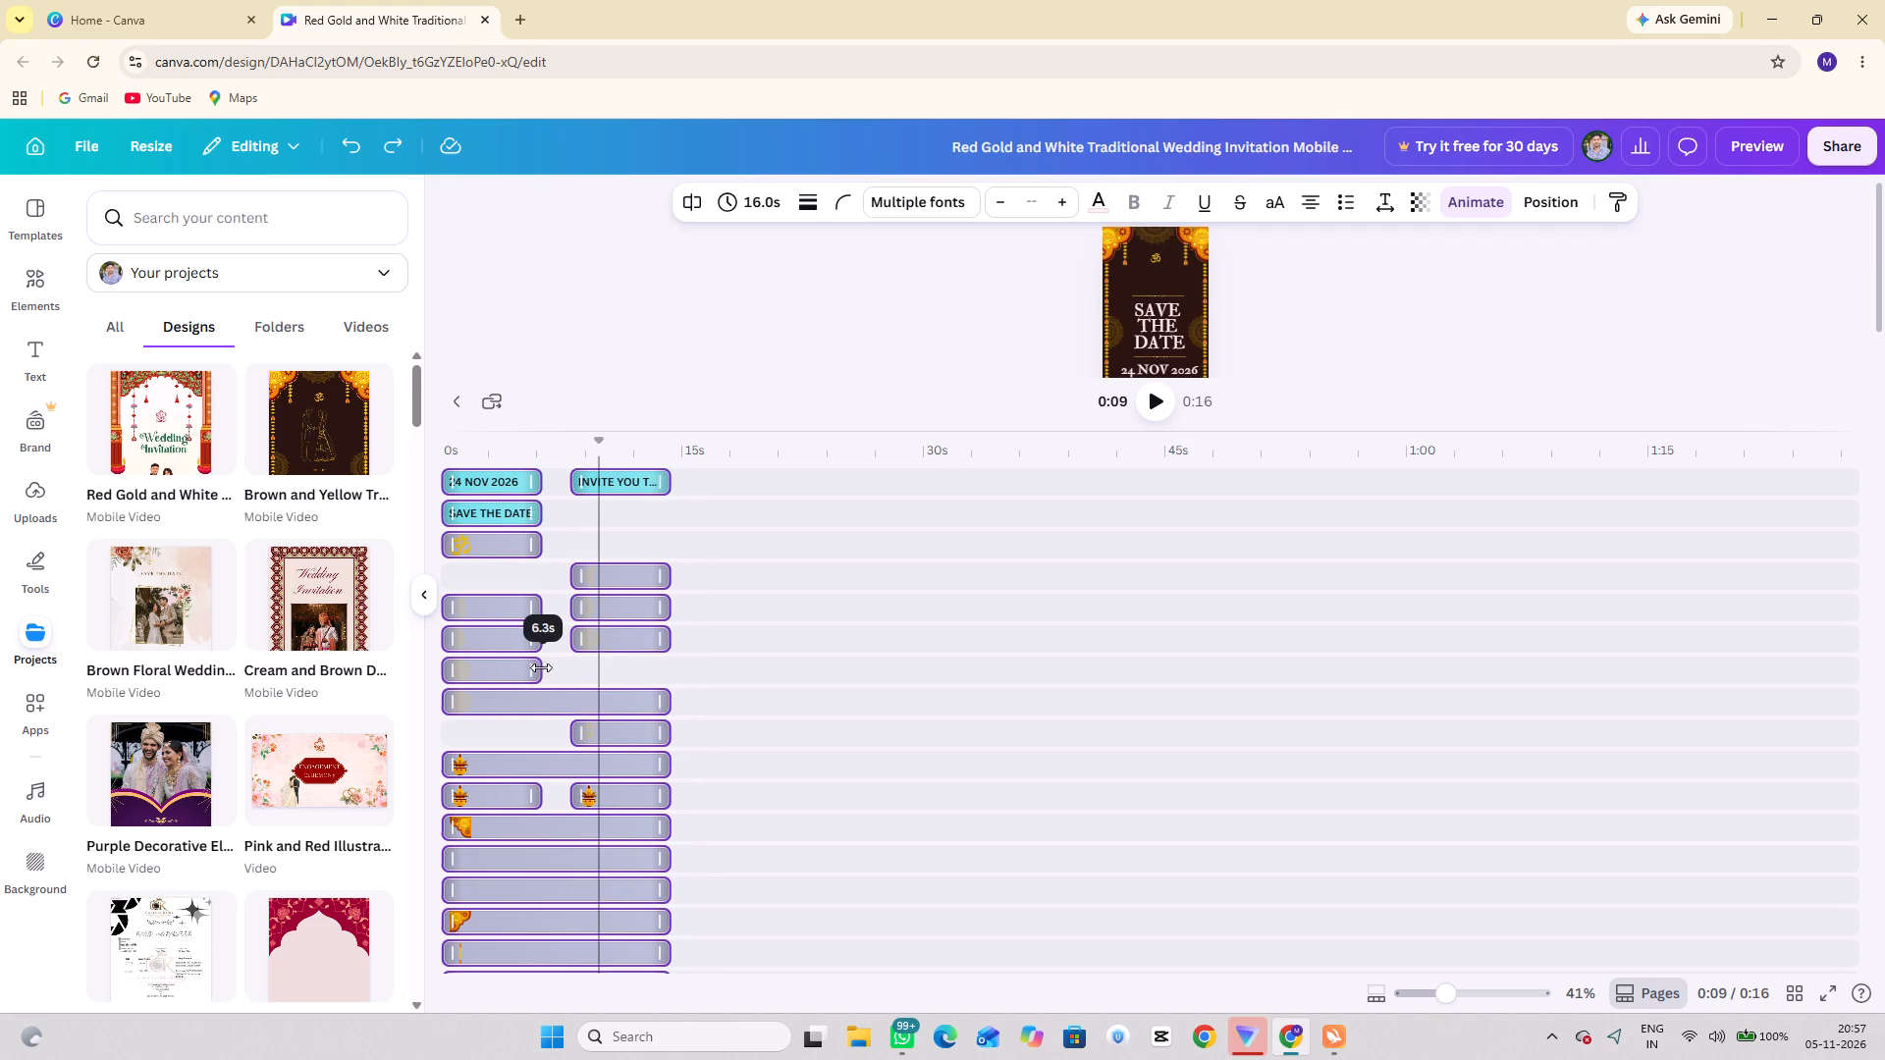
left_click_drag(541, 667, 539, 665)
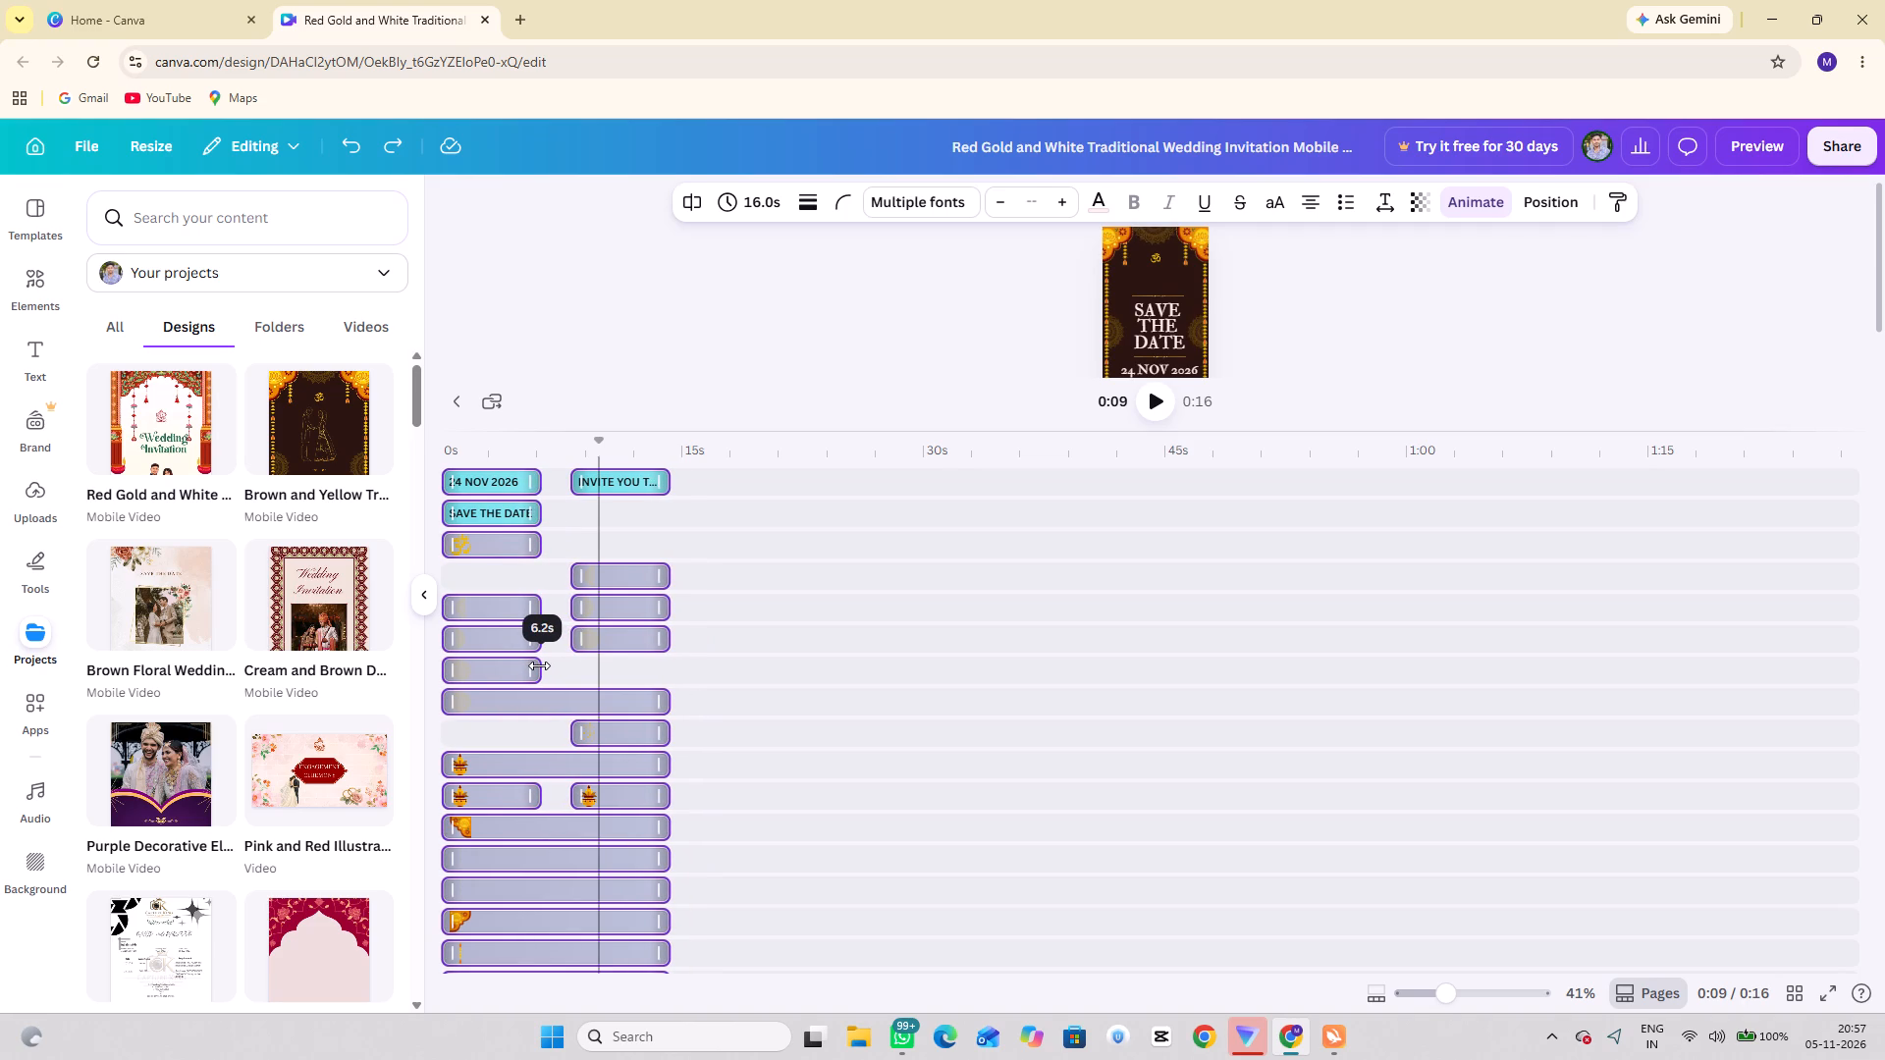
left_click_drag(539, 665, 537, 662)
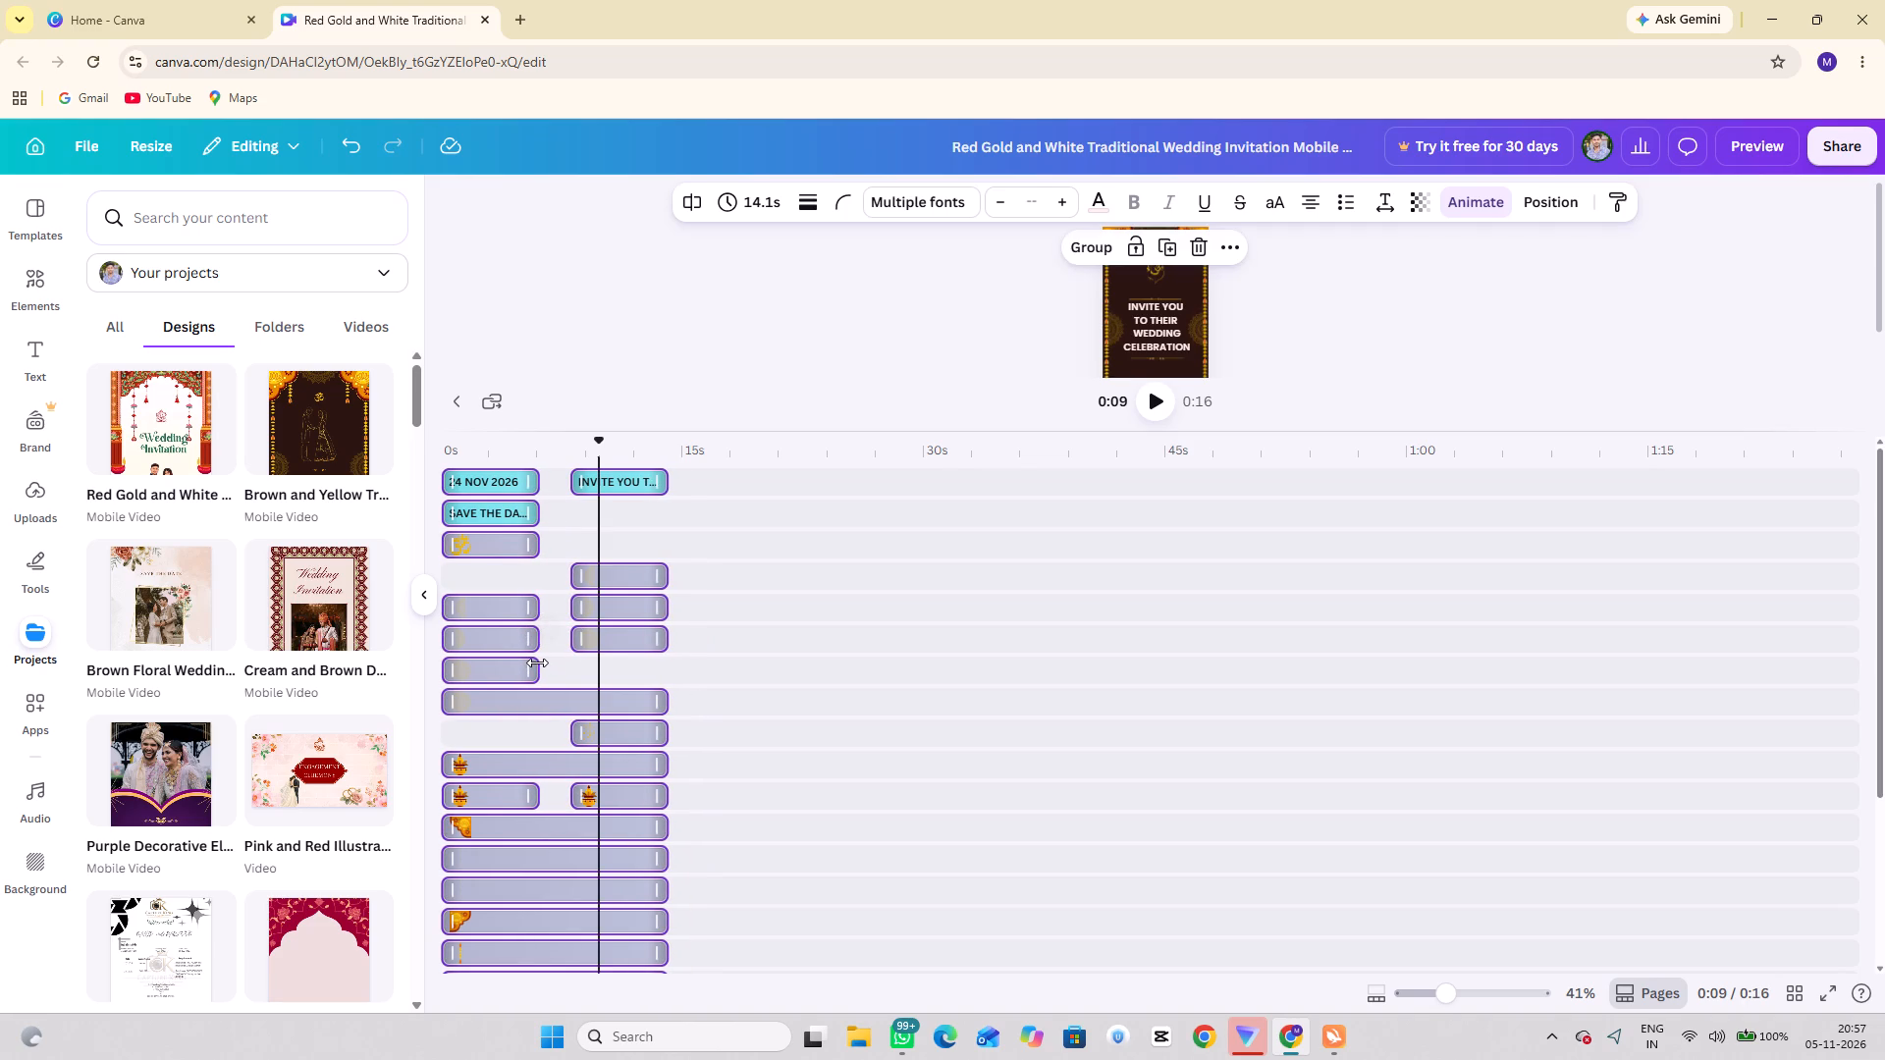
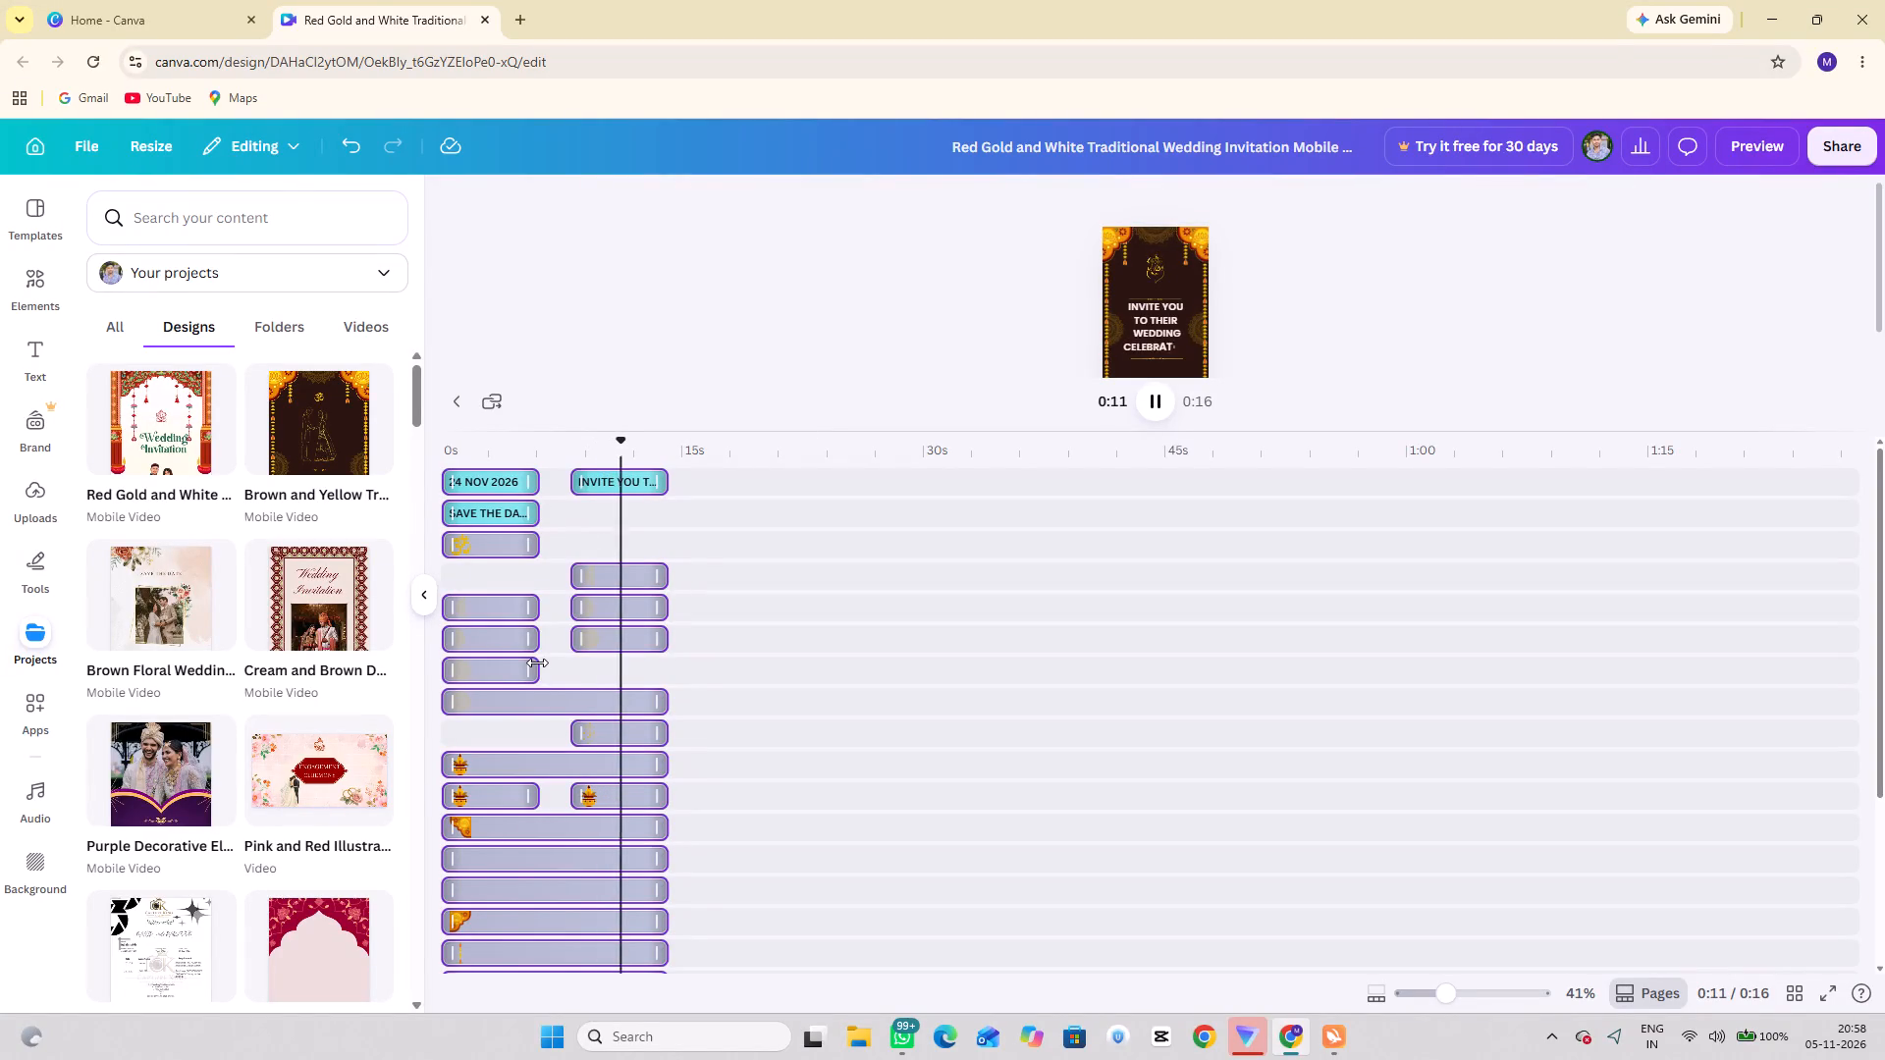
Undo the last trim of the overlay elements on the save-the-date page and pause the playback.
key("ctrl+z")
key("space")
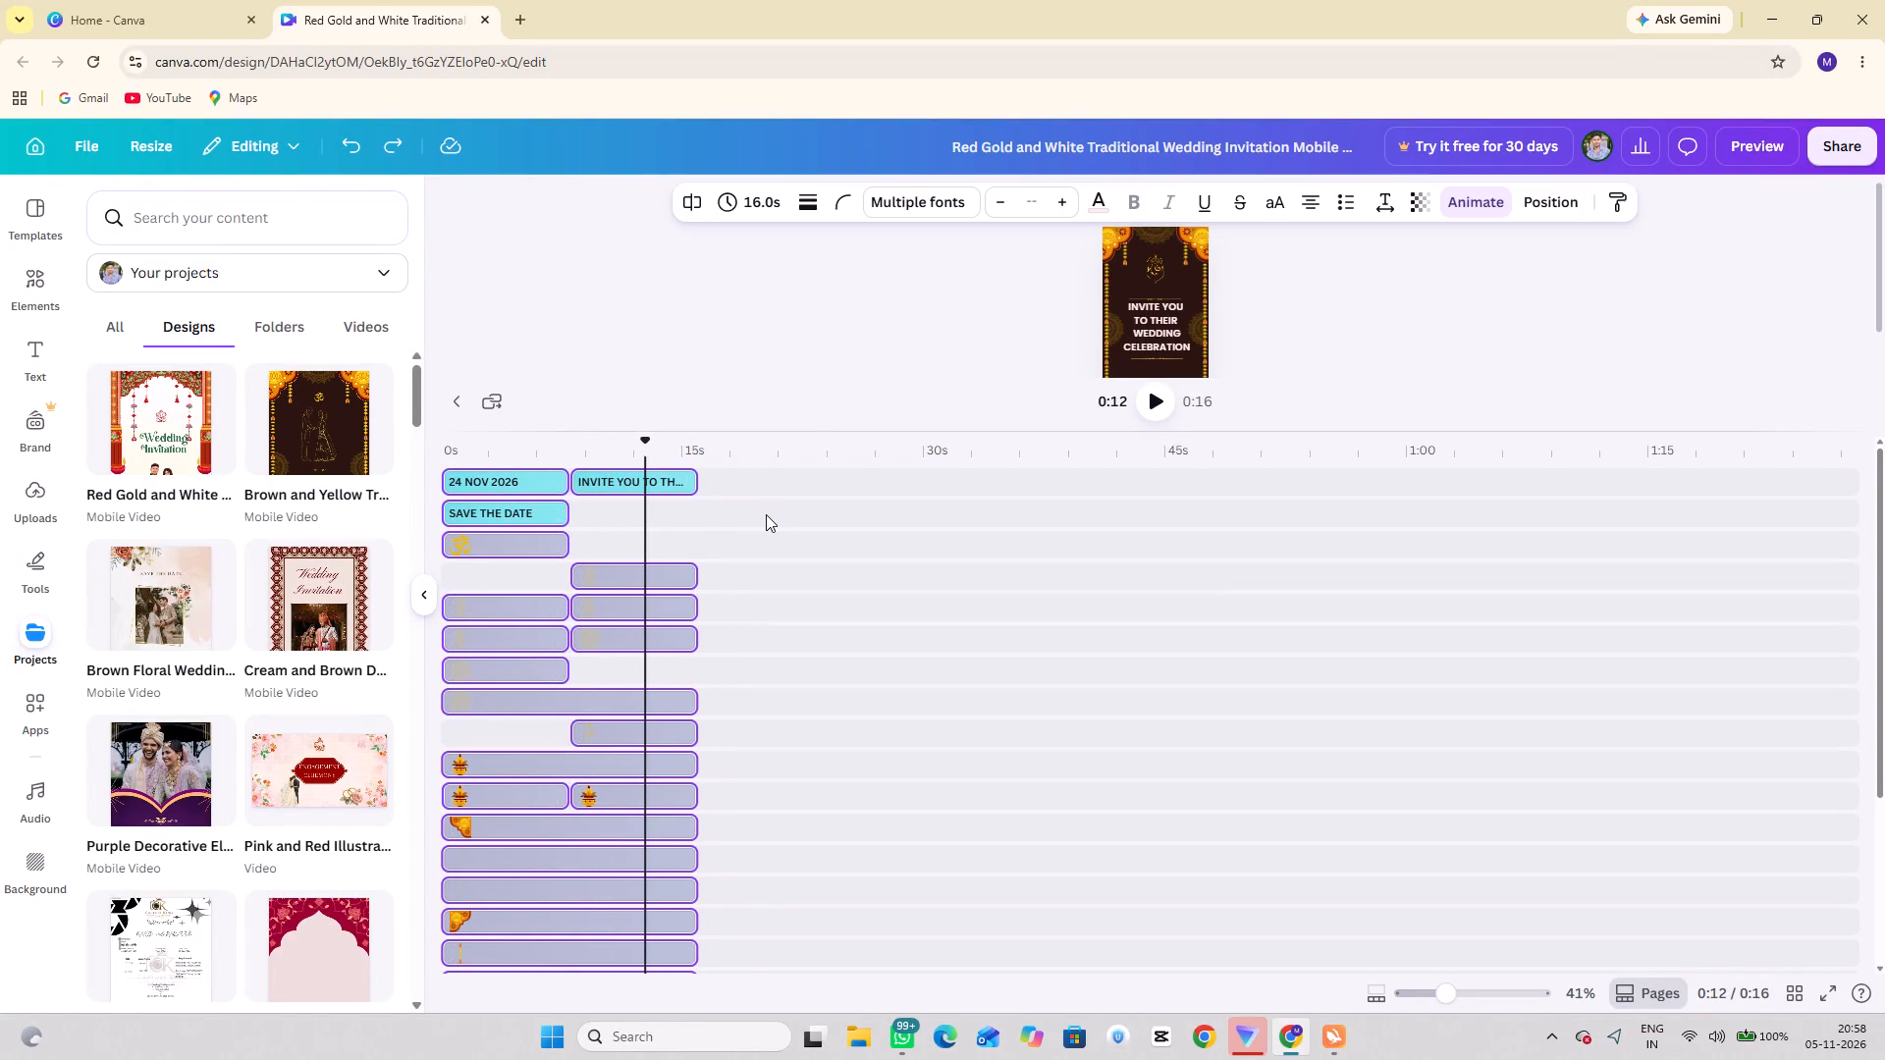
Review the save-the-date page's element tracks against its background clips, play the rest of the page, and return to the page overview.
scroll(645, 566, "up", 3)
scroll(645, 566, "down", 4)
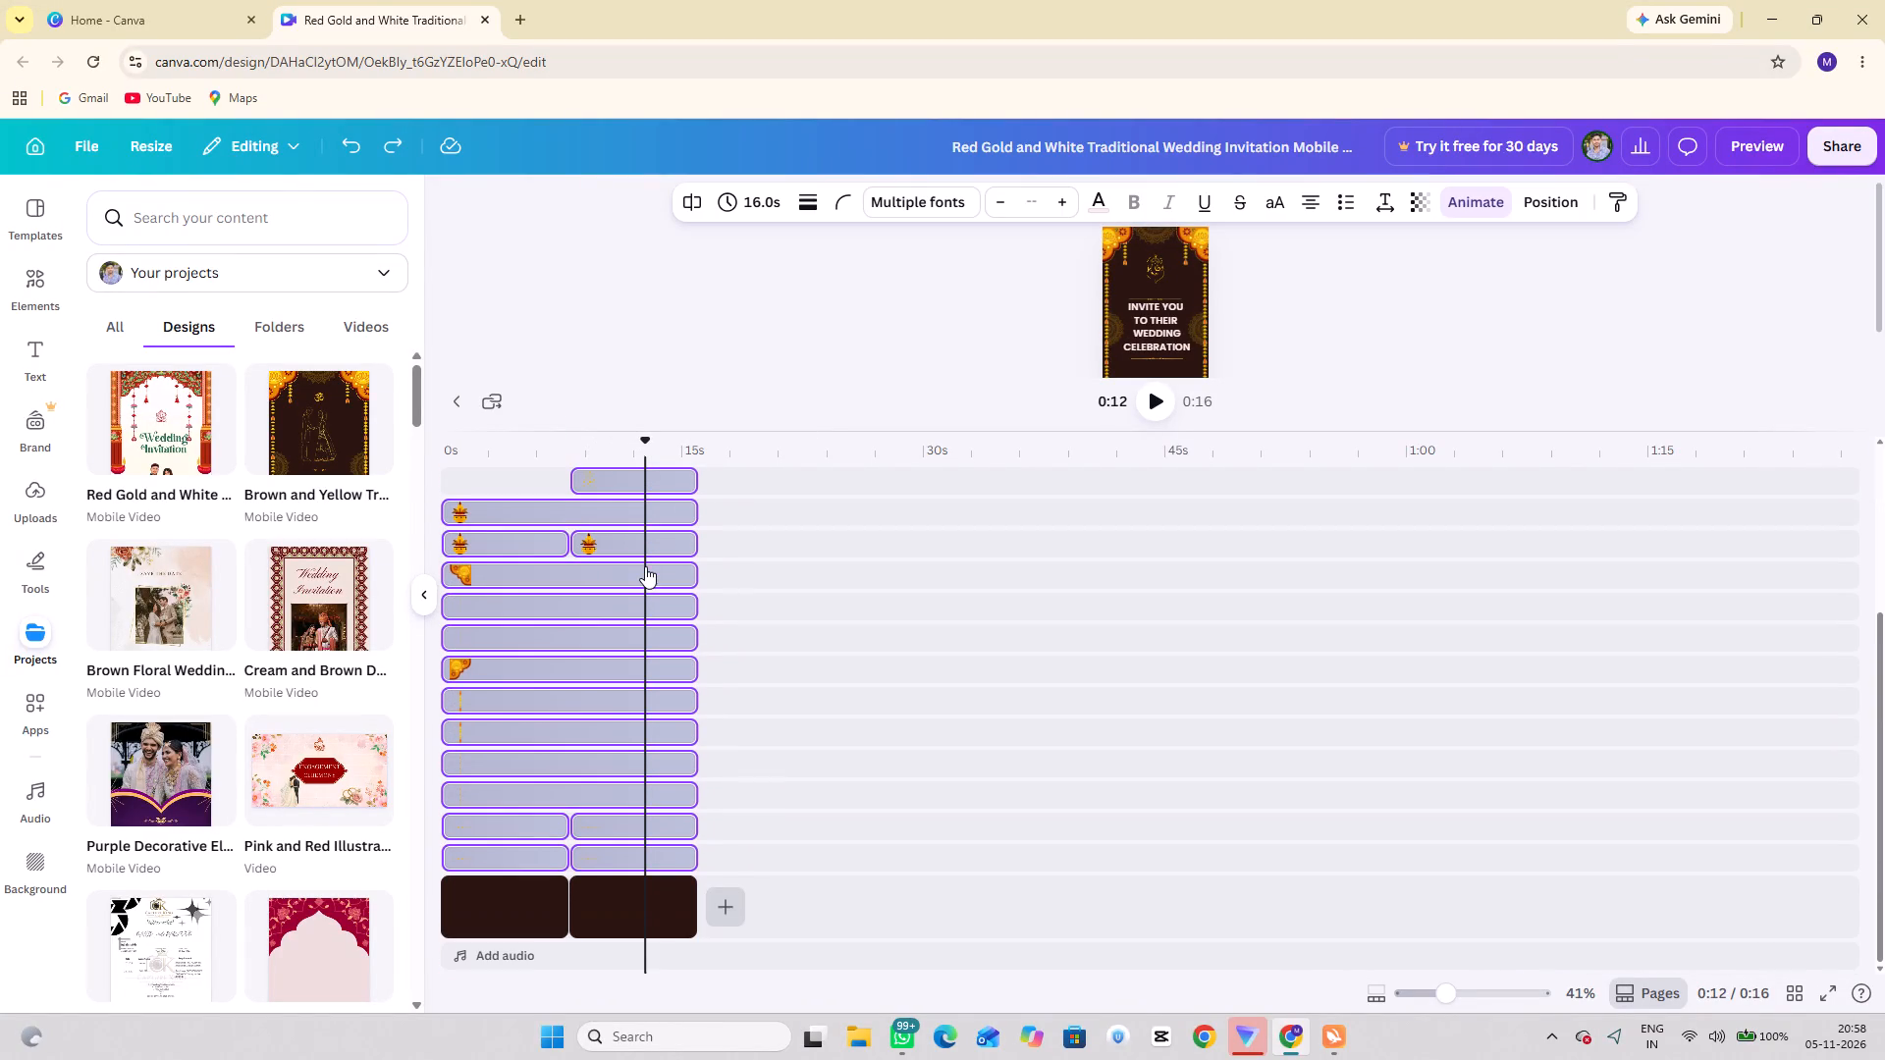
scroll(645, 566, "down", 3)
scroll(645, 566, "up", 4)
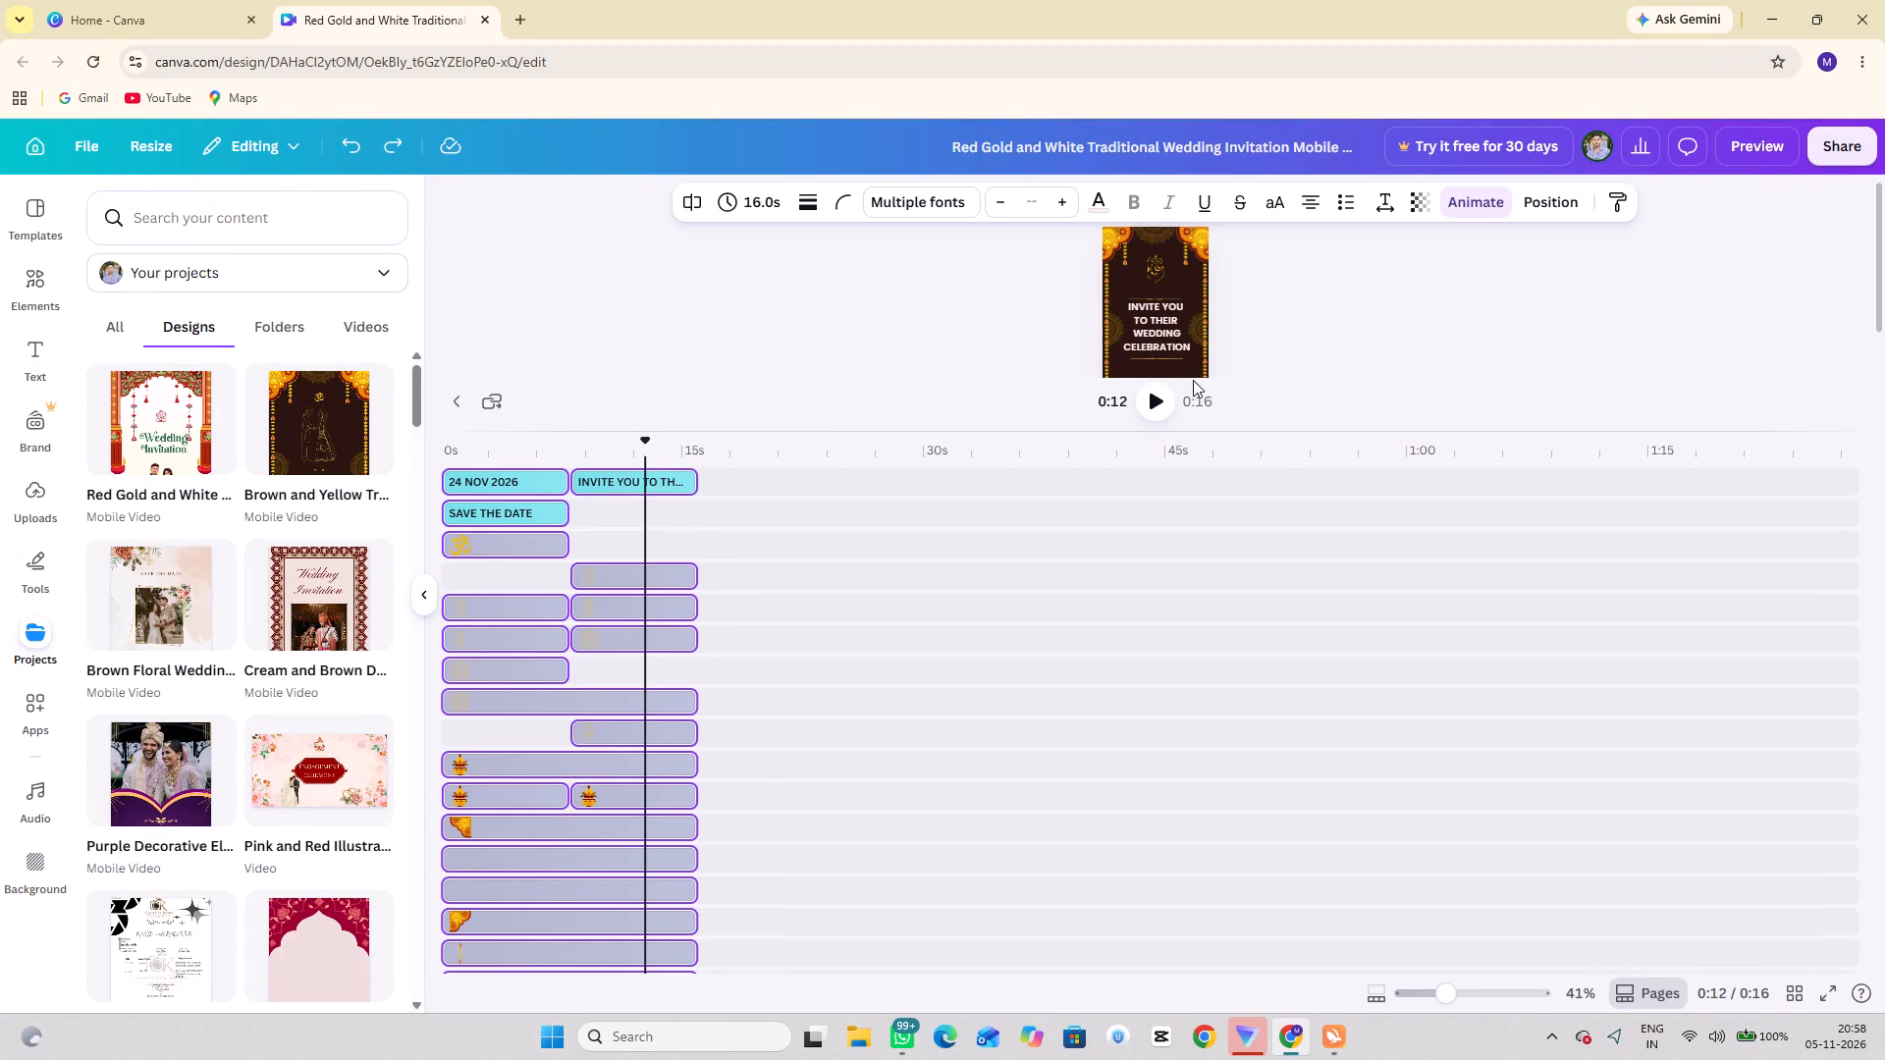
left_click(1169, 403)
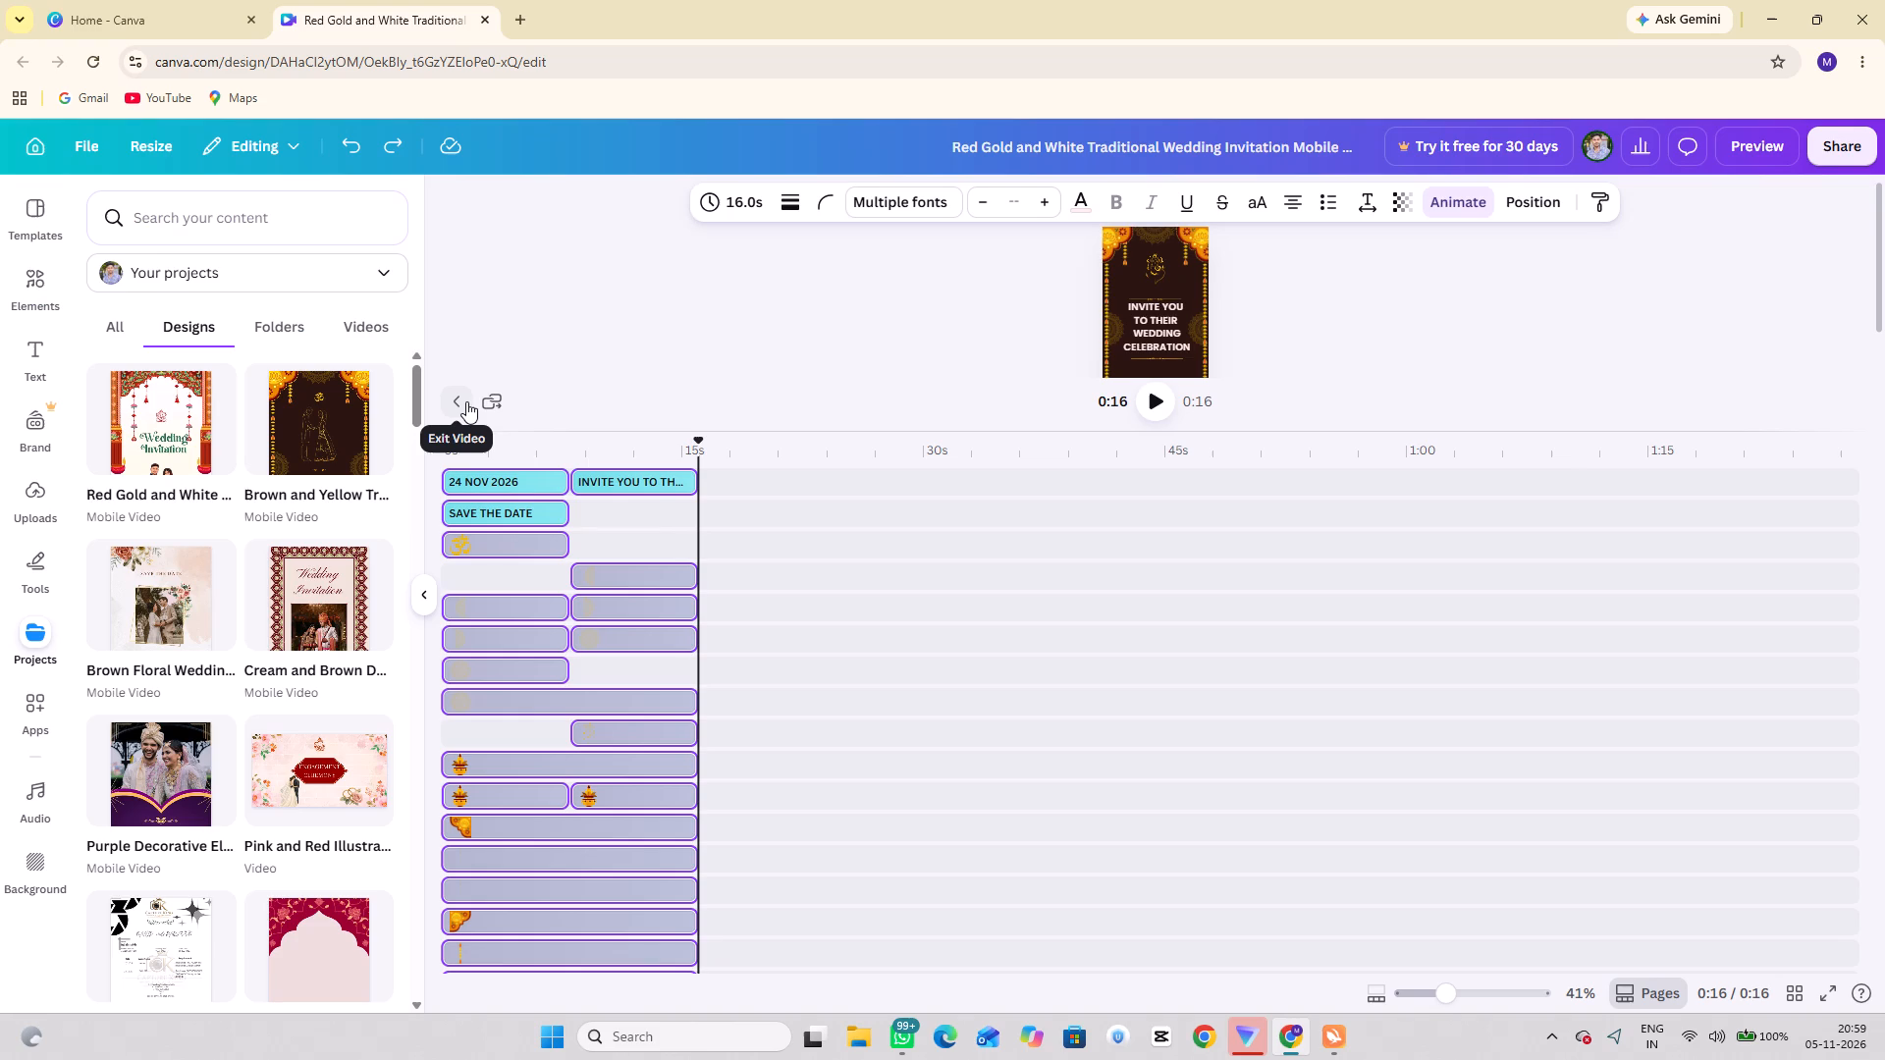
left_click(466, 401)
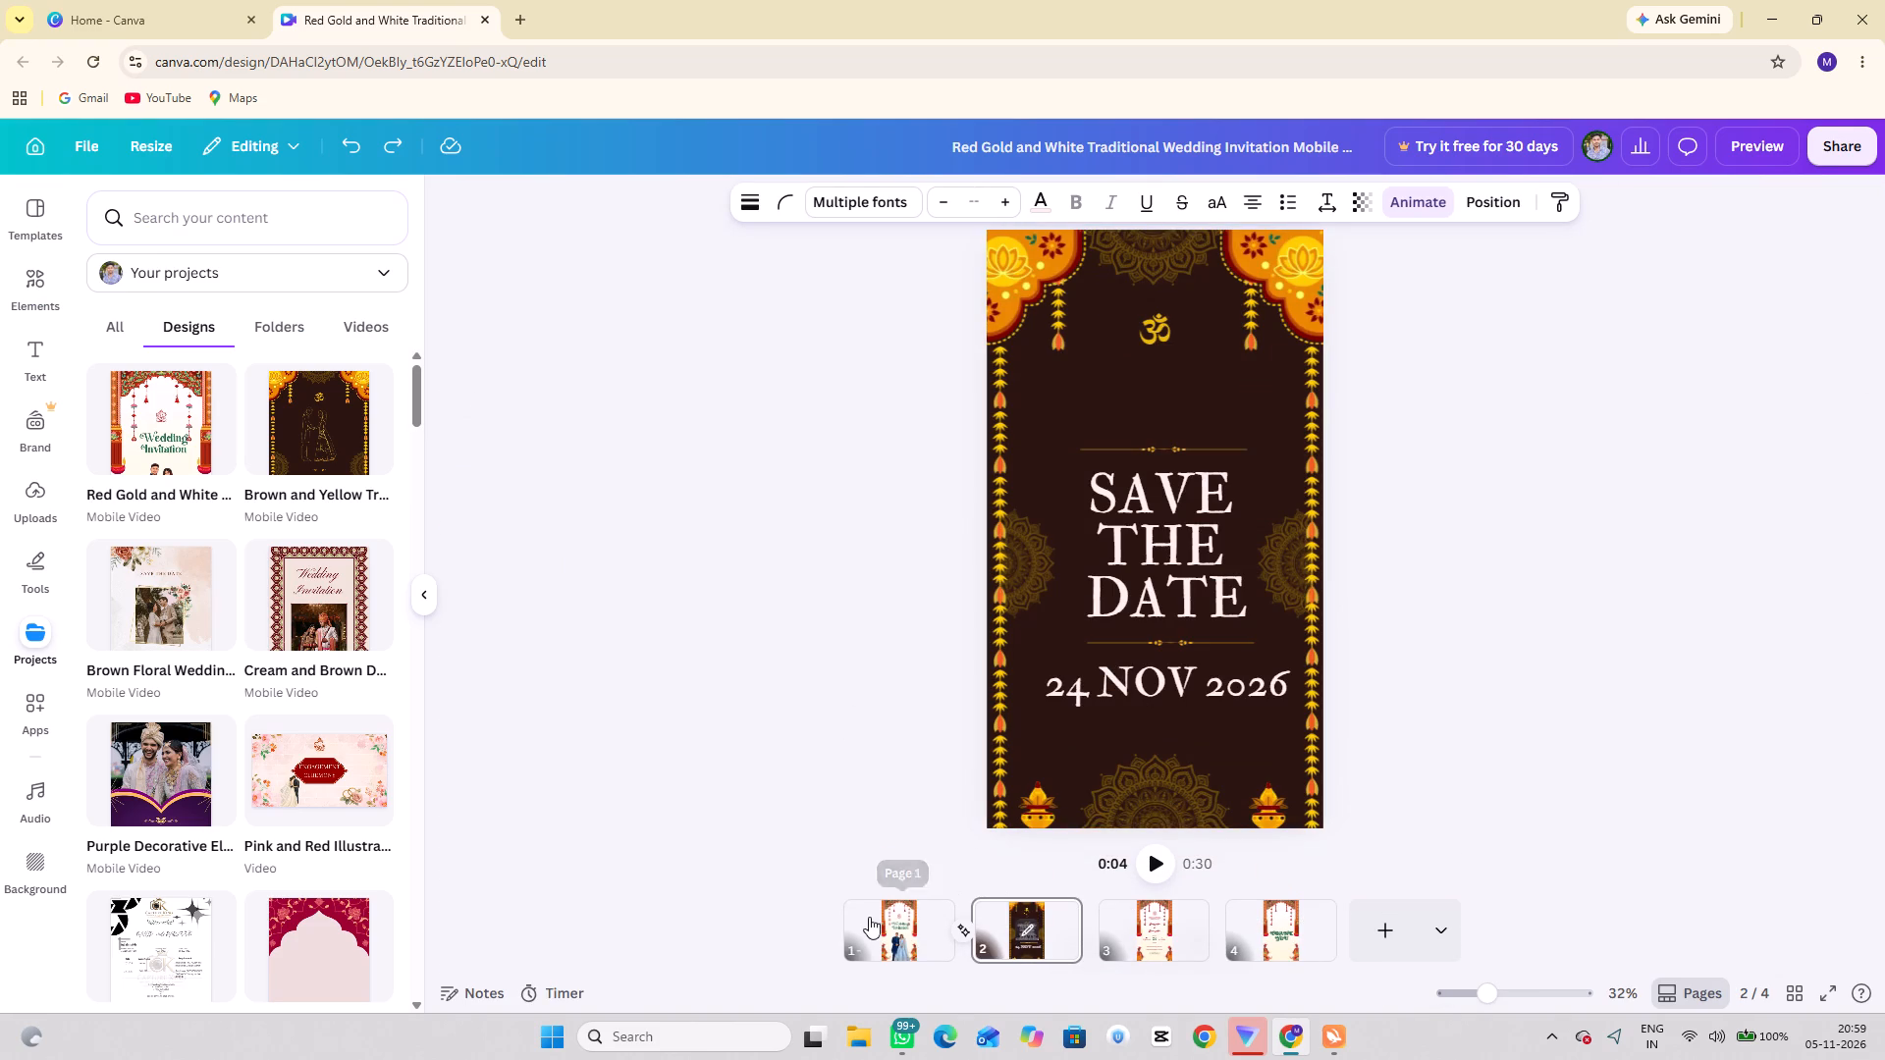
Play the whole invitation video from page 1 through to the thank-you page.
left_click(869, 917)
left_click(1159, 864)
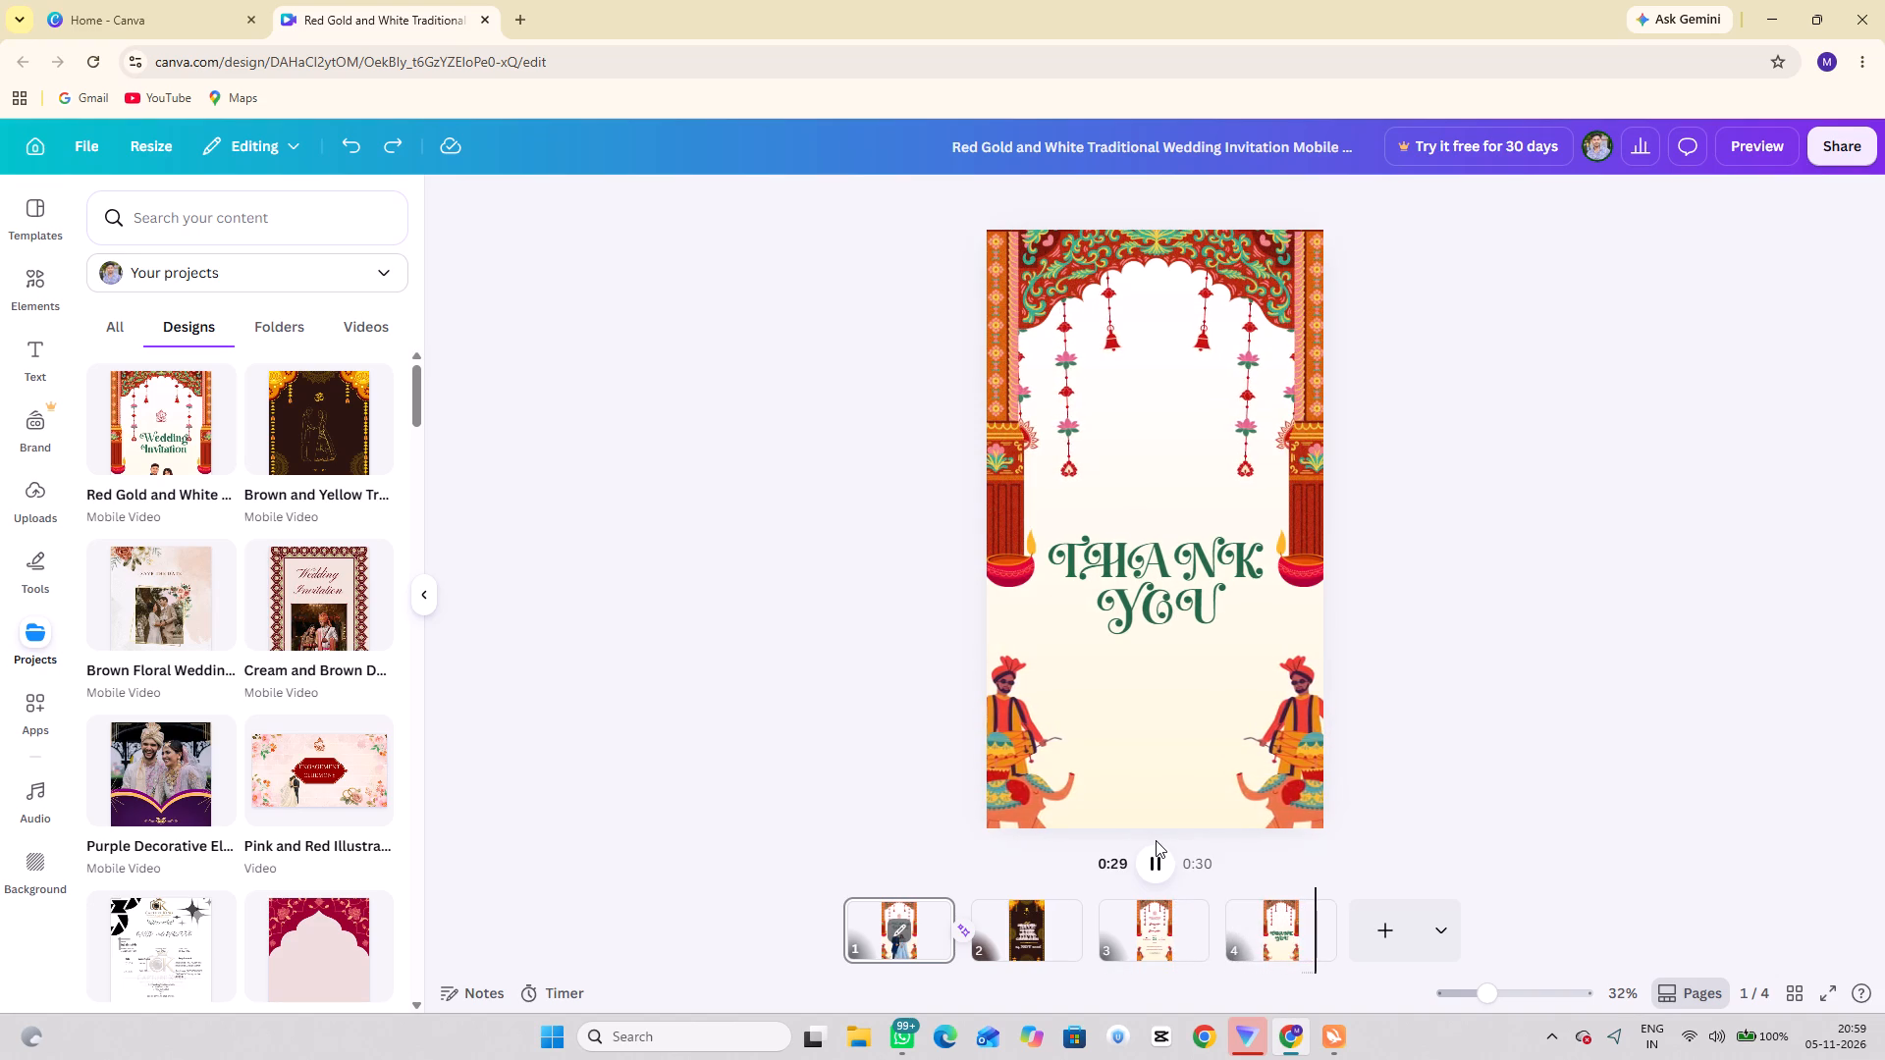
Recheck the timing of pages 2 and 3, replaying the save-the-date page and examining the wedding details page.
left_click(1151, 921)
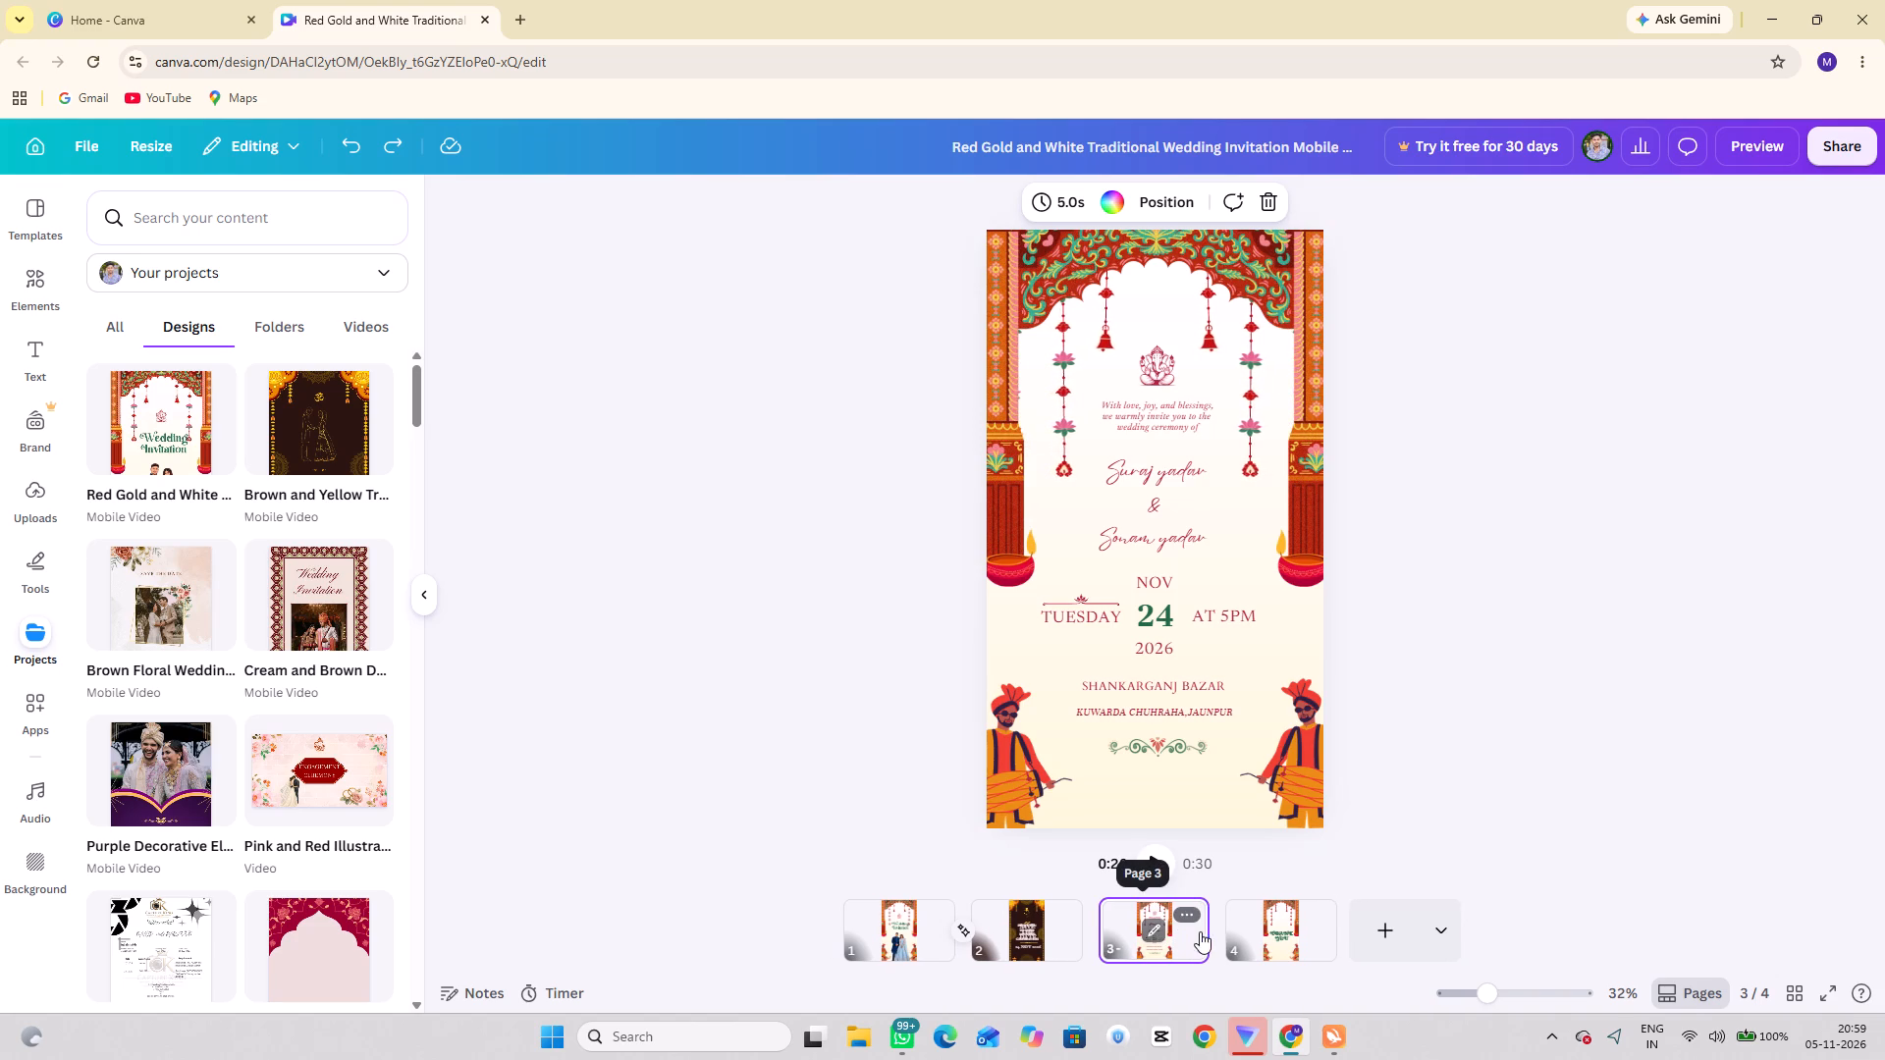
left_click(1003, 921)
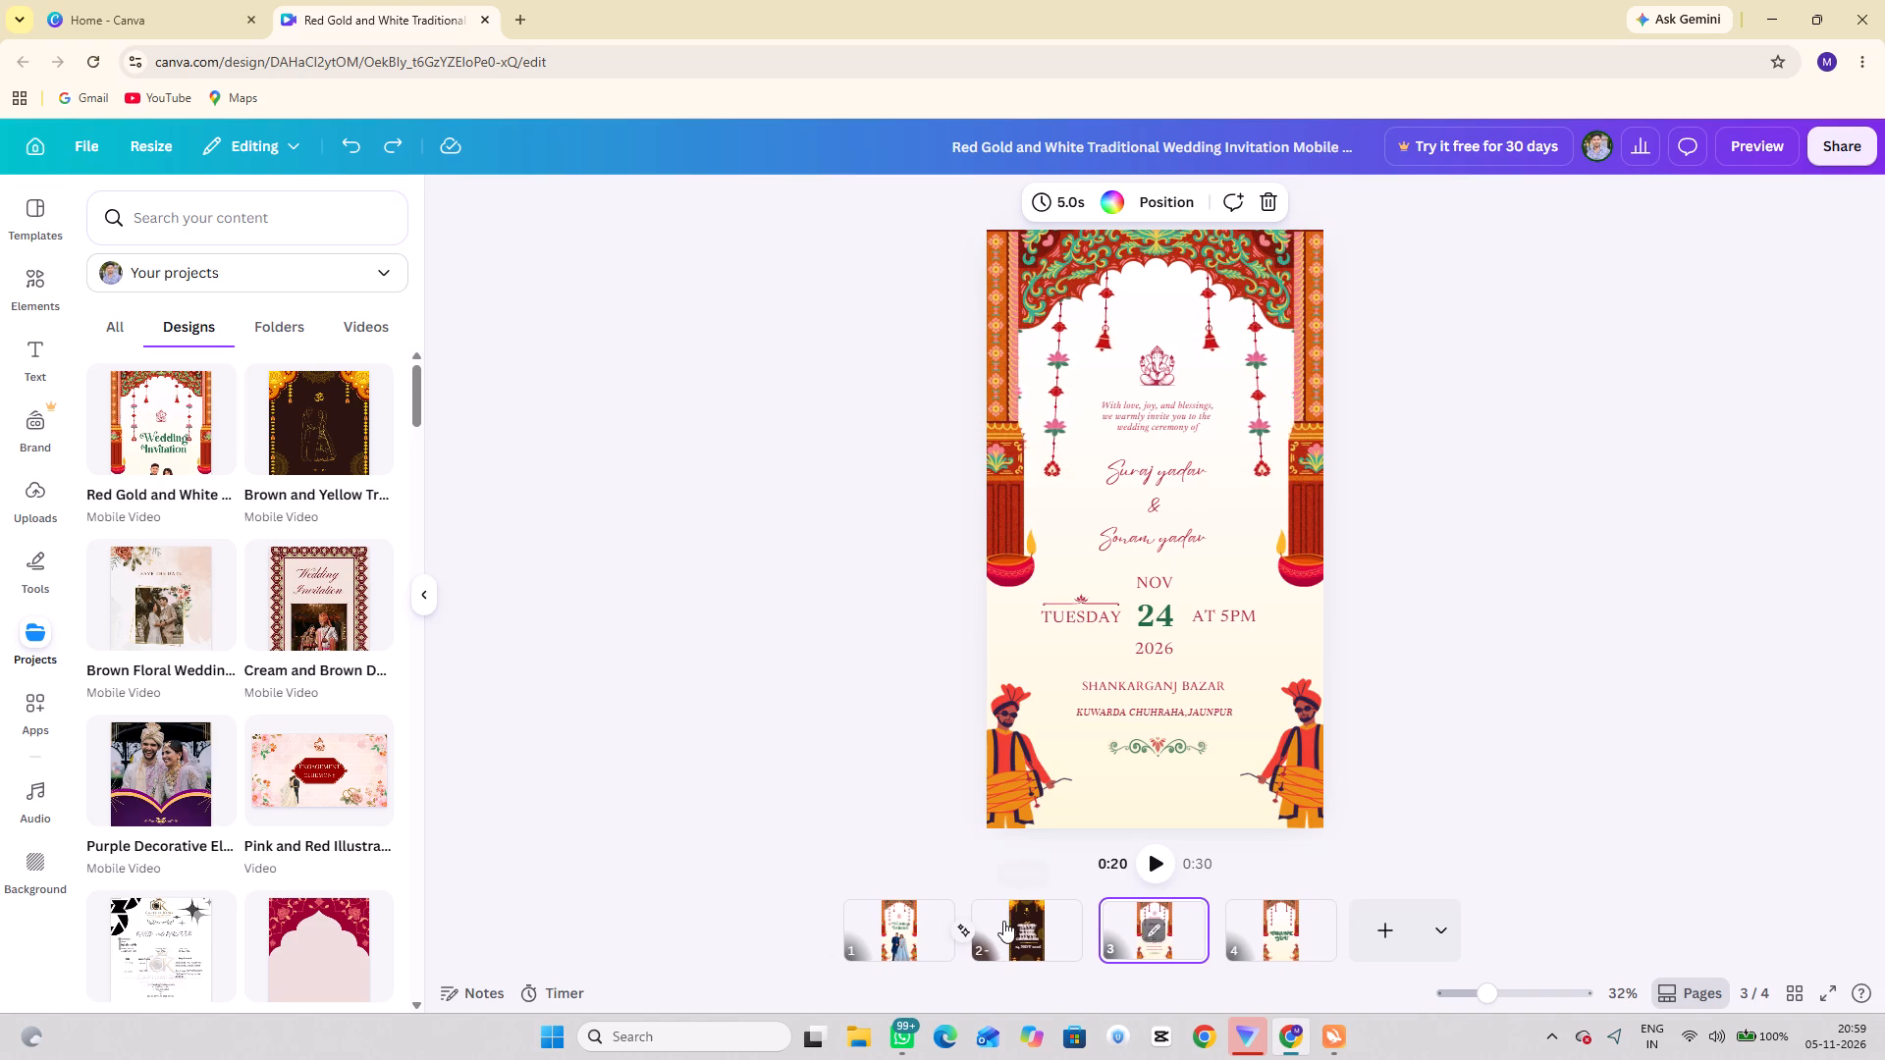
key("space")
key("space")
key("space")
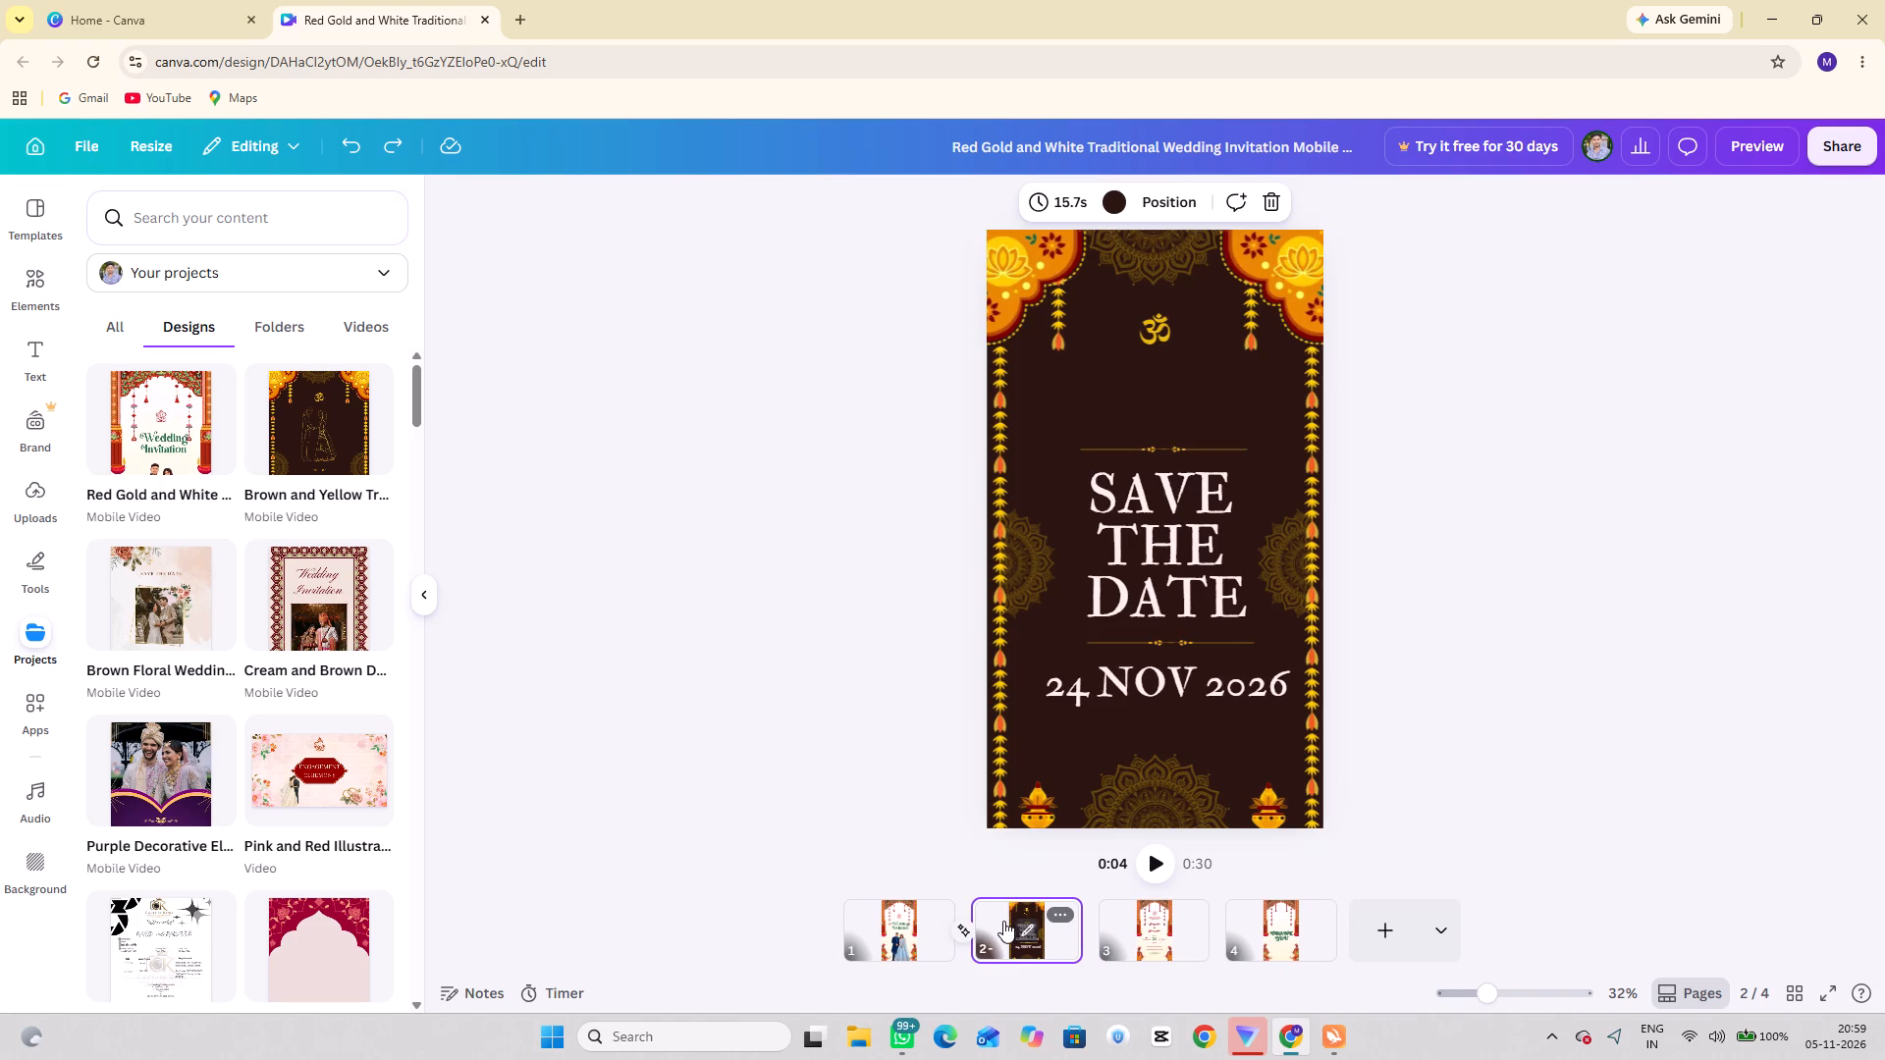
key("space")
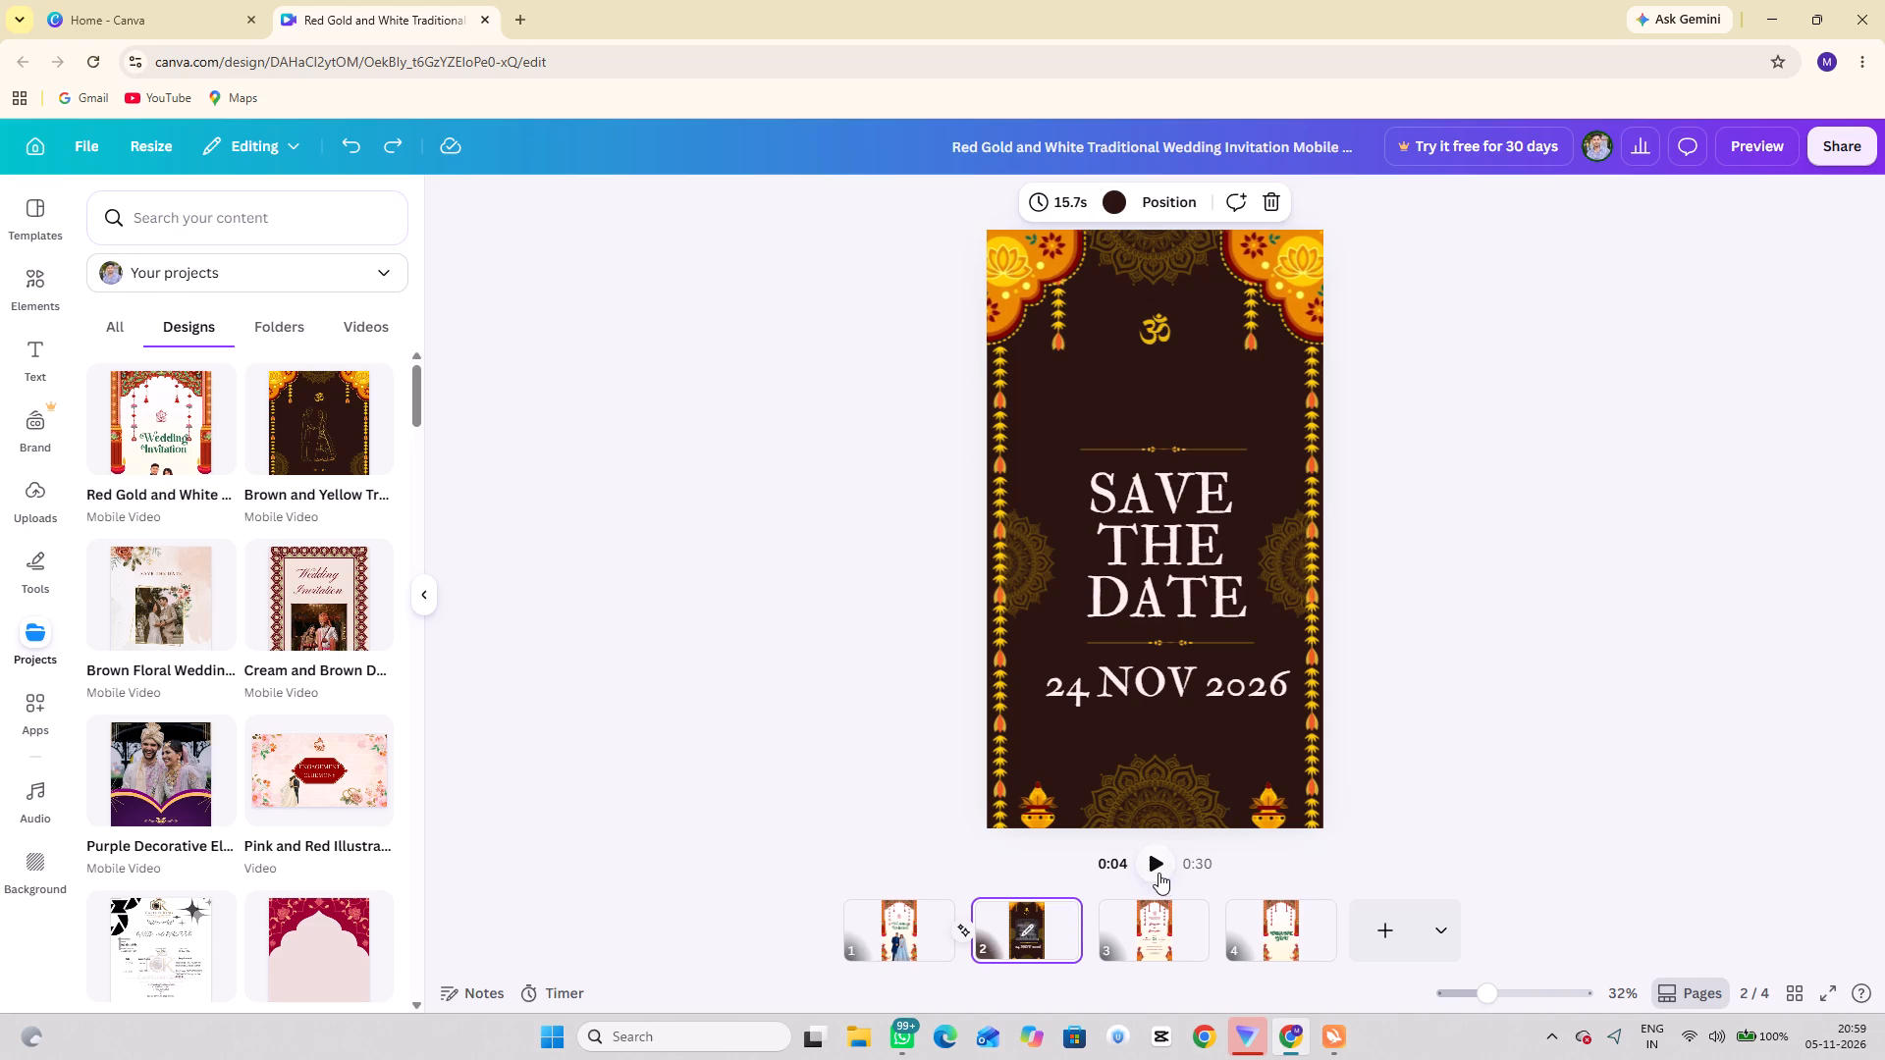
left_click(1158, 873)
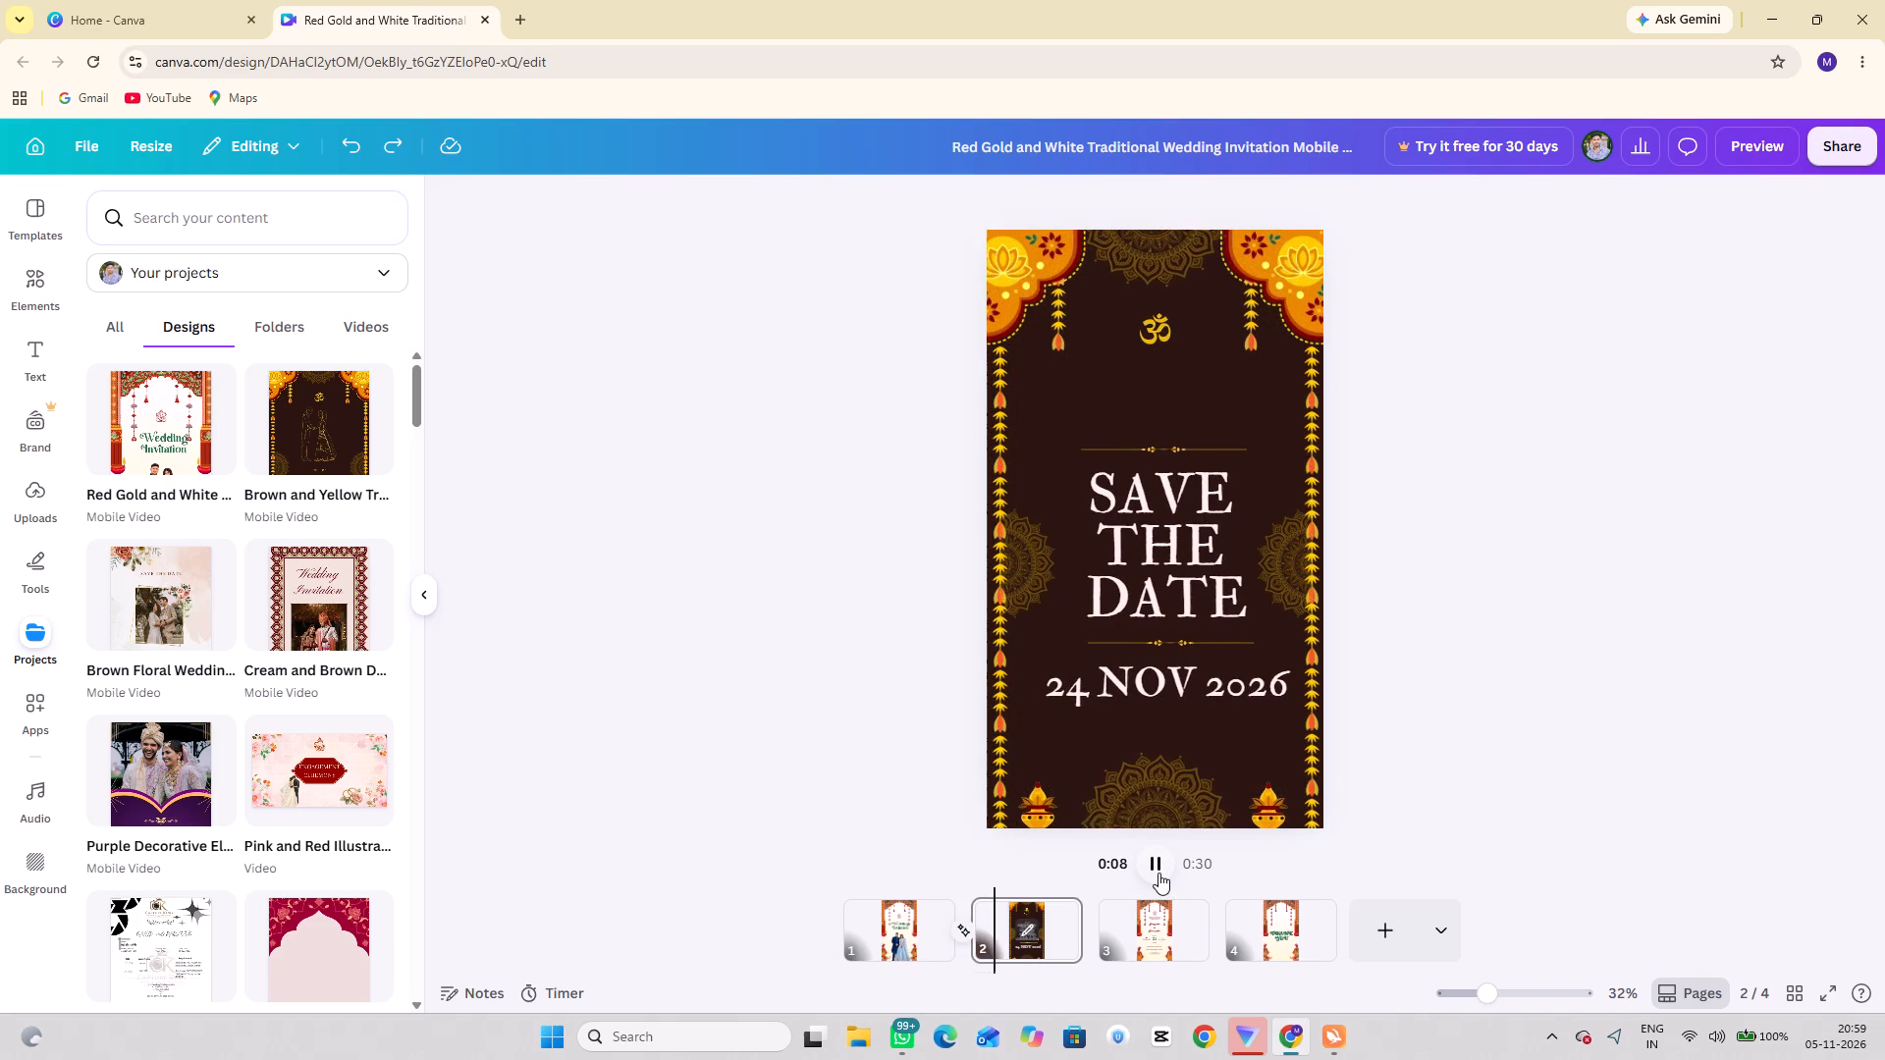
left_click(1189, 928)
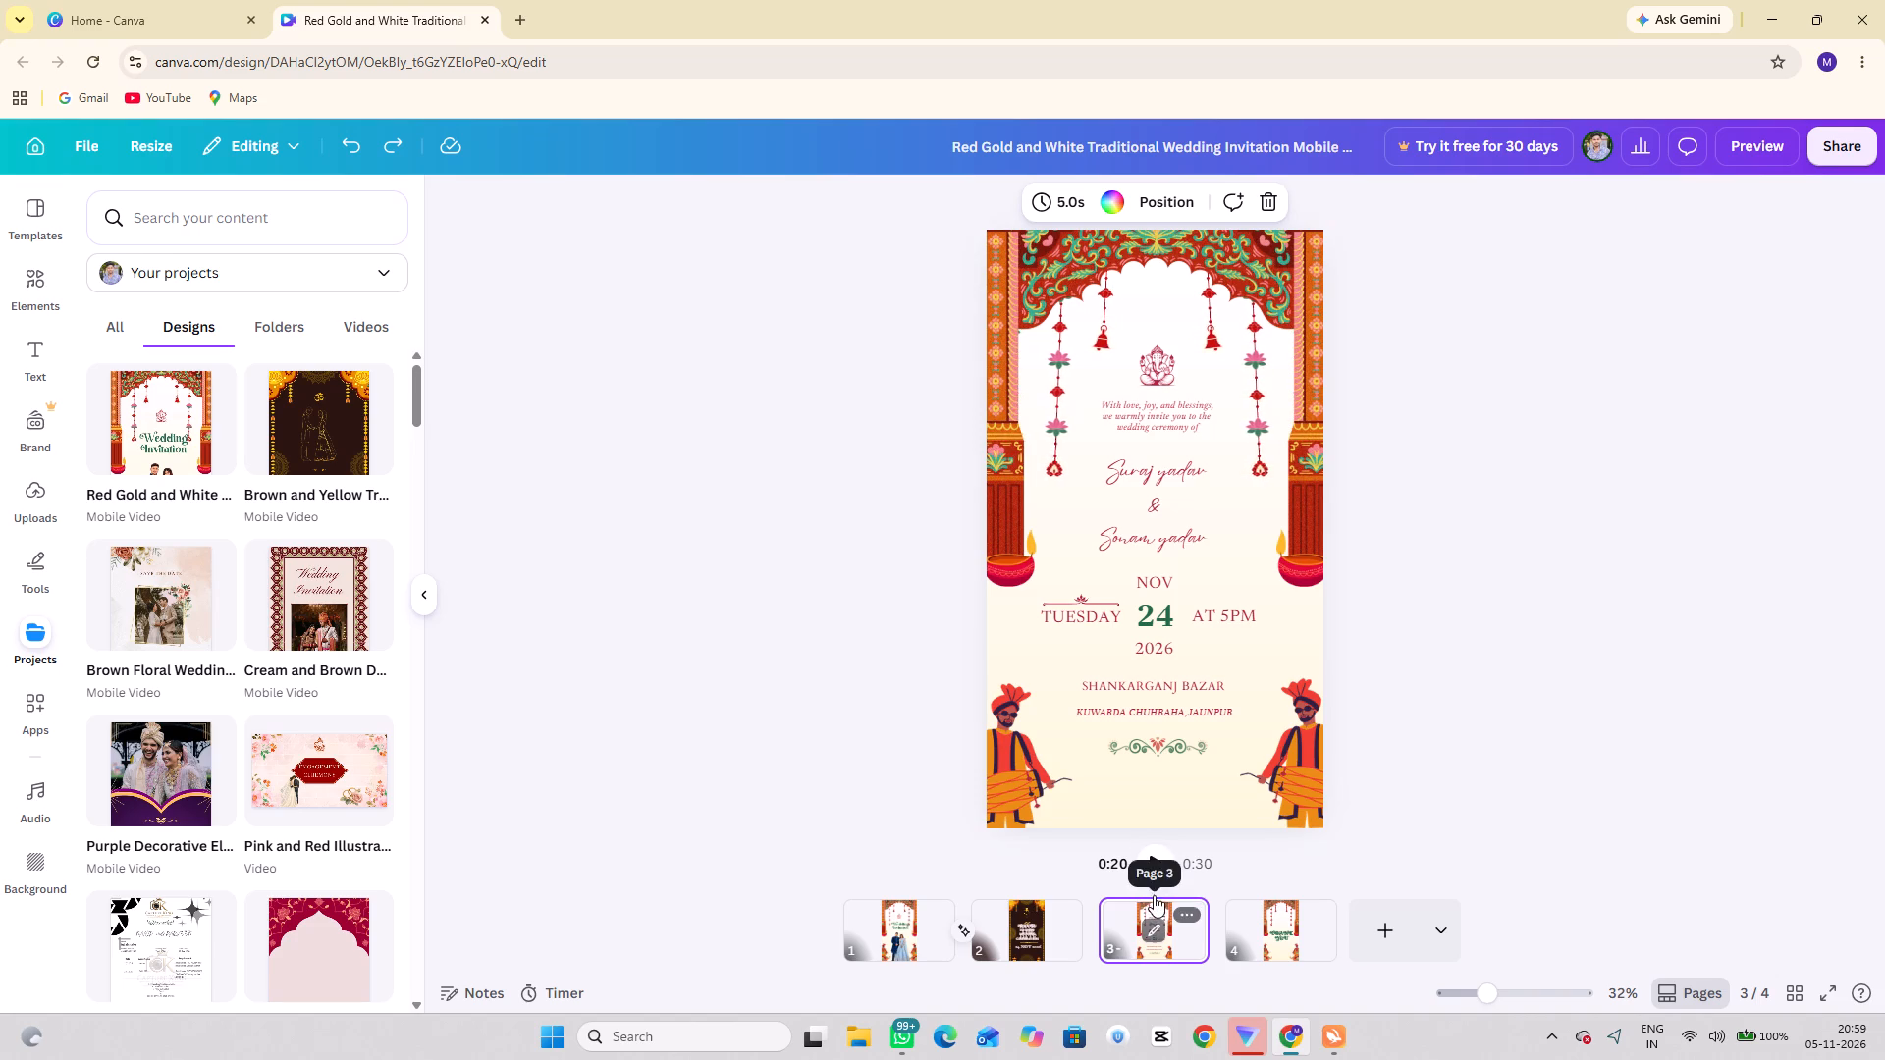
left_click(1134, 941)
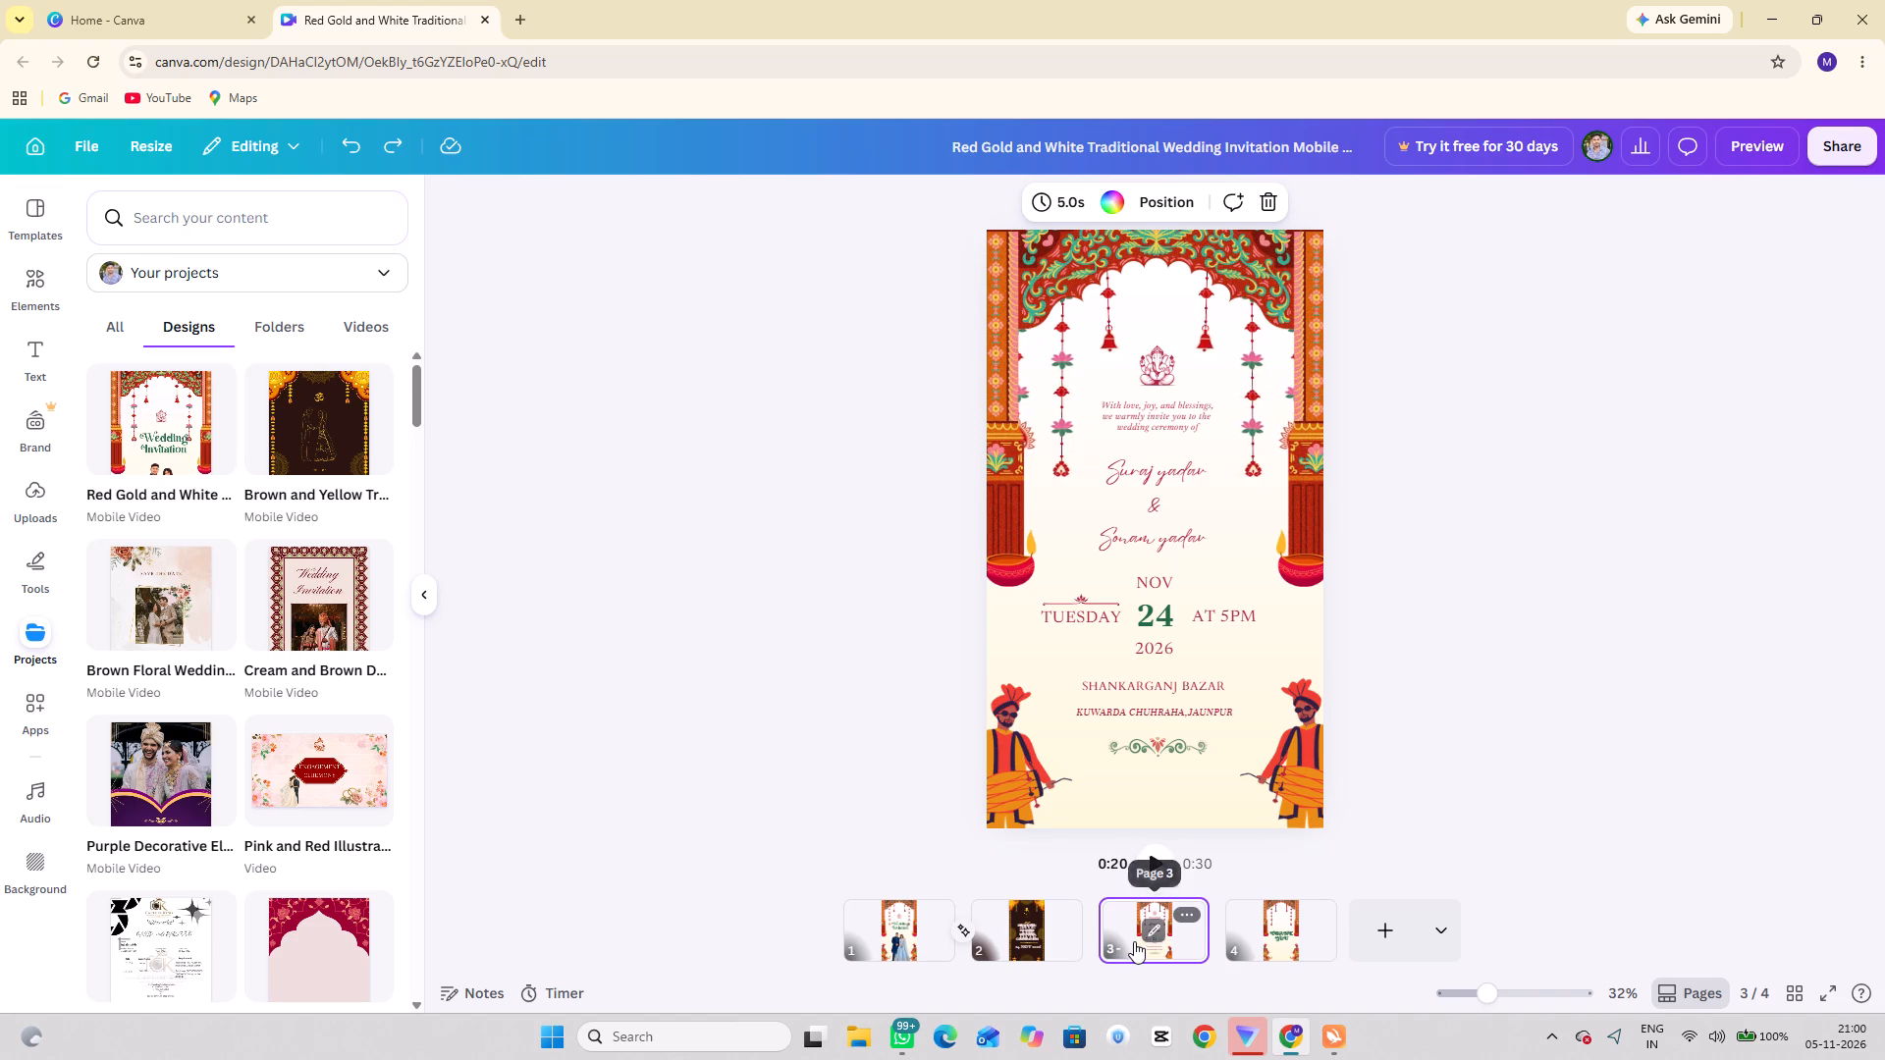
Extend all elements on page 3, the wedding details page, together to about 6 s and return to the page overview.
left_click(1153, 929)
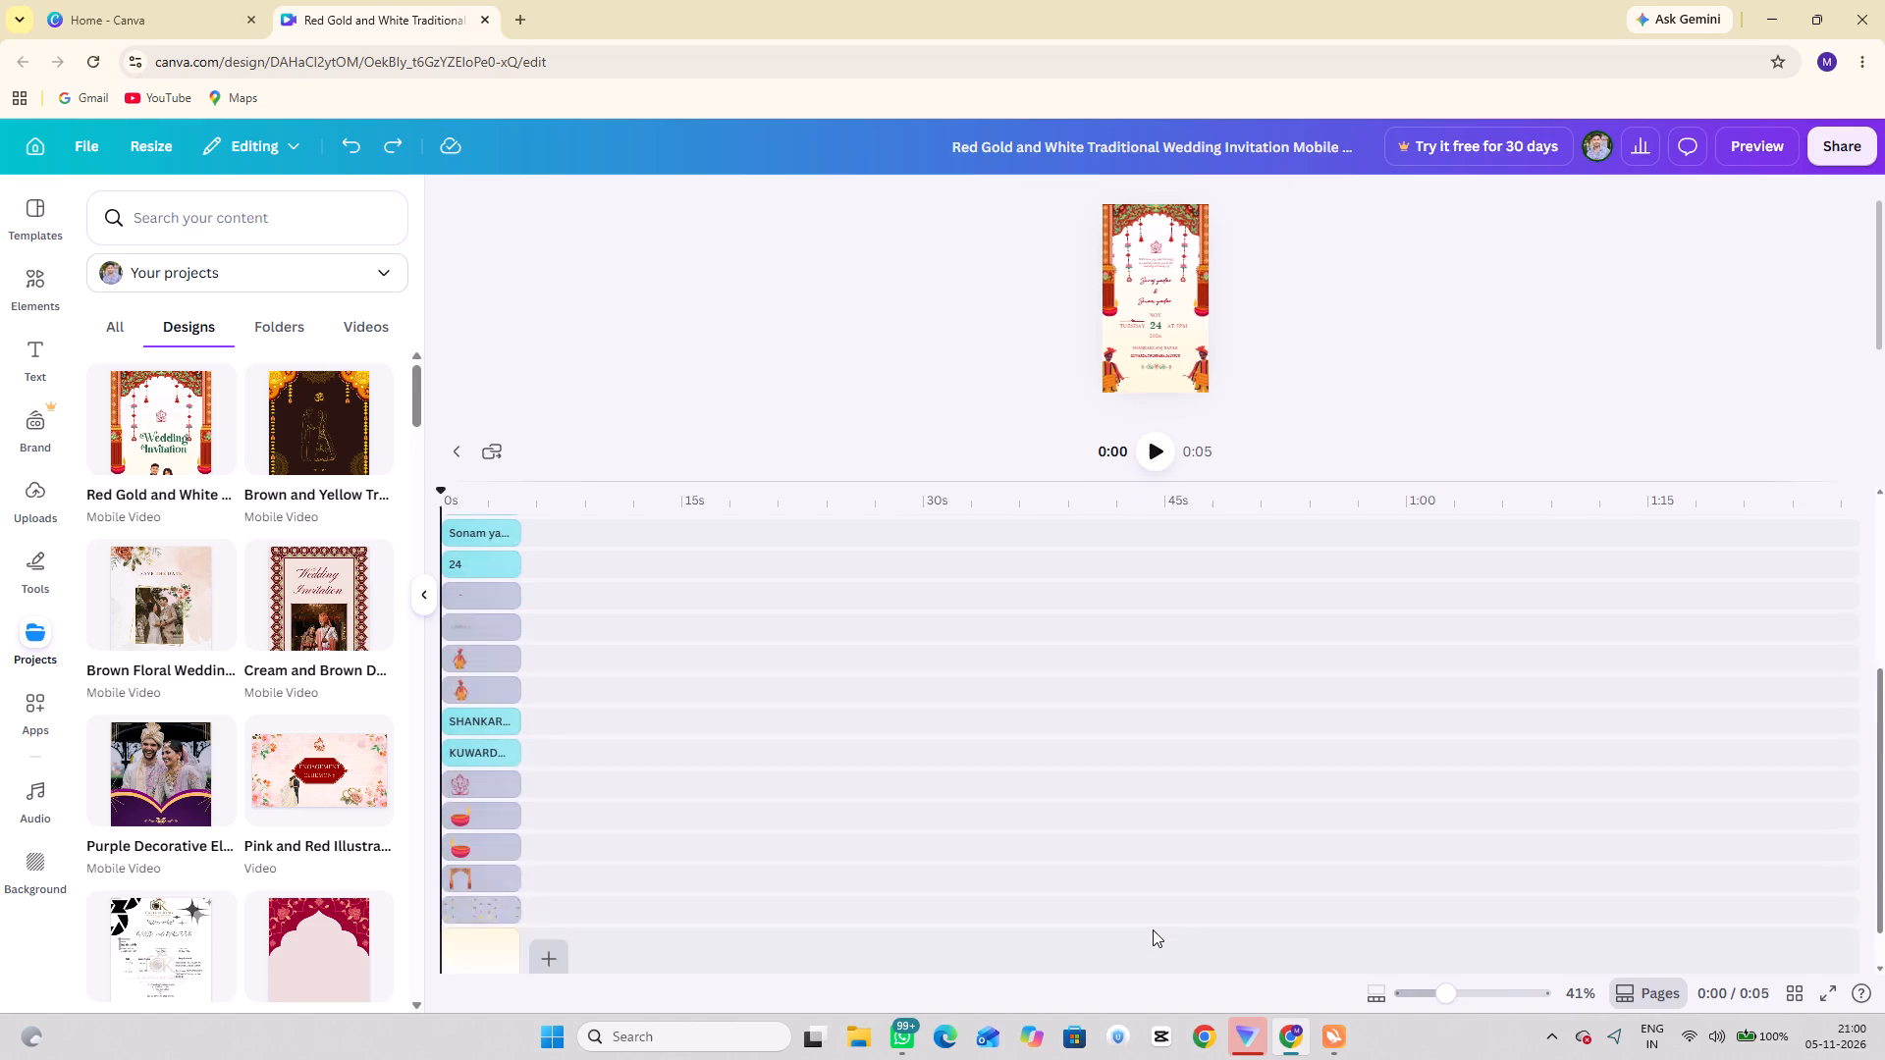
key("ctrl+a")
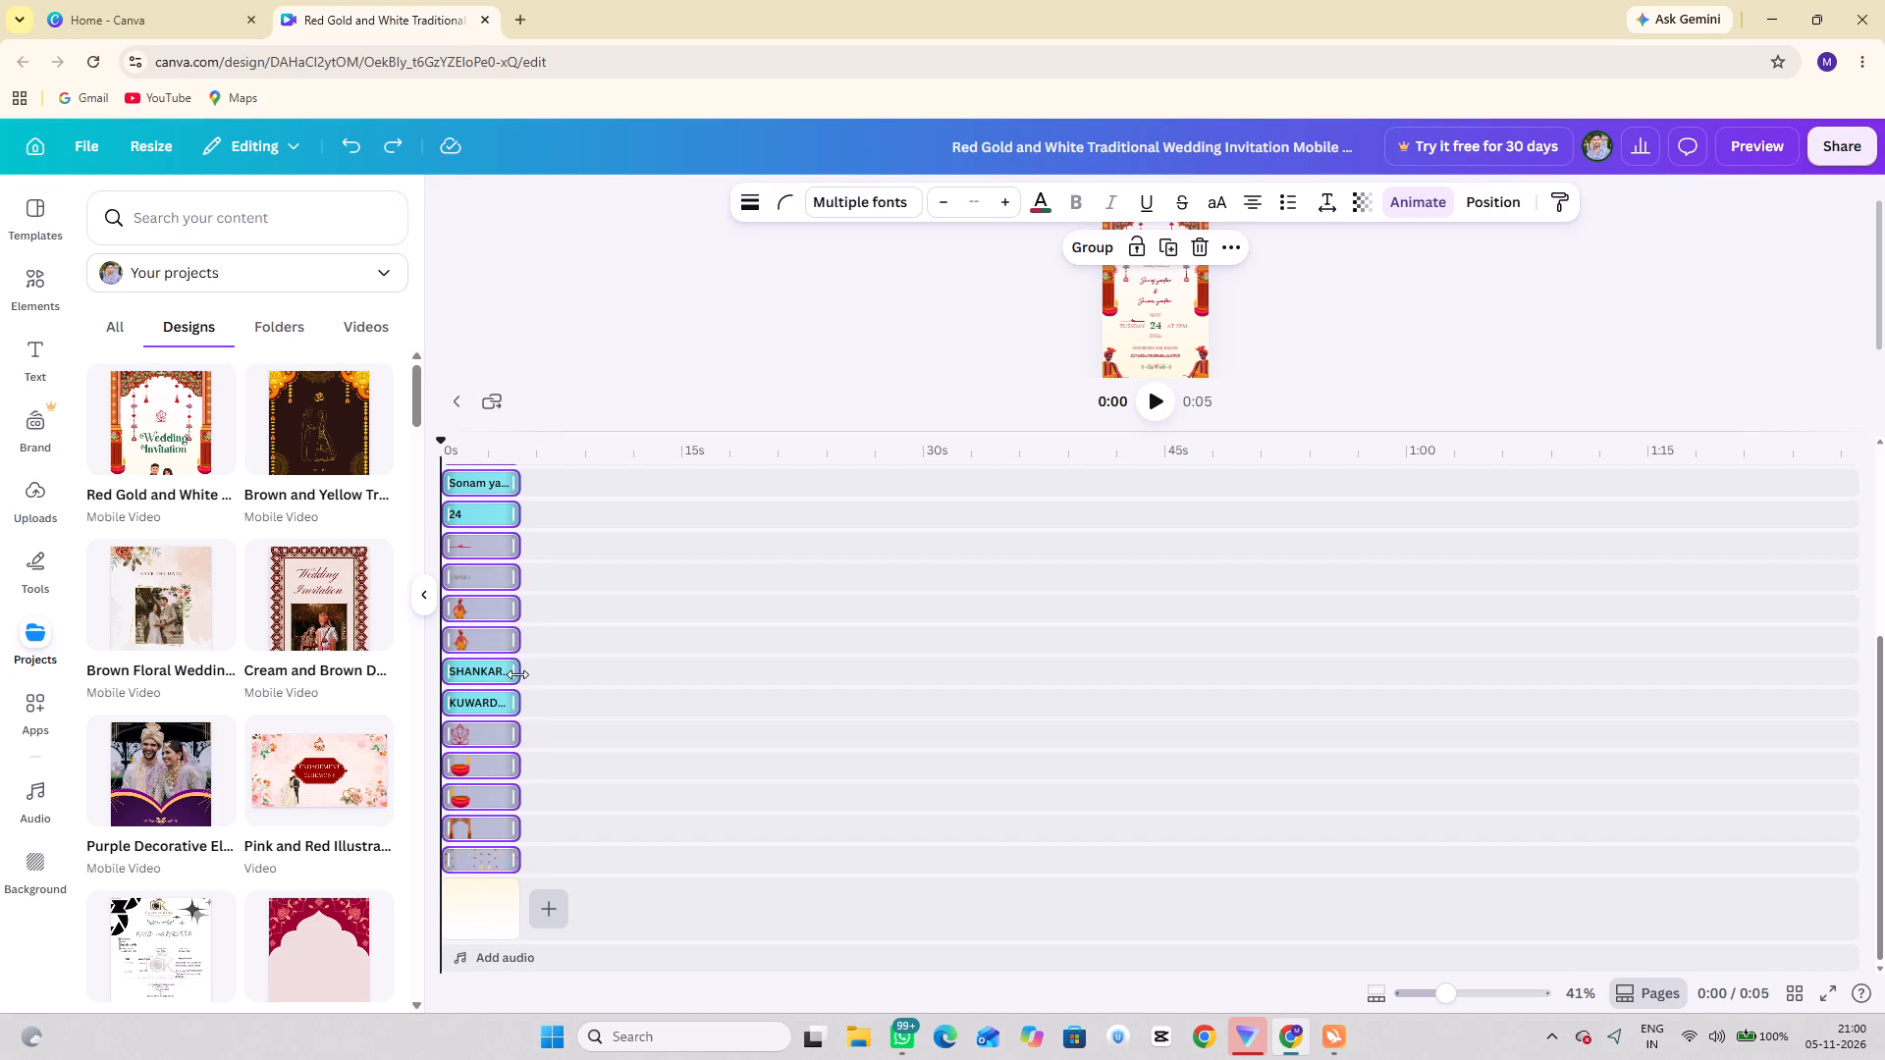
left_click_drag(517, 677, 537, 676)
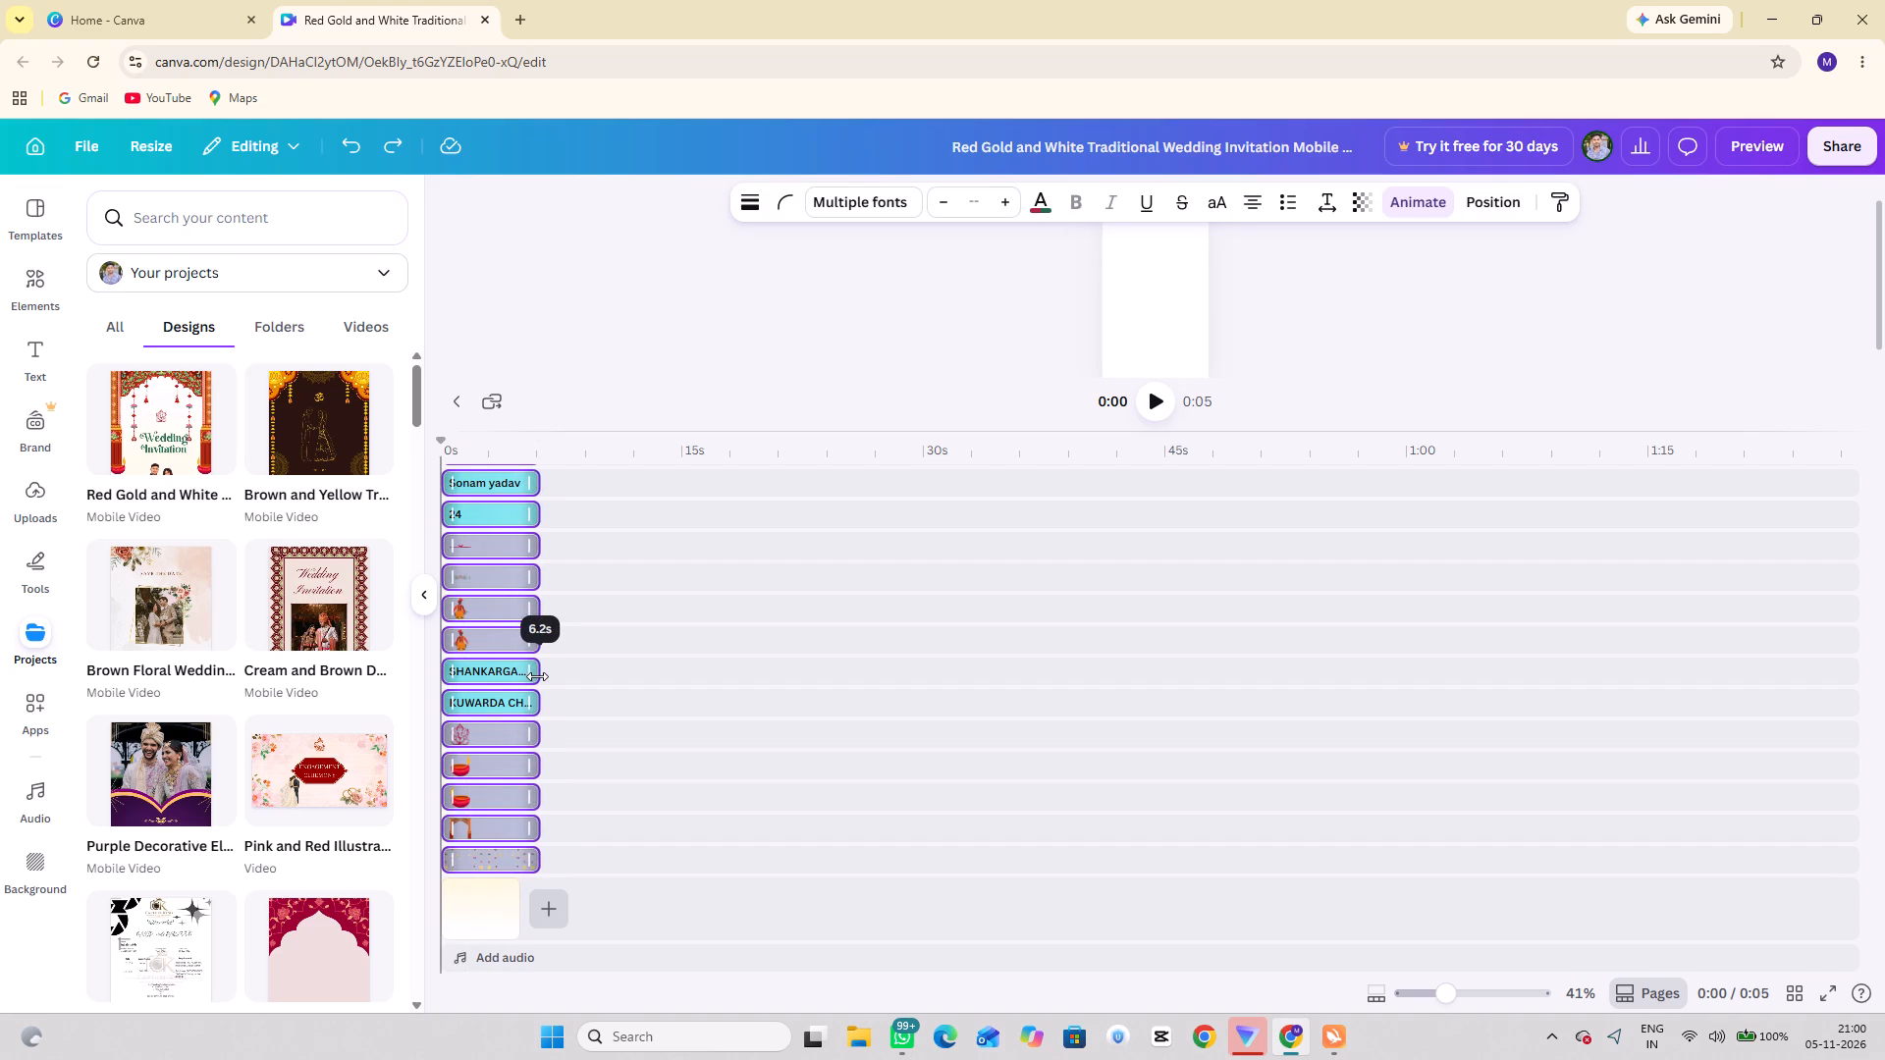
left_click_drag(537, 676, 541, 676)
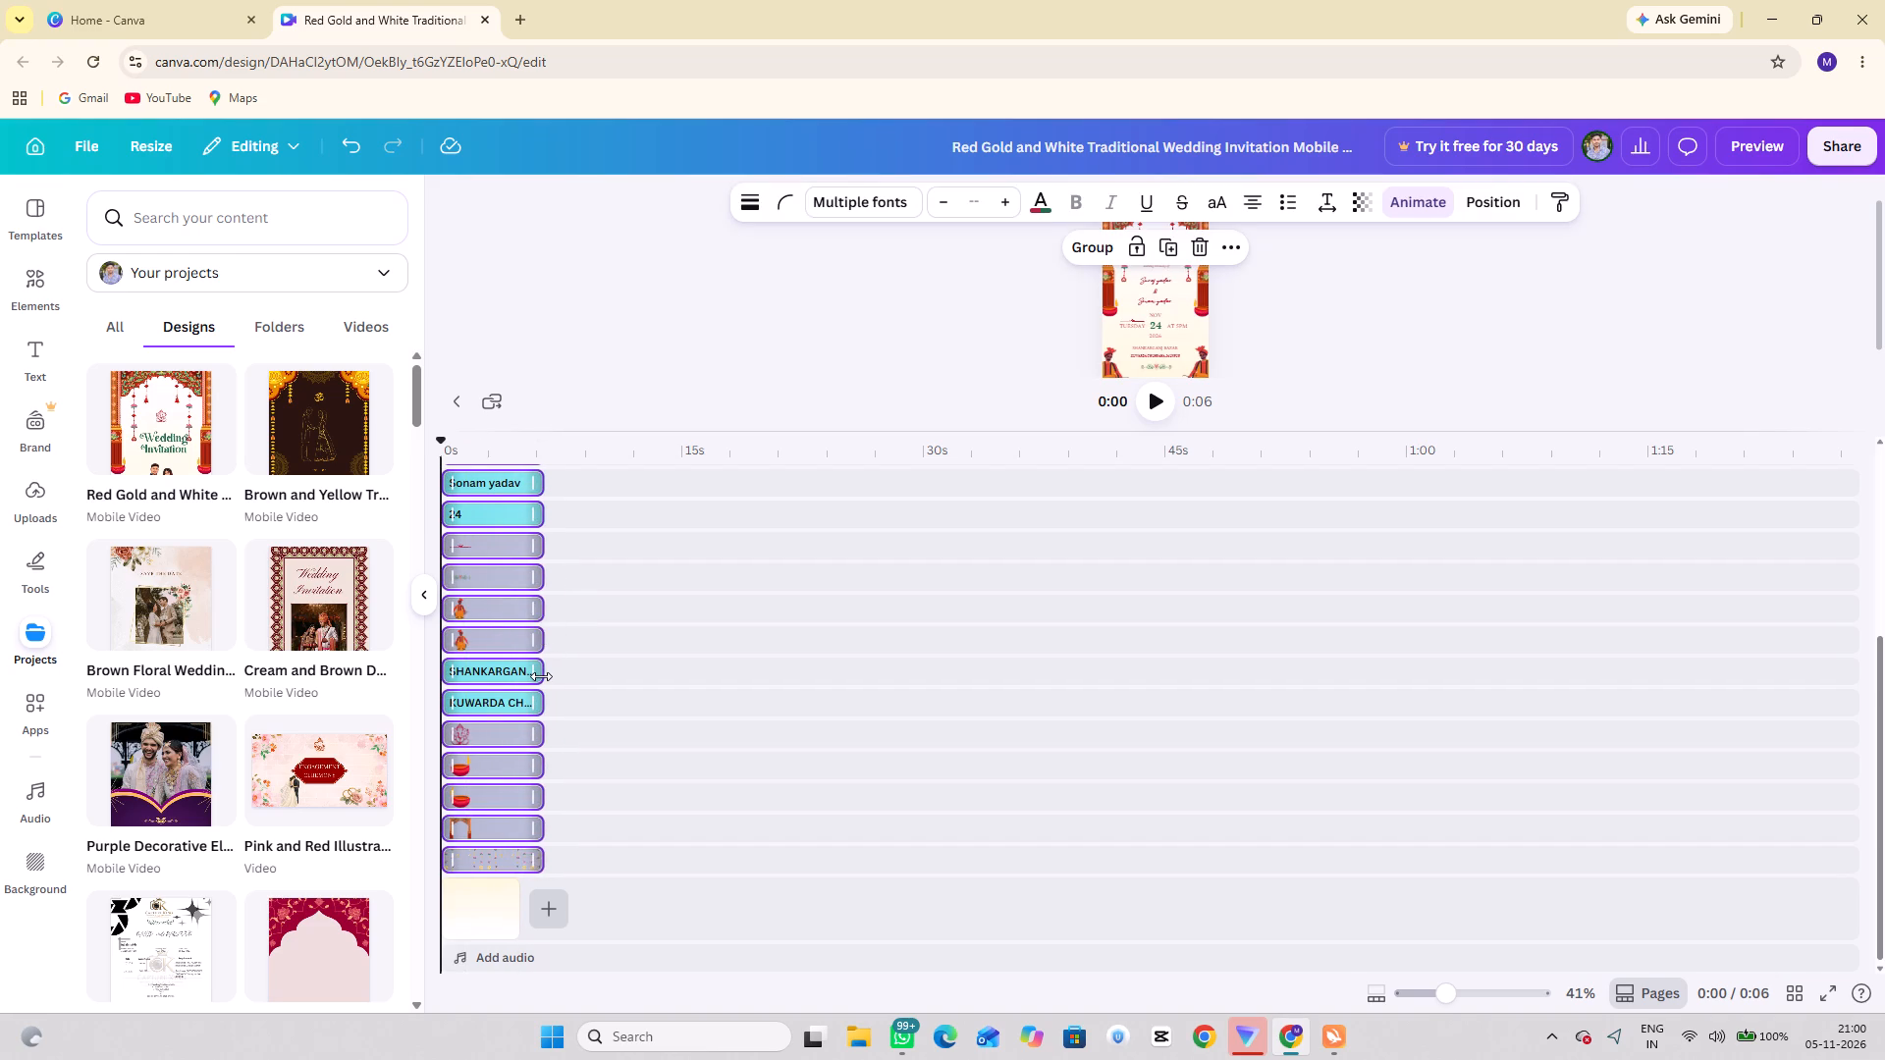
left_click(455, 395)
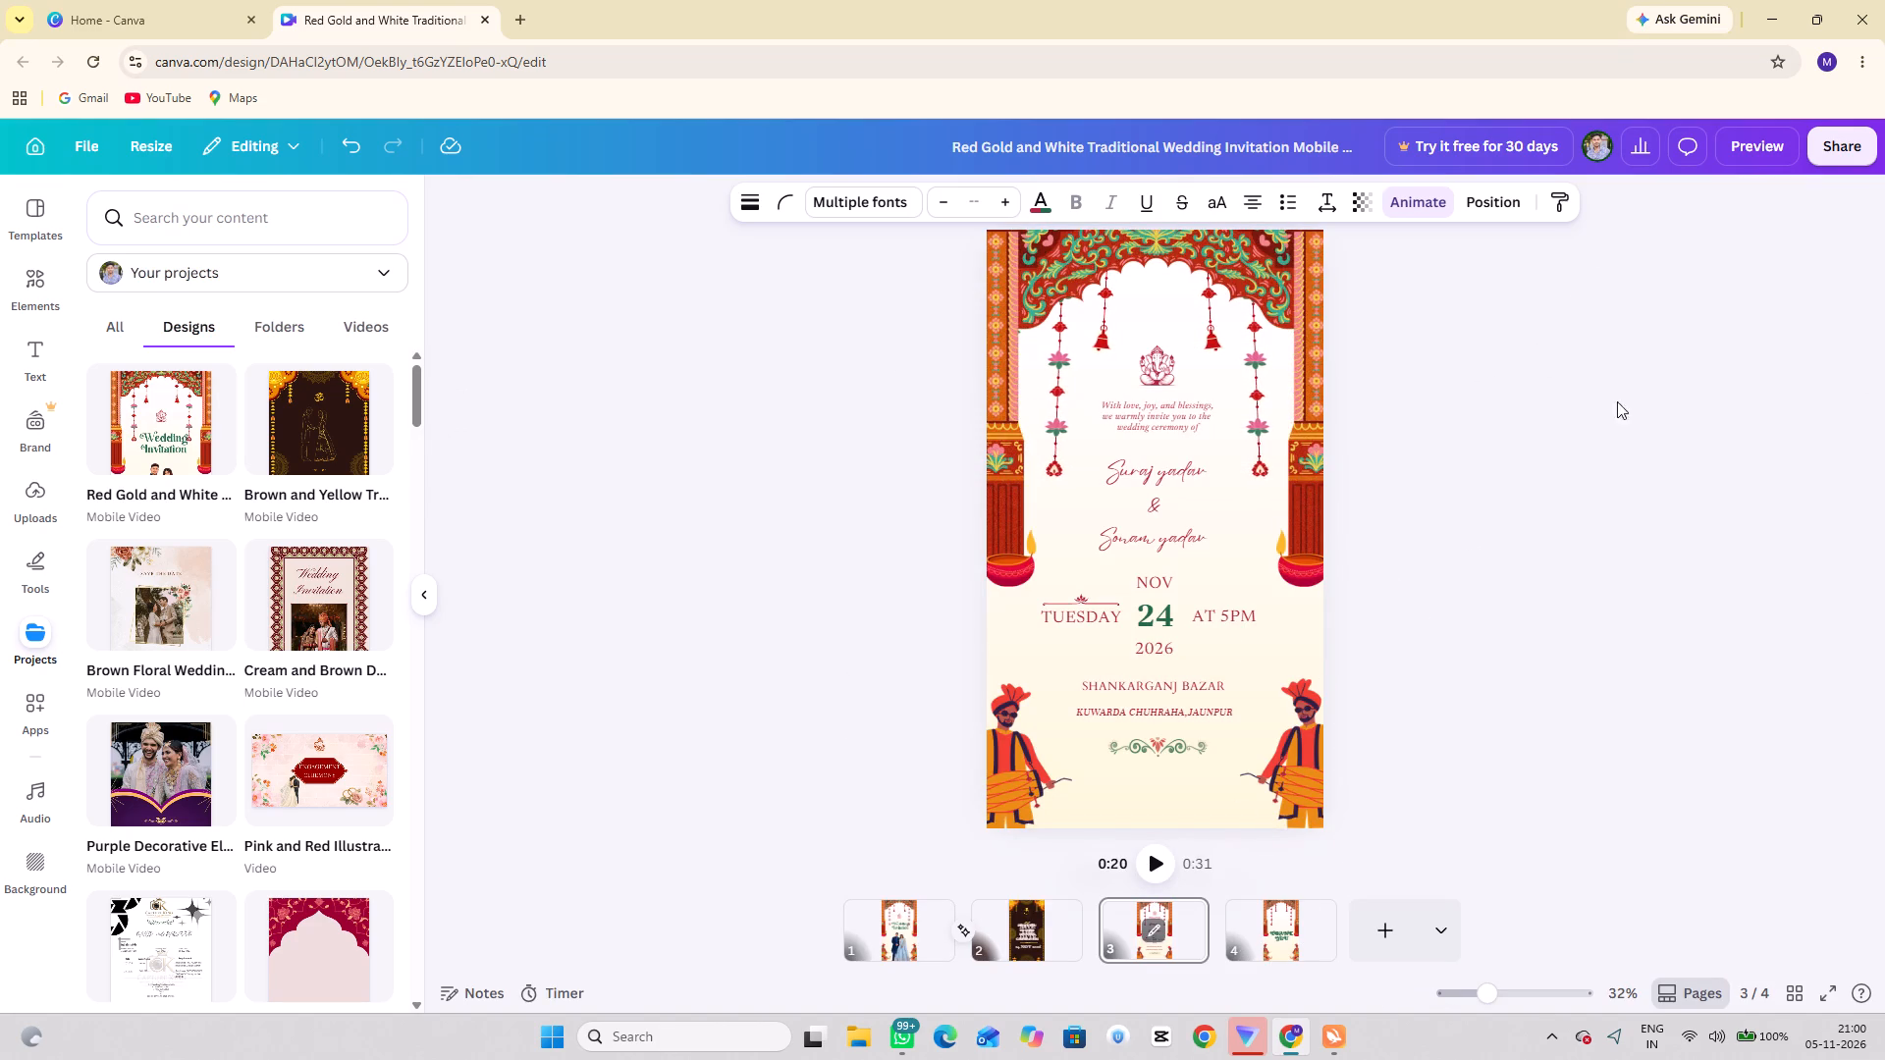
Download all pages of the invitation as an MP4 video at 1080p.
left_click(1832, 148)
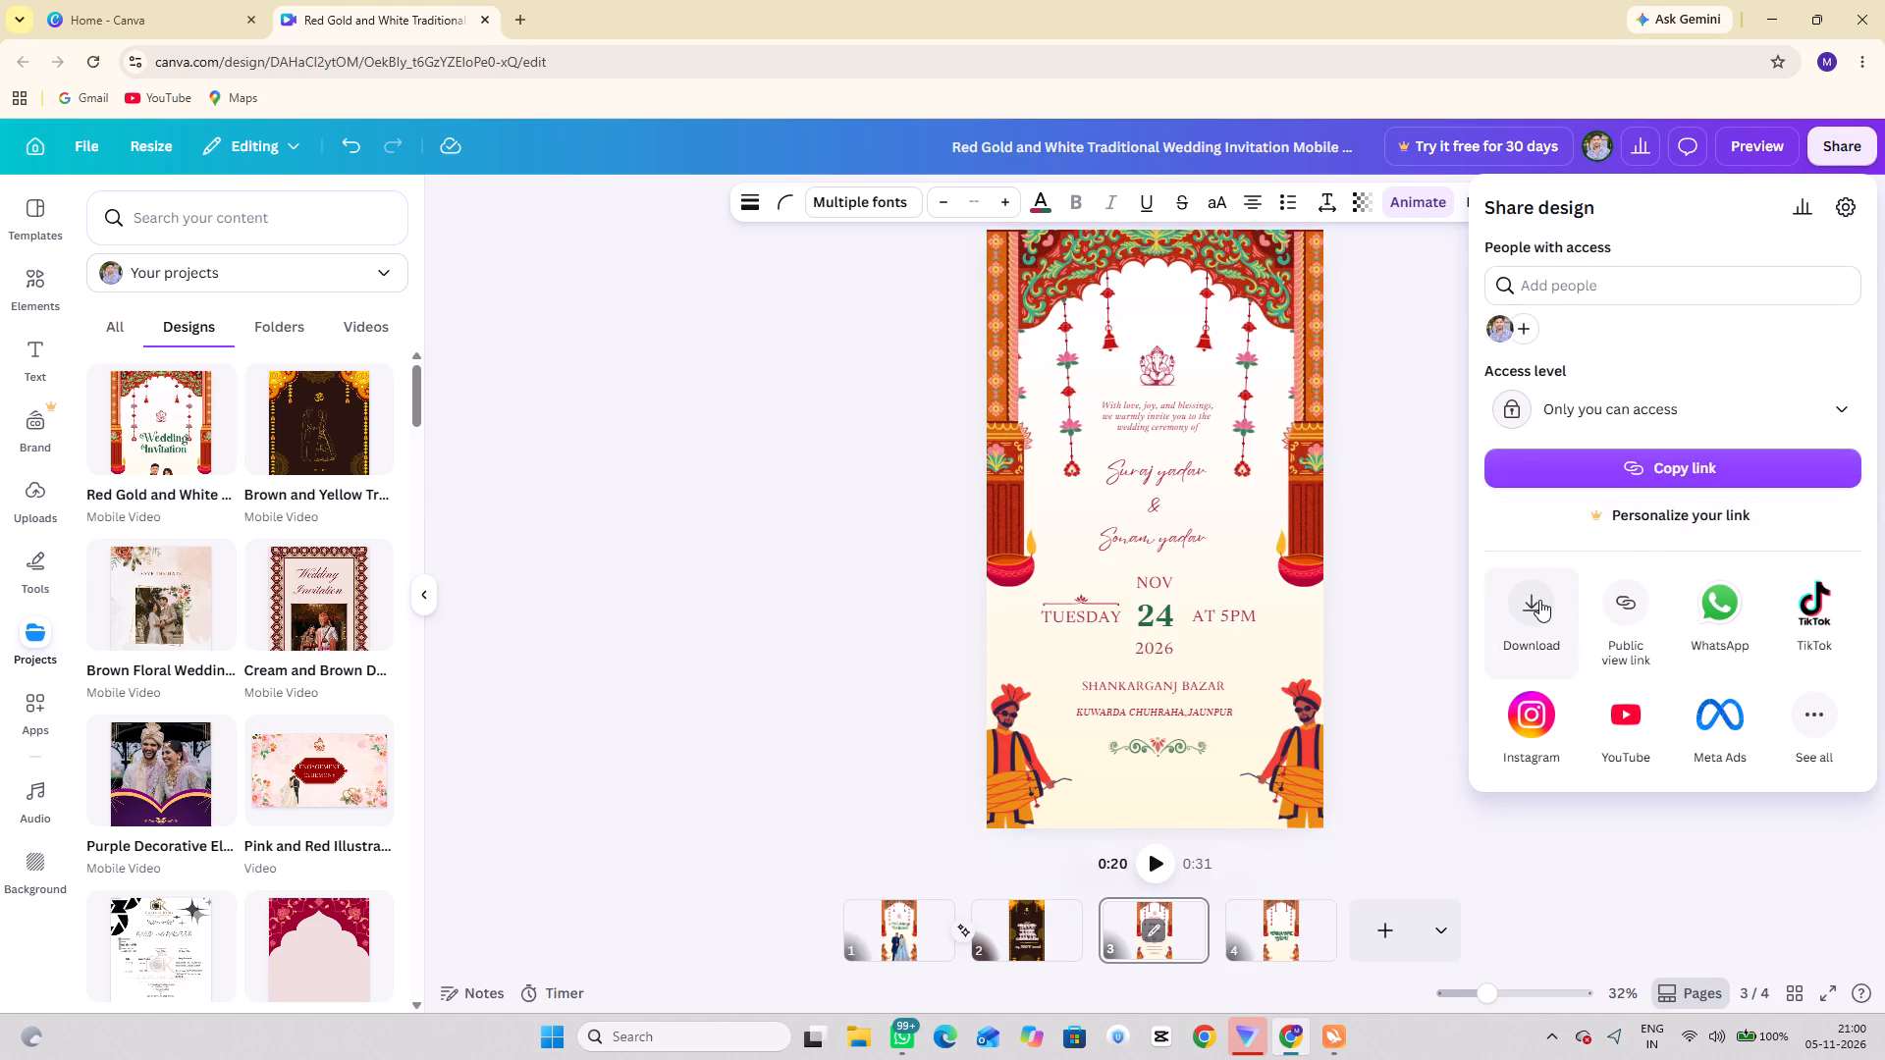
left_click(1539, 601)
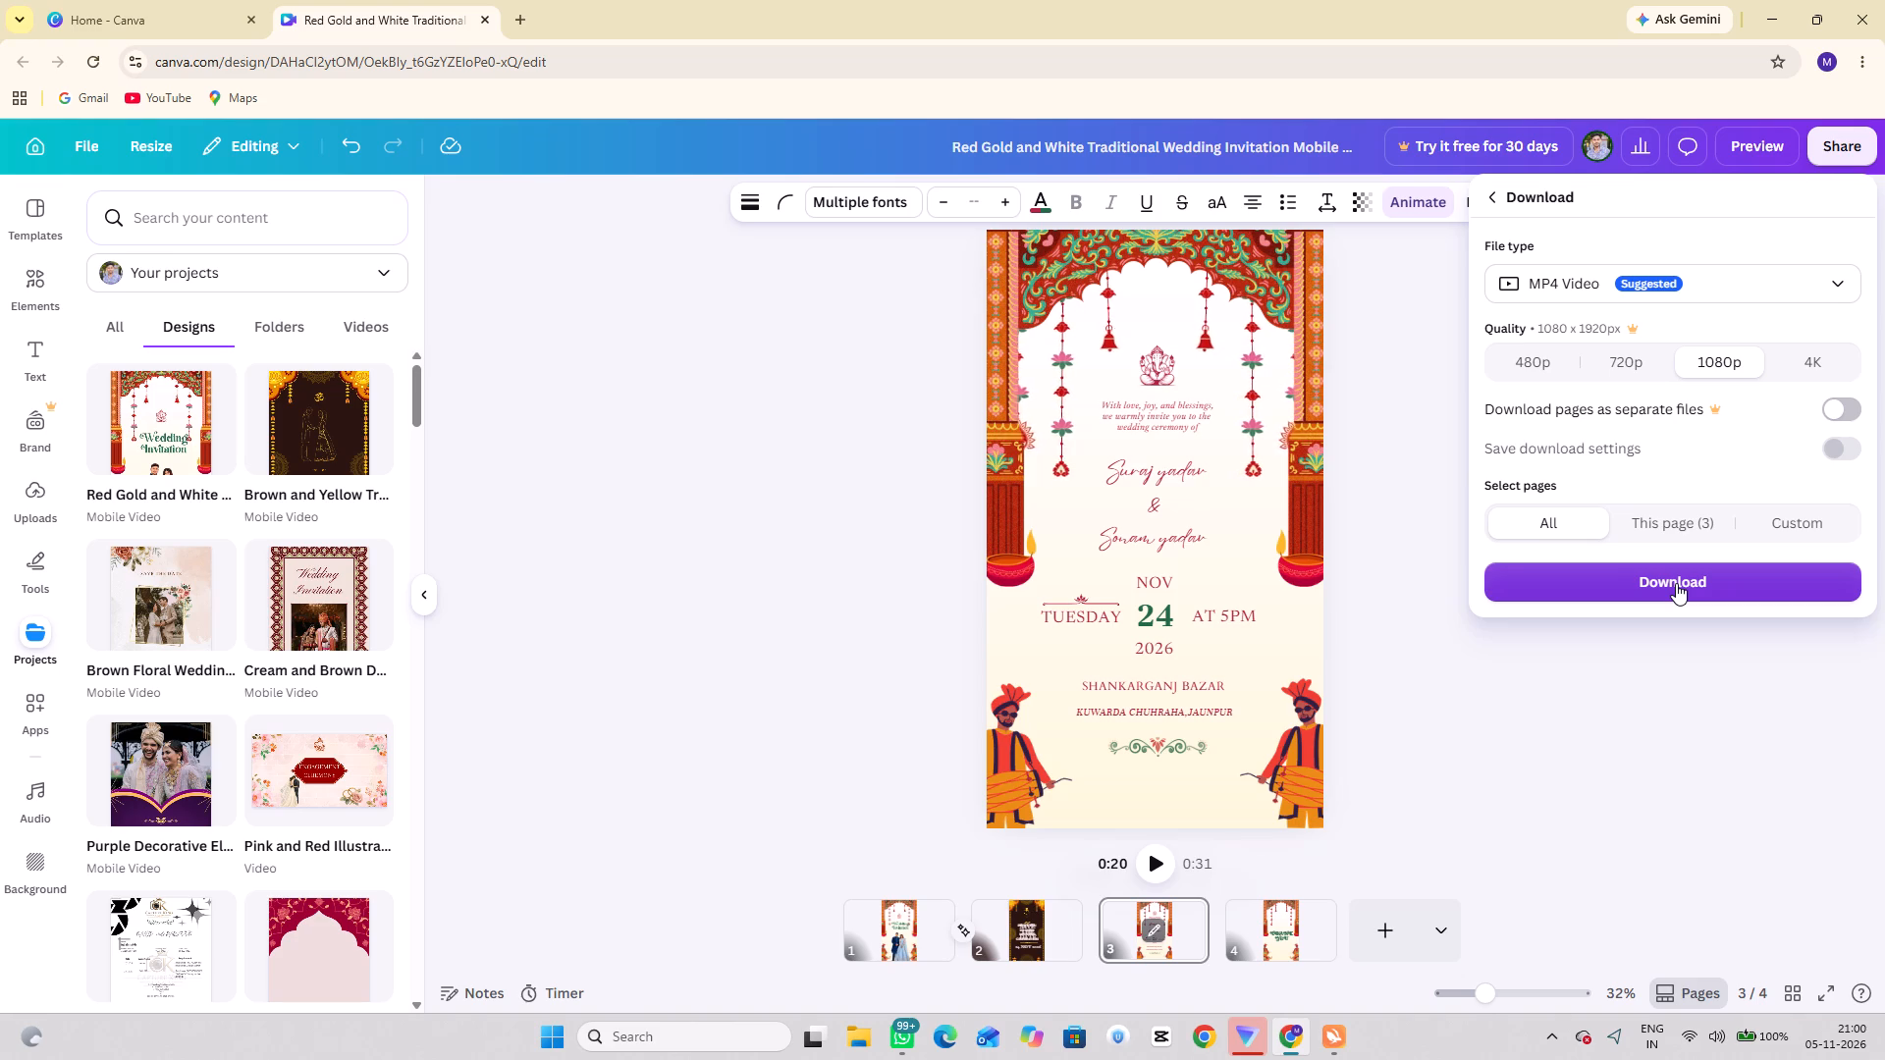
left_click(1676, 583)
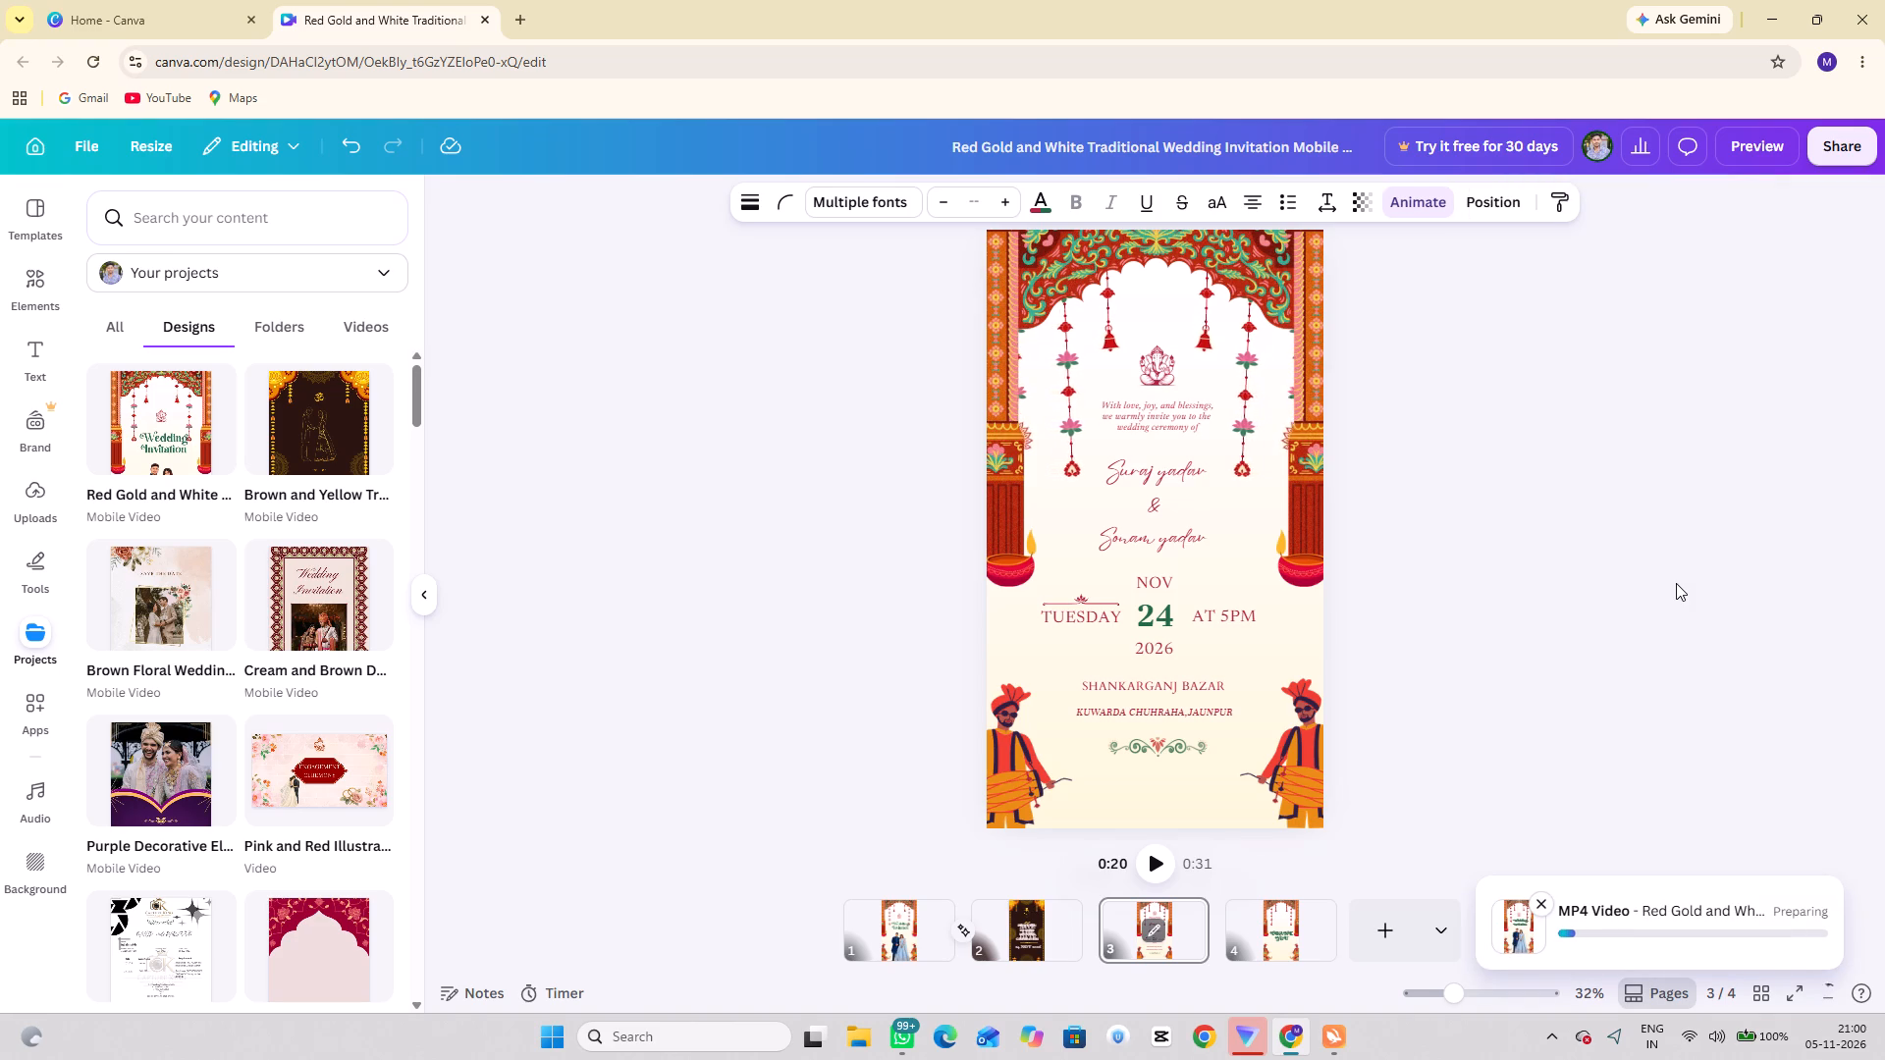